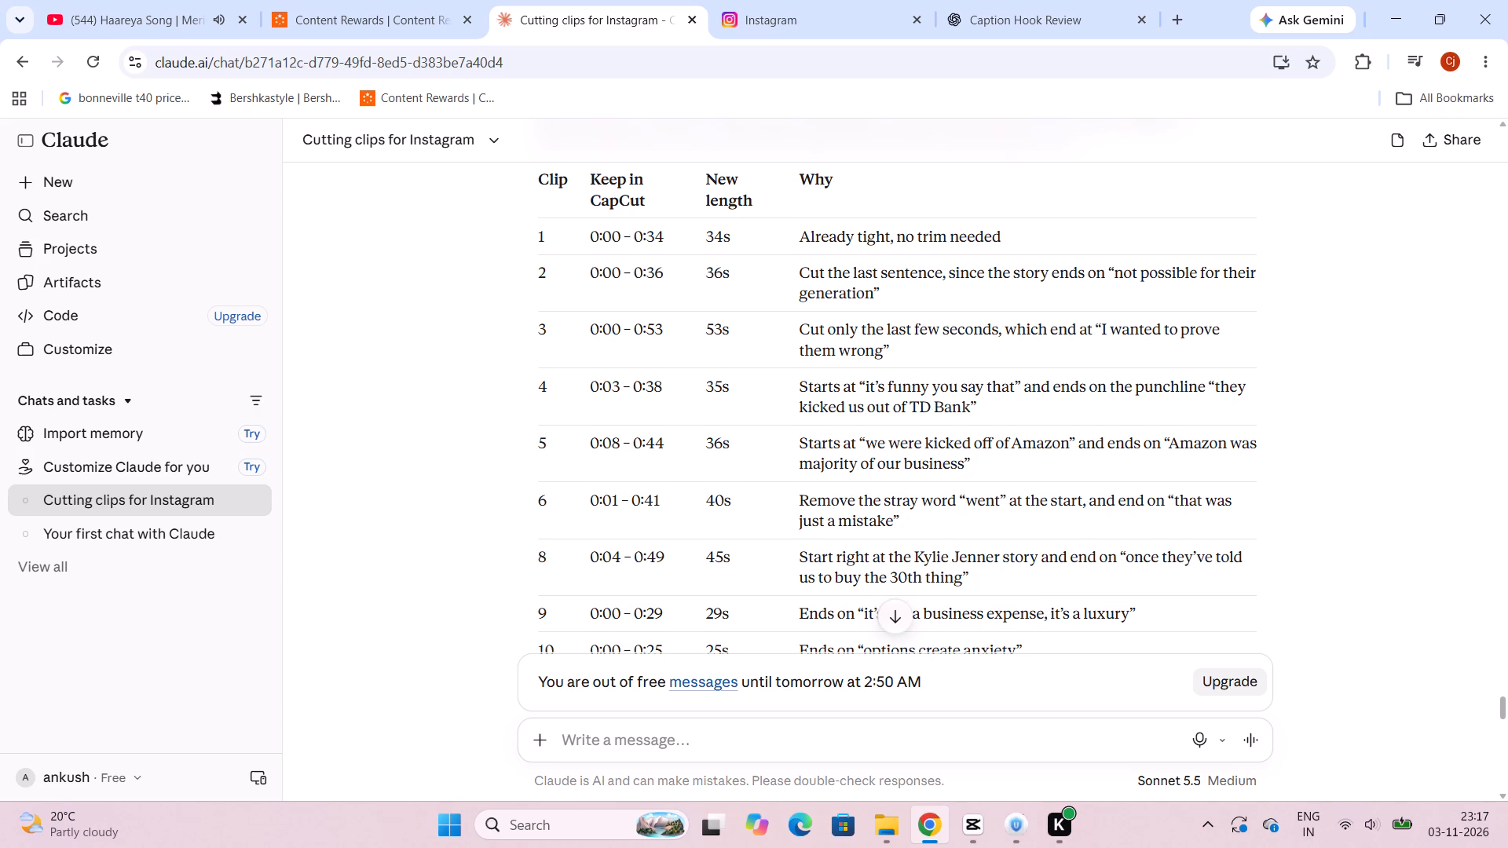
Switch from the clip trimming table to the CapCut project 1103 with clip03.mp4 on its timeline.
click(973, 822)
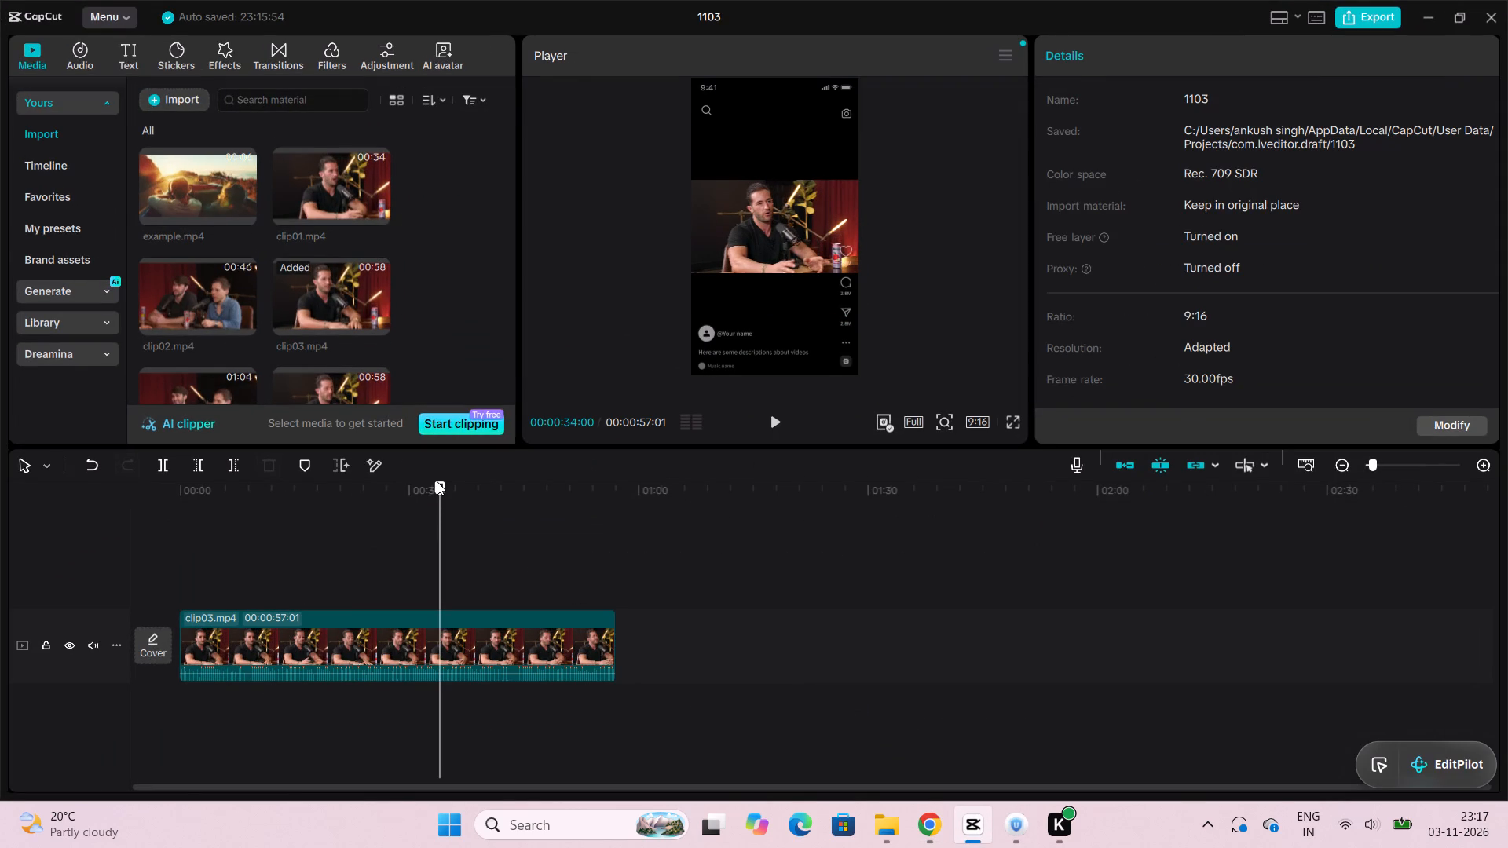
Play the clip03.mp4 footage in the timeline to review it.
click(774, 417)
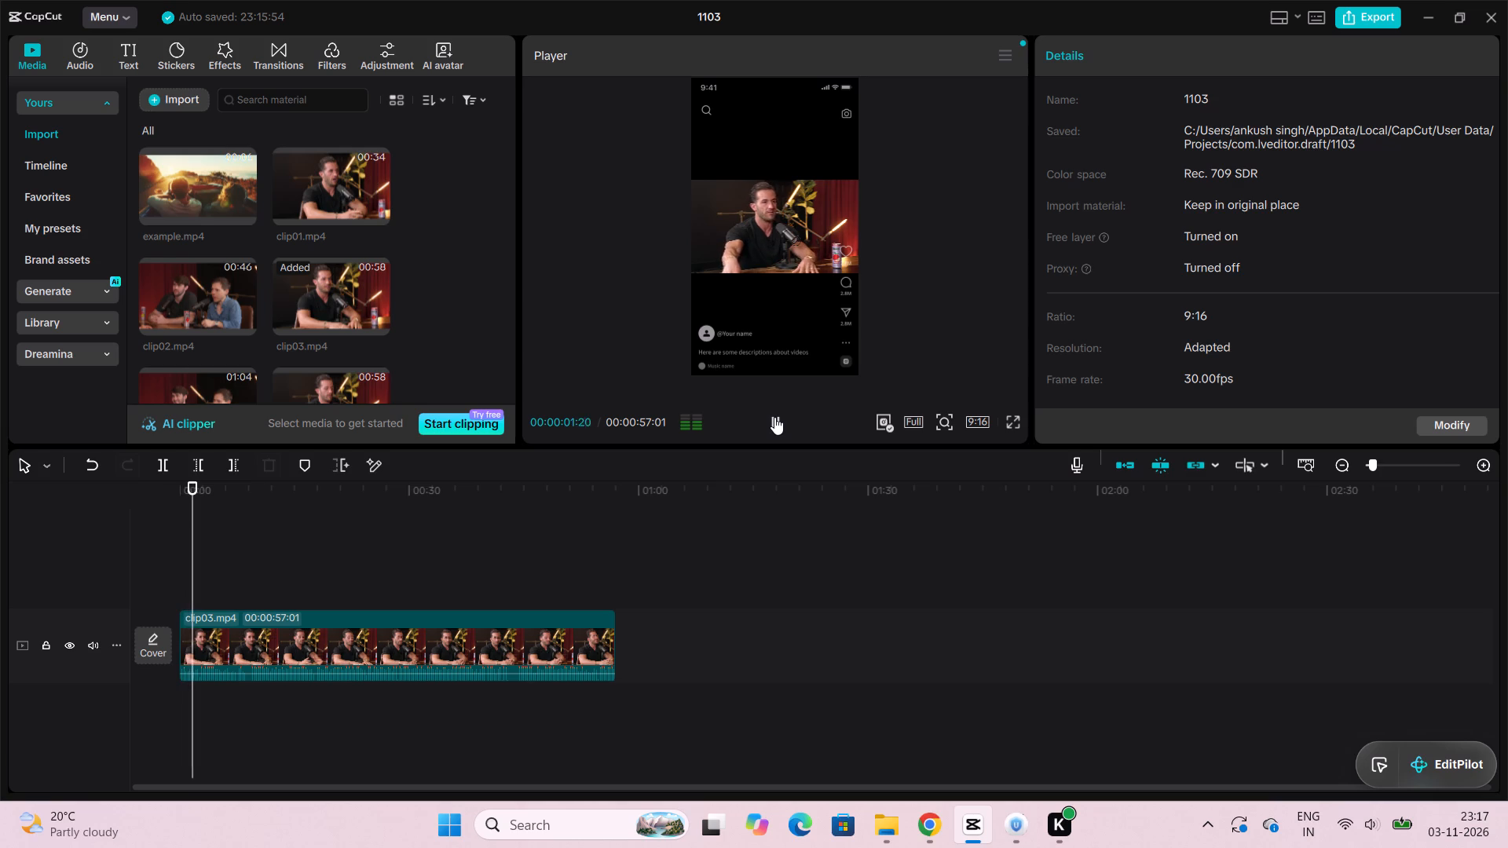
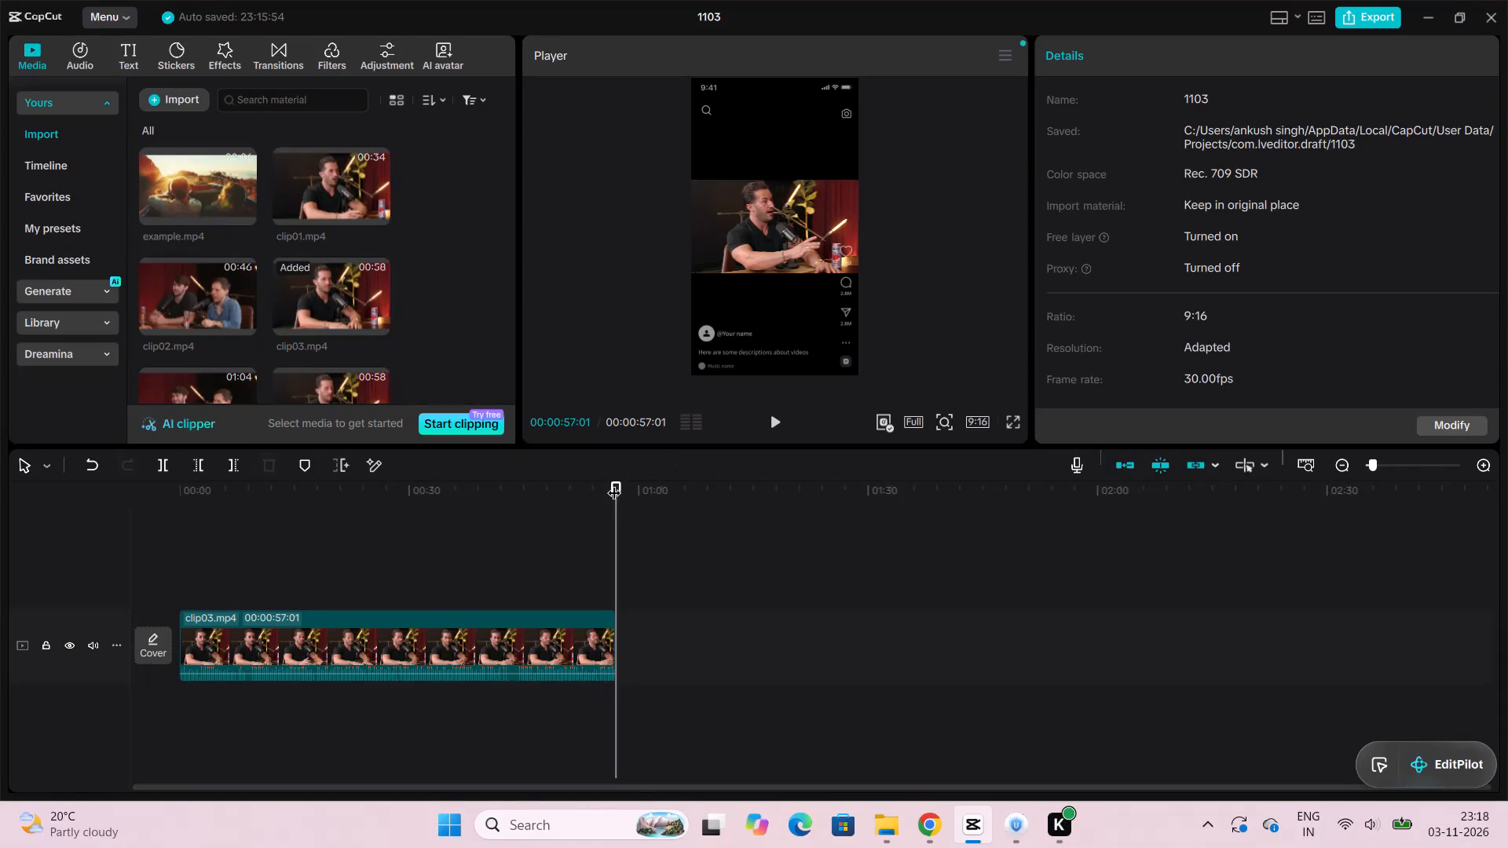
Replay the clip03.mp4 passage from about 39 to 41 seconds several times, checking for a suitable end point.
drag(614, 483, 588, 486)
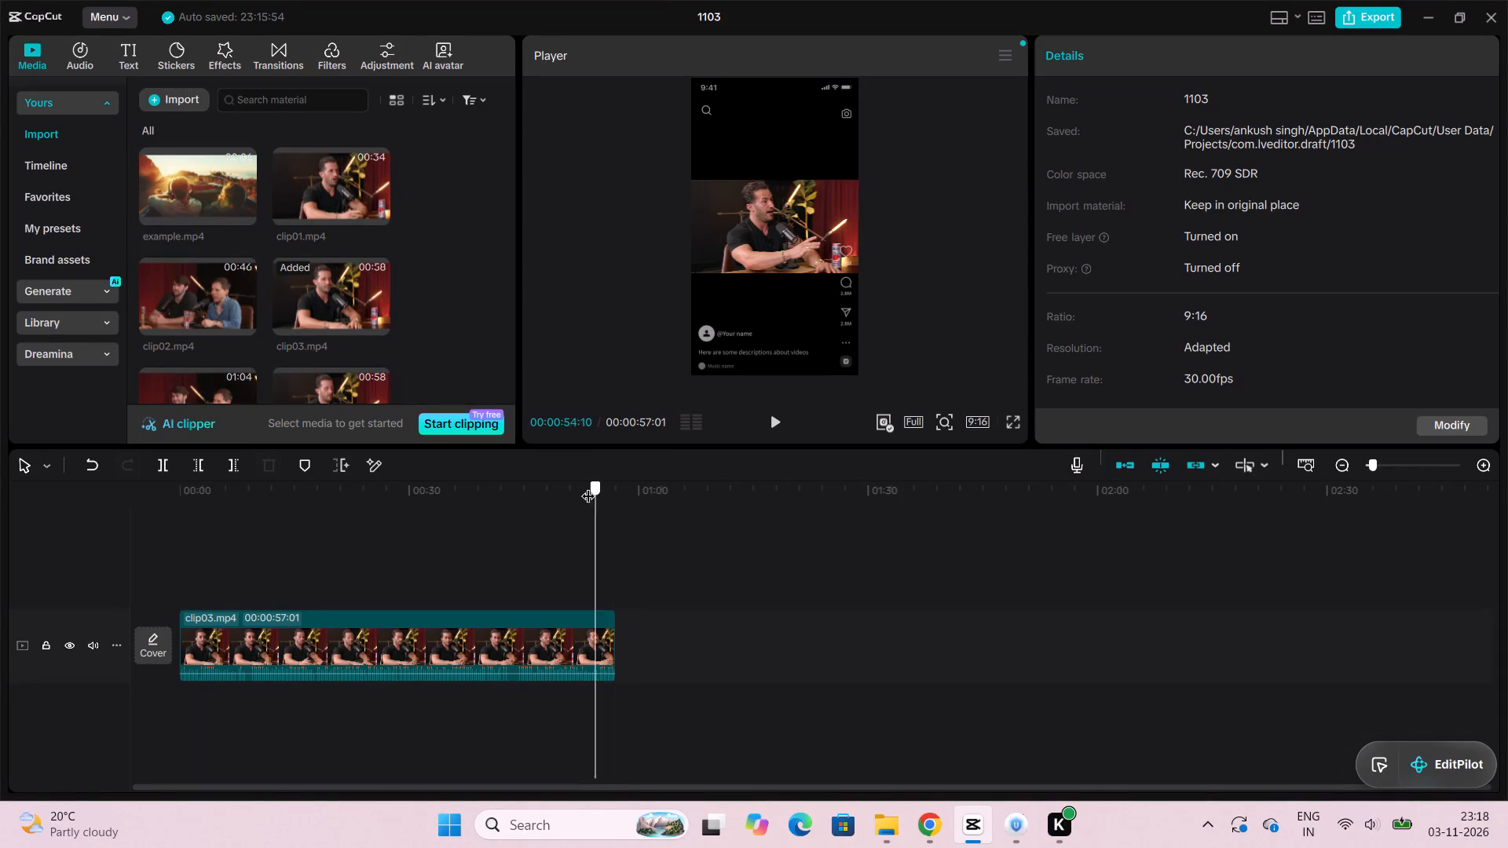
drag(588, 486, 478, 491)
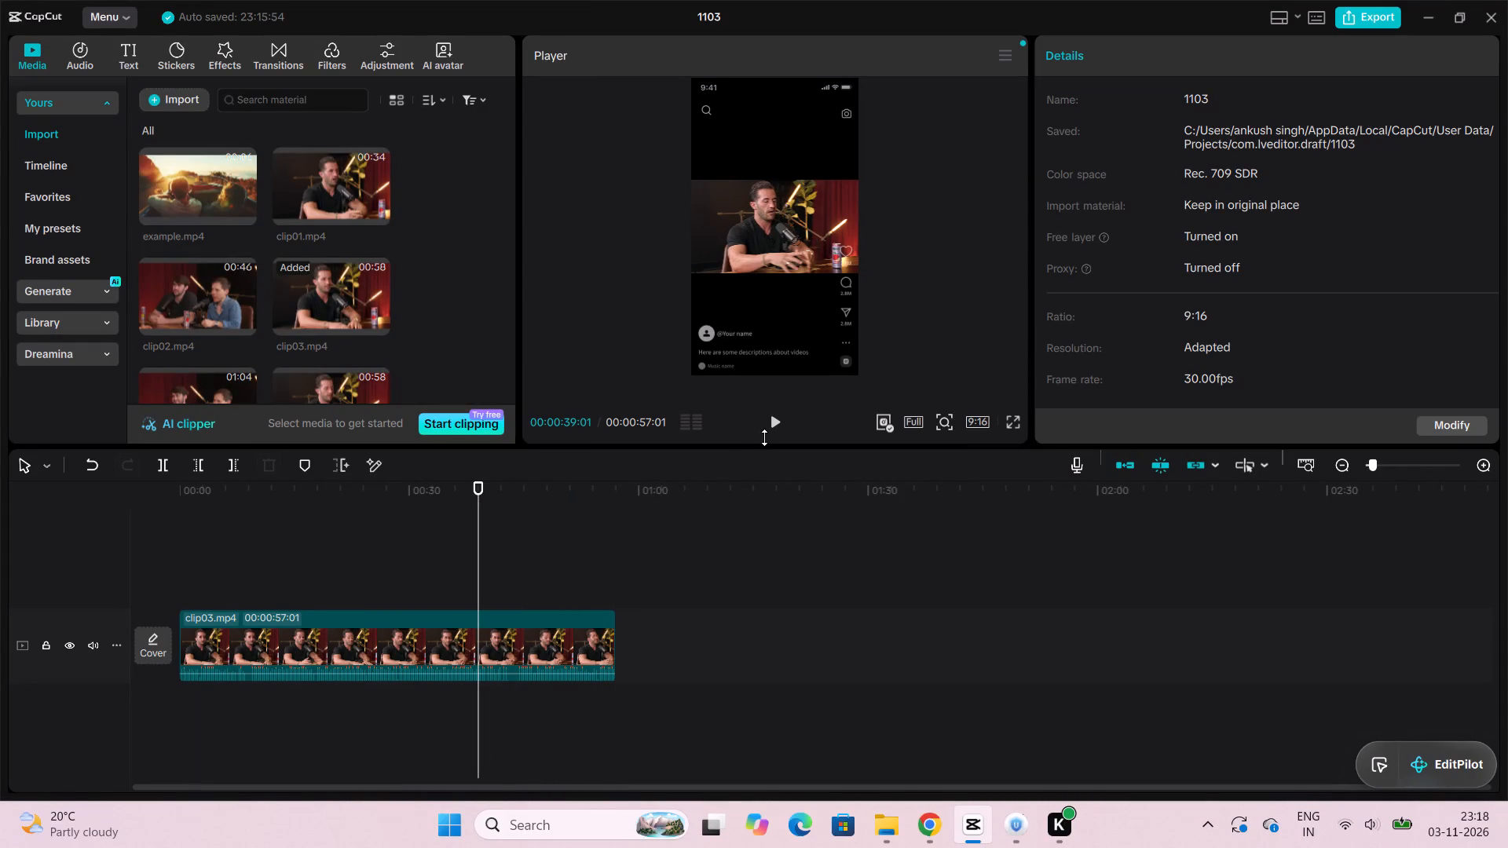
click(775, 425)
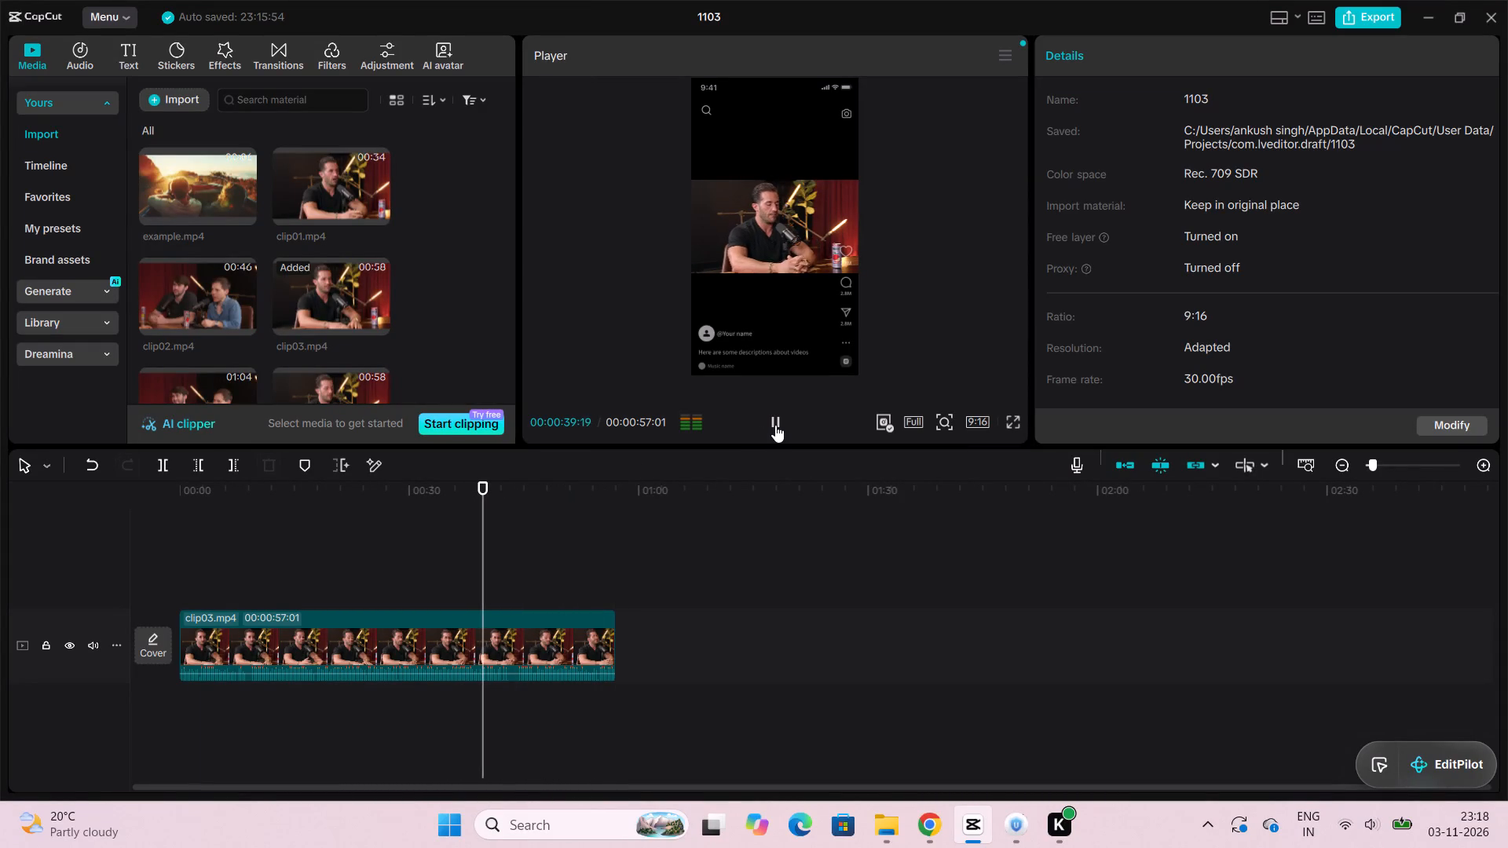
click(775, 425)
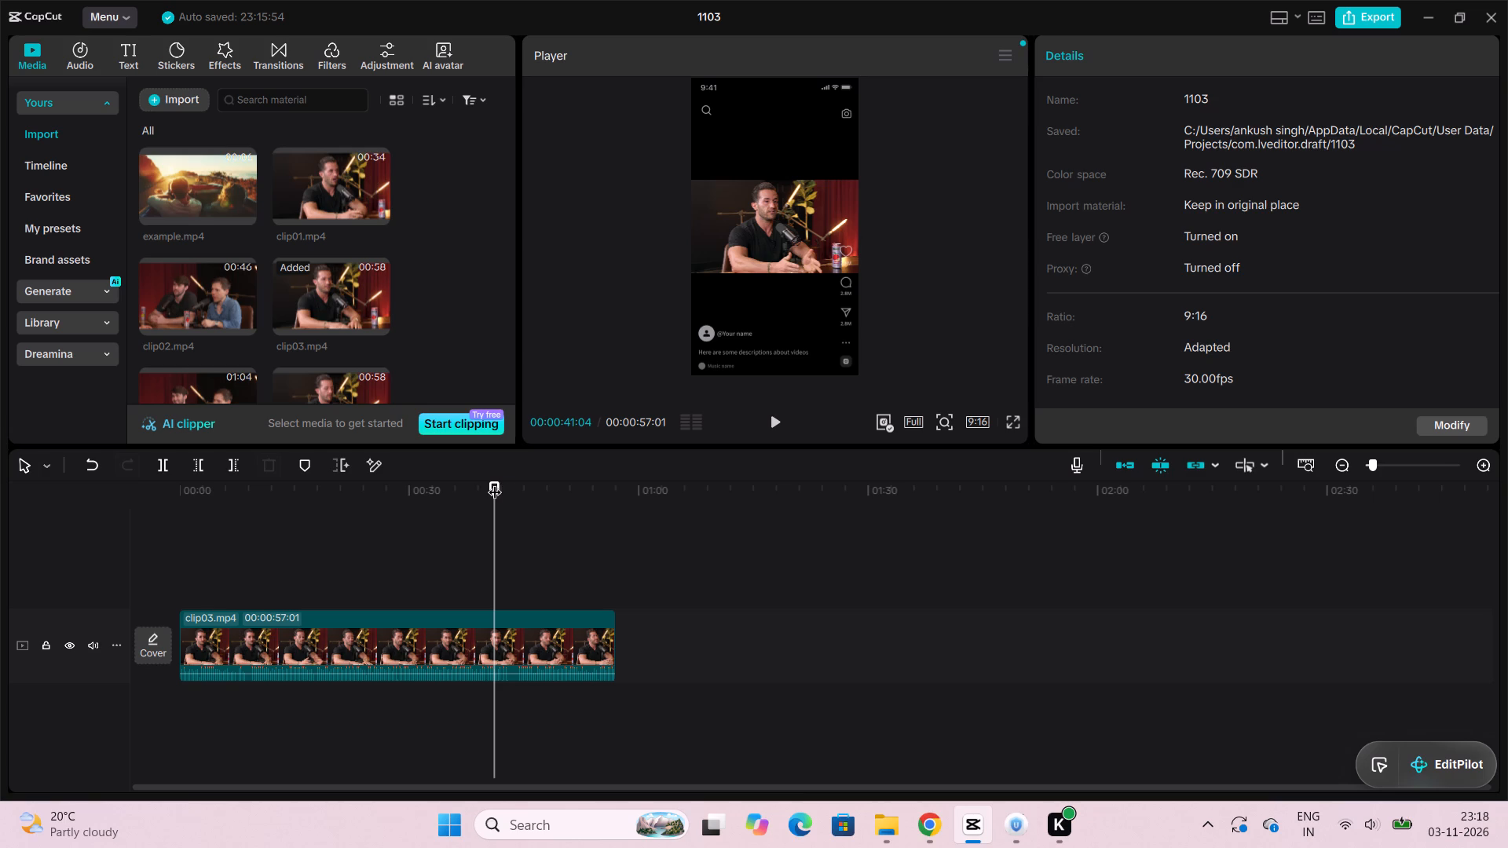
drag(495, 482, 475, 484)
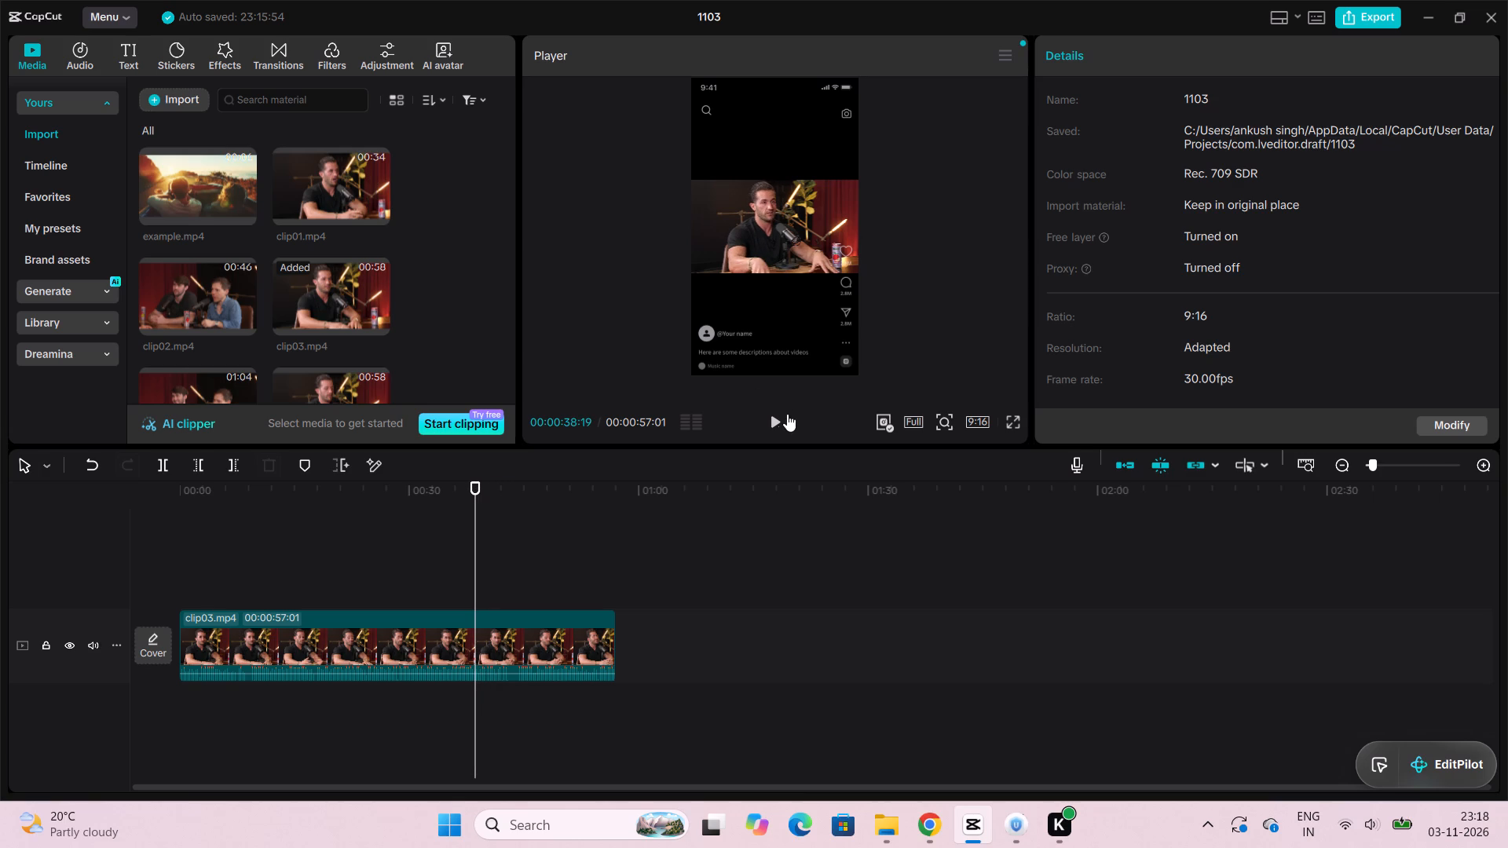
click(775, 420)
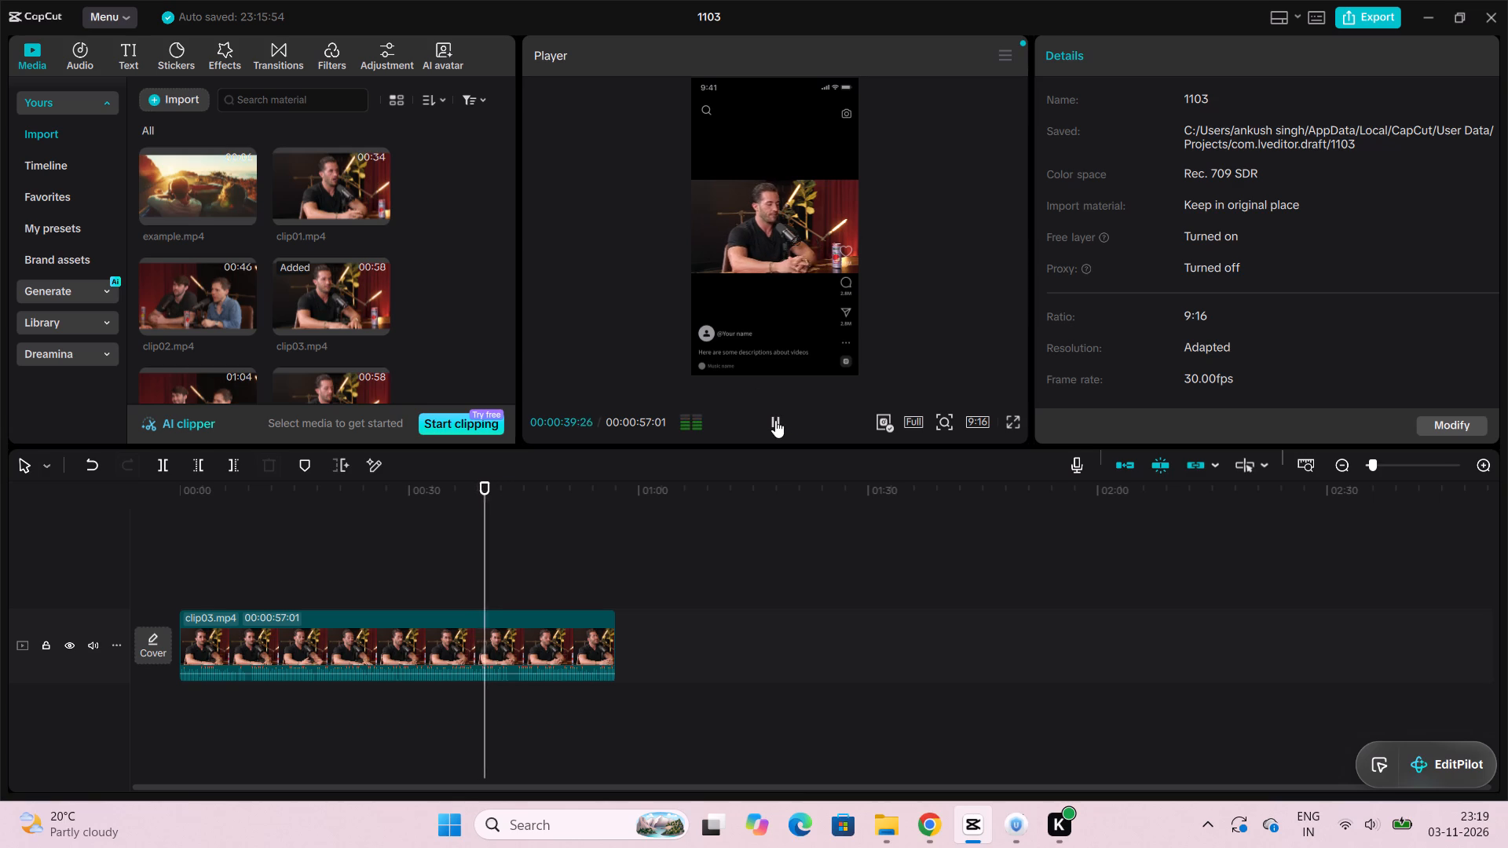
click(775, 420)
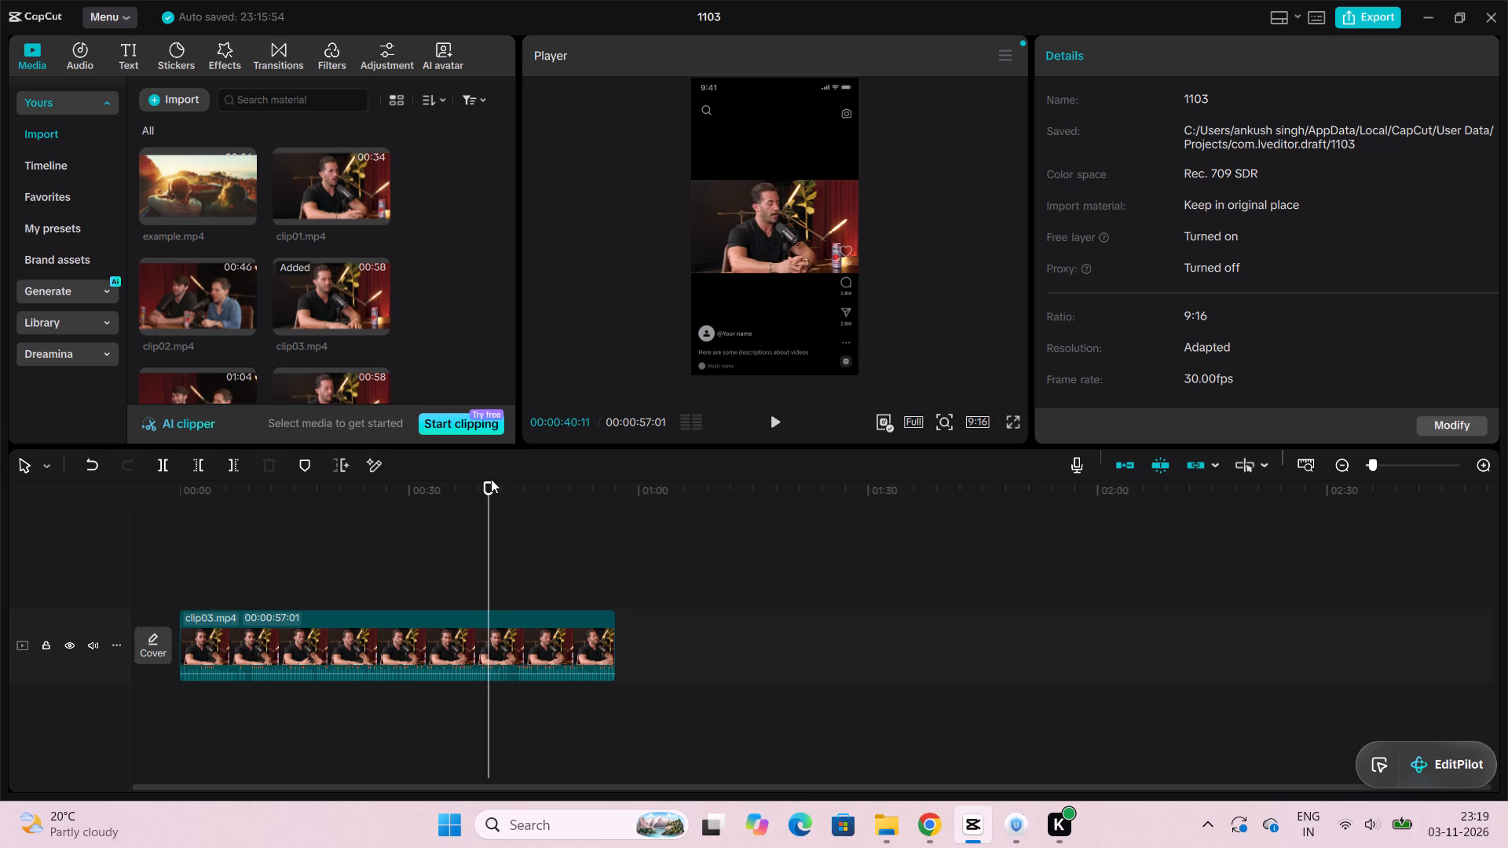
drag(489, 484, 479, 488)
click(770, 413)
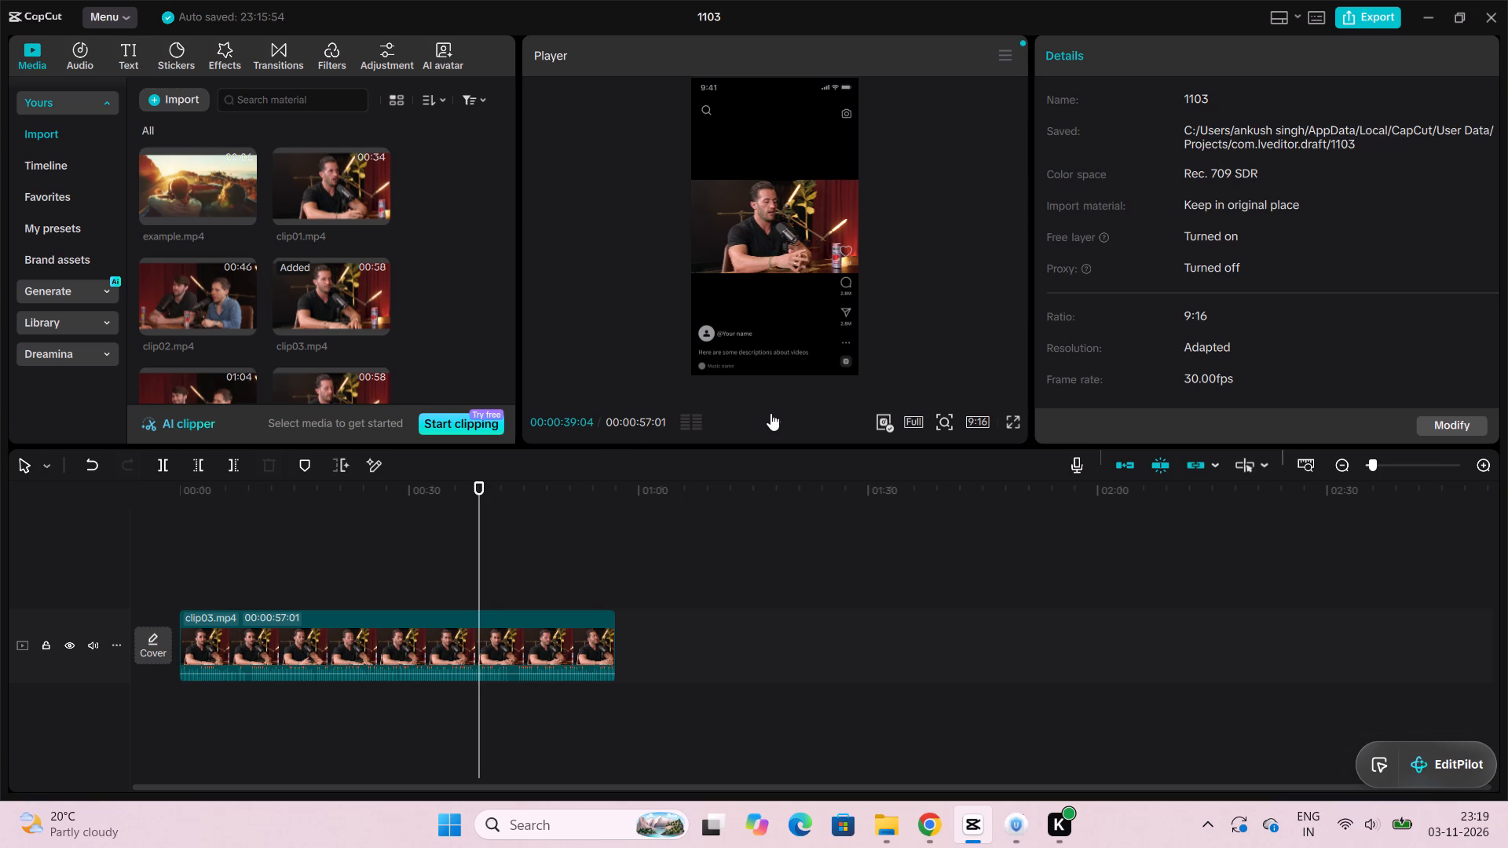
click(770, 413)
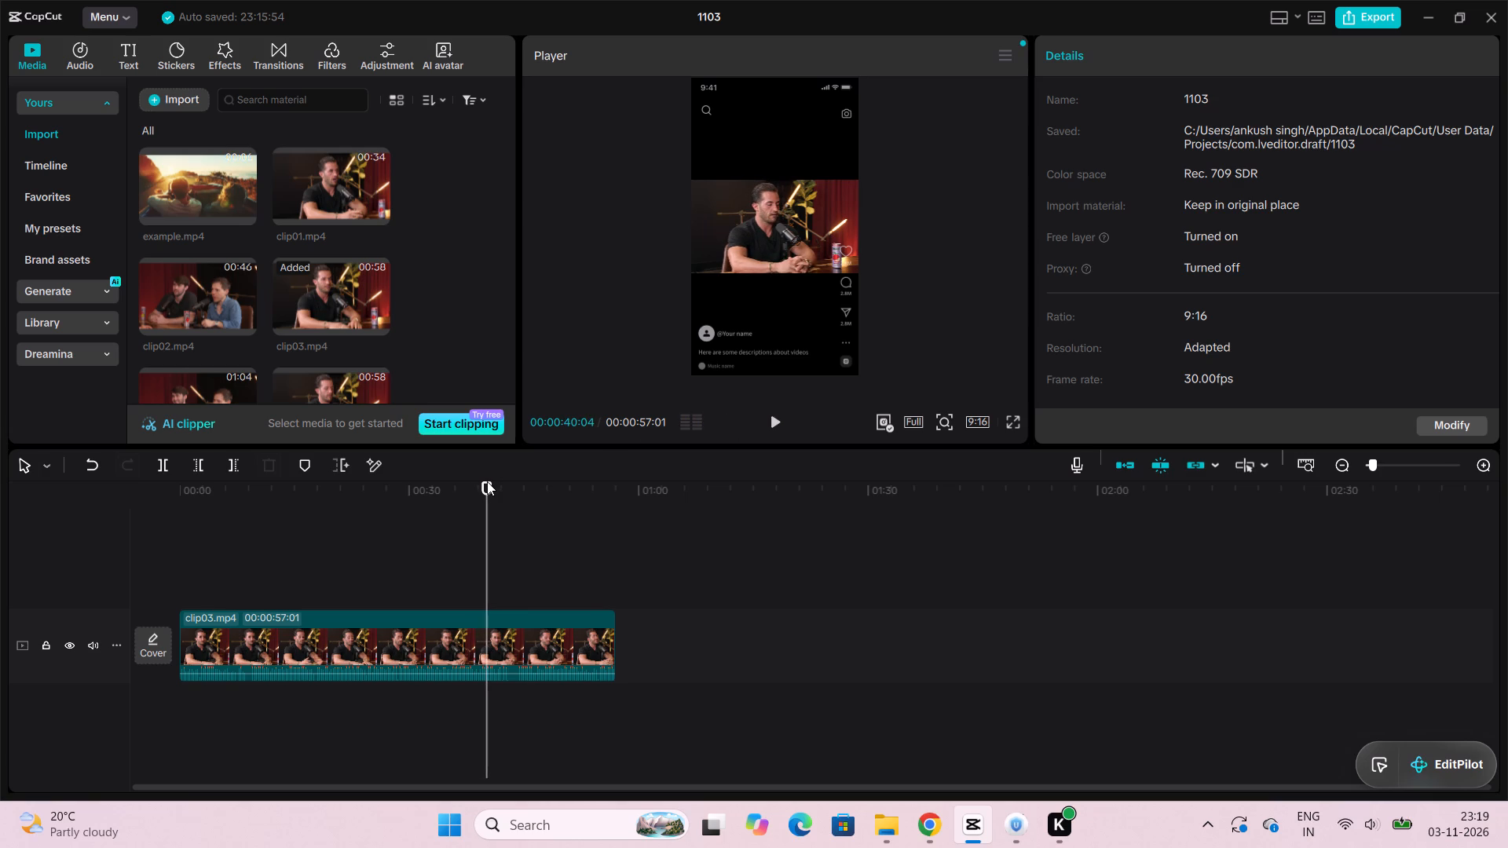
click(486, 483)
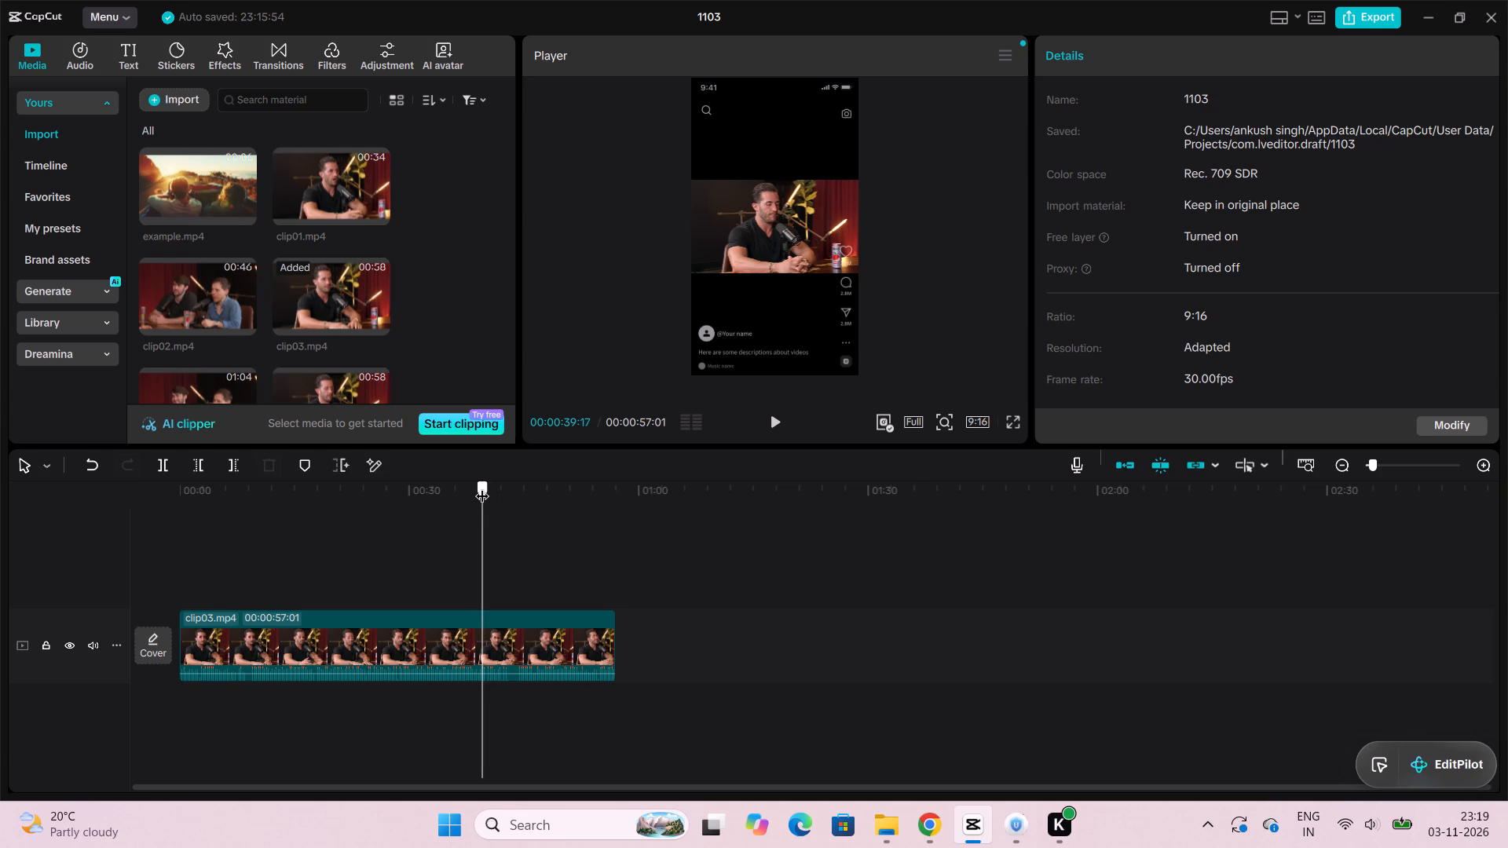
click(769, 419)
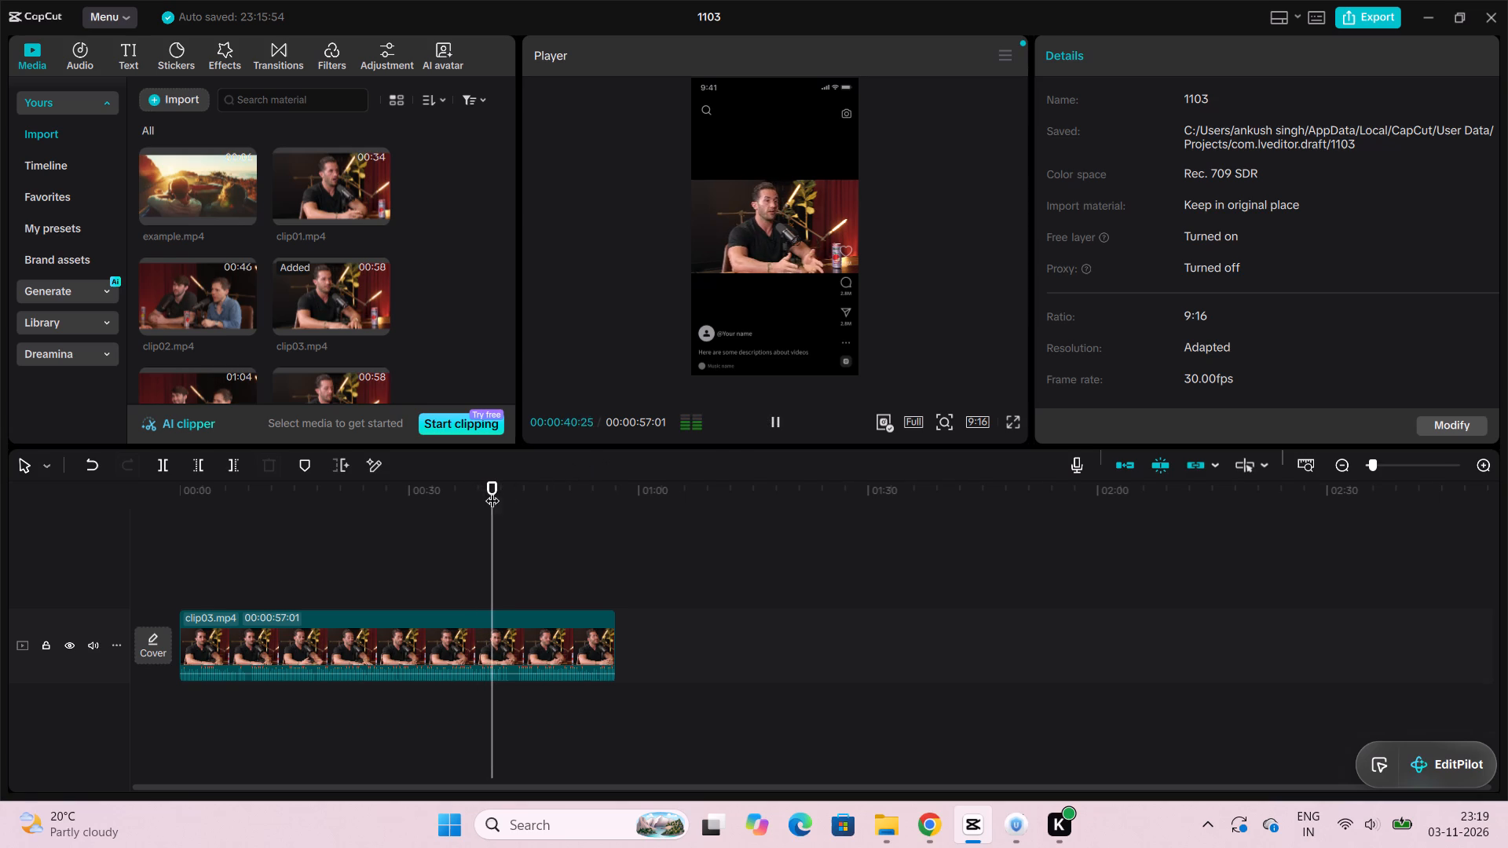
click(492, 491)
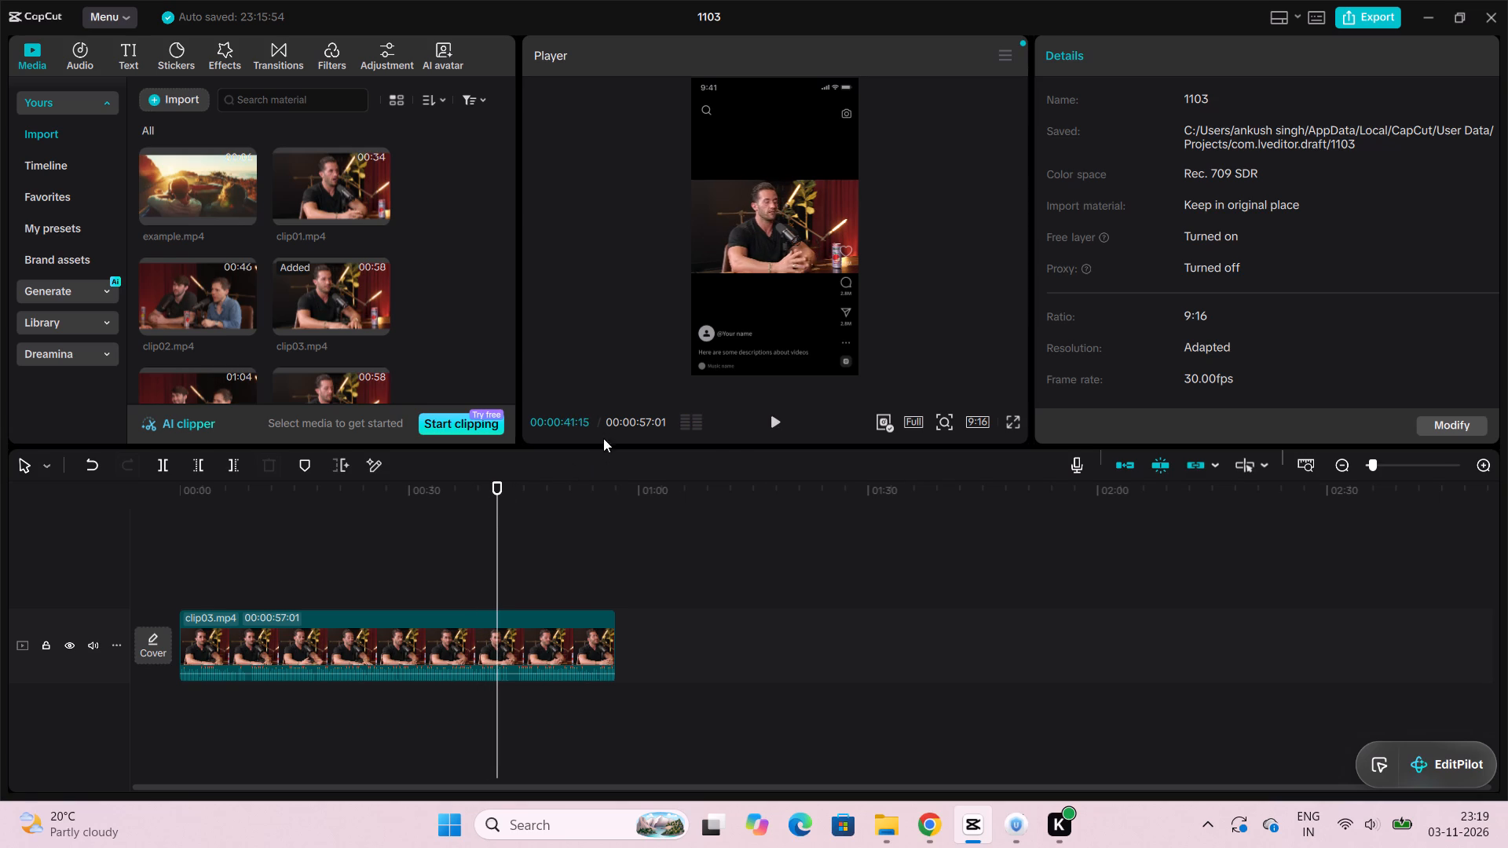
Replay the passage from about 41 to 45 seconds repeatedly to pinpoint where the clip should be cut.
click(777, 419)
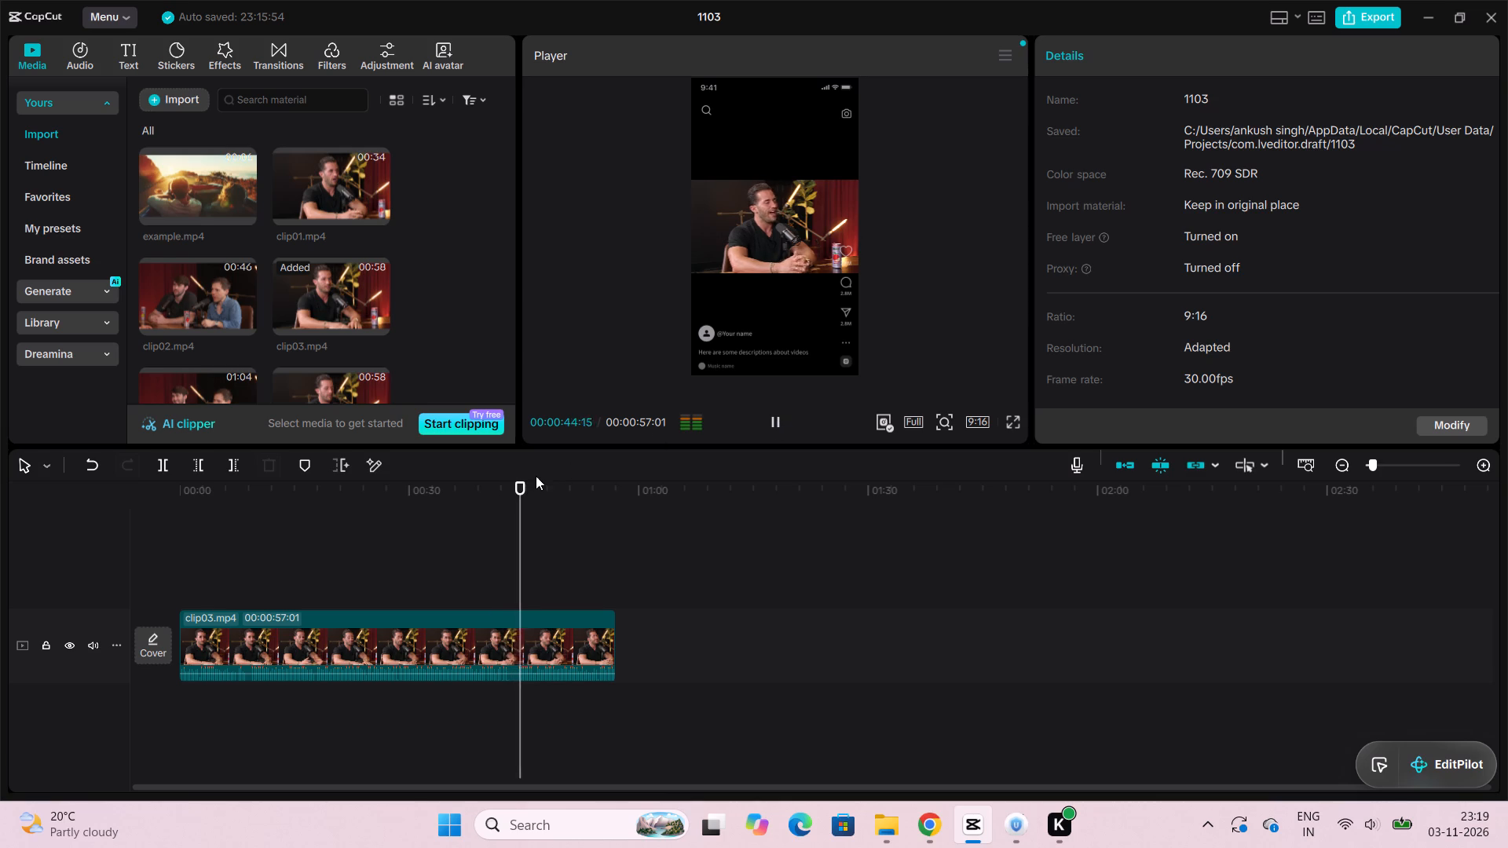
drag(527, 484, 514, 487)
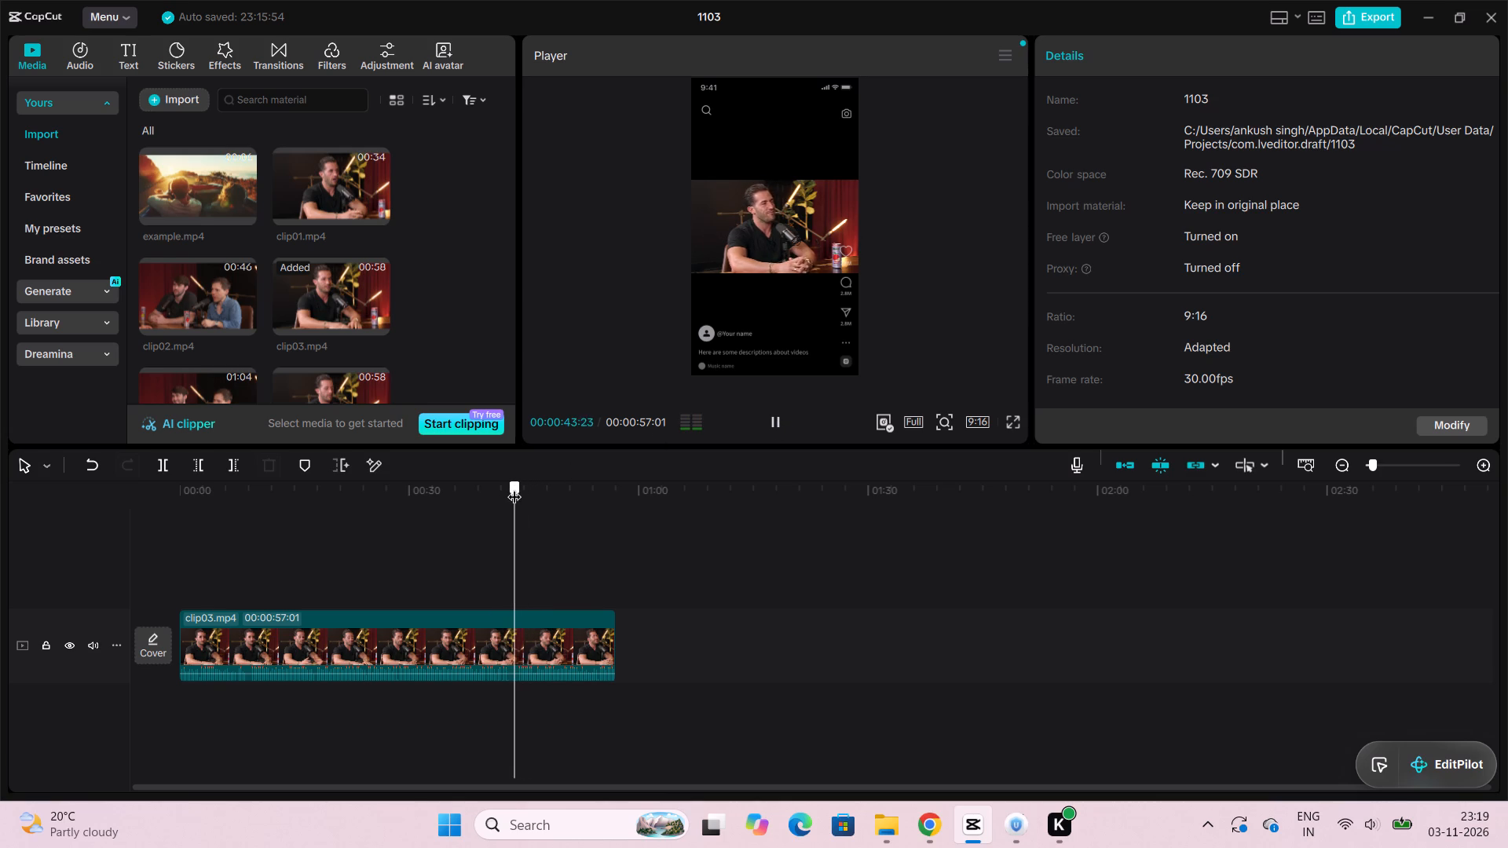
drag(514, 487, 511, 488)
click(770, 421)
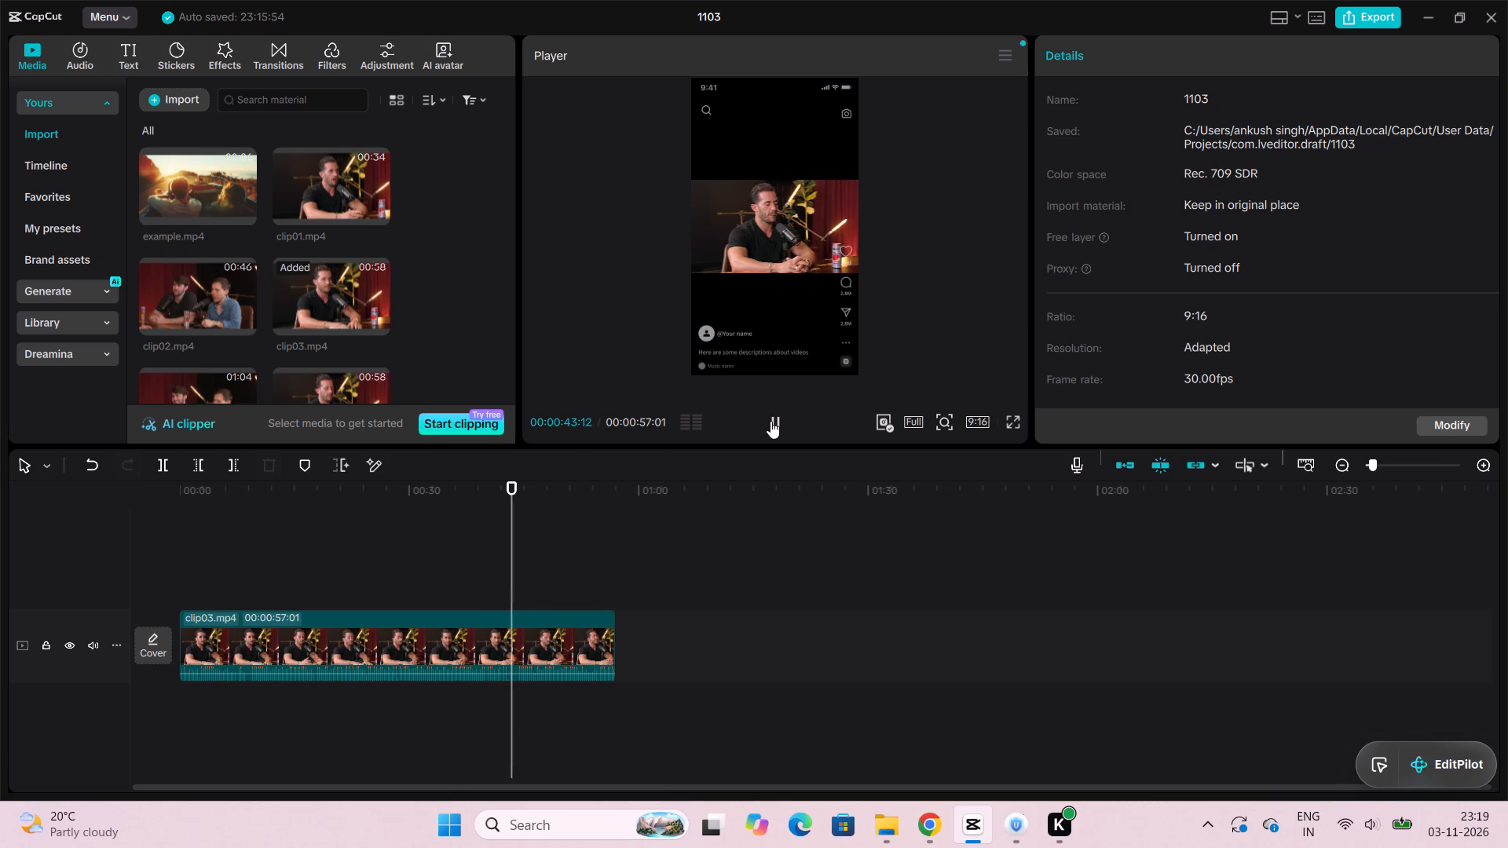
click(770, 421)
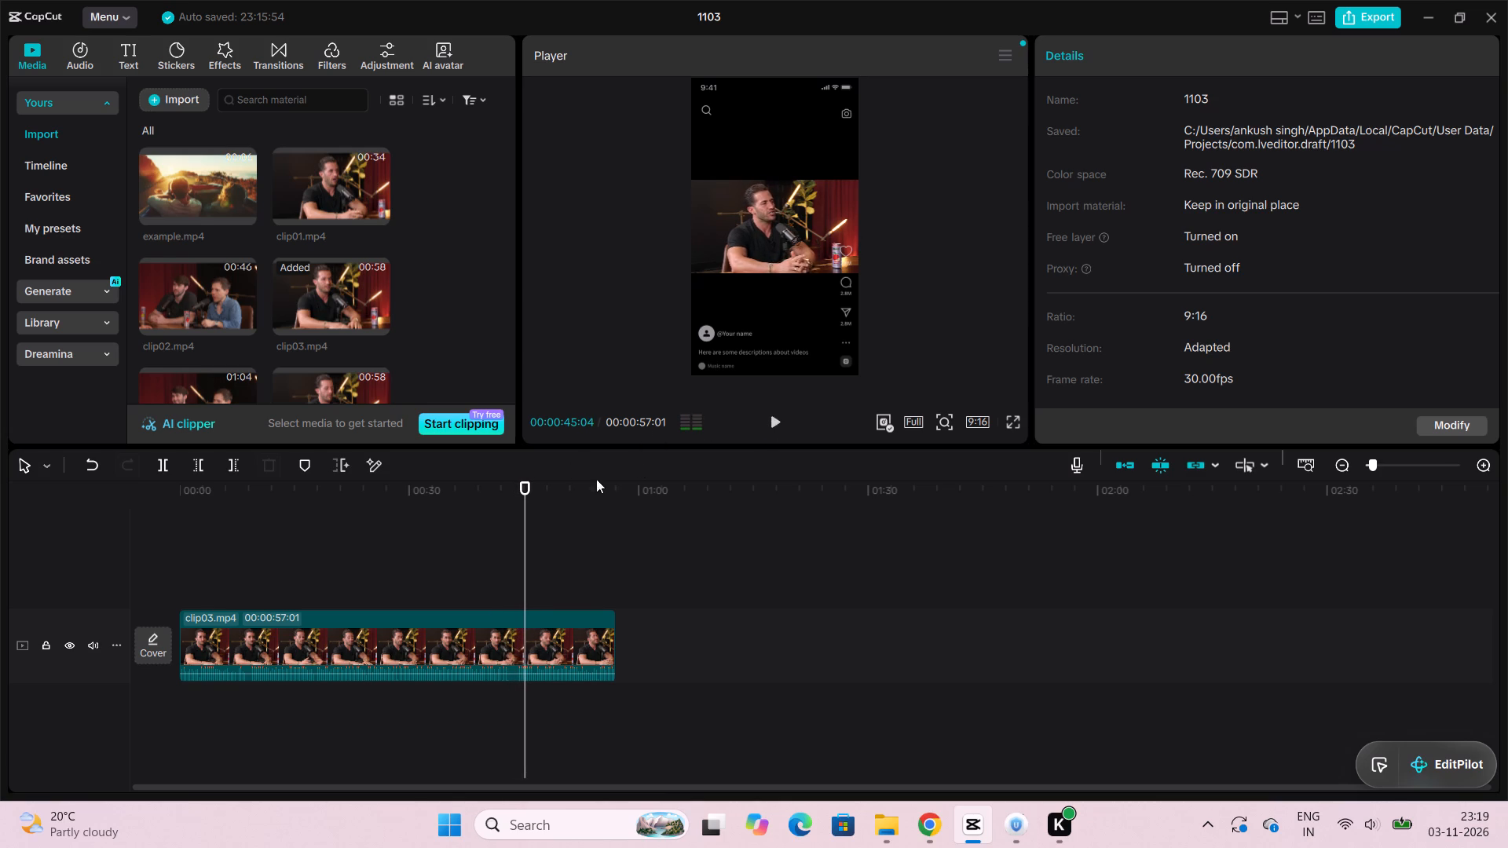
drag(529, 484, 516, 485)
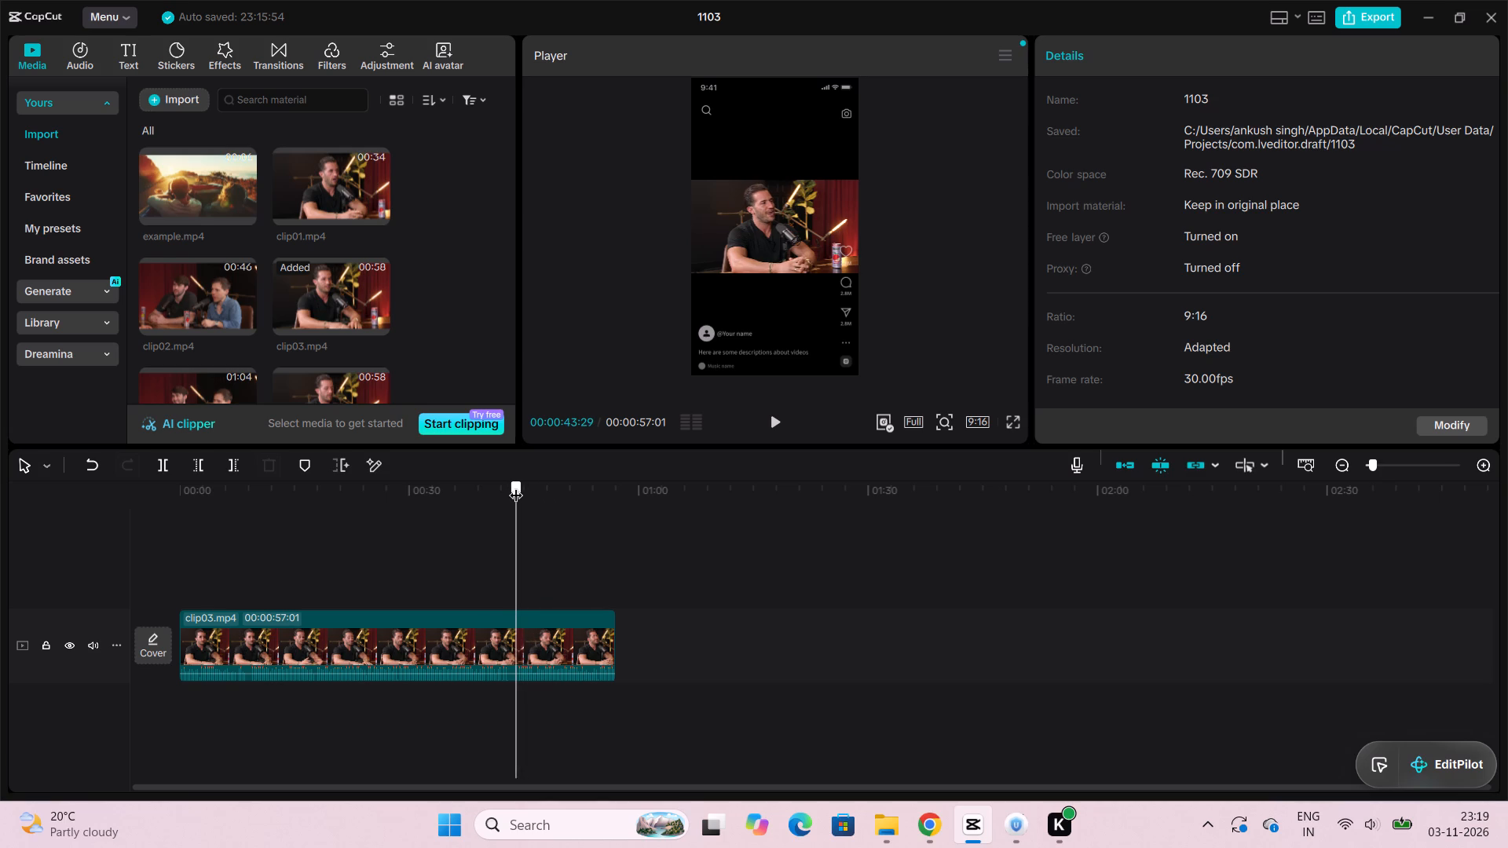
drag(516, 485, 515, 485)
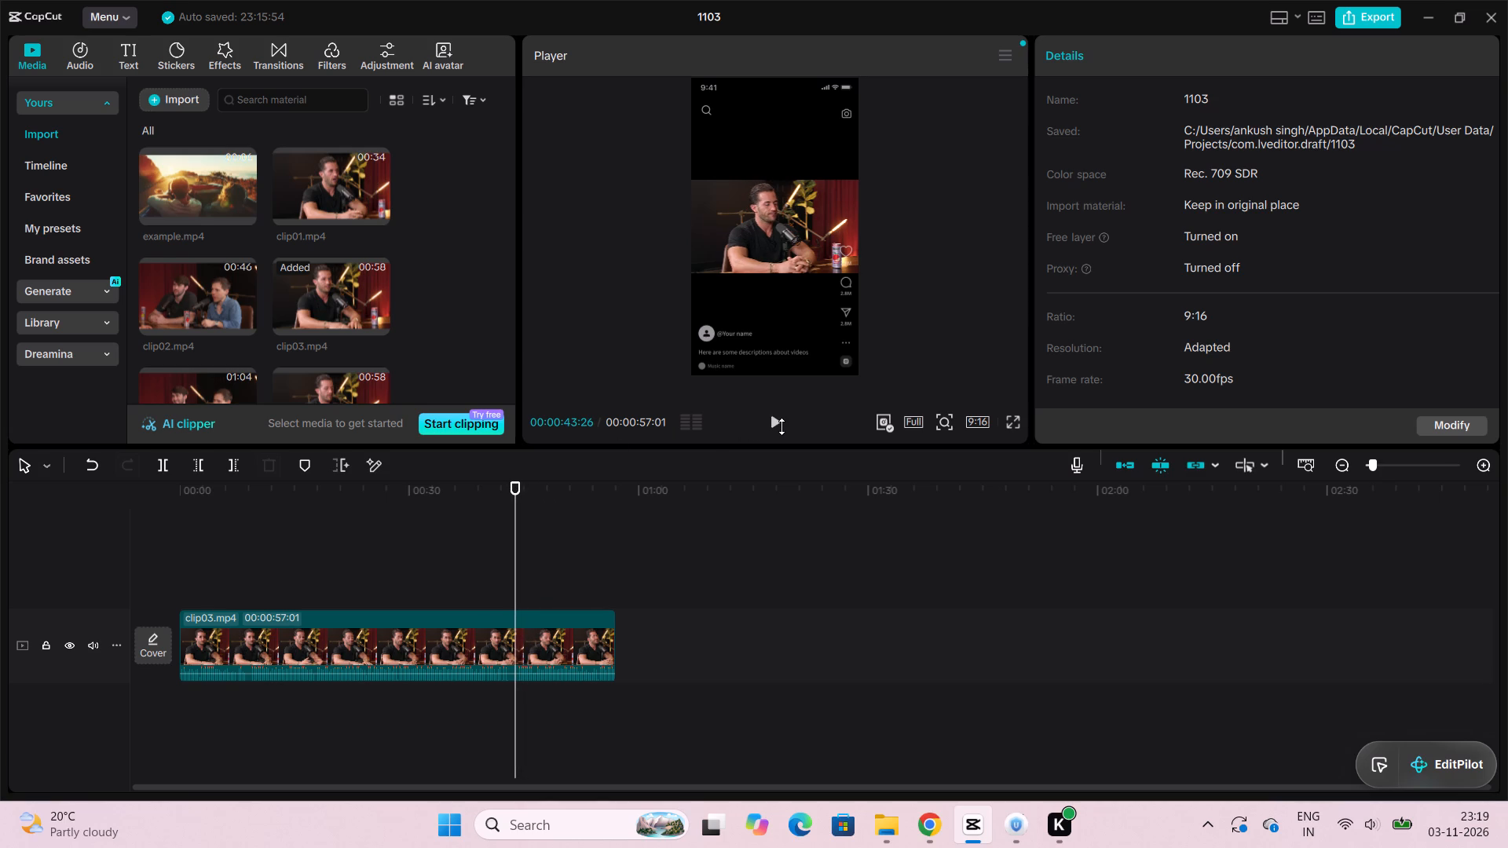
click(774, 426)
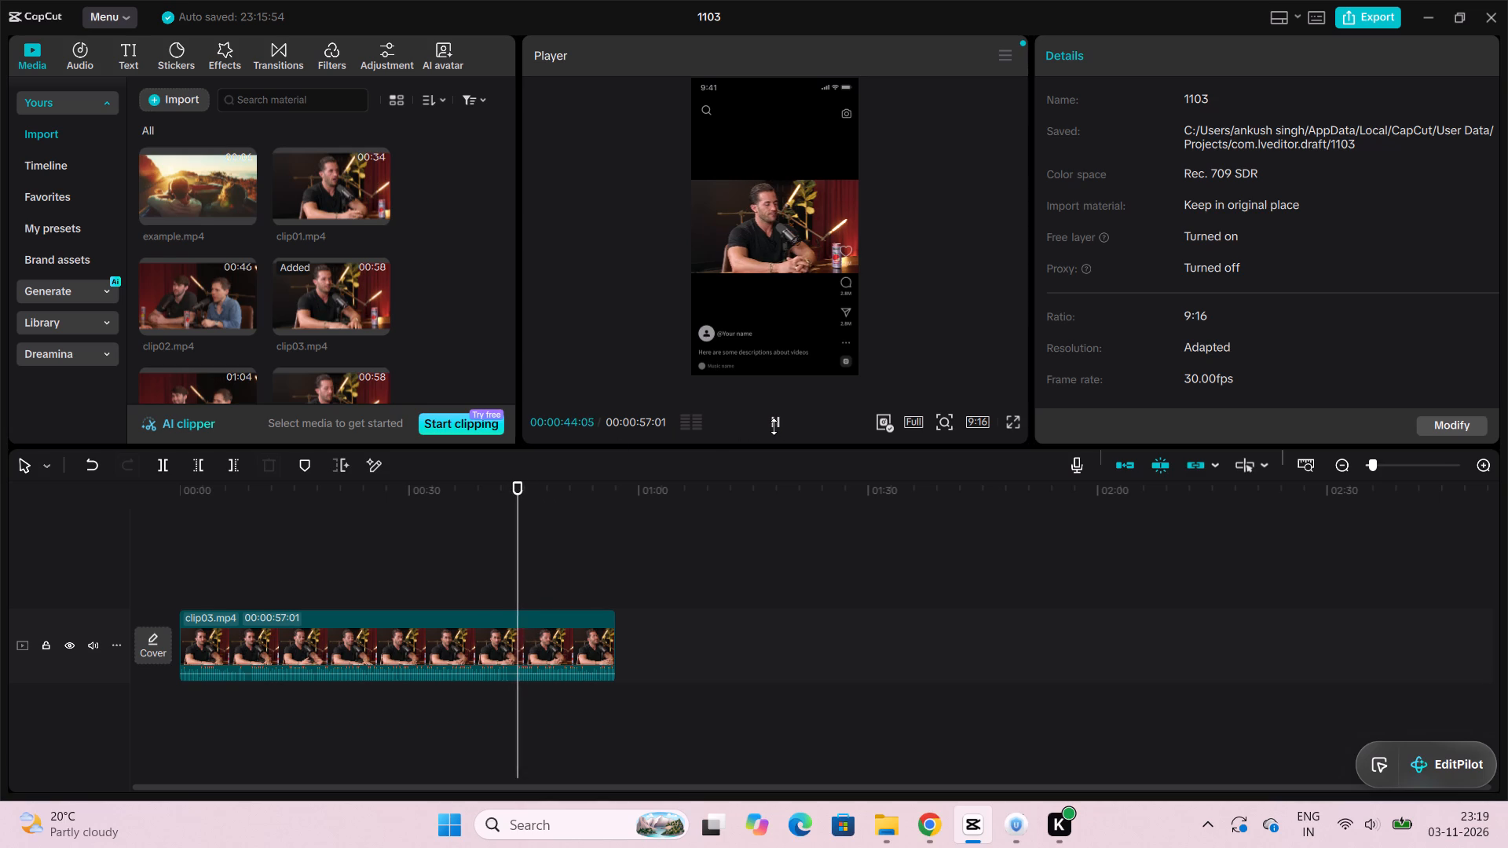
click(774, 426)
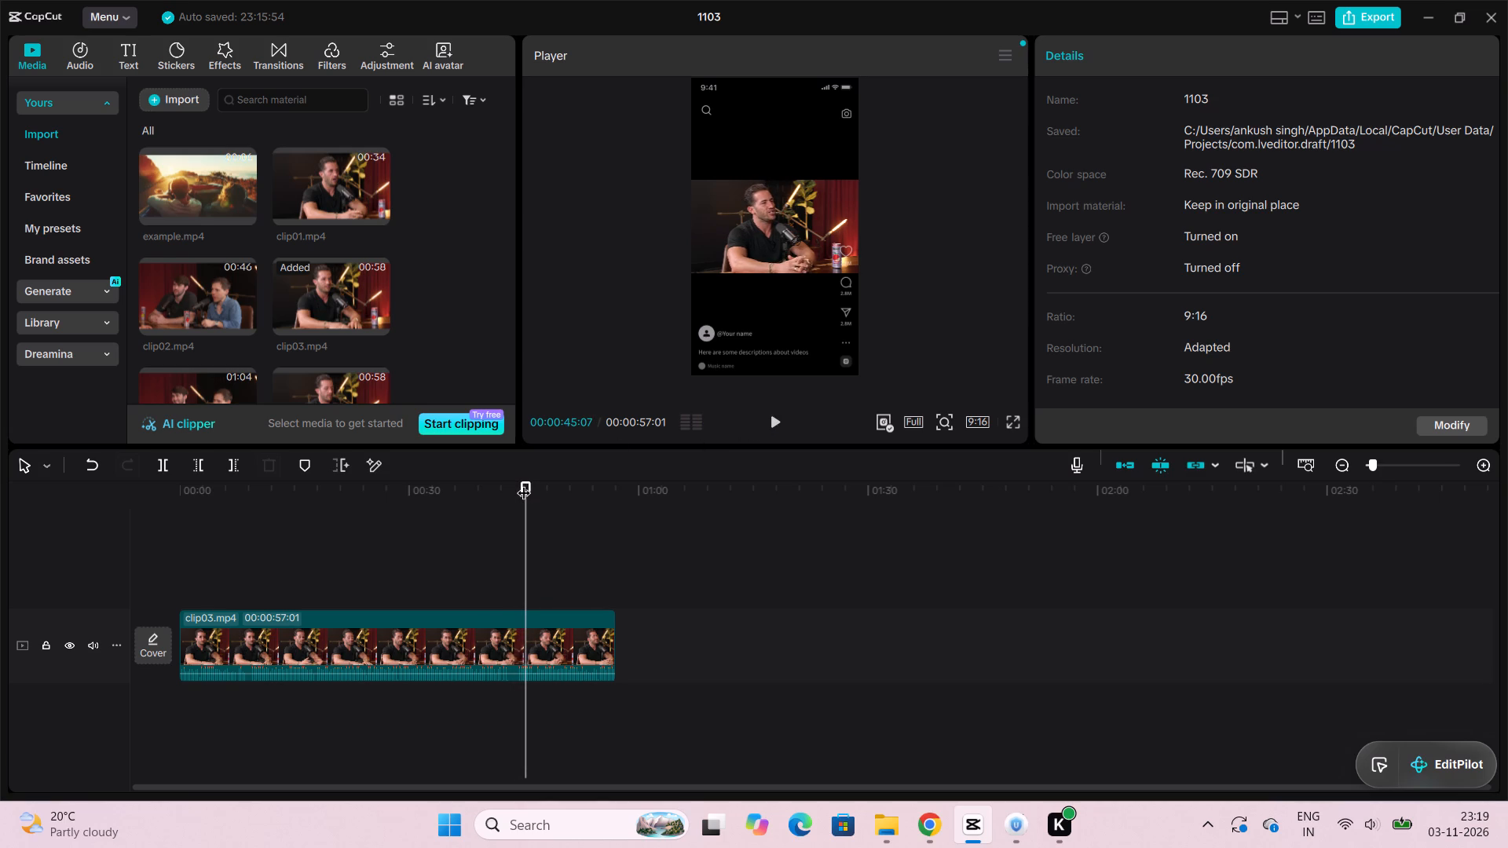
drag(524, 483, 507, 487)
click(770, 423)
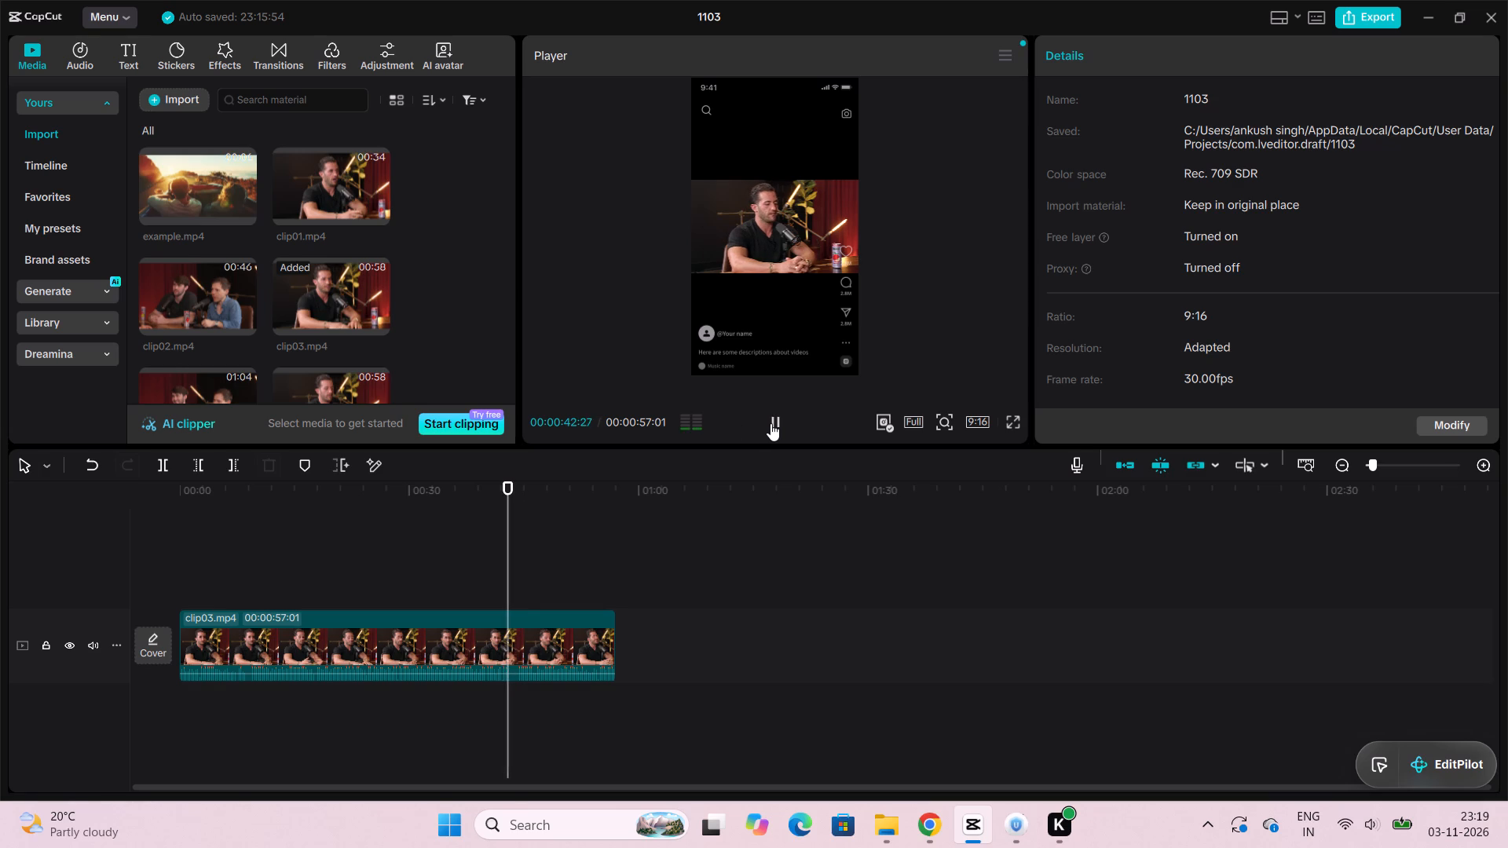
click(770, 423)
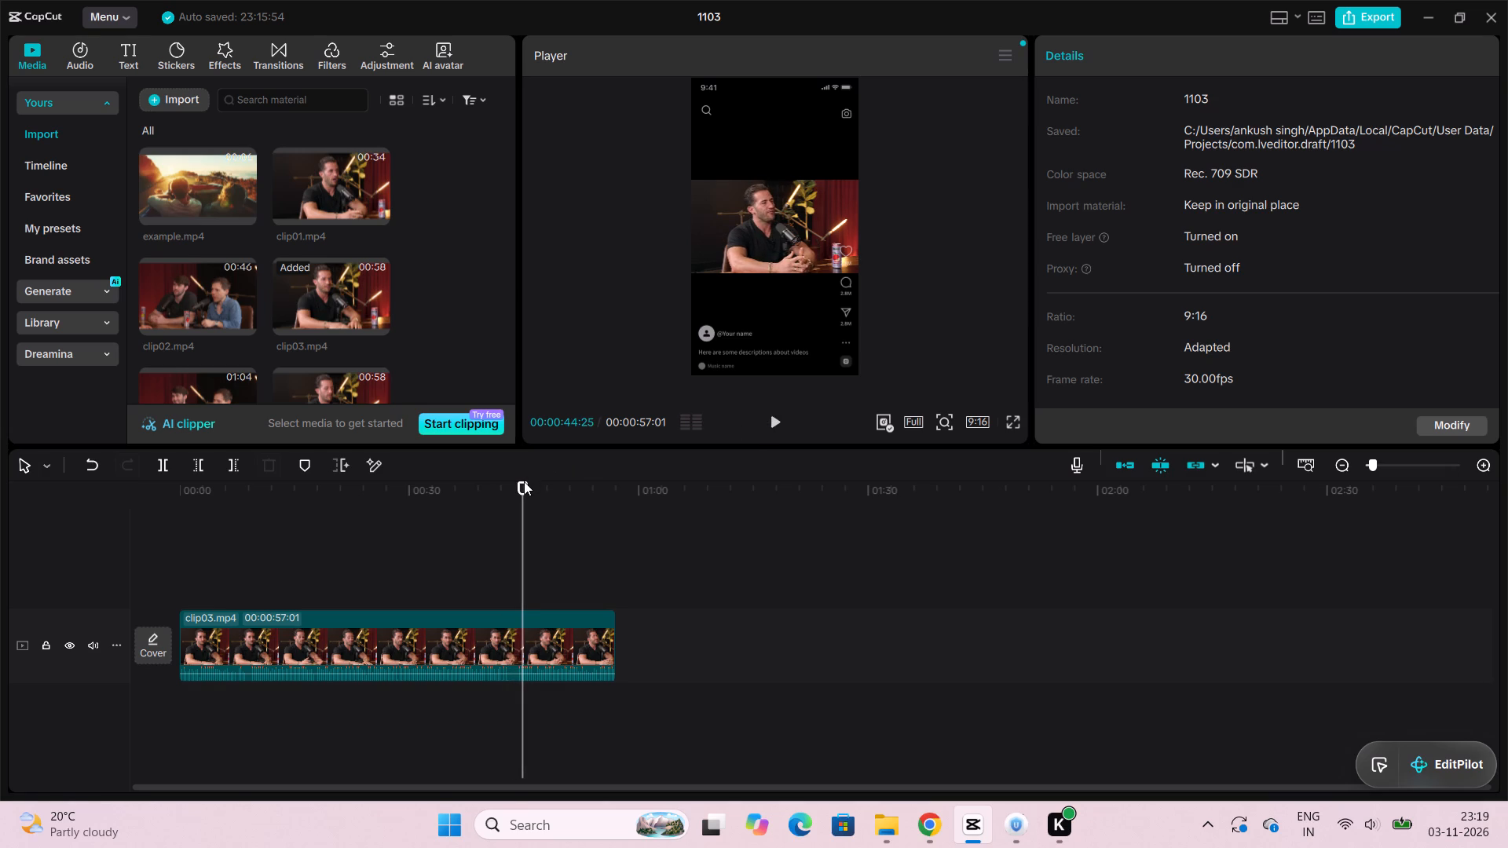
drag(522, 484, 499, 487)
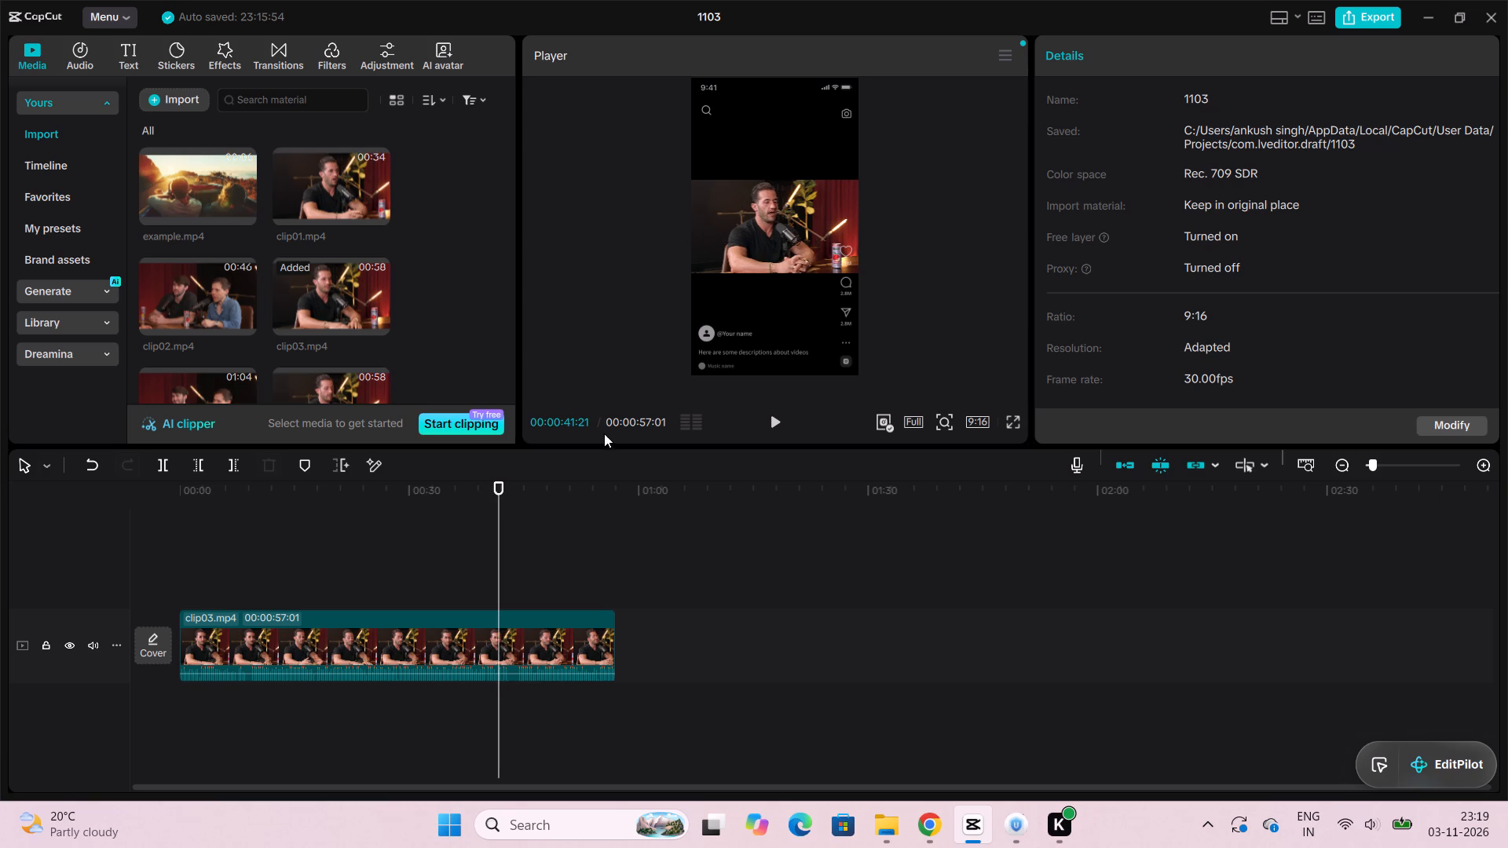
click(770, 417)
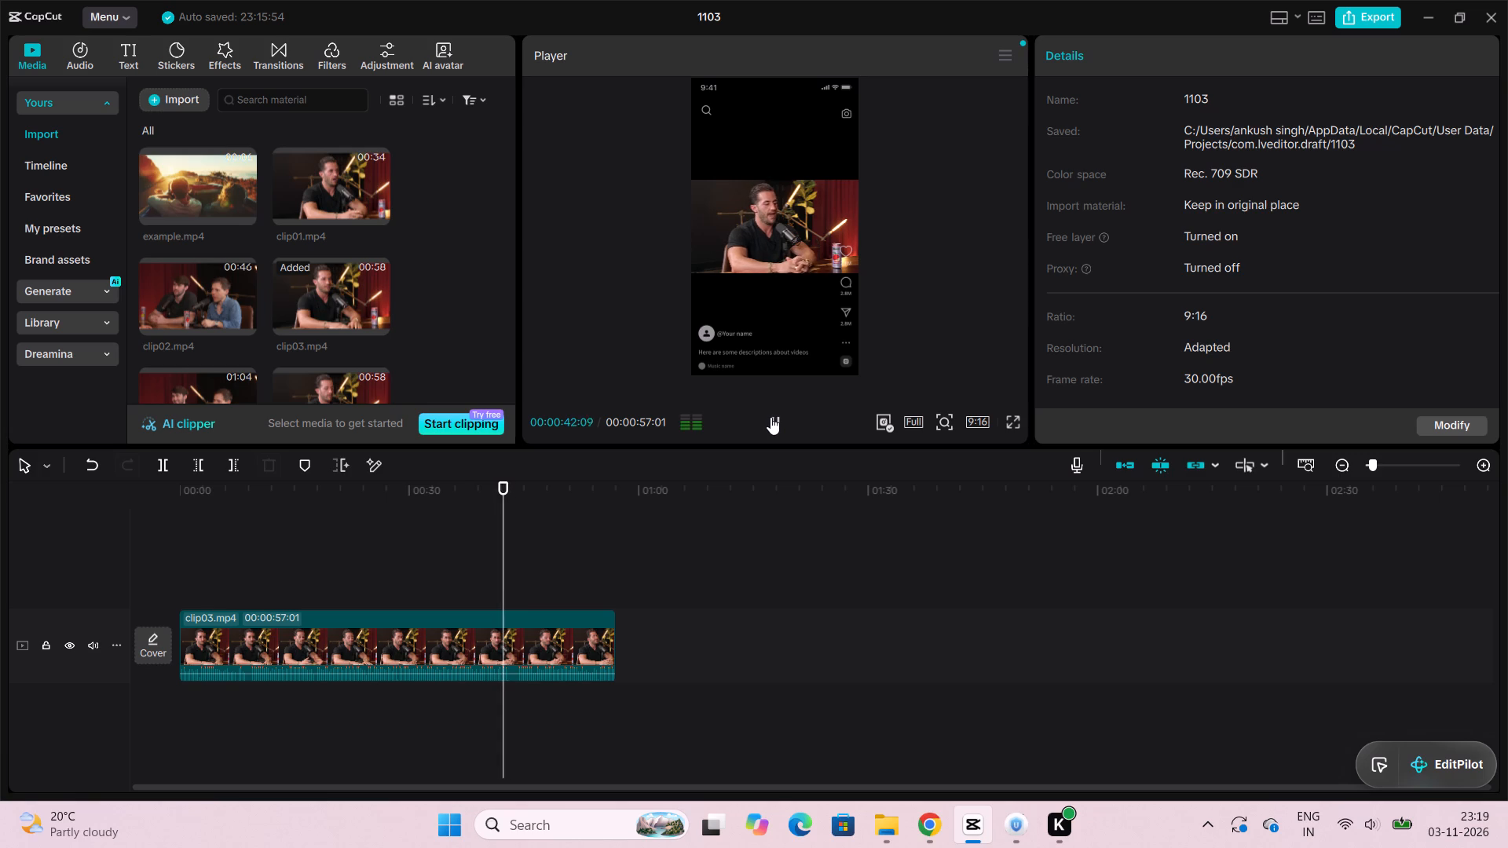
click(770, 417)
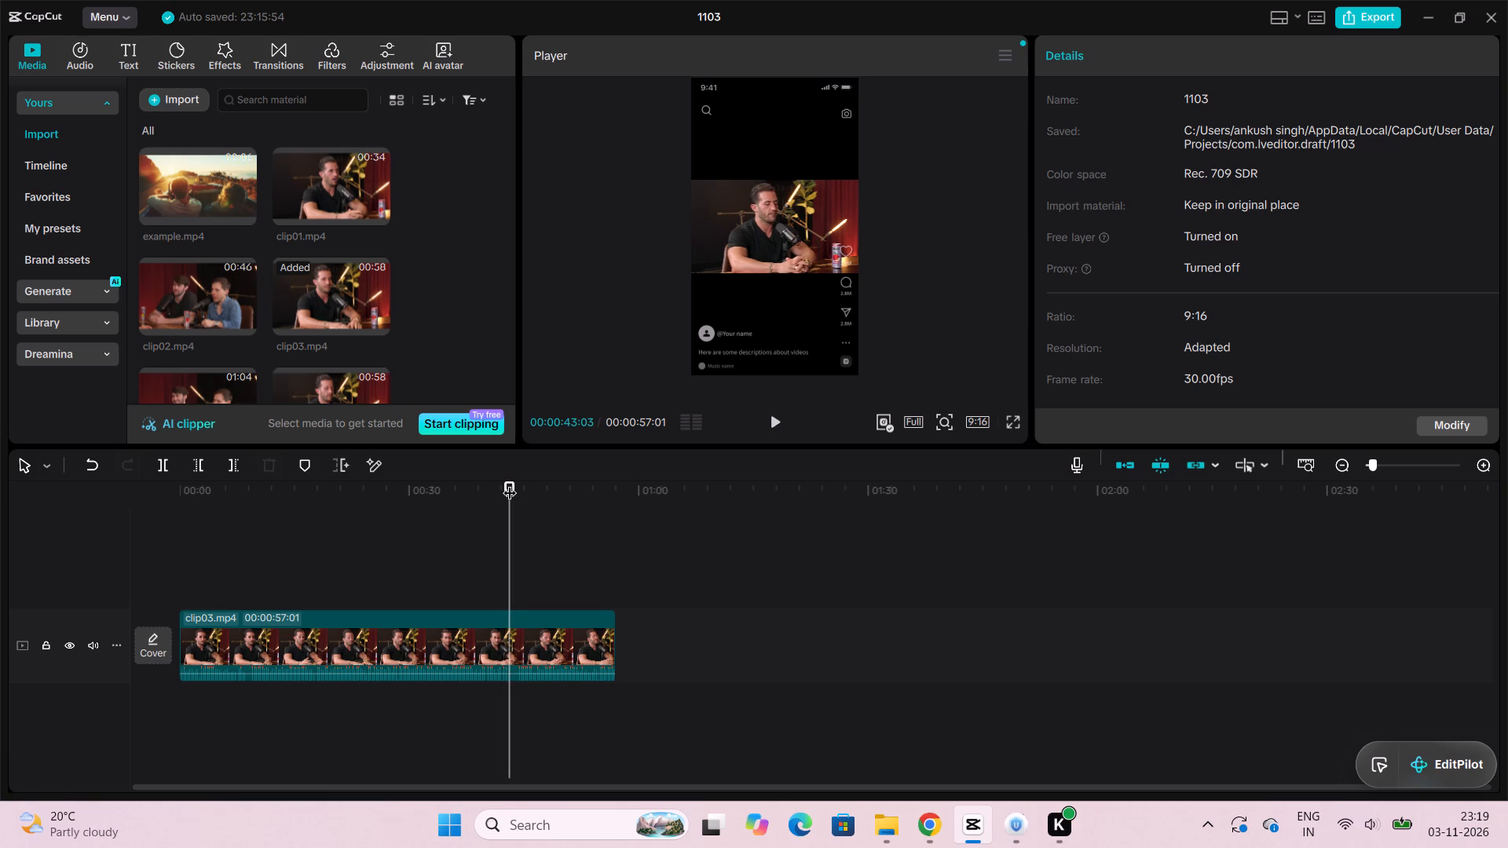
Split clip03.mp4 at 00:00:41:24 and delete the part after the cut.
drag(510, 483, 500, 490)
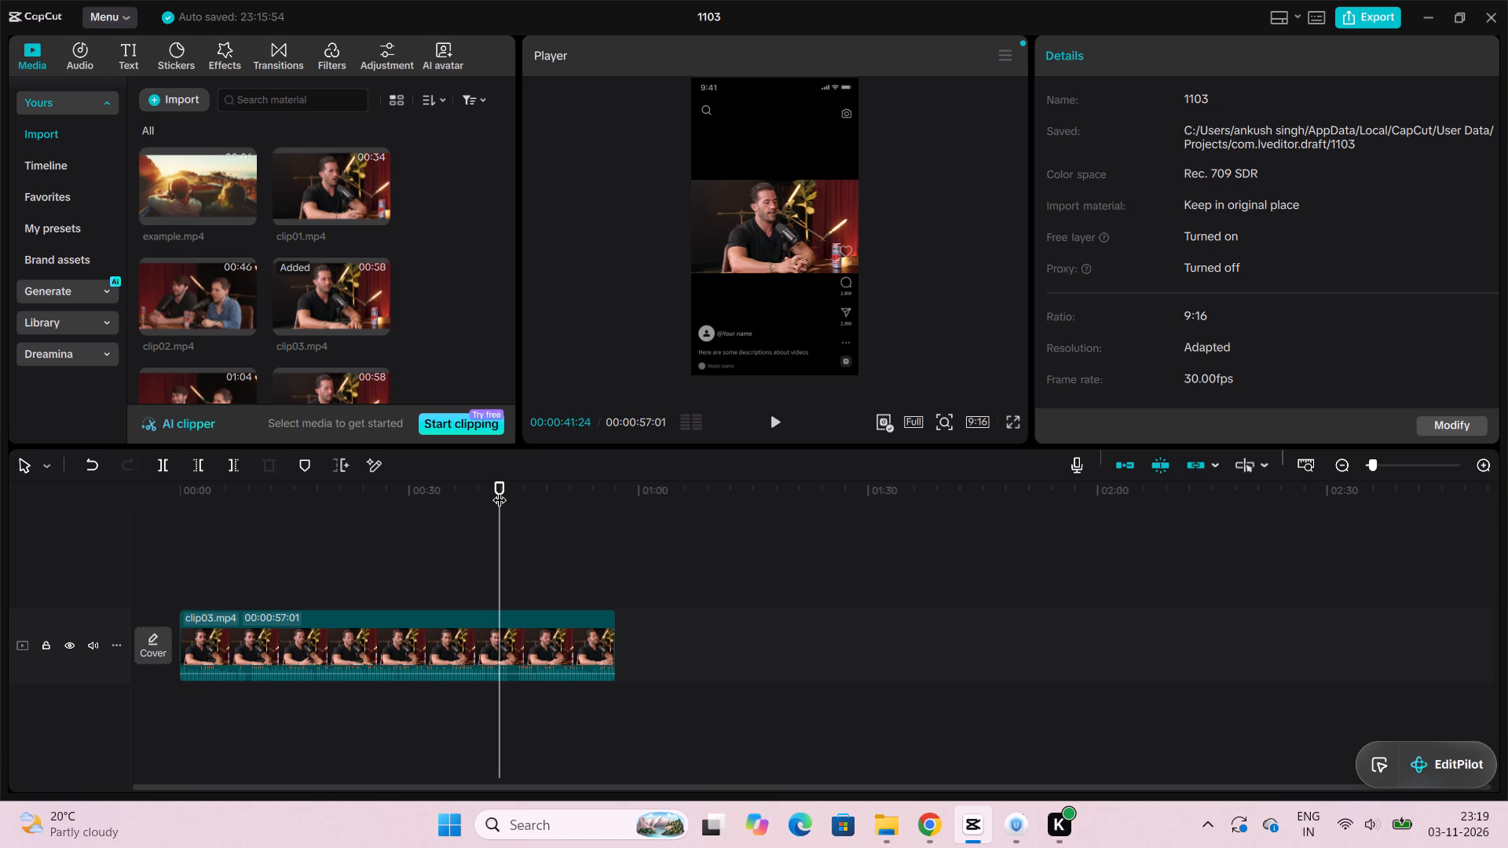
click(156, 454)
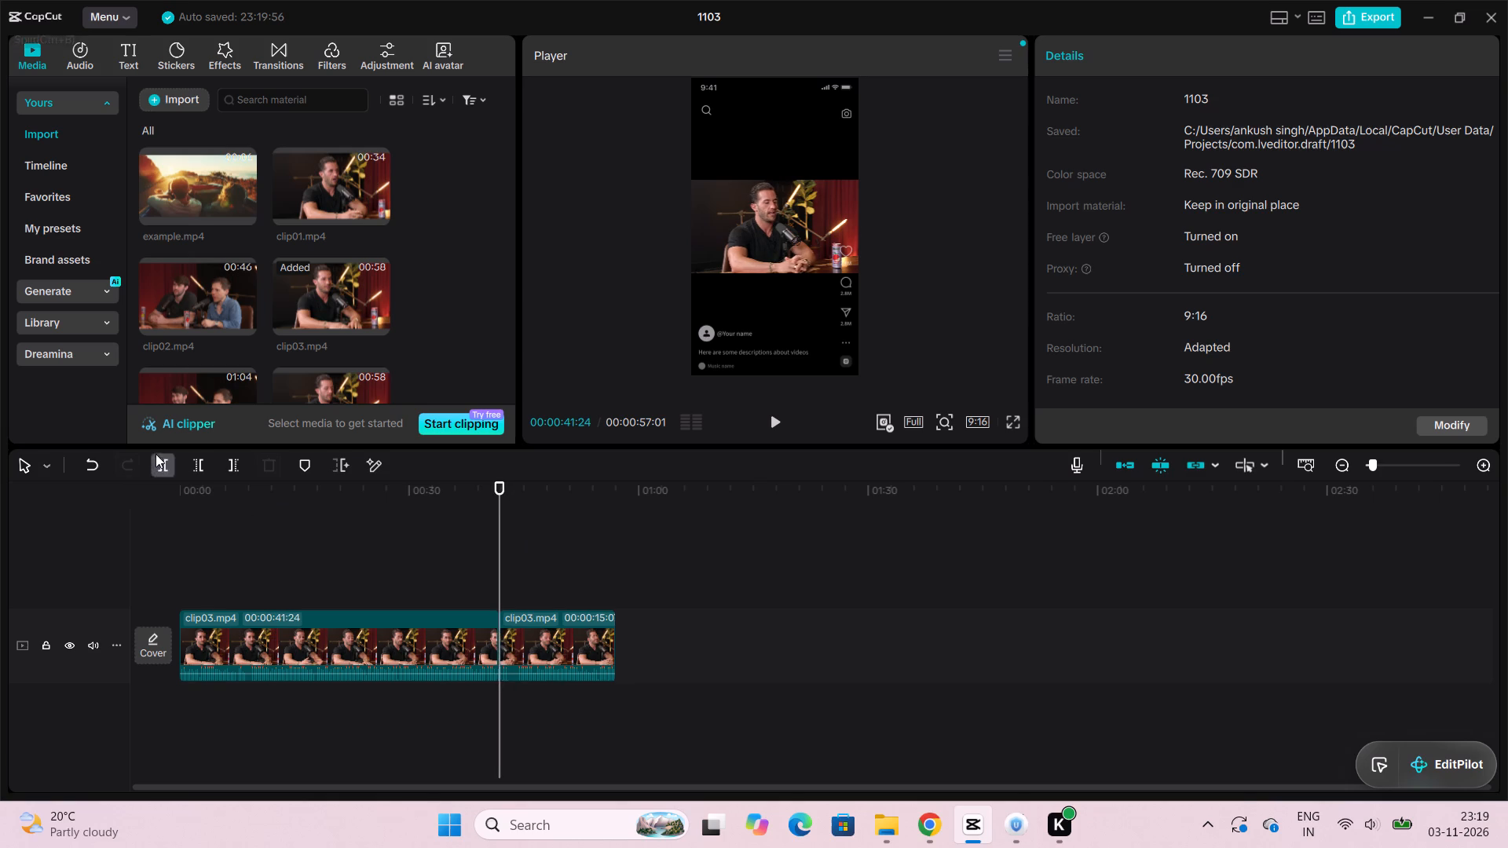
click(549, 642)
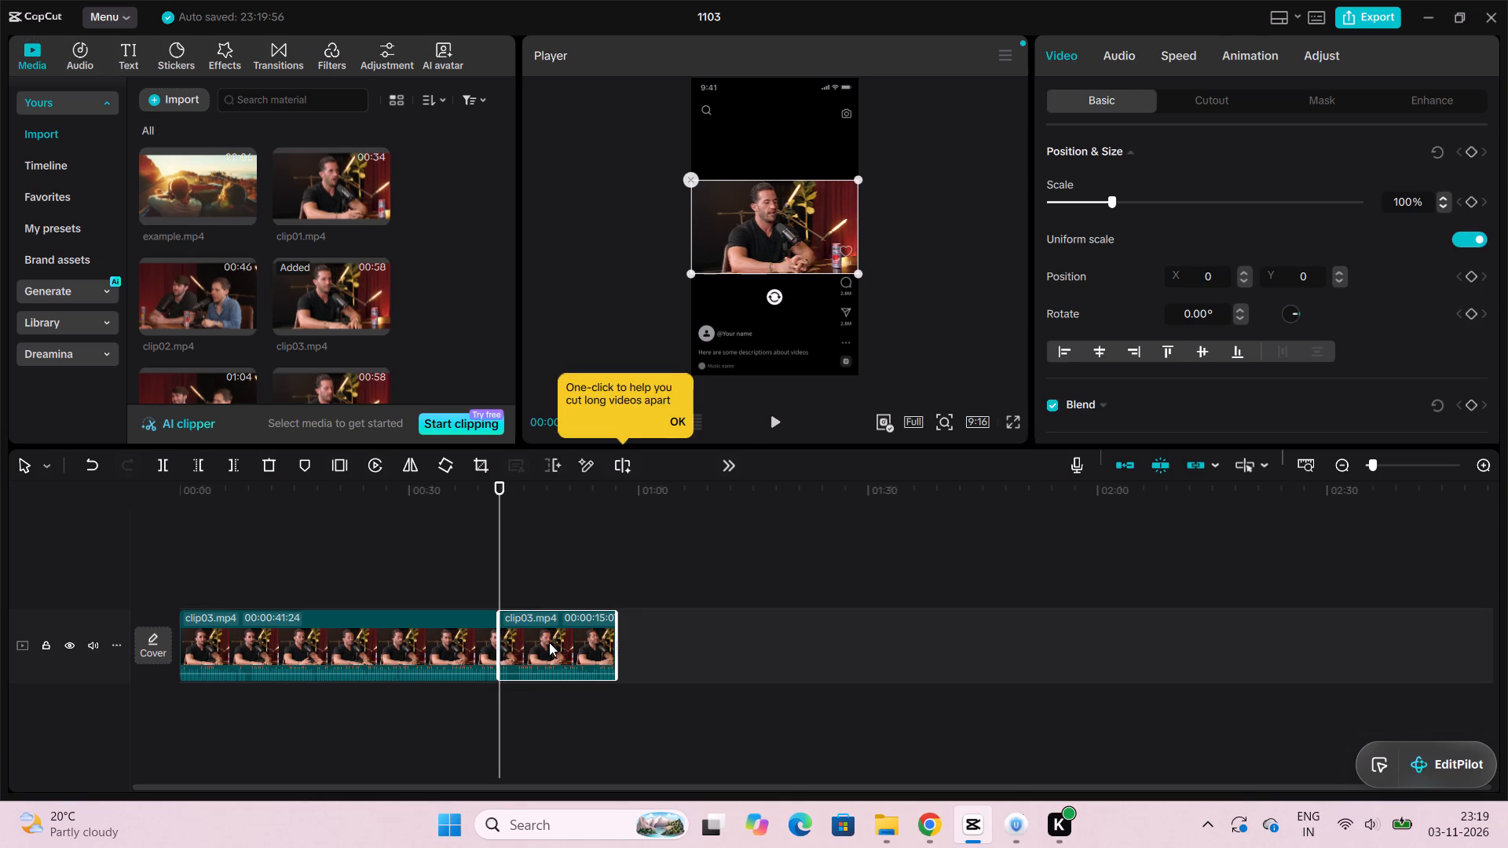
key(Delete)
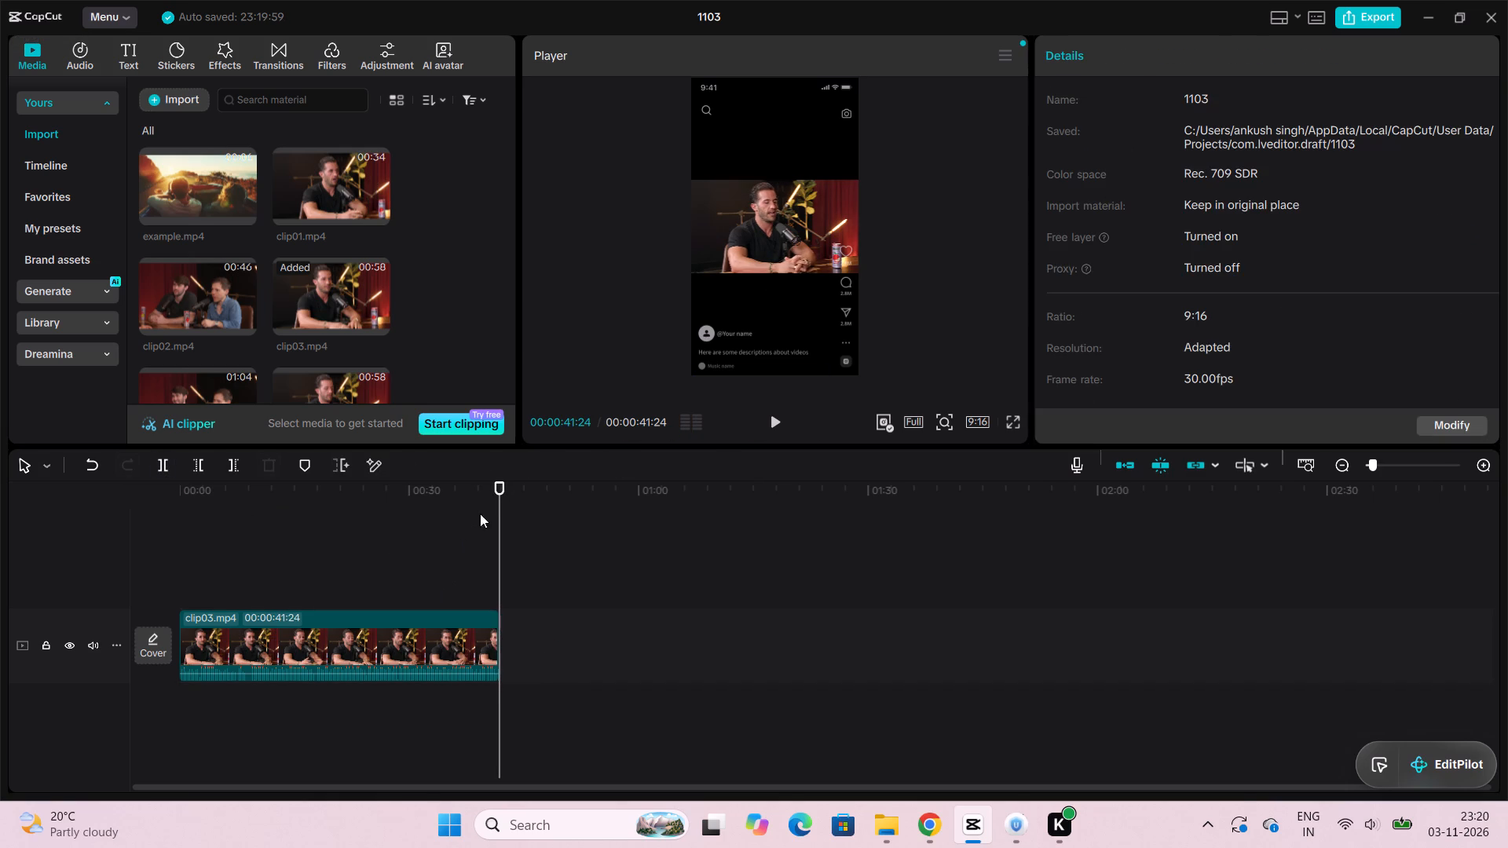
Play the trimmed clip from 00:00:37:03 to its end to check the new ending.
drag(501, 483, 462, 492)
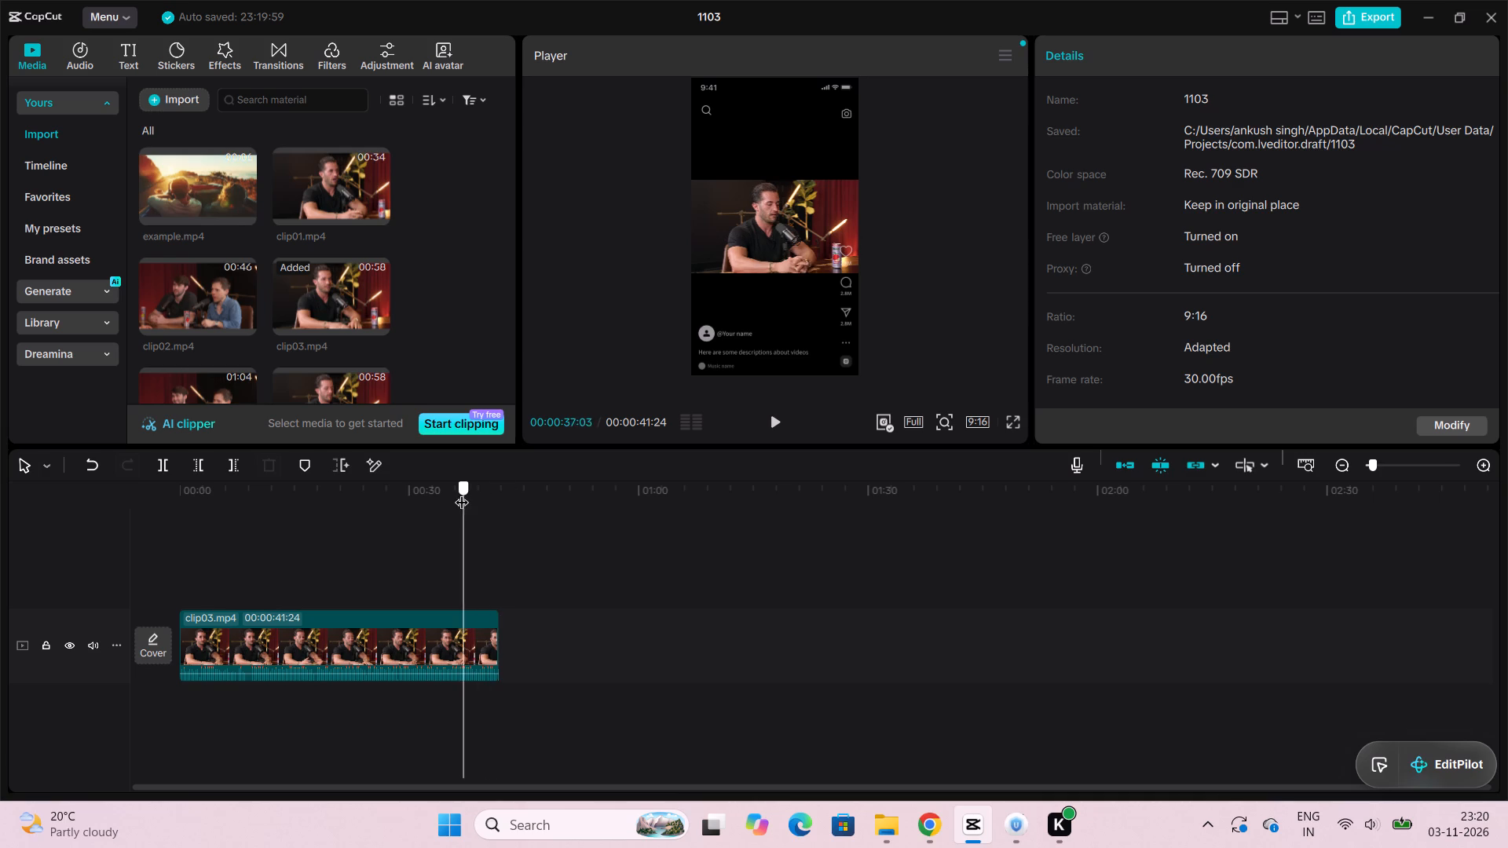
click(774, 424)
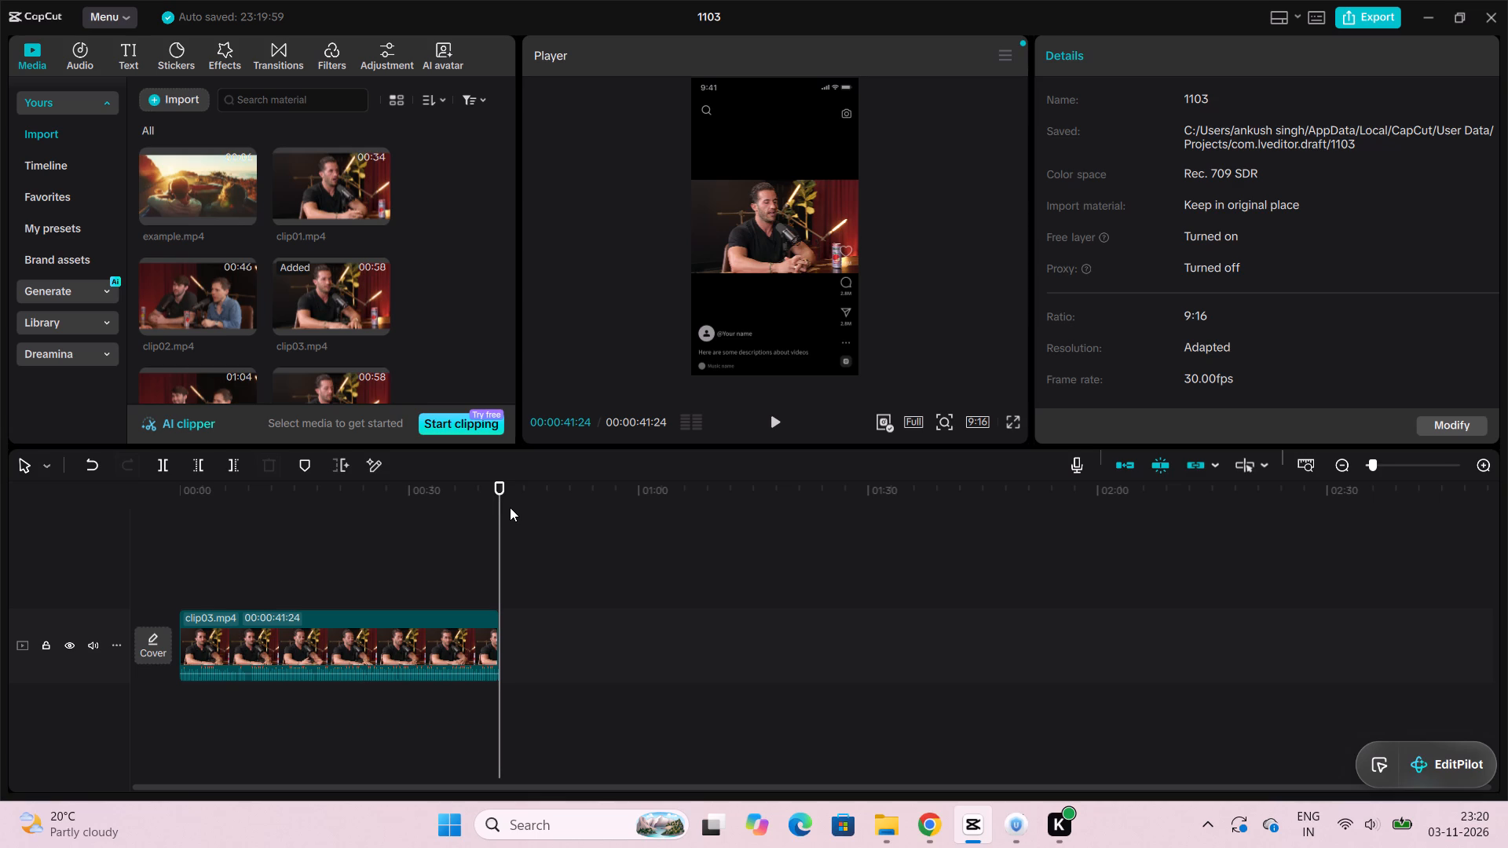
Examine the last frames of clip03.mp4 at frame level, playing from 00:00:41:21 to the clip's end.
key(ctrl+plus)
key(ctrl+plus)
key(ctrl+plus)
key(ctrl+plus)
key(ctrl+plus)
key(ctrl+plus)
key(ctrl+plus)
key(ctrl+plus)
key(ctrl+plus)
key(ctrl+plus)
key(ctrl+plus)
key(ctrl+plus)
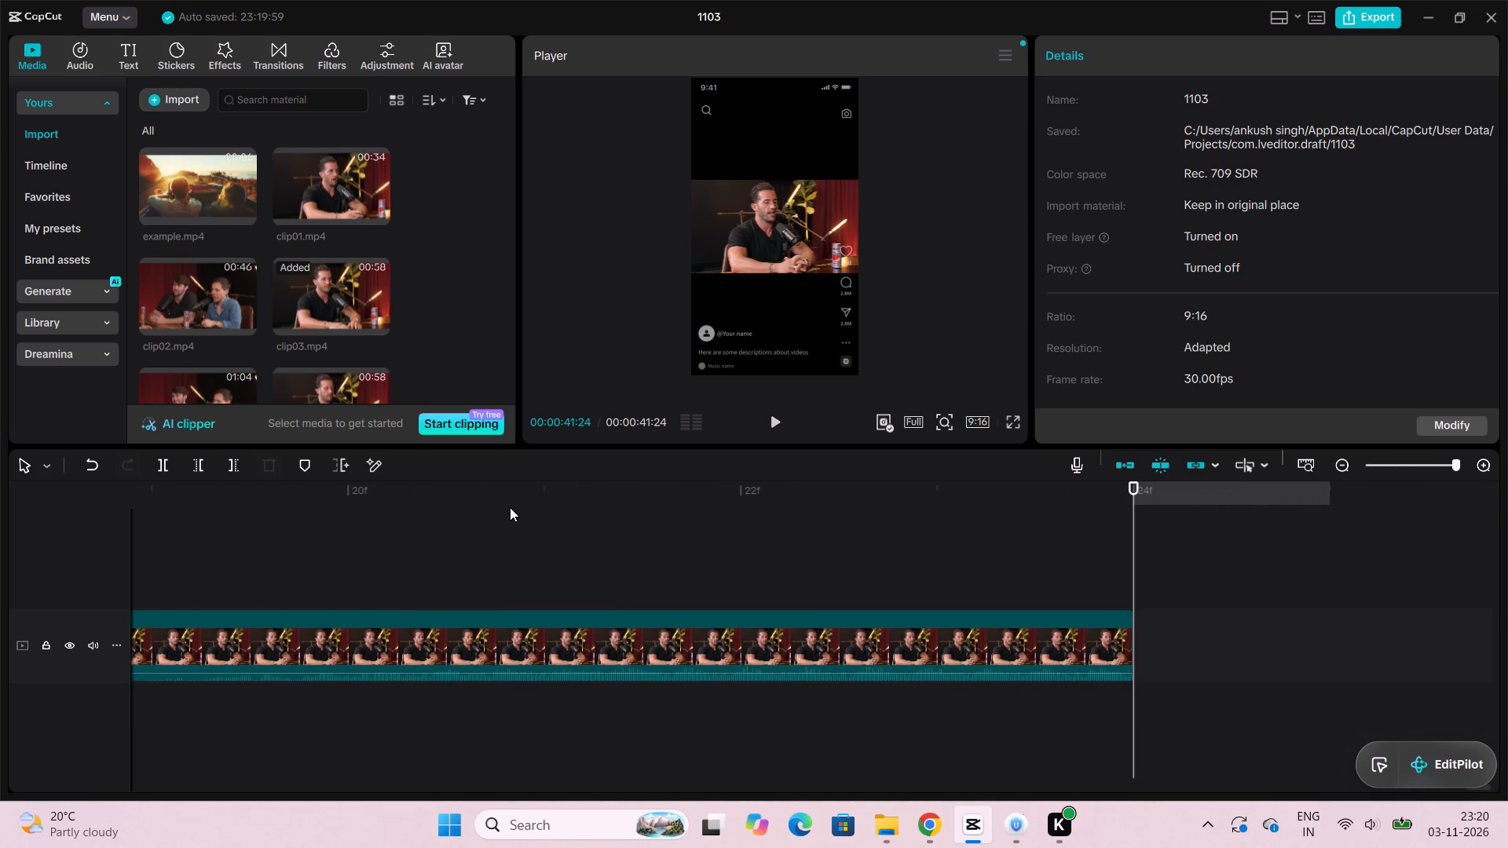
key(ctrl+plus)
drag(1131, 487, 1056, 490)
drag(1056, 490, 698, 492)
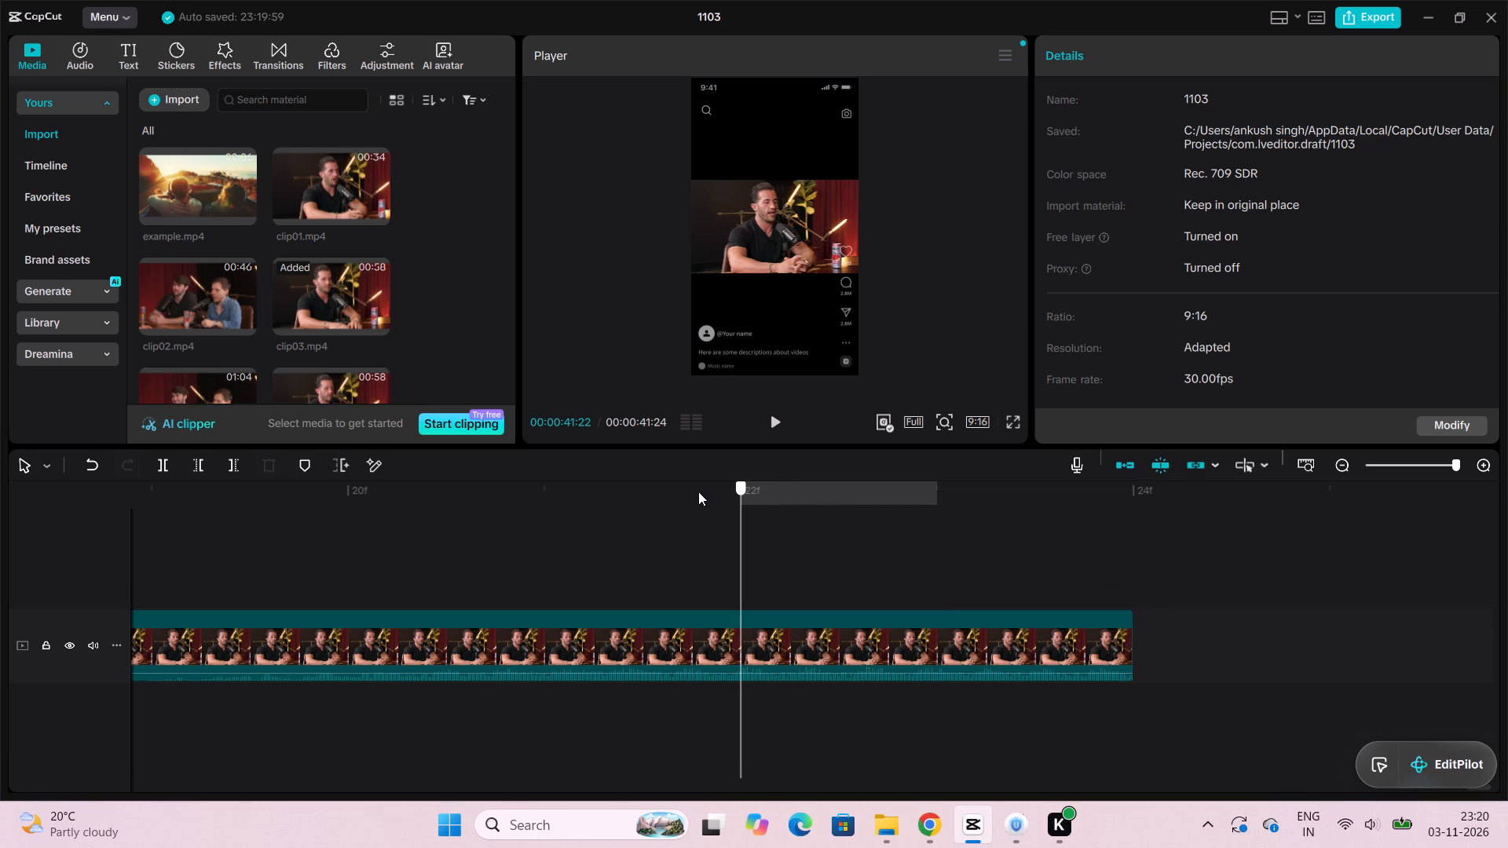
drag(698, 492, 622, 492)
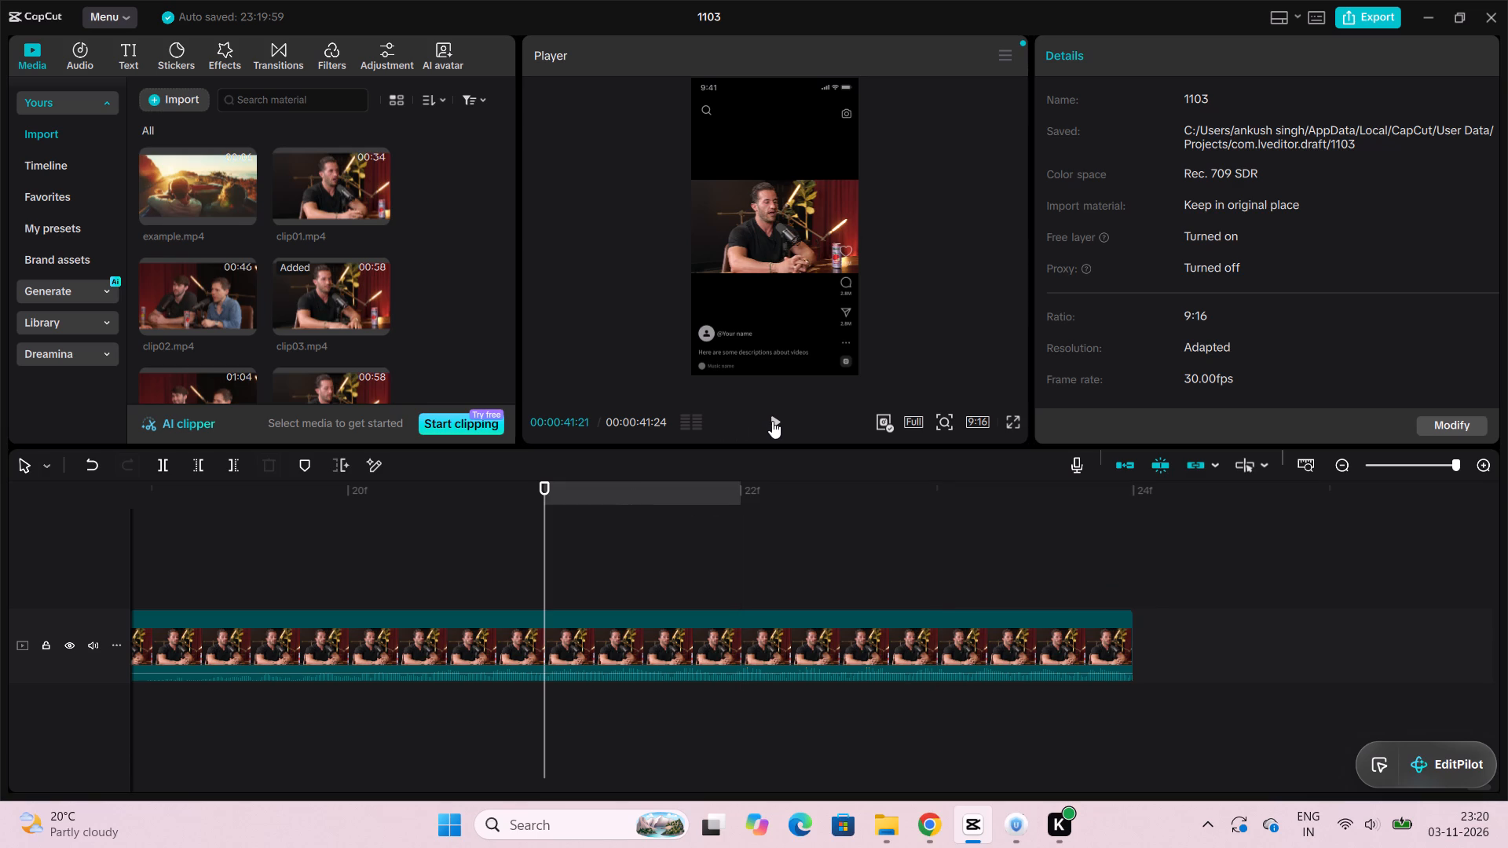
click(772, 421)
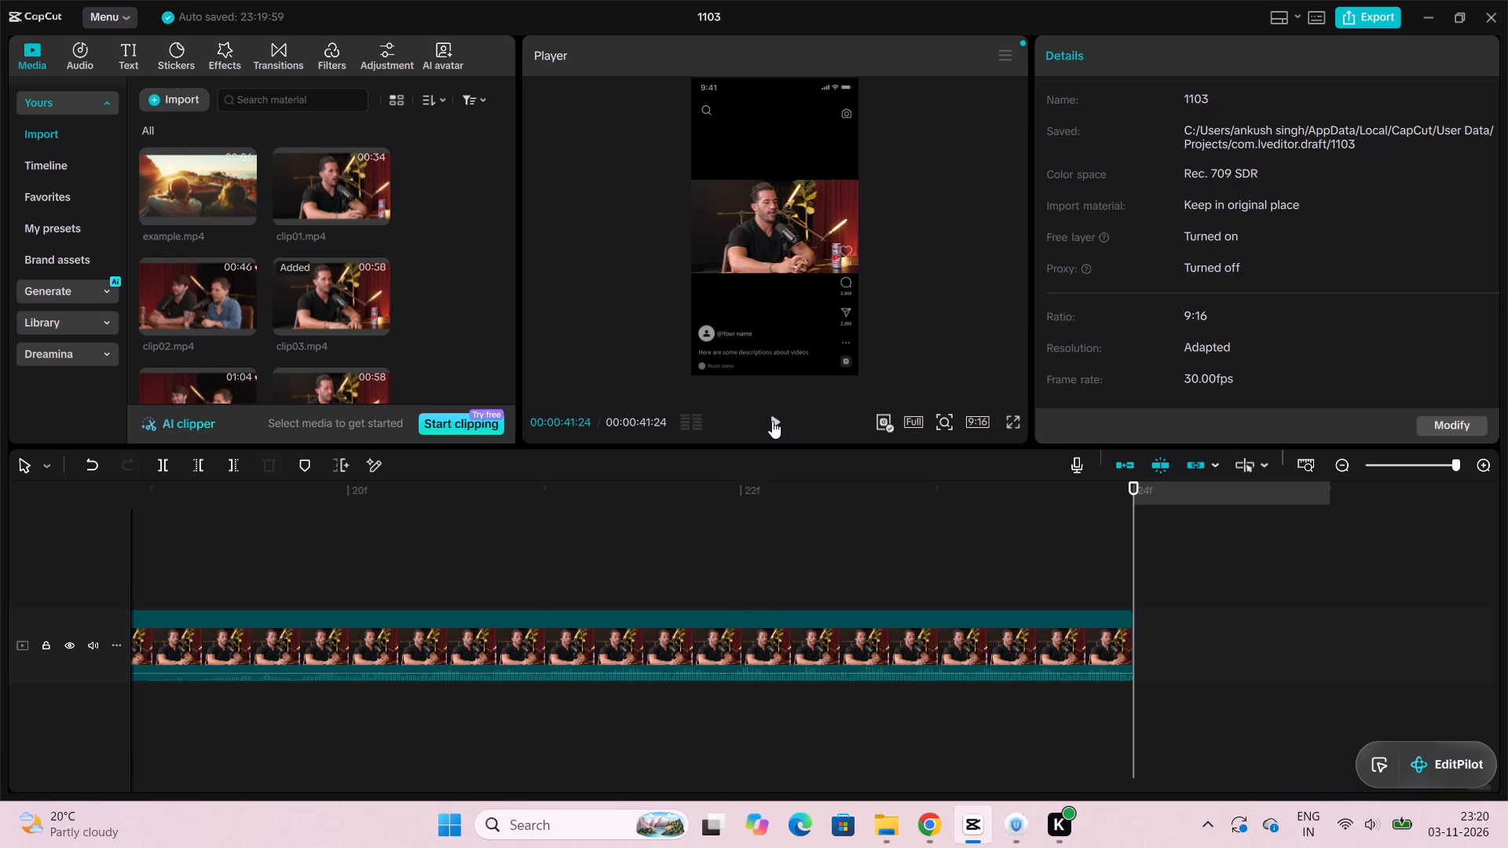
click(772, 421)
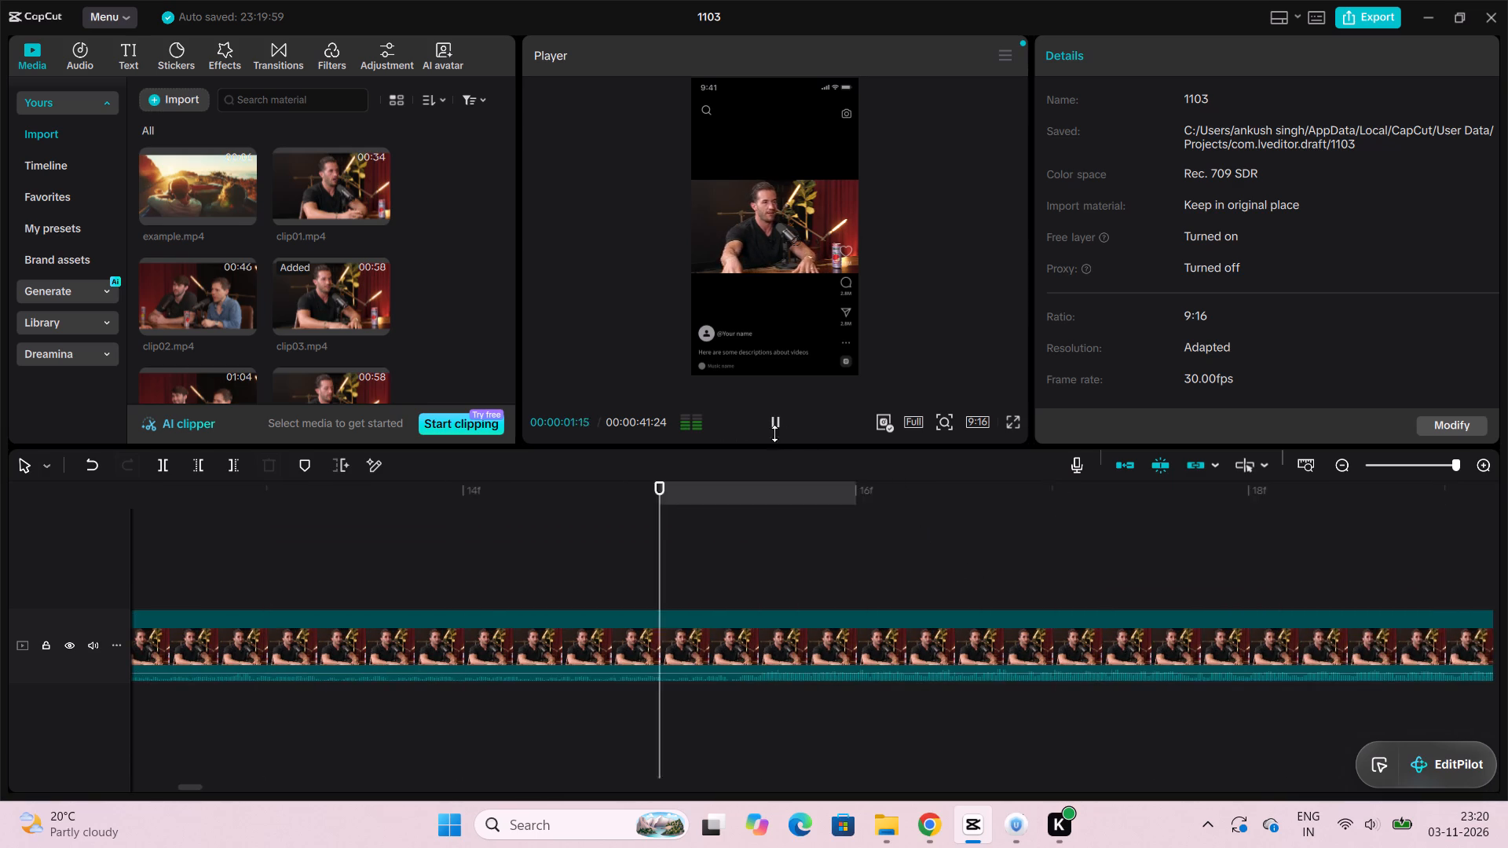
click(772, 422)
Step back through the final frames of clip03.mp4 to about 00:00:41:18 and replay them to find a tighter end point.
scroll(881, 561, left, 3)
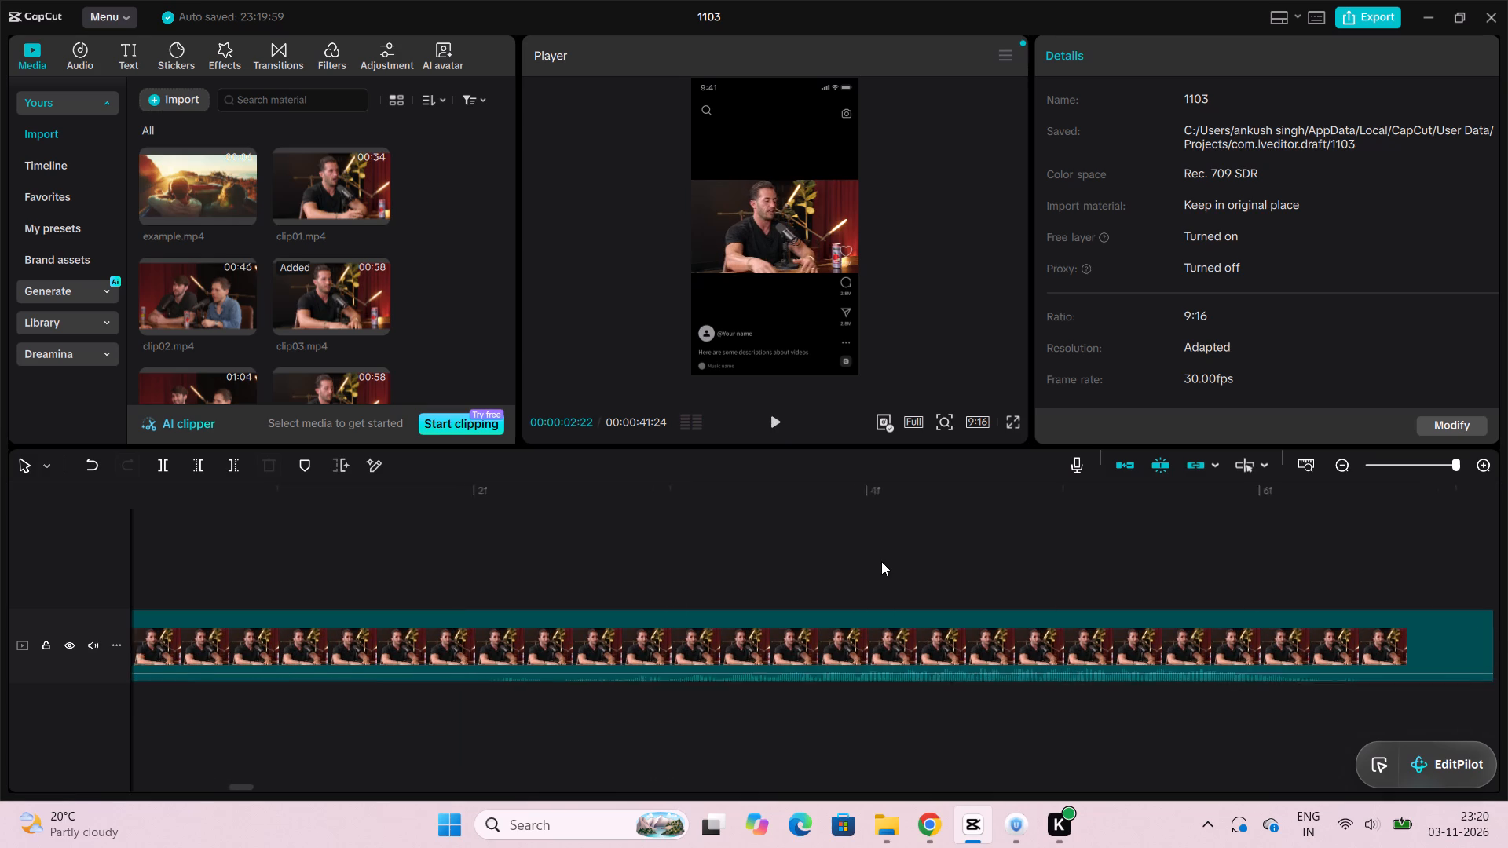
scroll(881, 561, left, 20)
scroll(881, 561, left, 3)
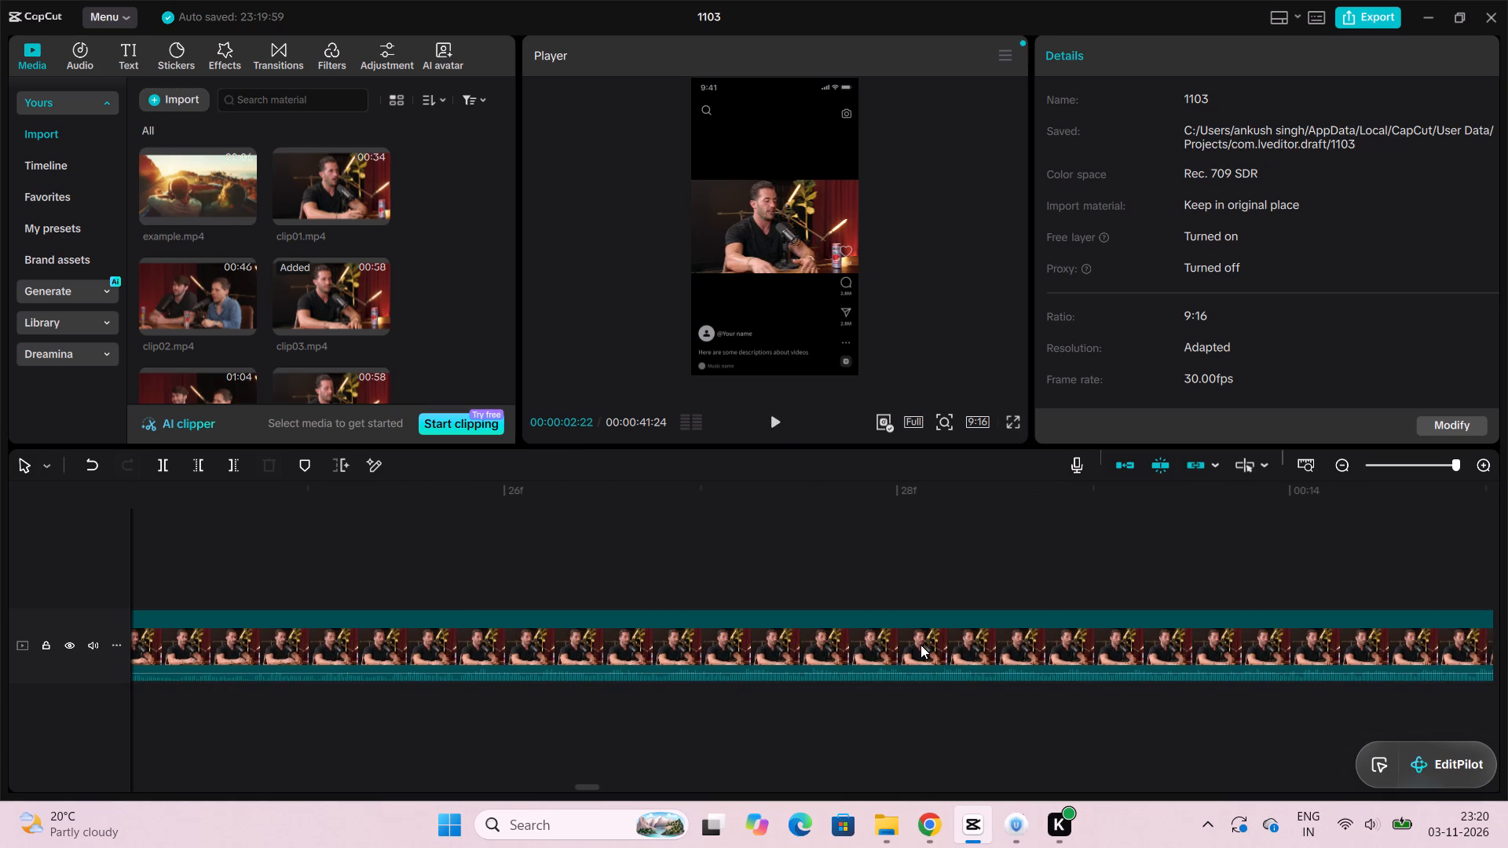
click(921, 645)
click(759, 558)
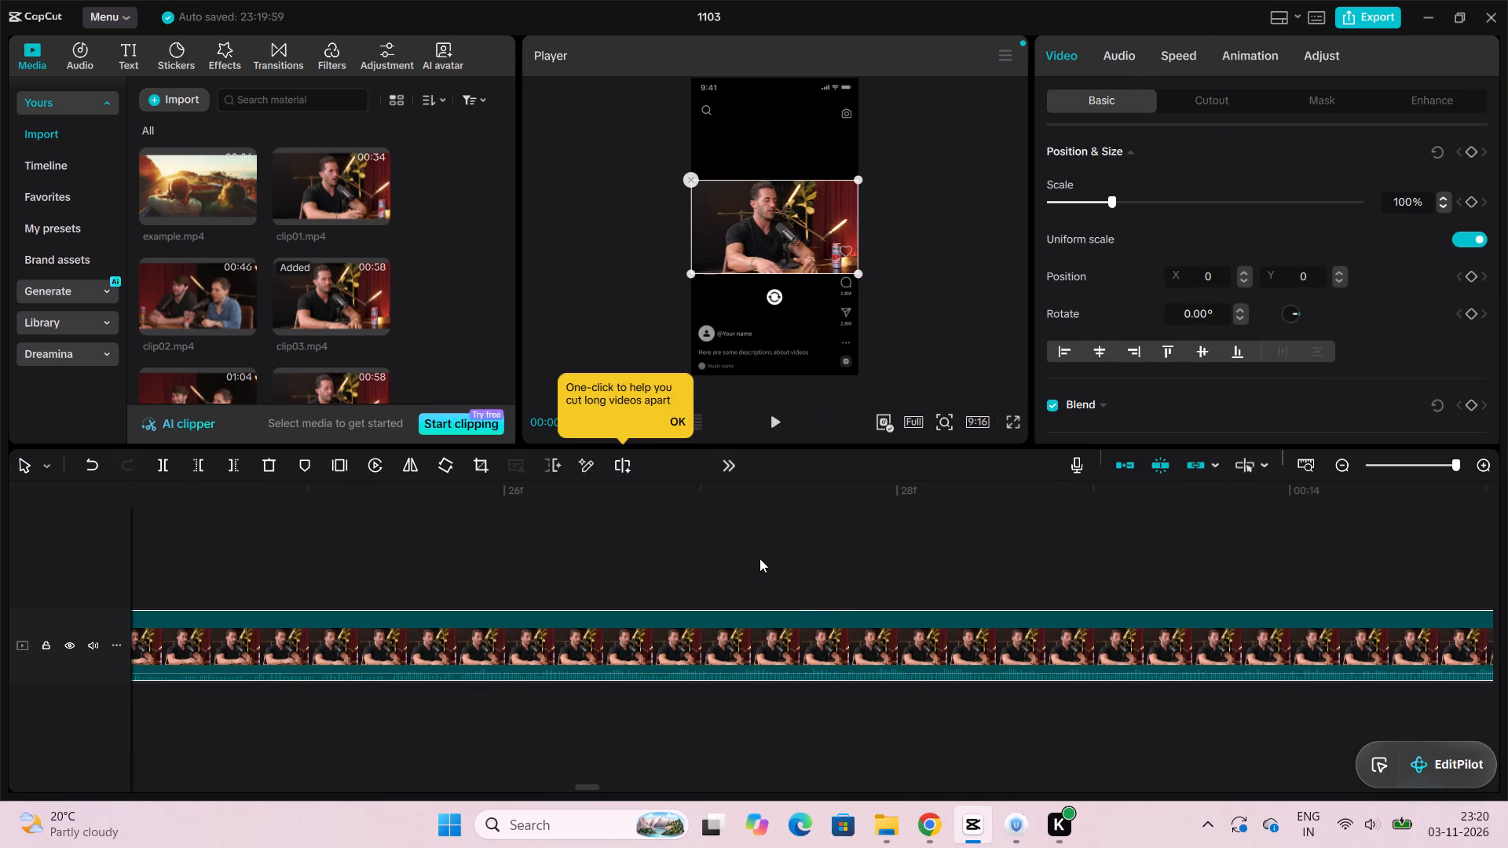
drag(700, 487, 742, 475)
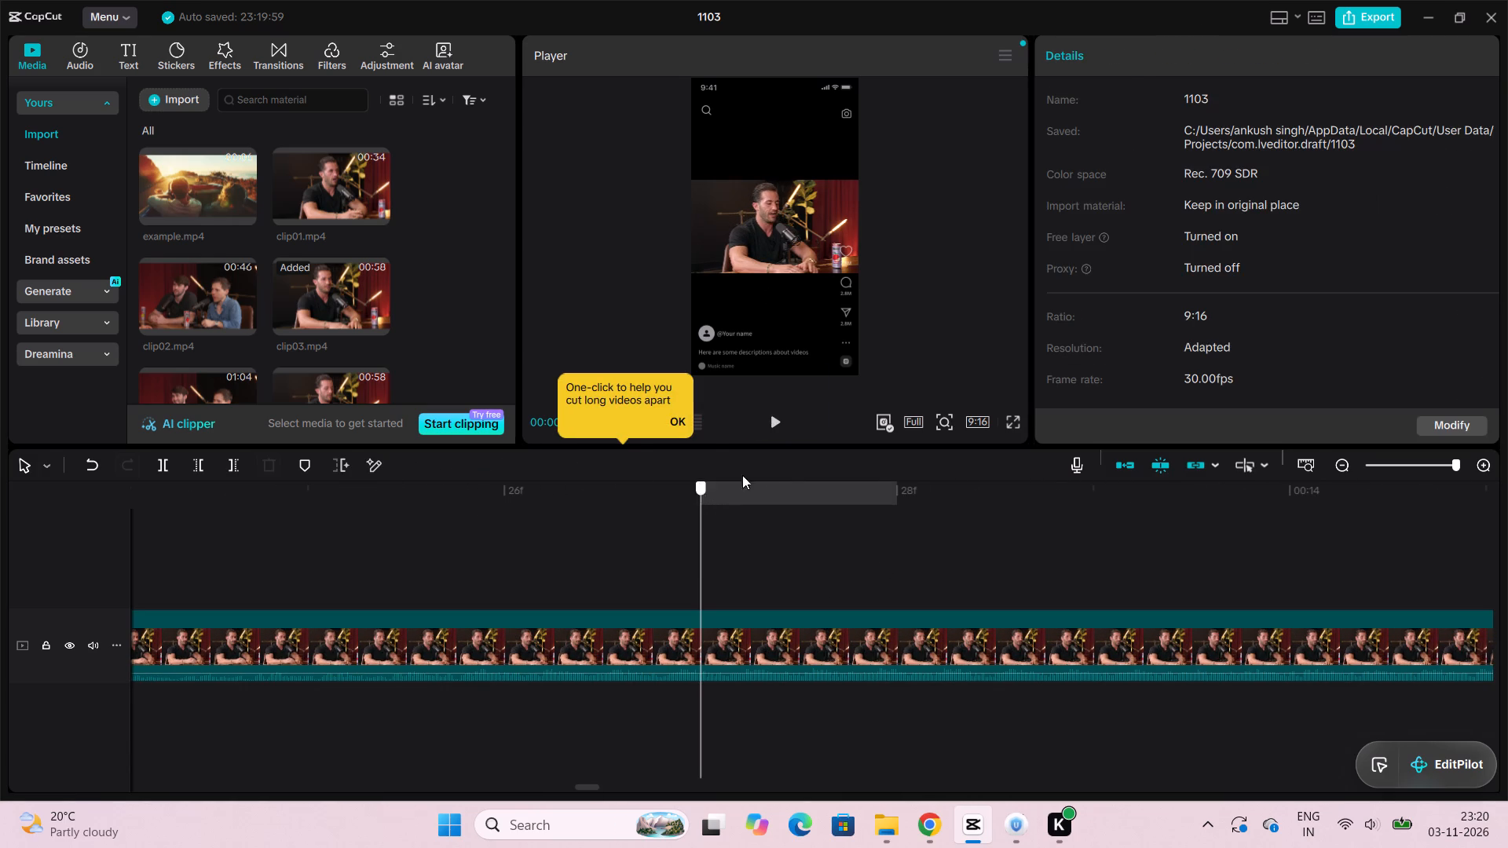
drag(742, 475, 1490, 496)
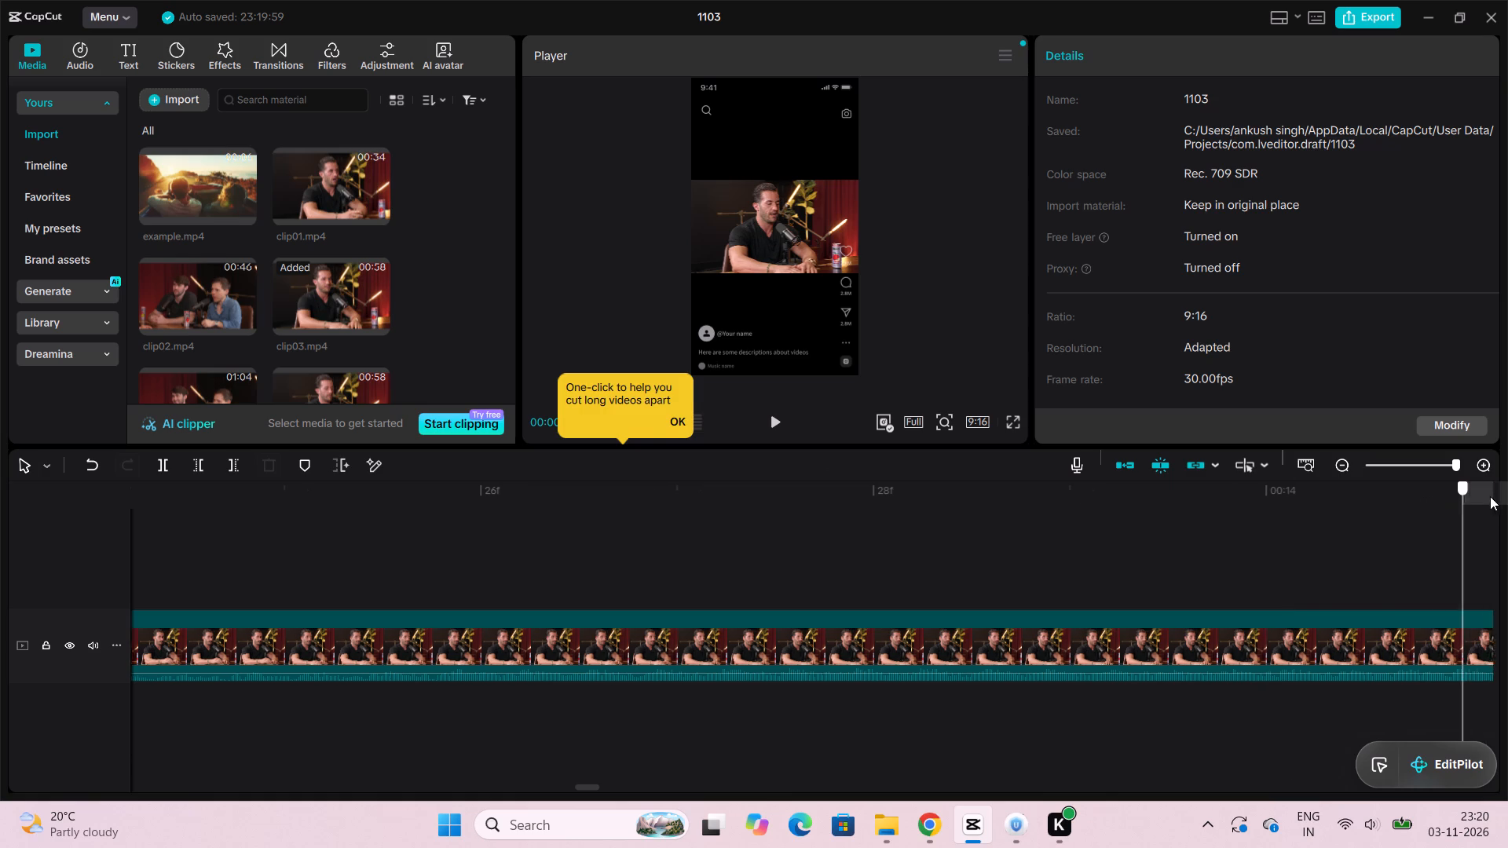
drag(1490, 496, 1507, 496)
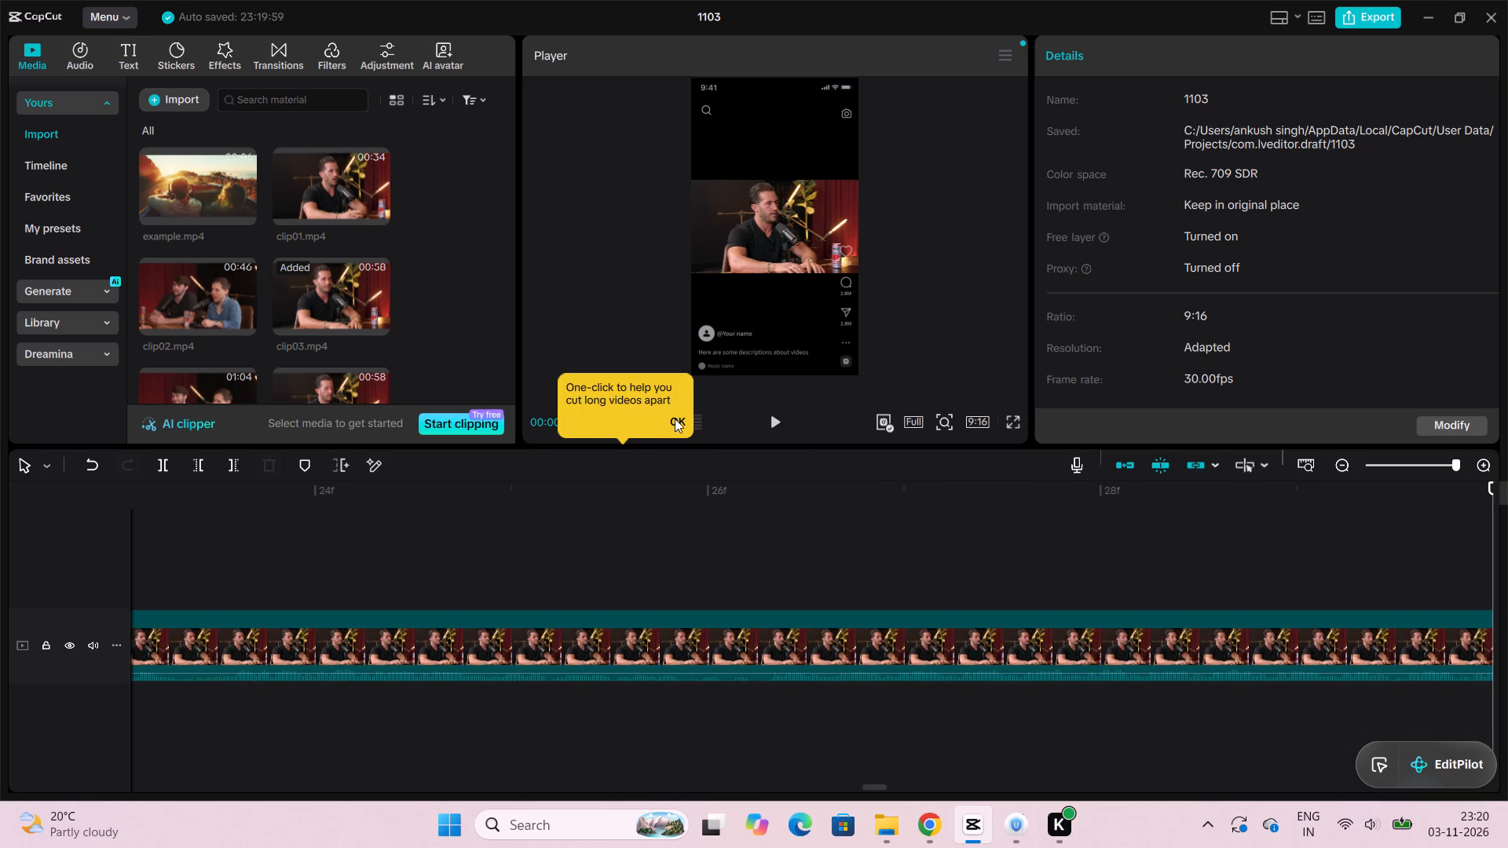
click(675, 419)
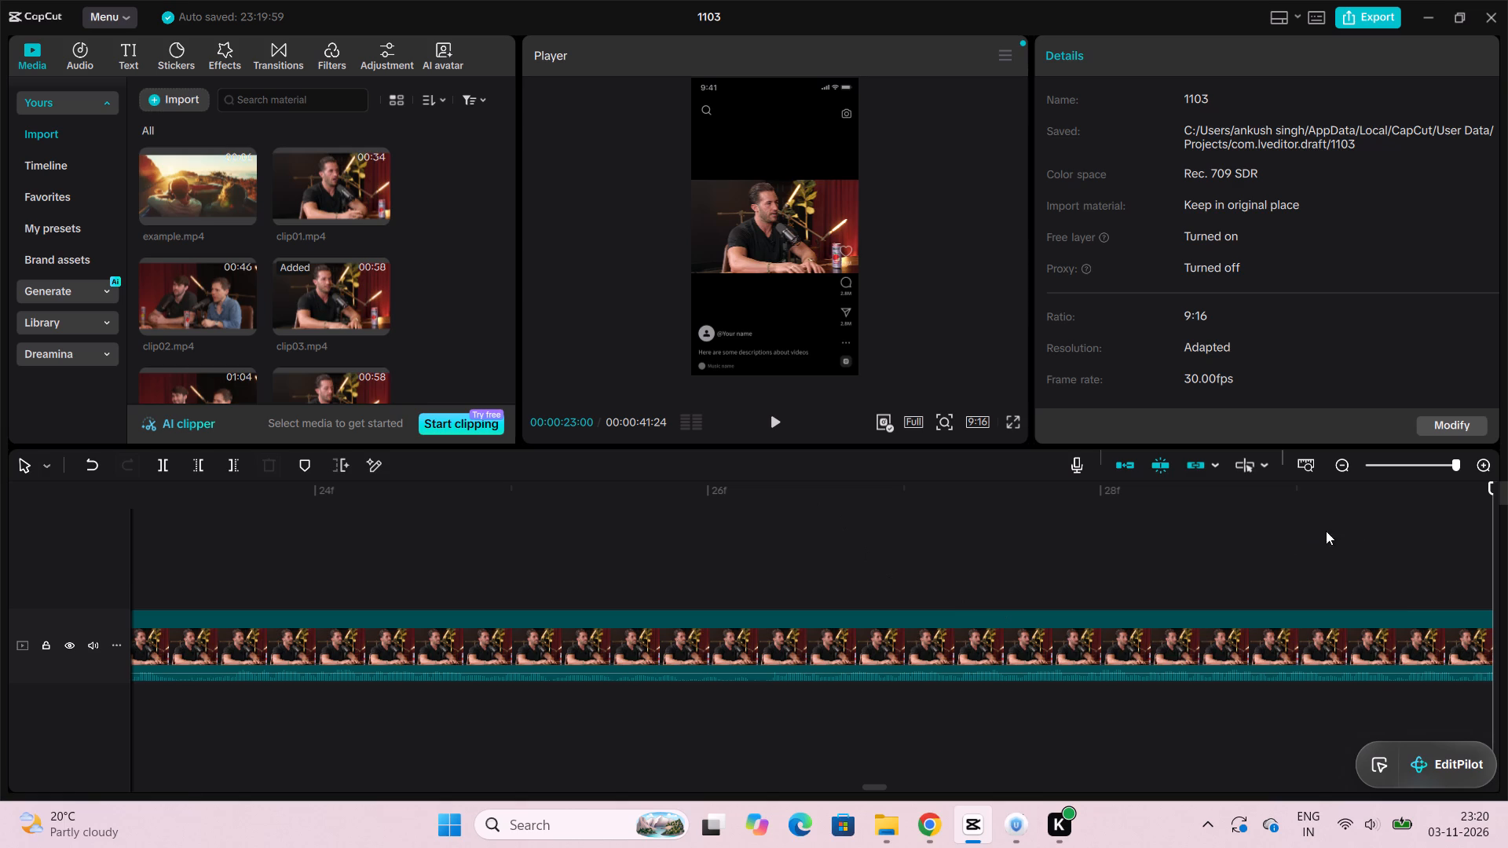
scroll(1401, 612, left, 7)
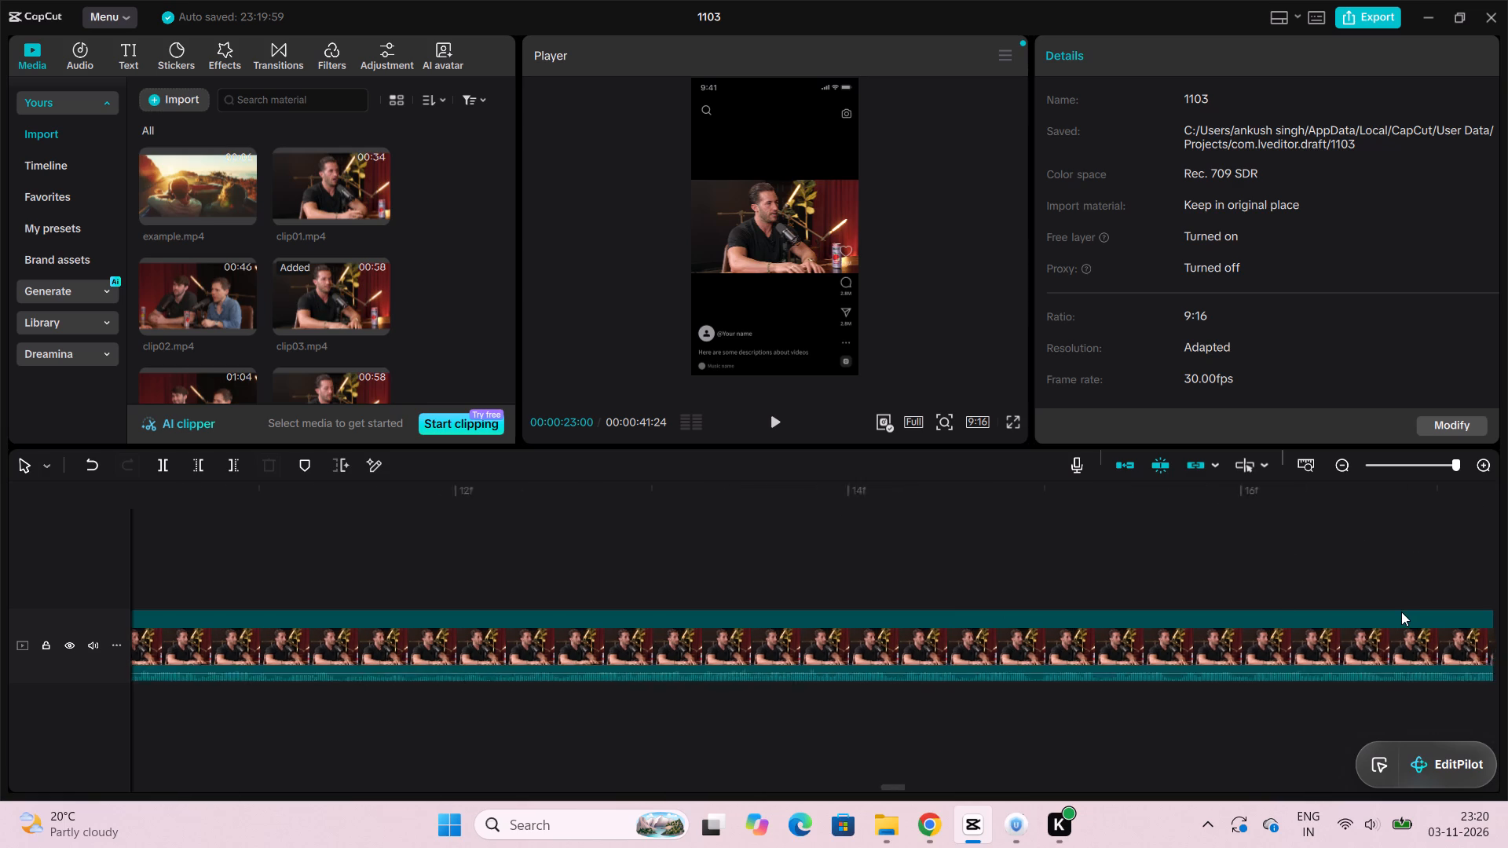
scroll(1401, 612, left, 10)
scroll(1401, 612, left, 20)
scroll(1401, 612, left, 20)
scroll(1401, 612, left, 7)
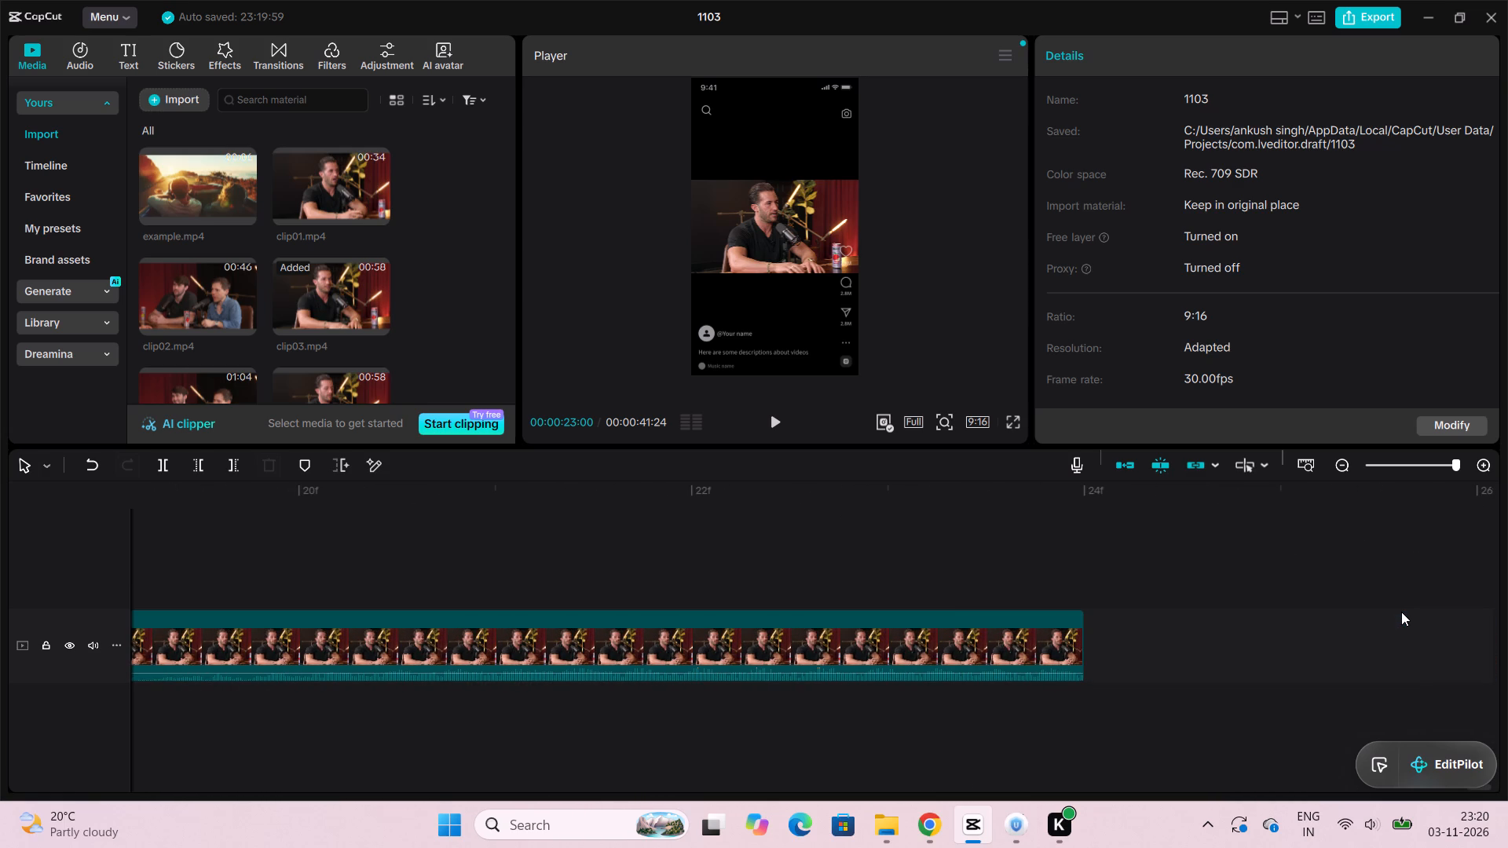
click(990, 532)
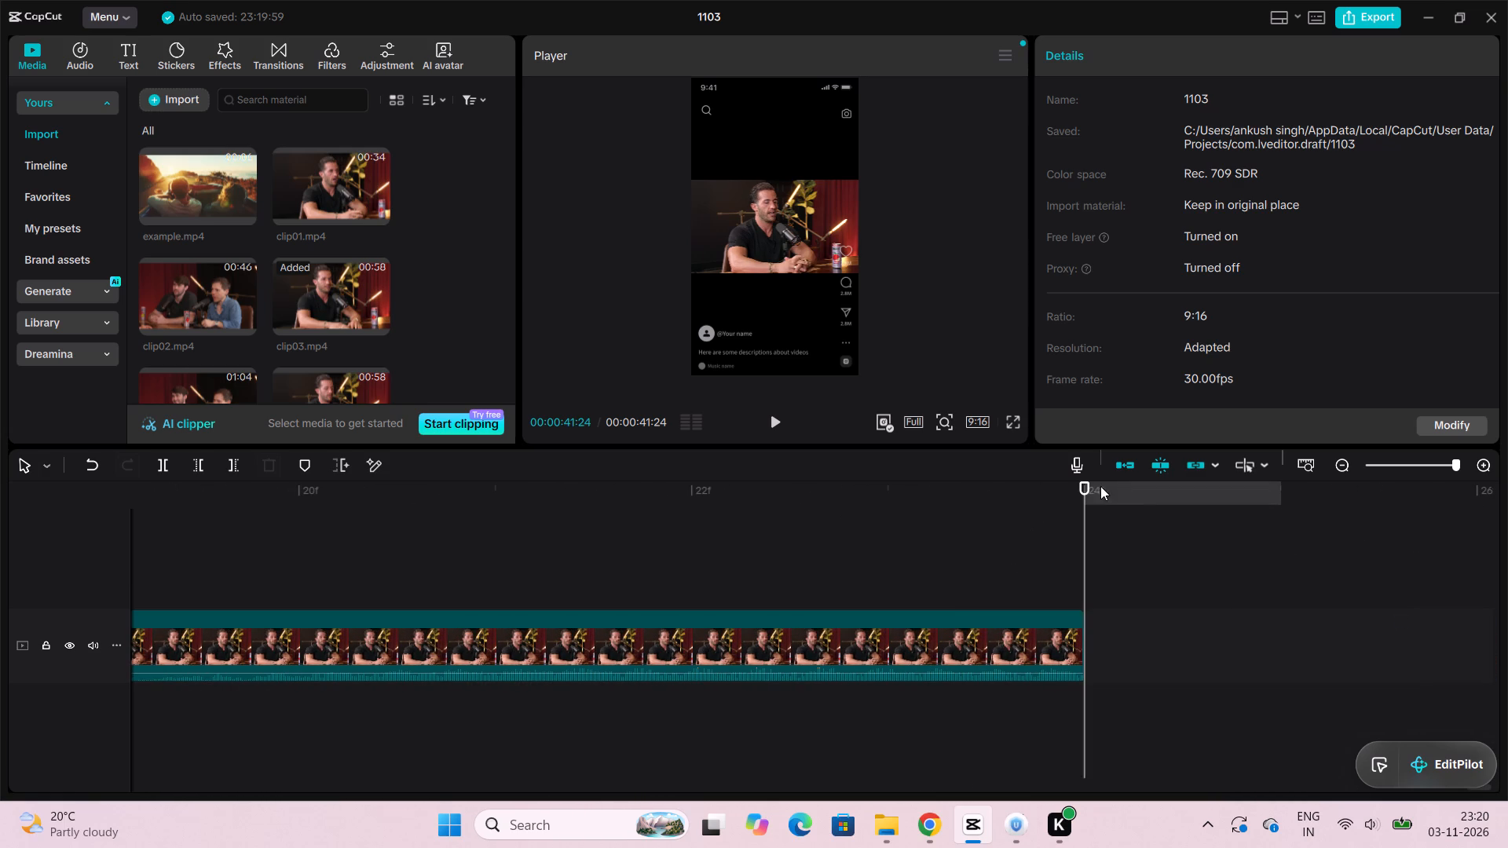
drag(1084, 486, 706, 495)
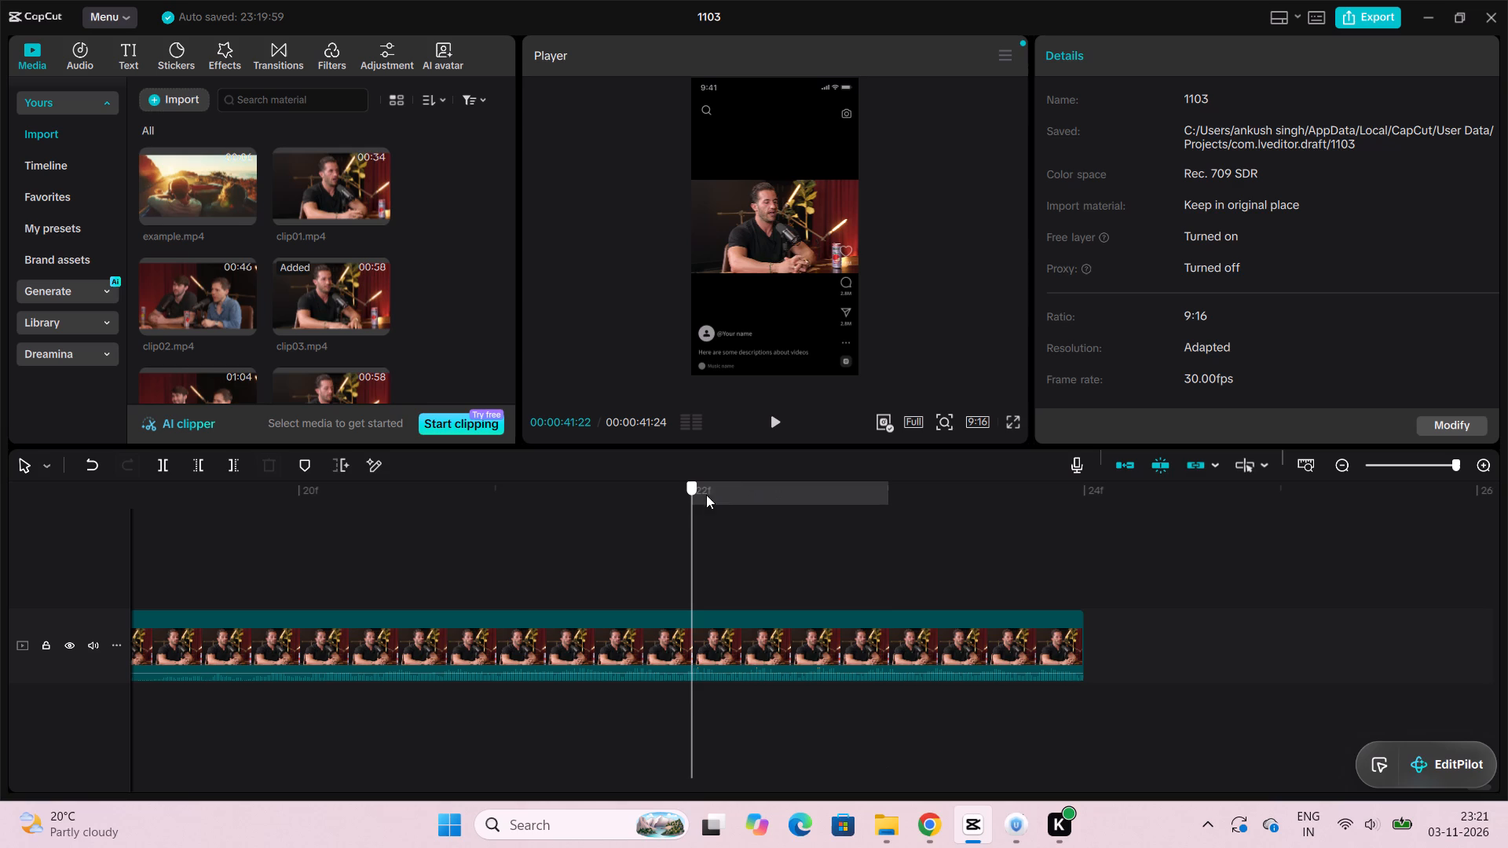
drag(706, 495, 554, 492)
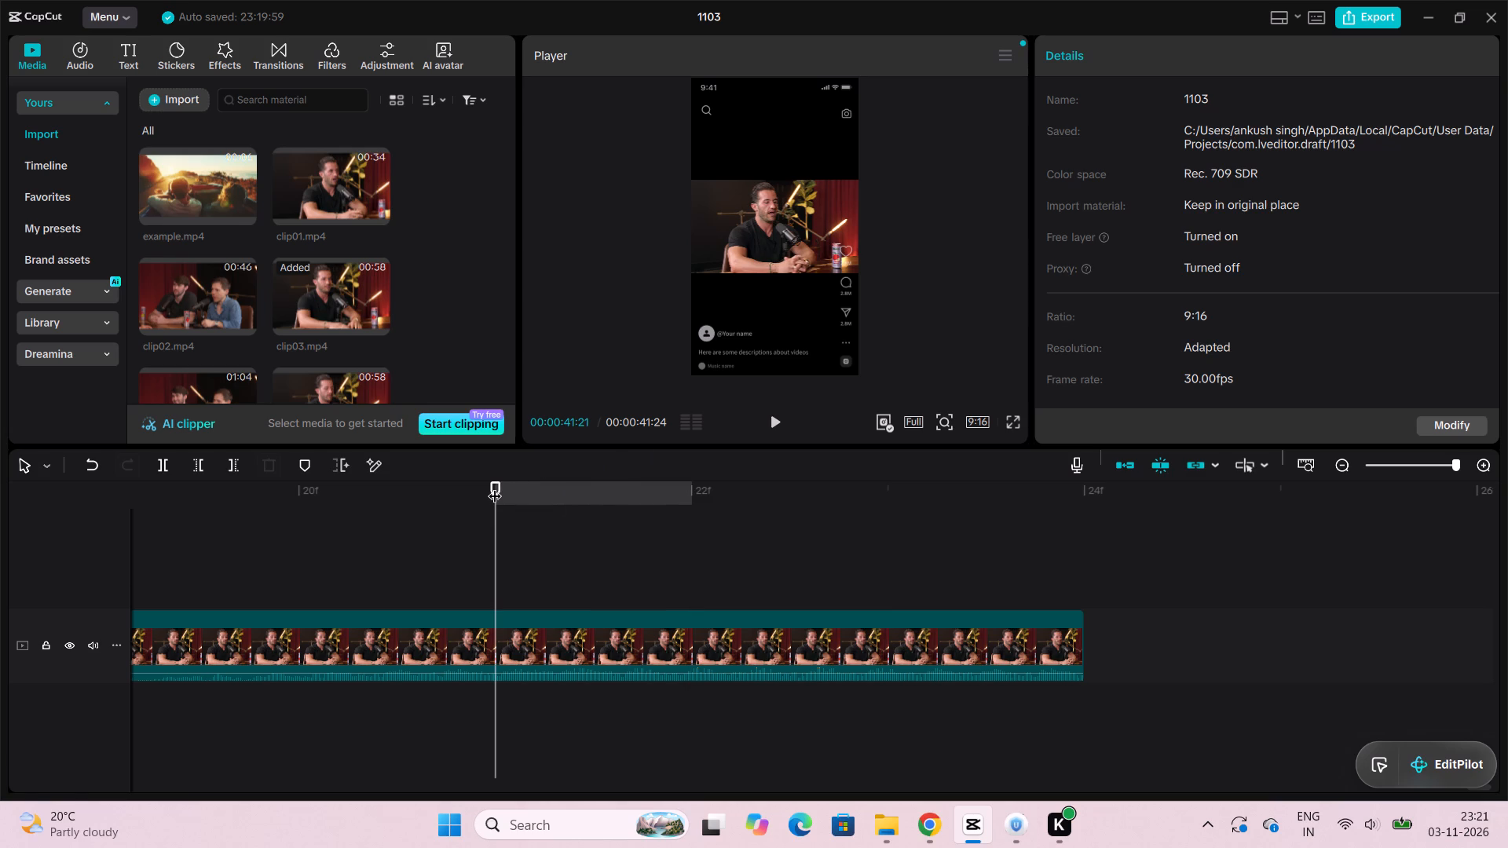
drag(495, 486, 458, 488)
drag(458, 488, 333, 504)
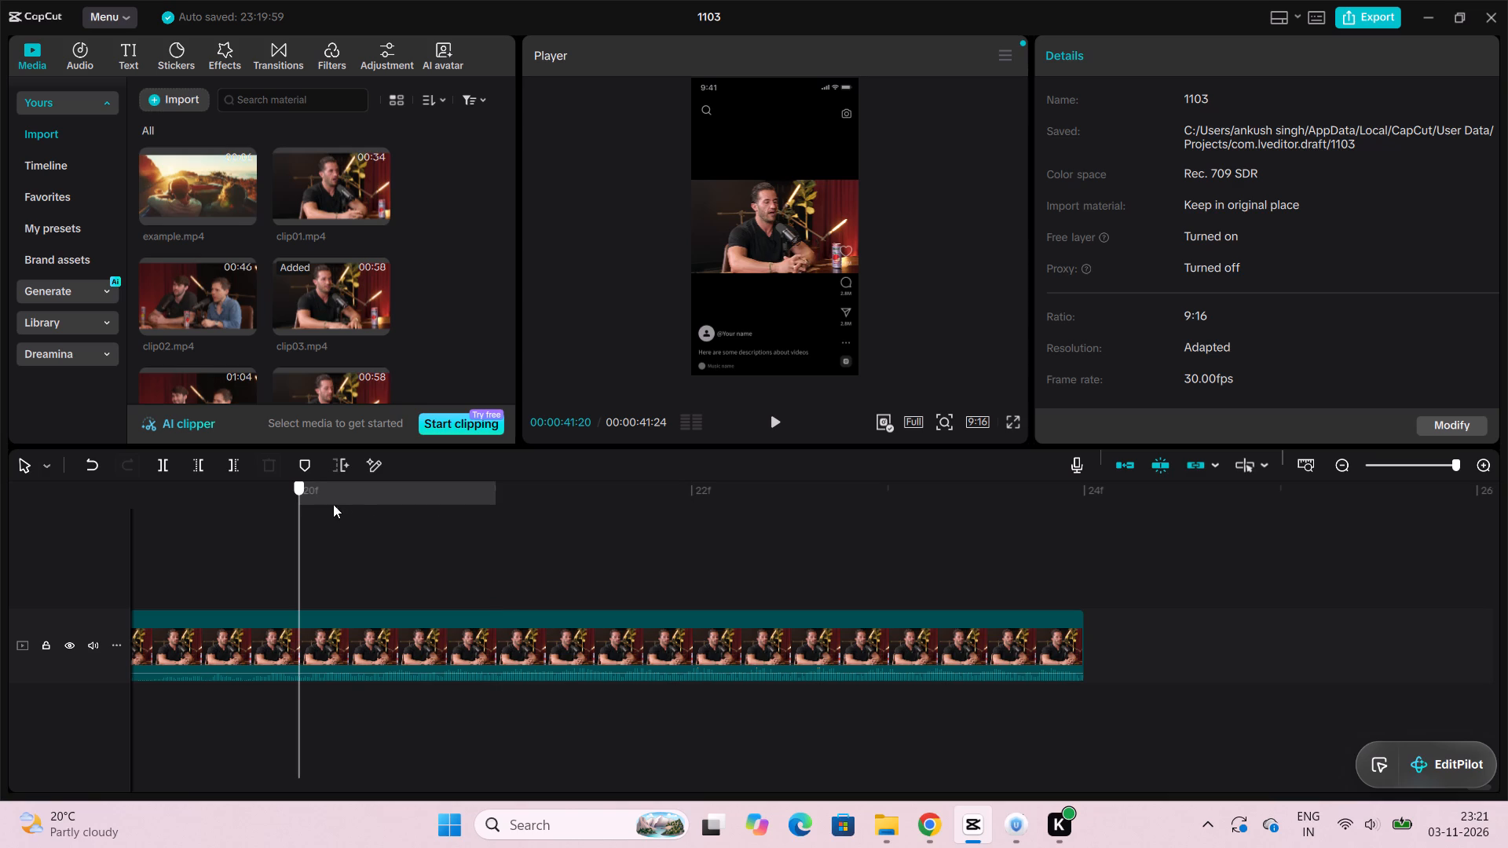
drag(333, 504, 195, 512)
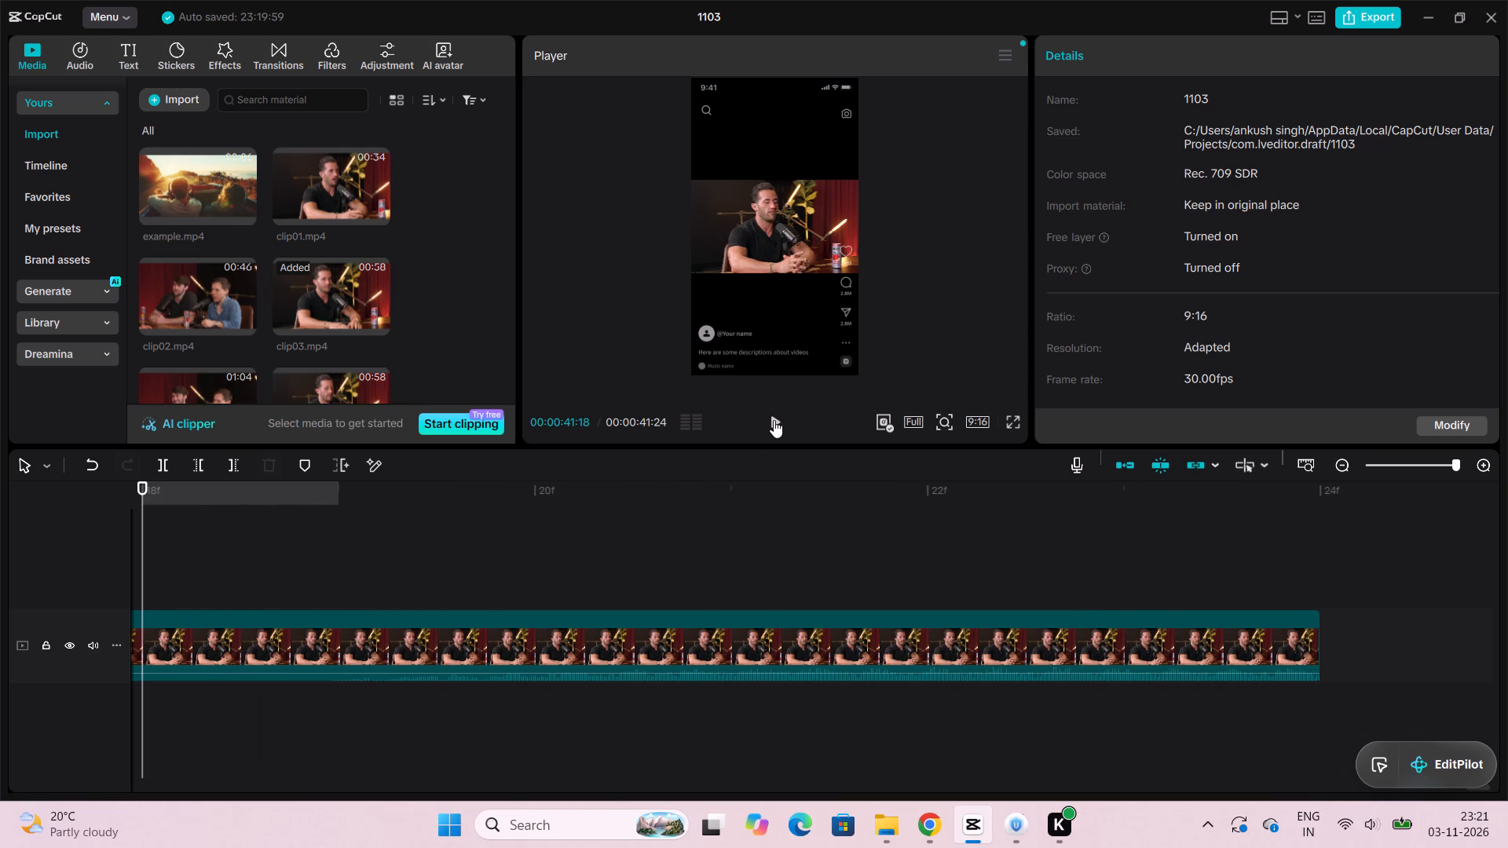
click(774, 420)
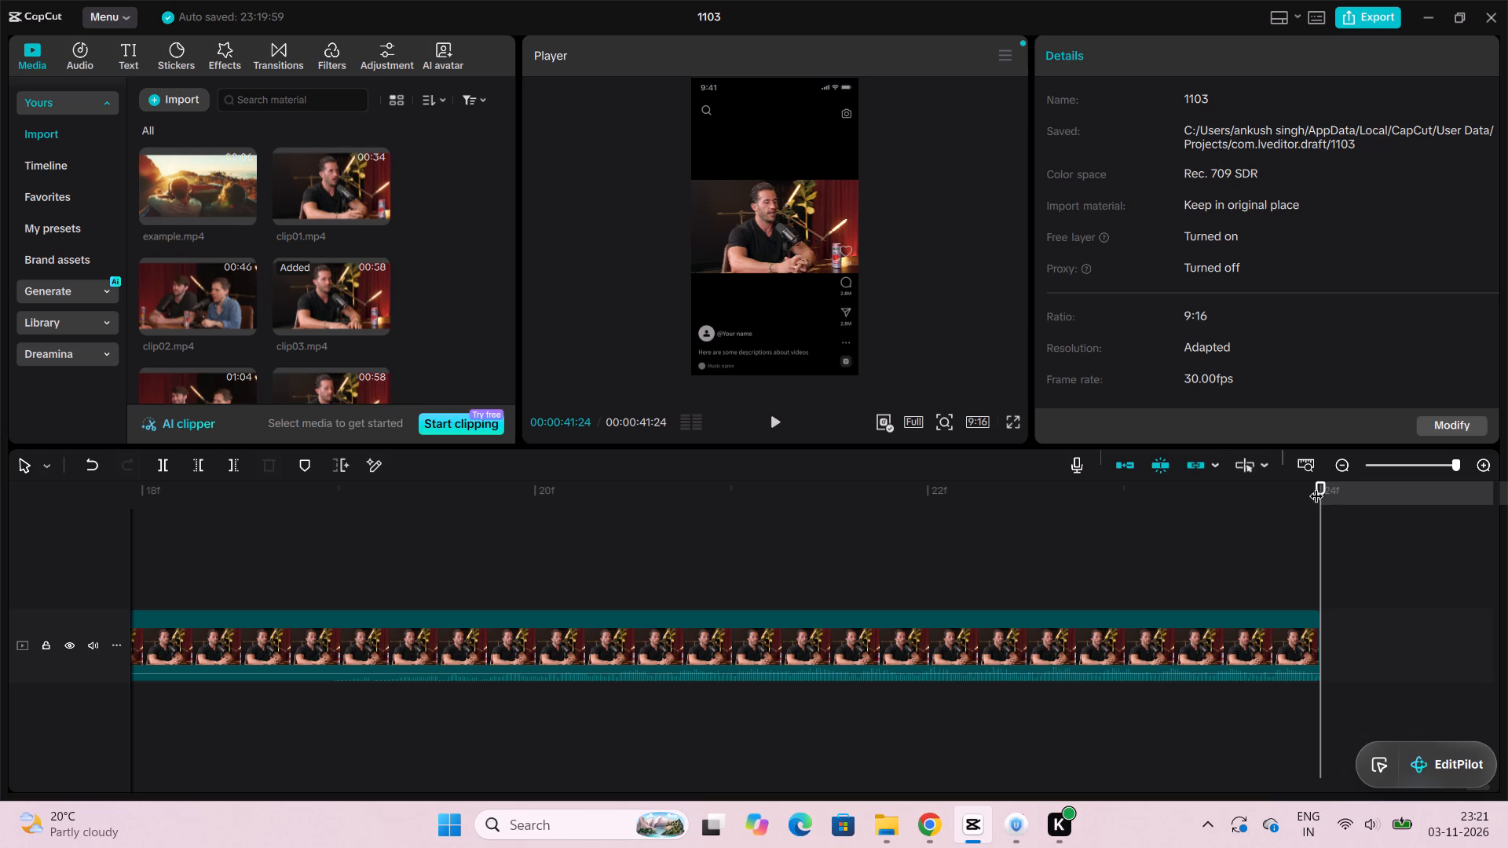
drag(1316, 486, 323, 554)
click(773, 426)
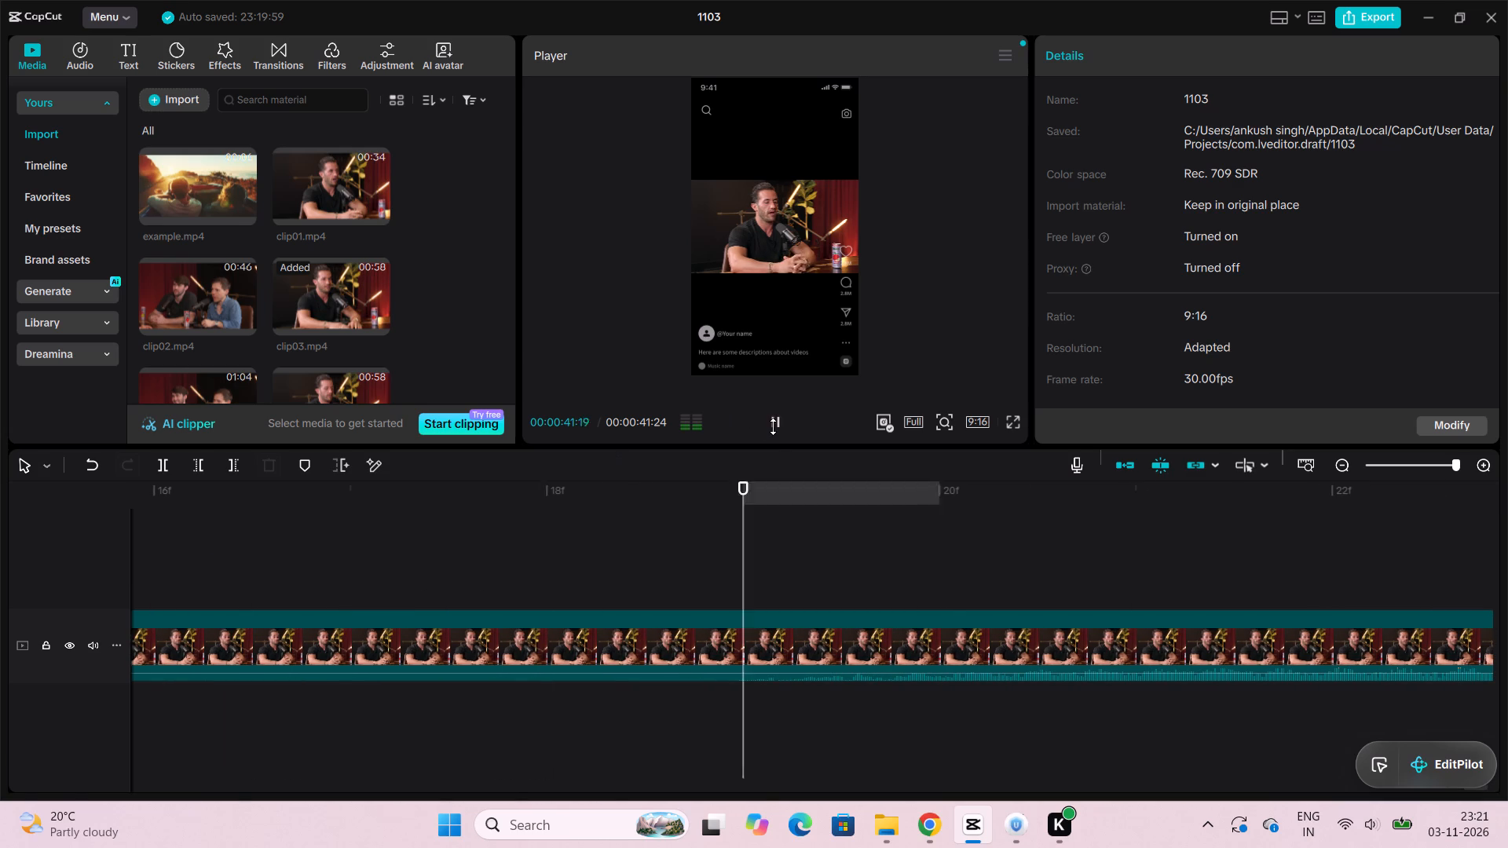
click(773, 426)
click(773, 426)
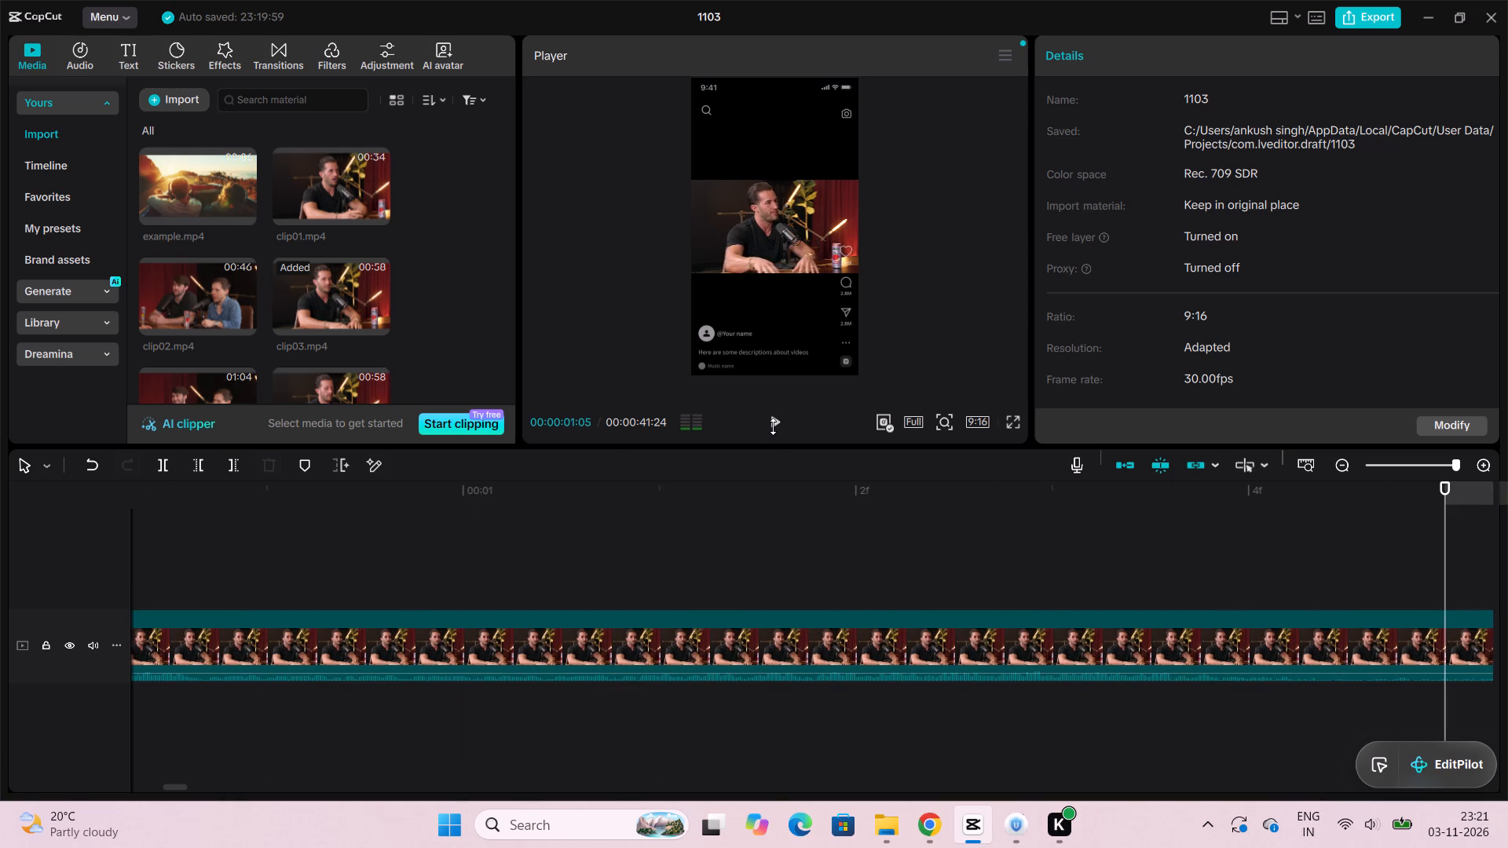
Split clip03.mp4 at 00:00:41:14 and delete the short part after the cut.
scroll(1220, 605, left, 20)
scroll(1220, 605, left, 3)
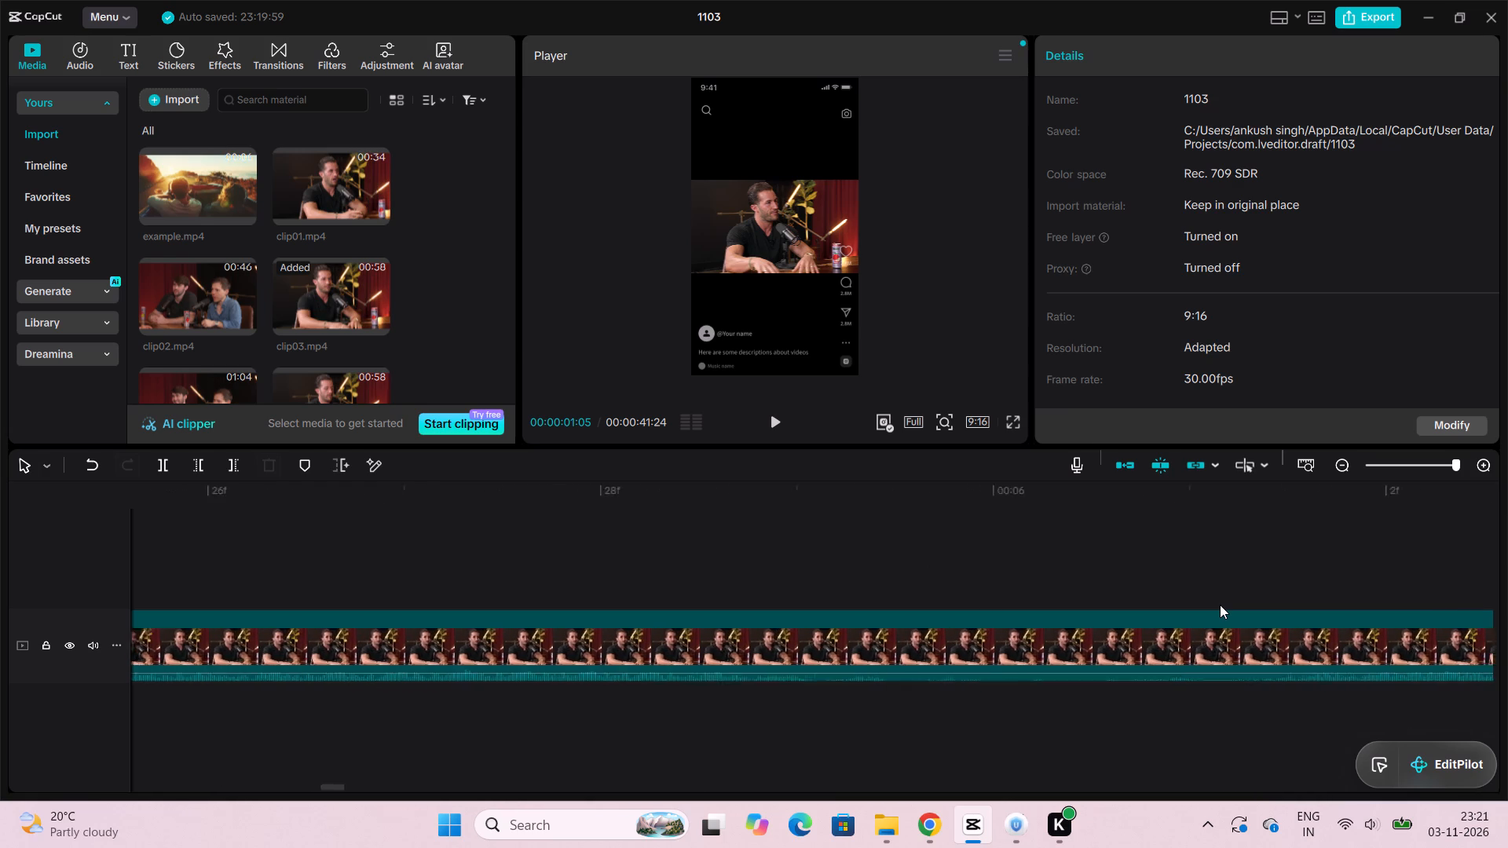
scroll(1220, 605, left, 20)
scroll(1220, 605, left, 17)
scroll(1220, 605, left, 4)
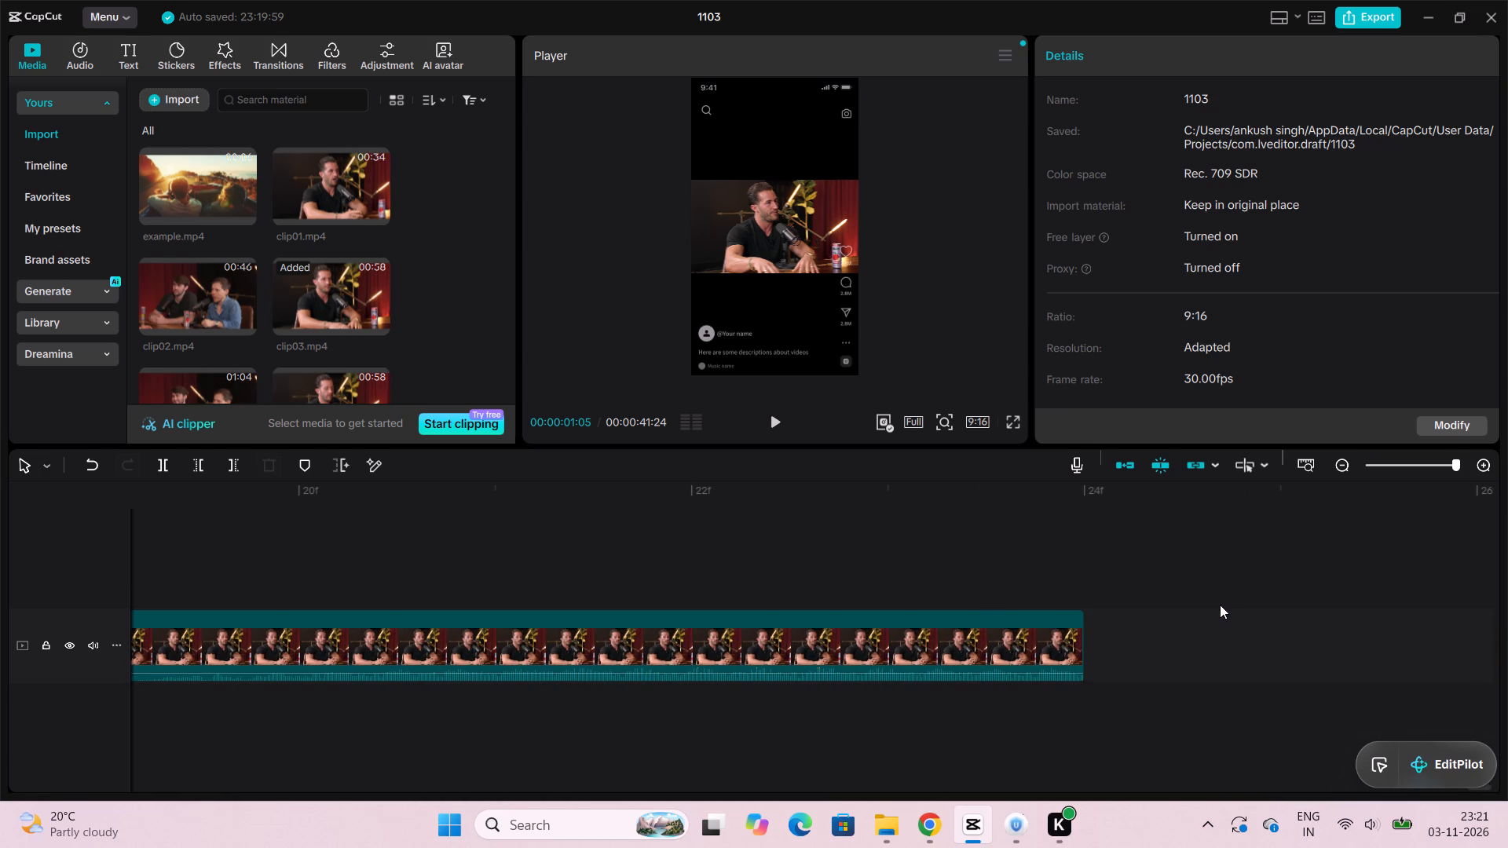
scroll(1220, 605, left, 1)
click(995, 554)
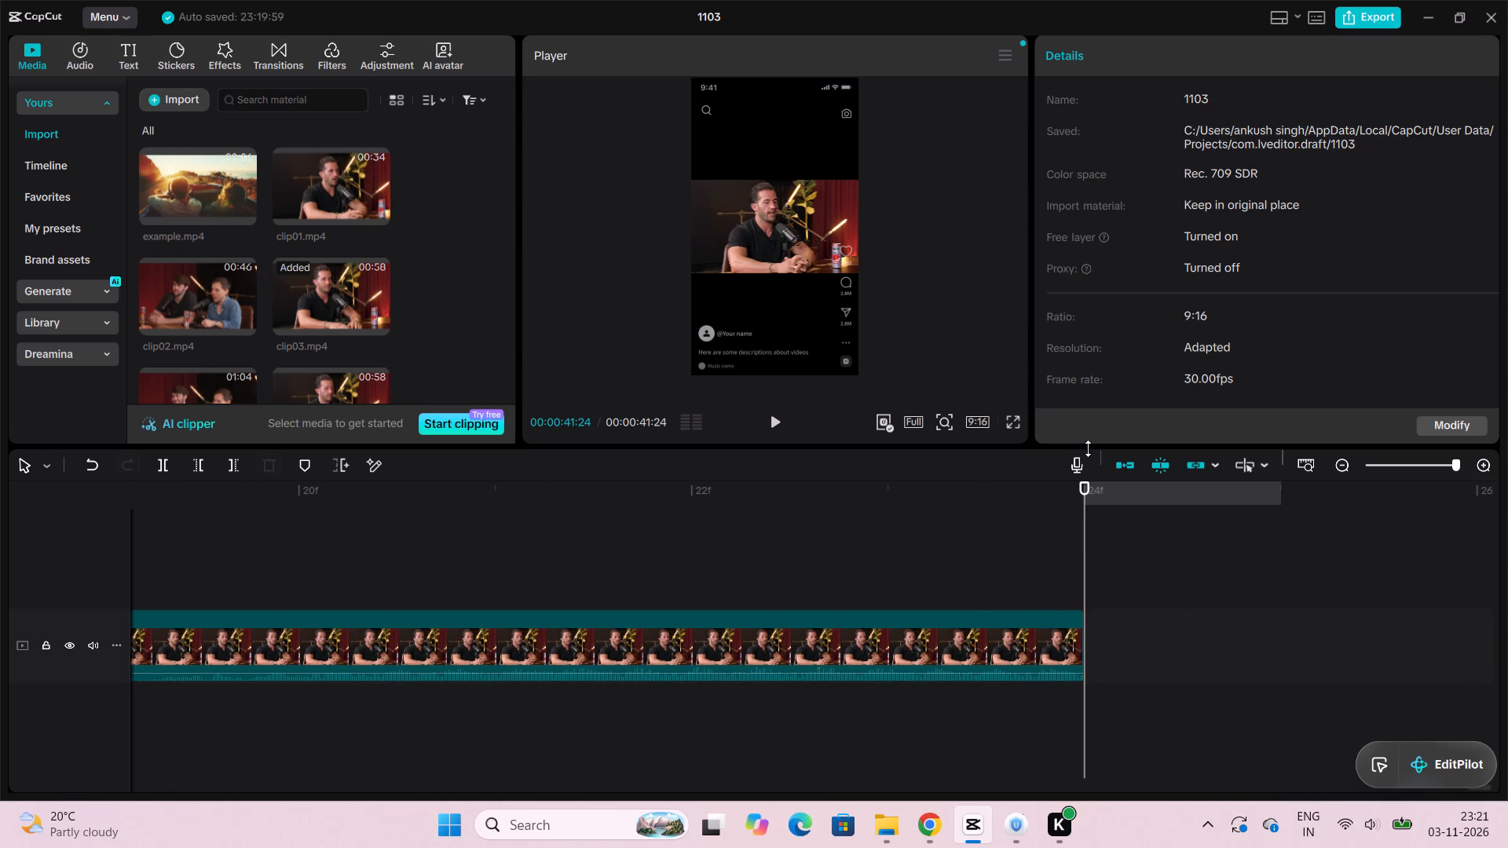
drag(1085, 487, 386, 503)
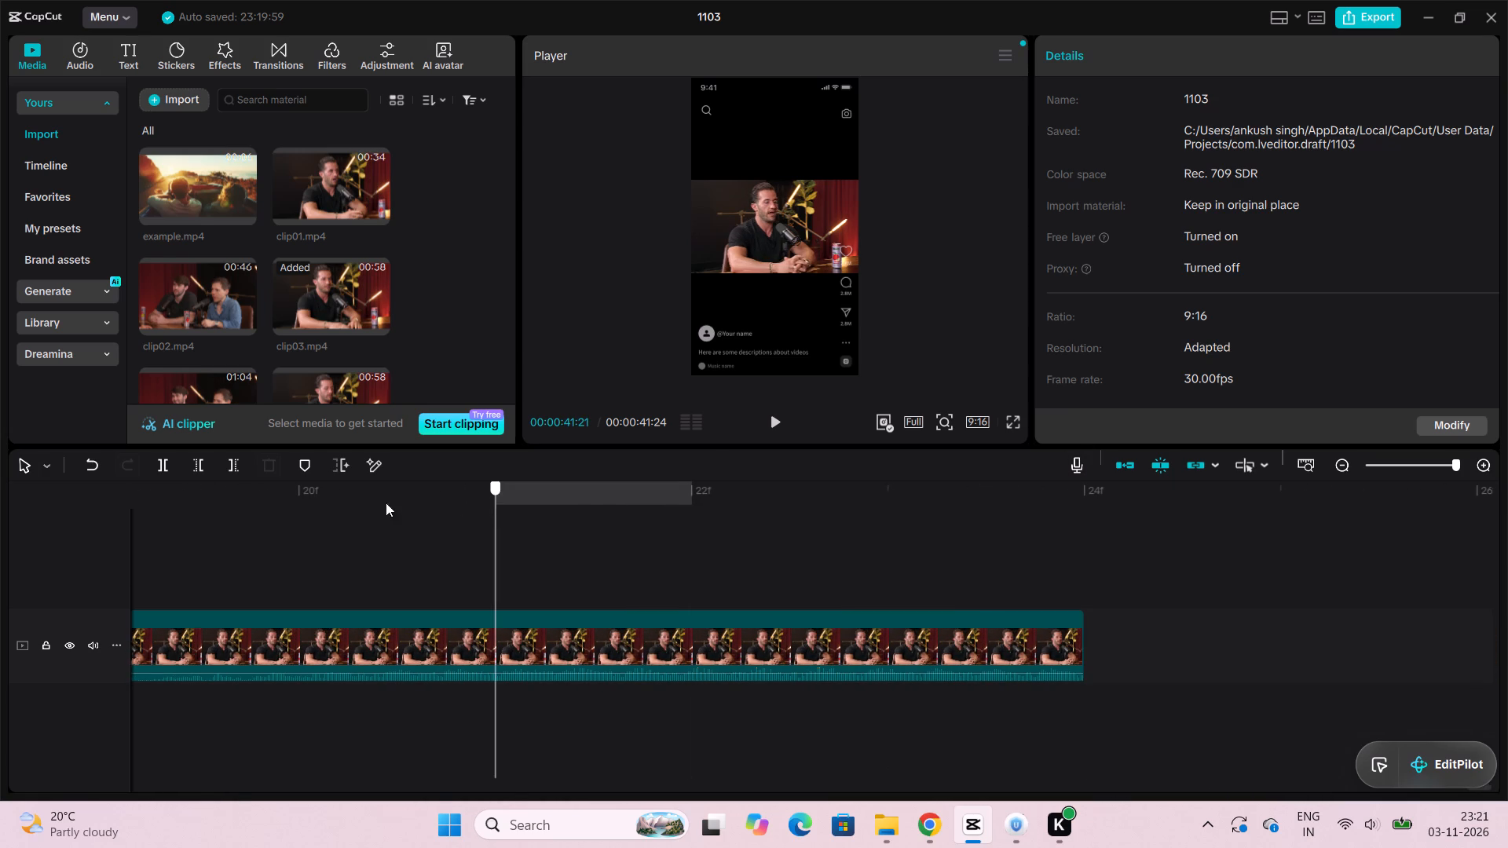
drag(386, 503, 148, 501)
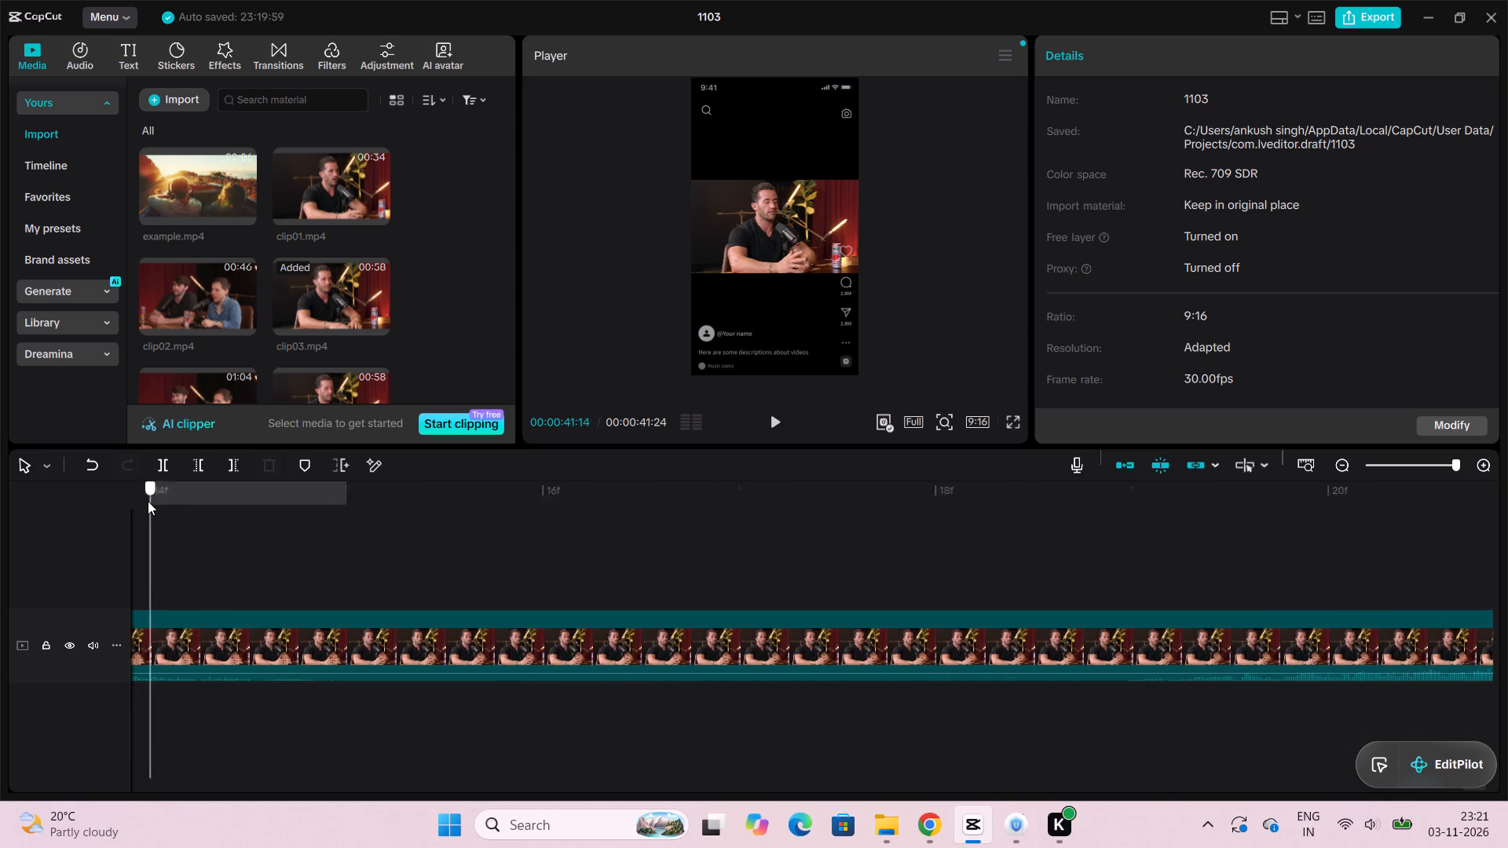
drag(148, 501, 505, 517)
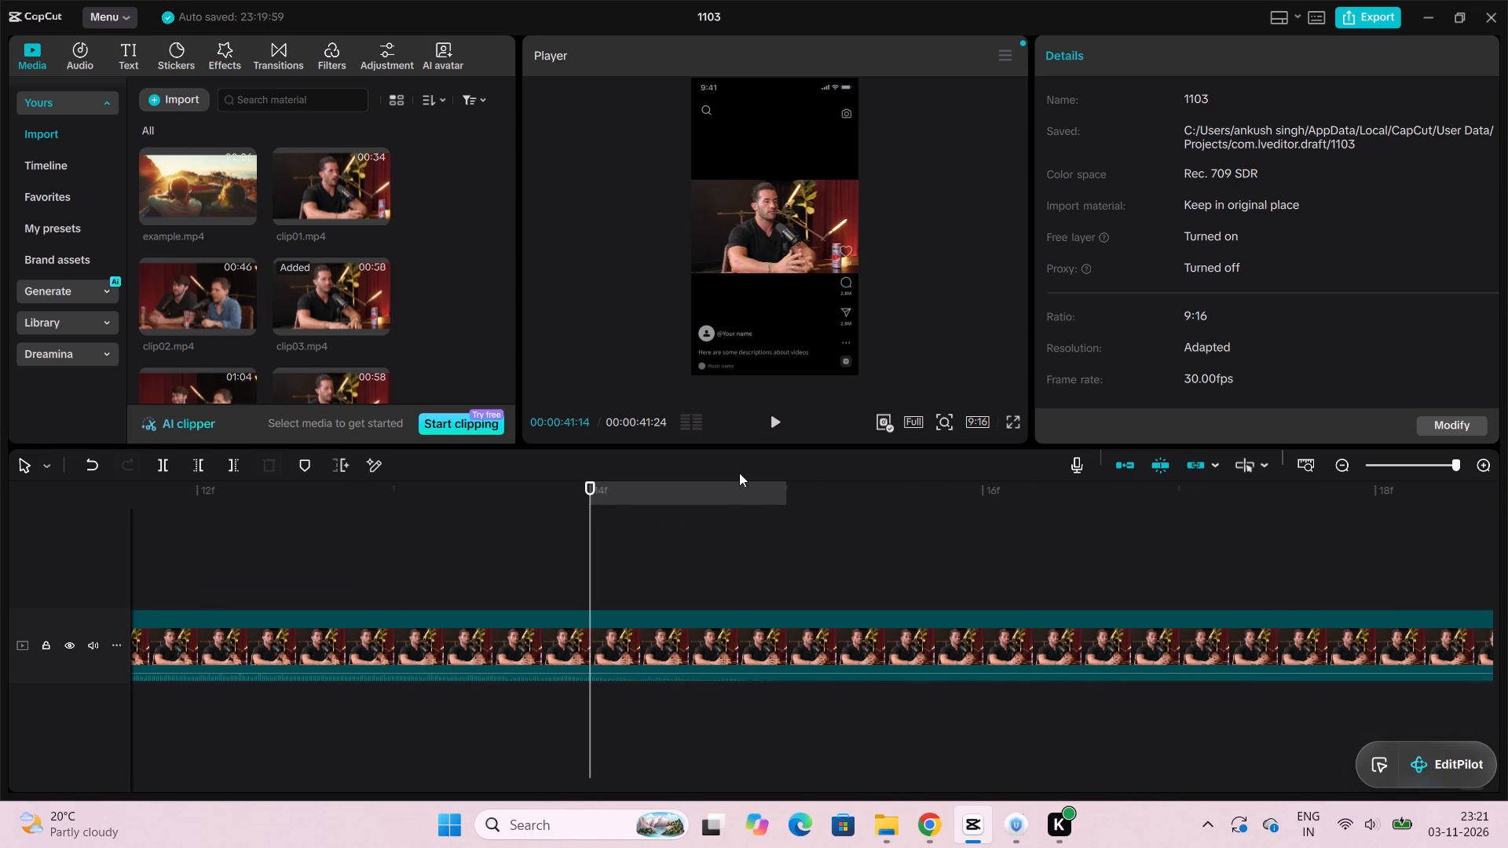
click(170, 460)
click(668, 632)
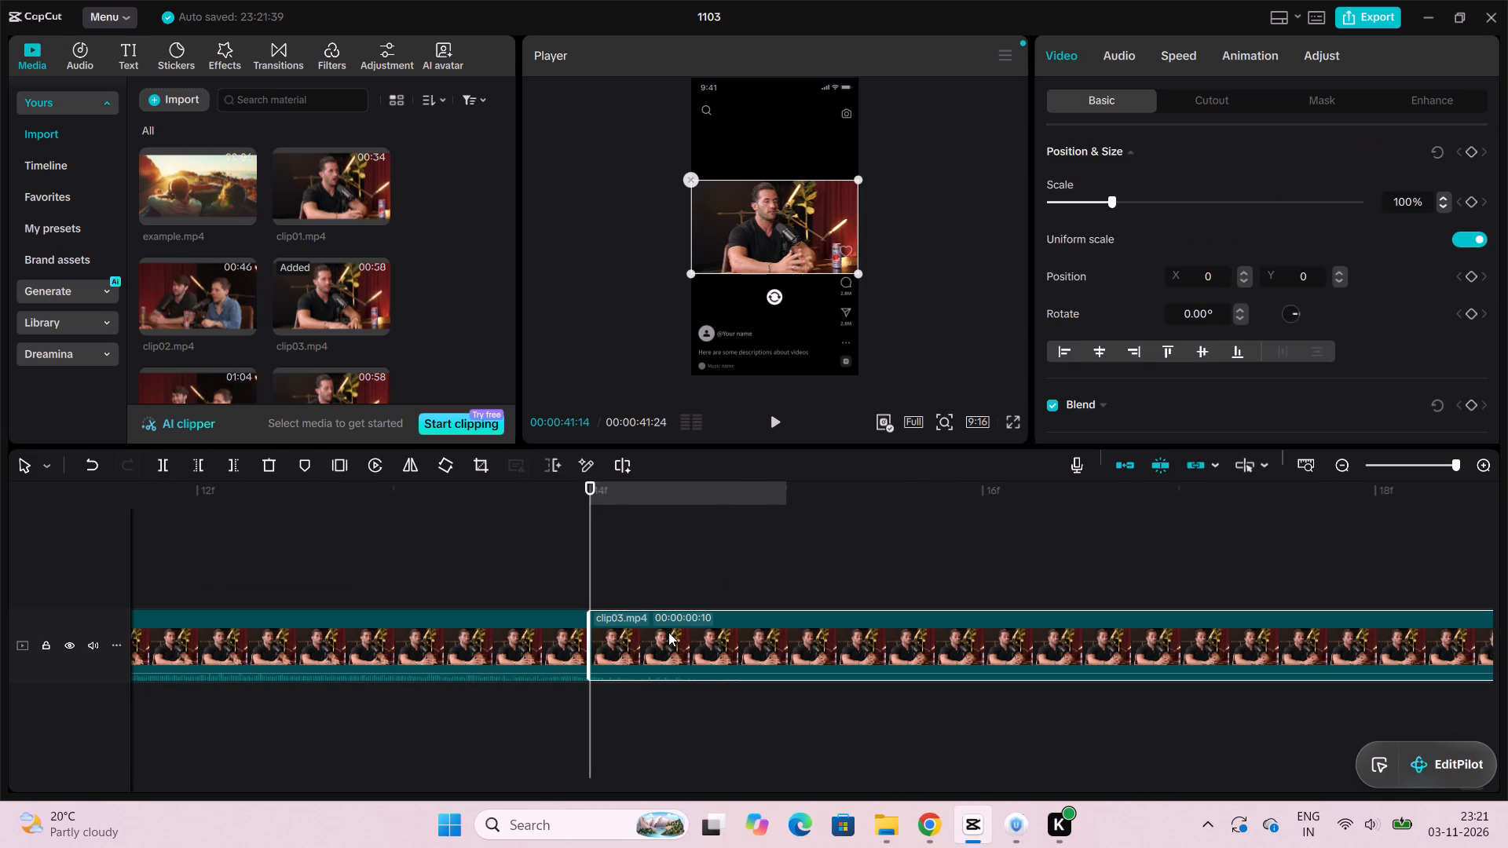
key(Delete)
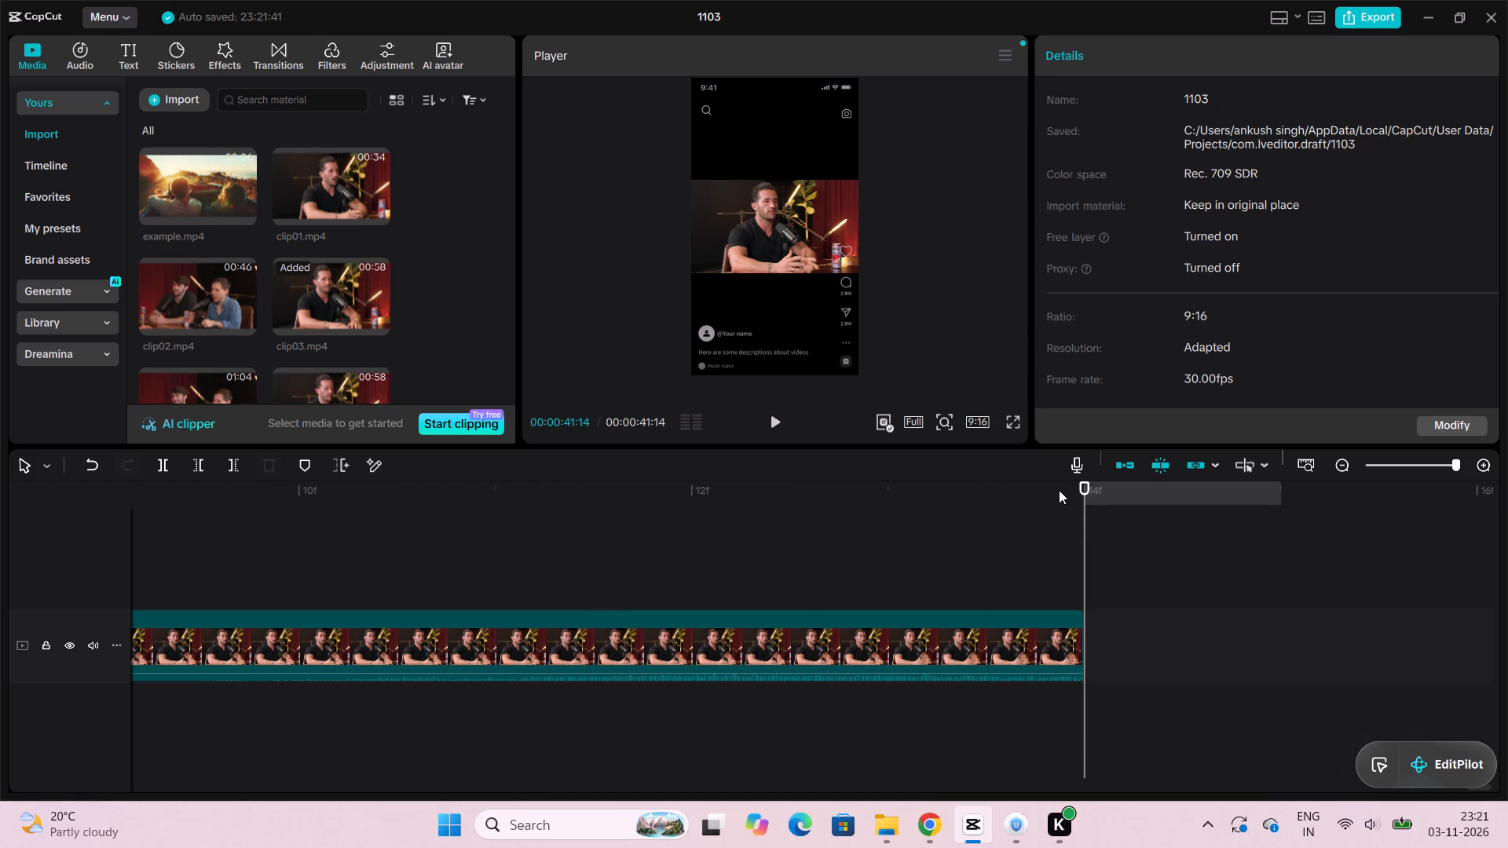
Play clip03.mp4 from 00:00:38:17 to its end to check the new ending.
key(ctrl+minus)
key(ctrl+minus)
key(ctrl+minus)
key(ctrl+minus)
key(ctrl+minus)
key(ctrl+minus)
key(ctrl+minus)
key(ctrl+minus)
key(ctrl+minus)
key(ctrl+minus)
key(ctrl+minus)
key(ctrl+minus)
key(ctrl+minus)
key(ctrl+minus)
key(ctrl+minus)
key(ctrl+minus)
key(ctrl+minus)
key(ctrl+minus)
key(ctrl+minus)
key(ctrl+minus)
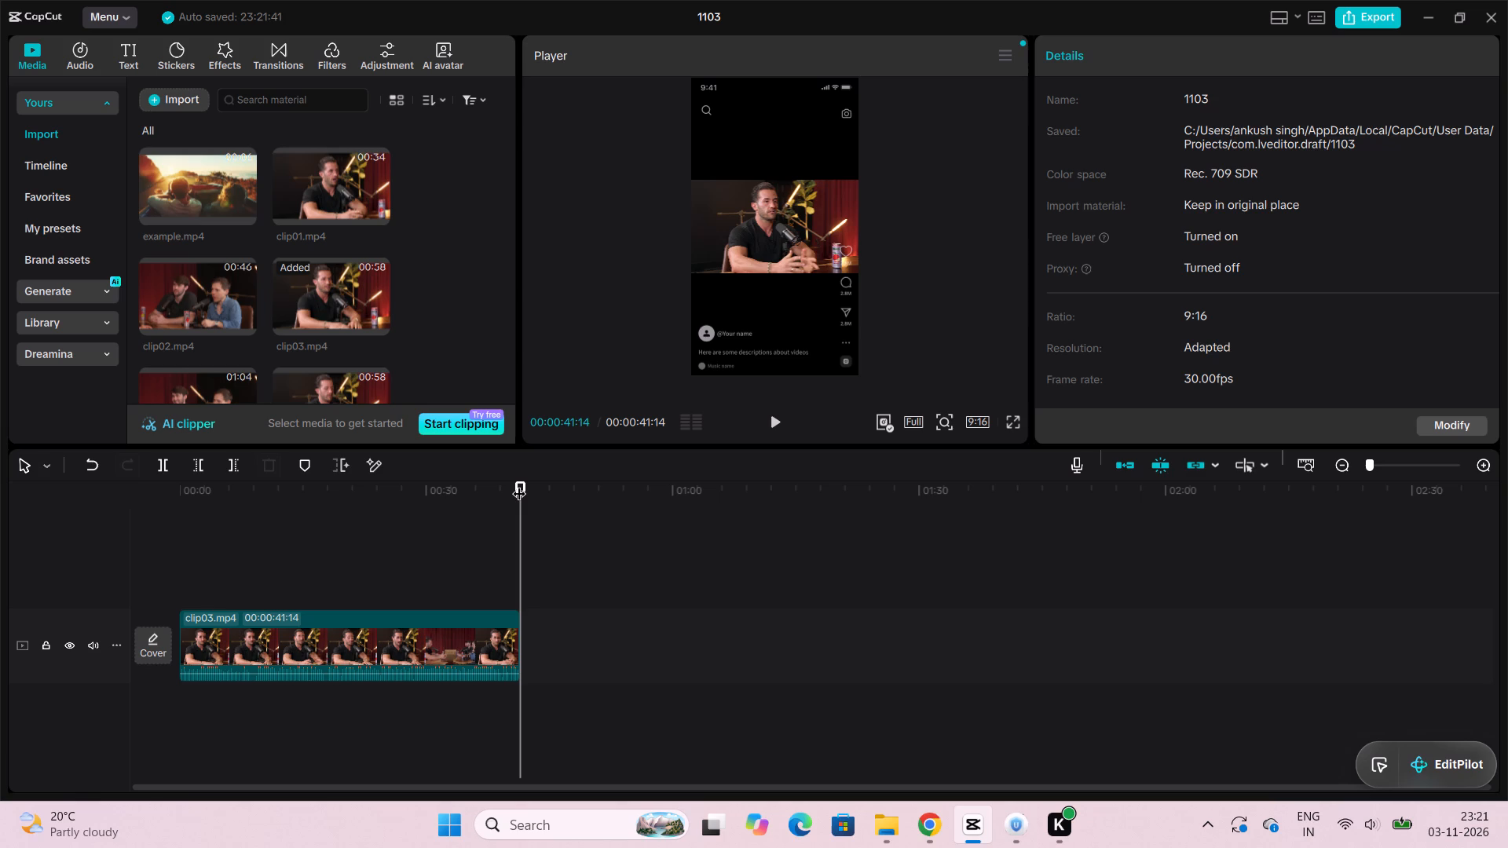
drag(519, 484, 496, 487)
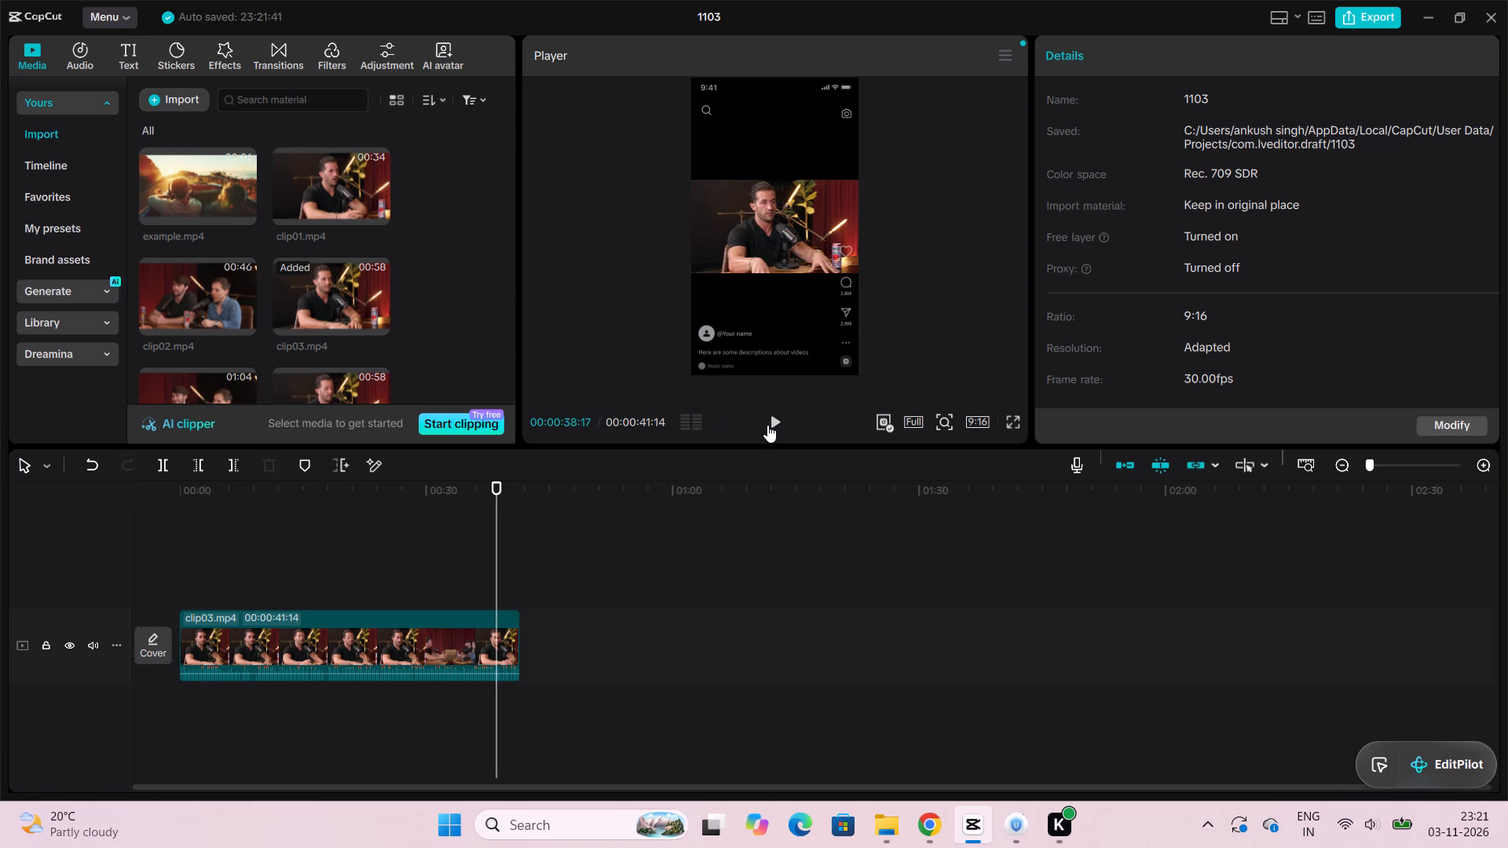
click(769, 425)
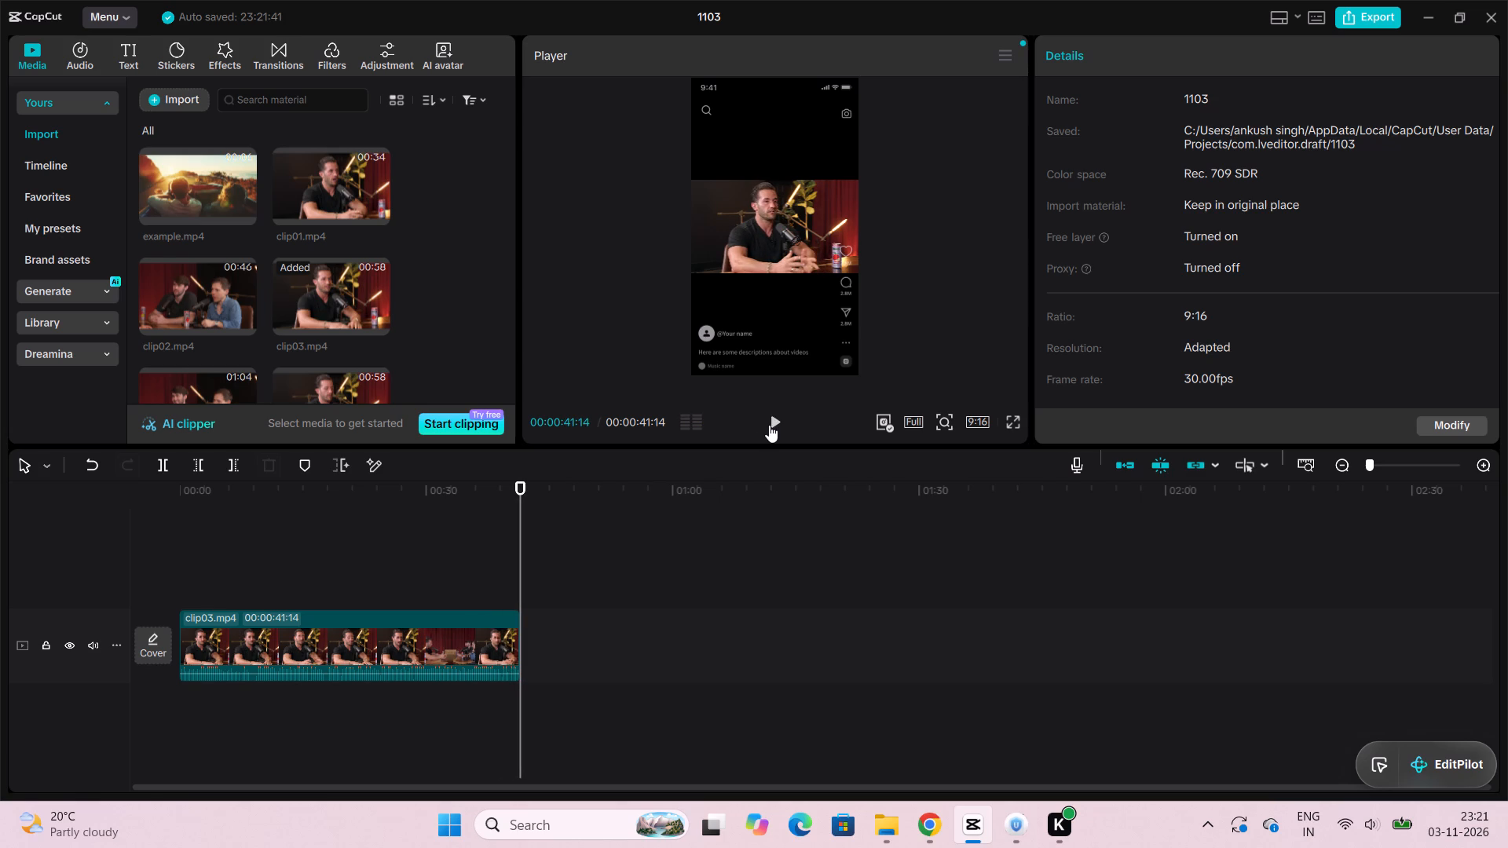
scroll(390, 647, right, 6)
Play clip03.mp4 from the beginning to about 00:00:10:22 to review the opening.
drag(522, 484, 174, 466)
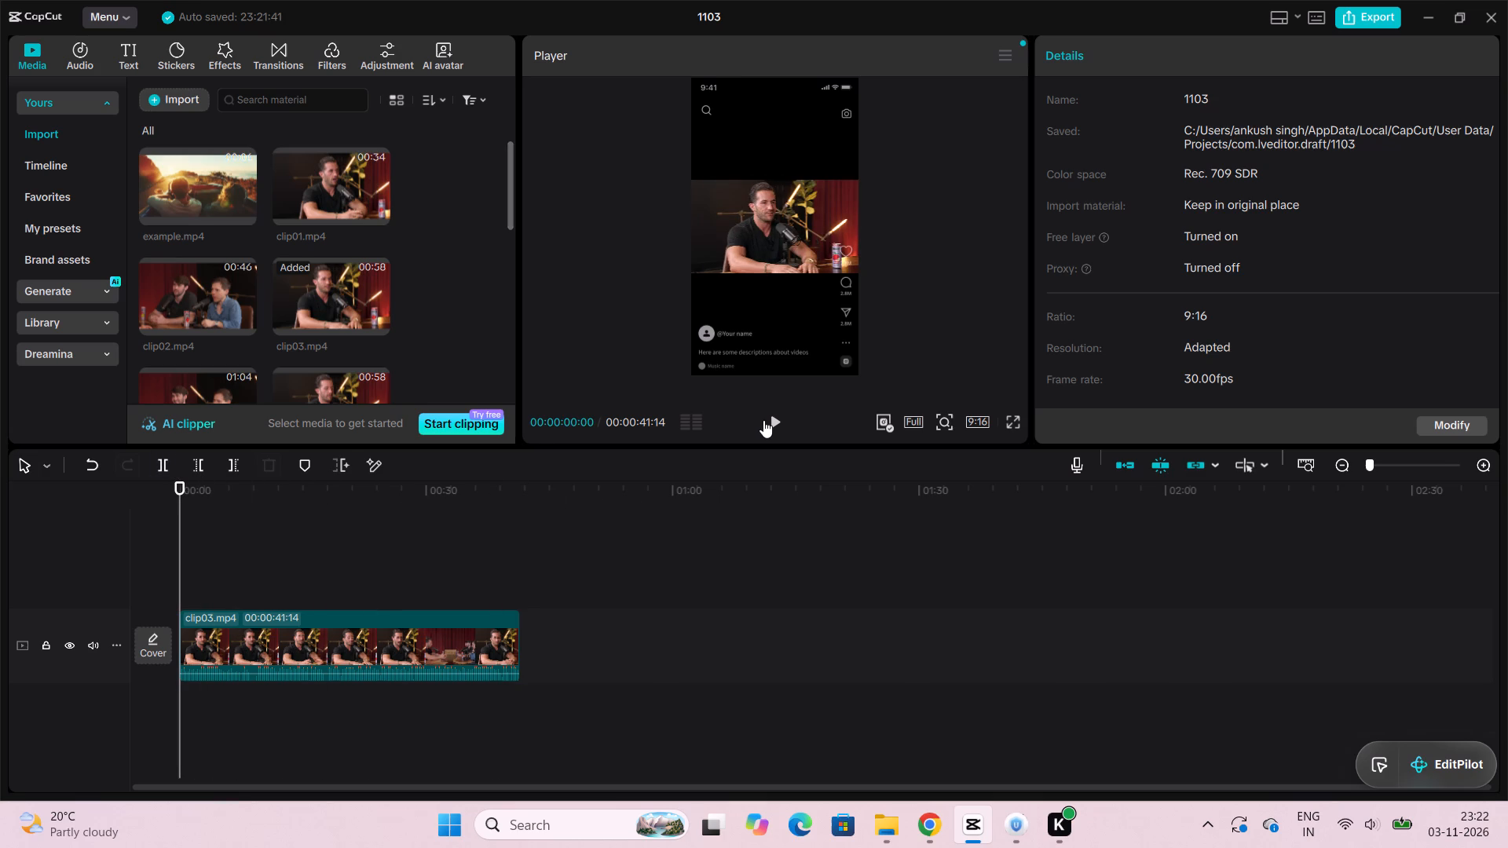
click(775, 420)
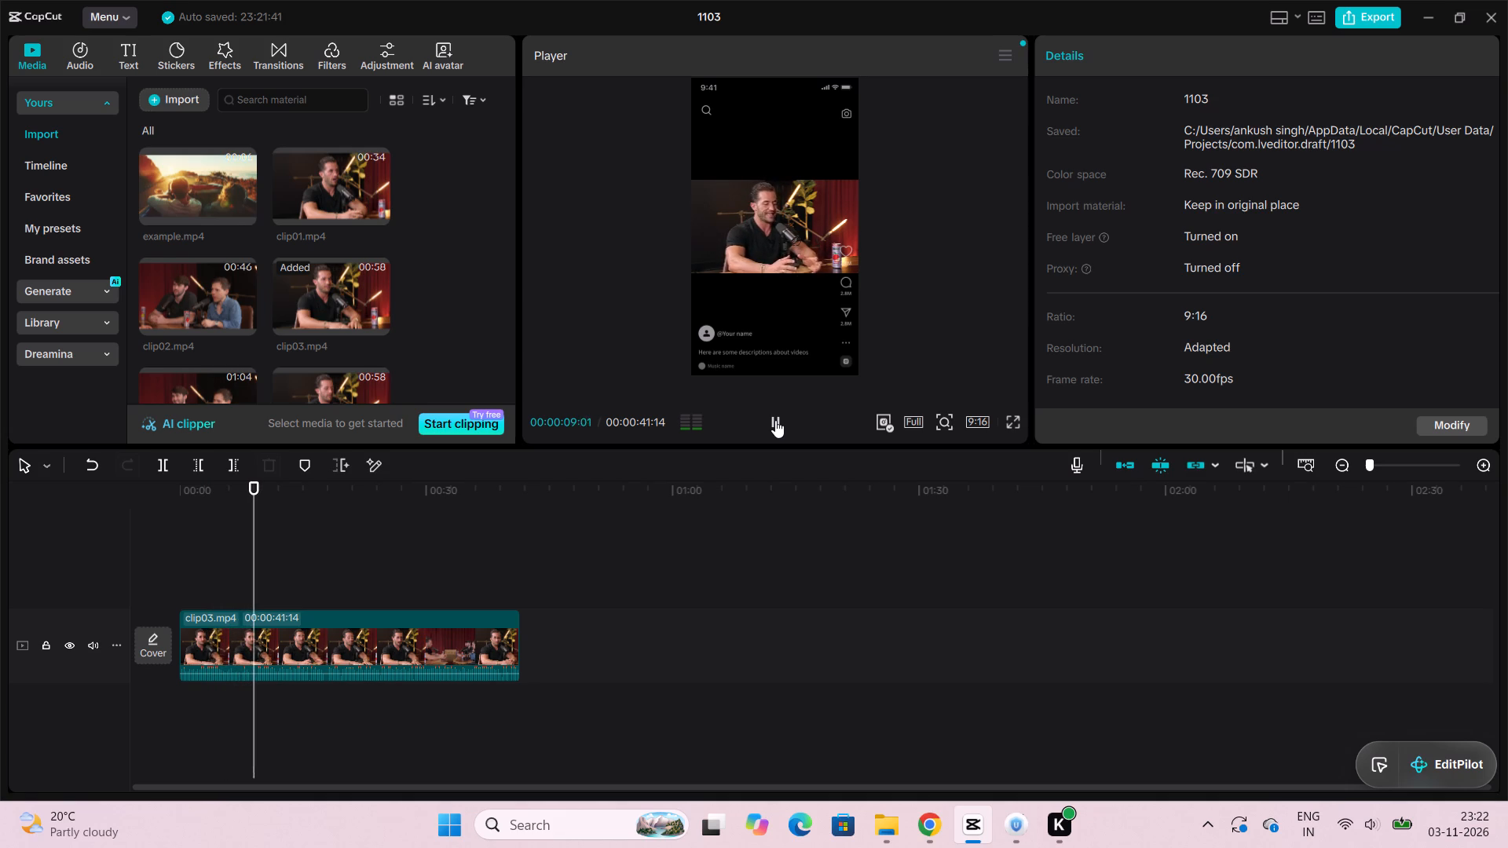
click(775, 420)
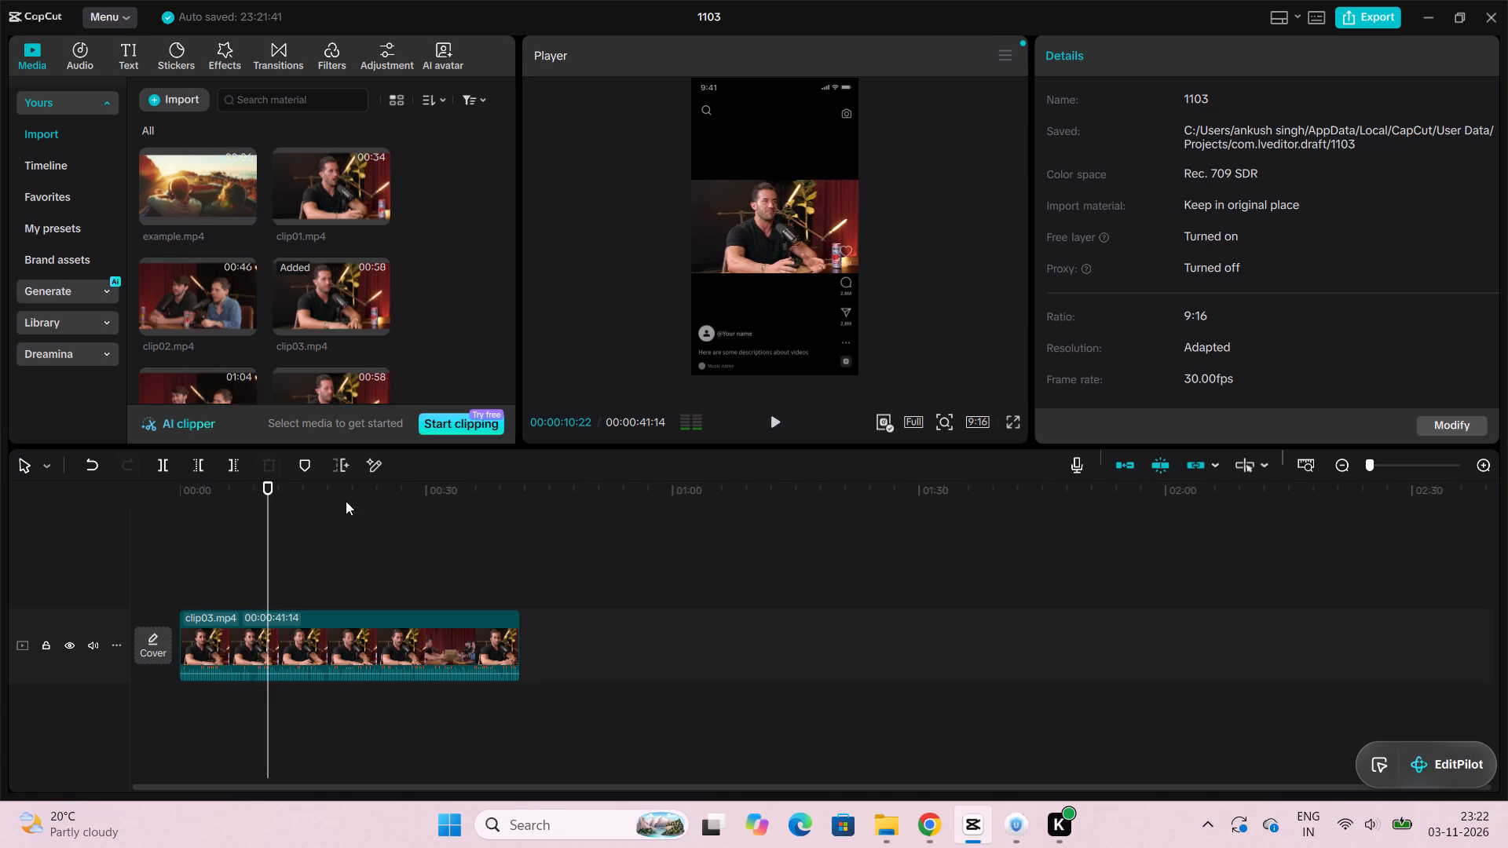
Select clip03.mp4 and replay short passages between about 00:00:03:14 and 00:00:07:21 to find a better start point.
click(271, 653)
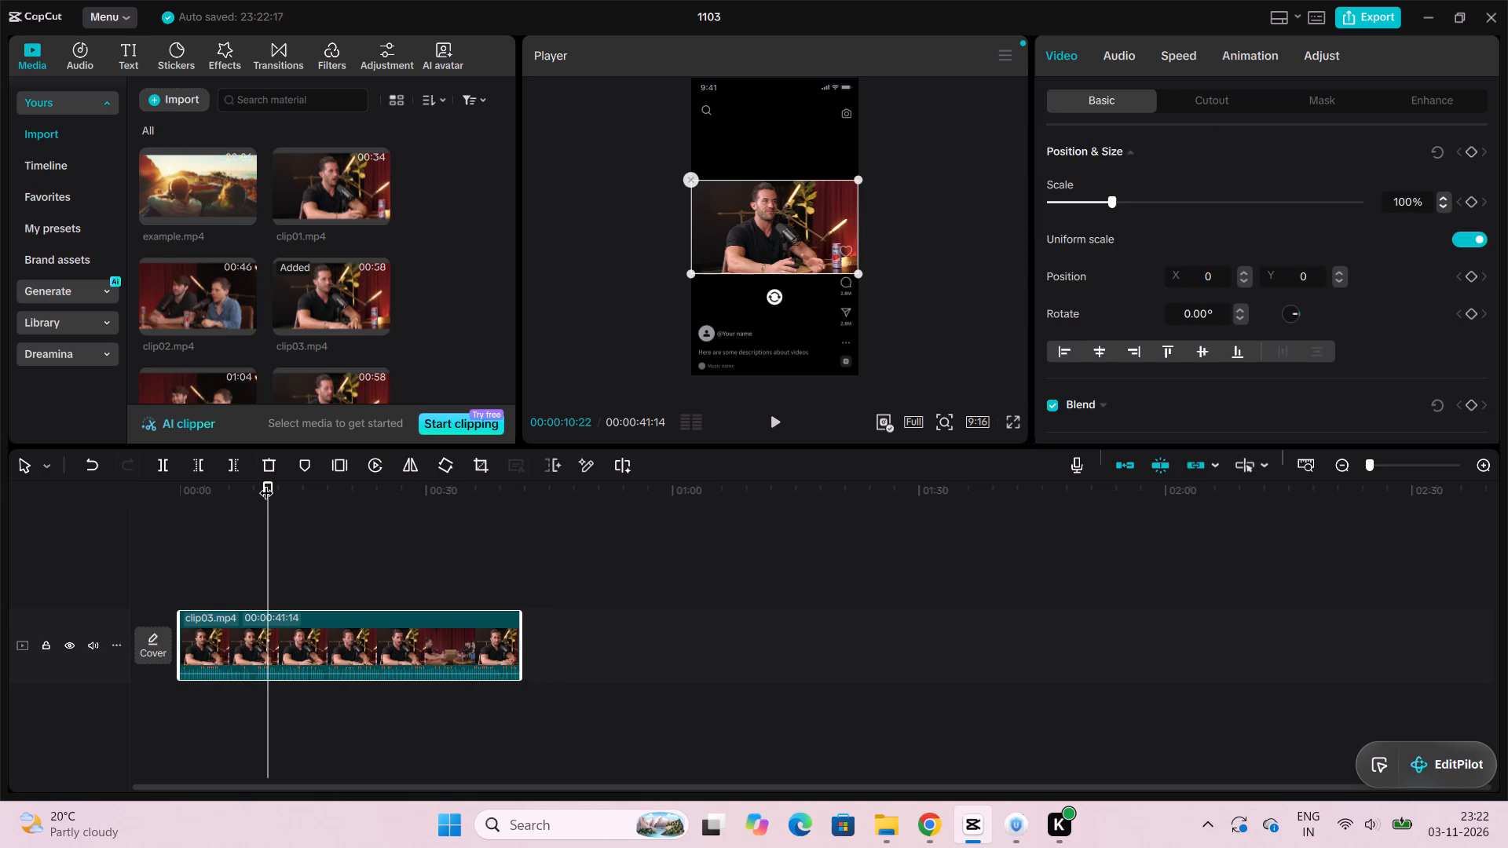
drag(266, 483, 228, 484)
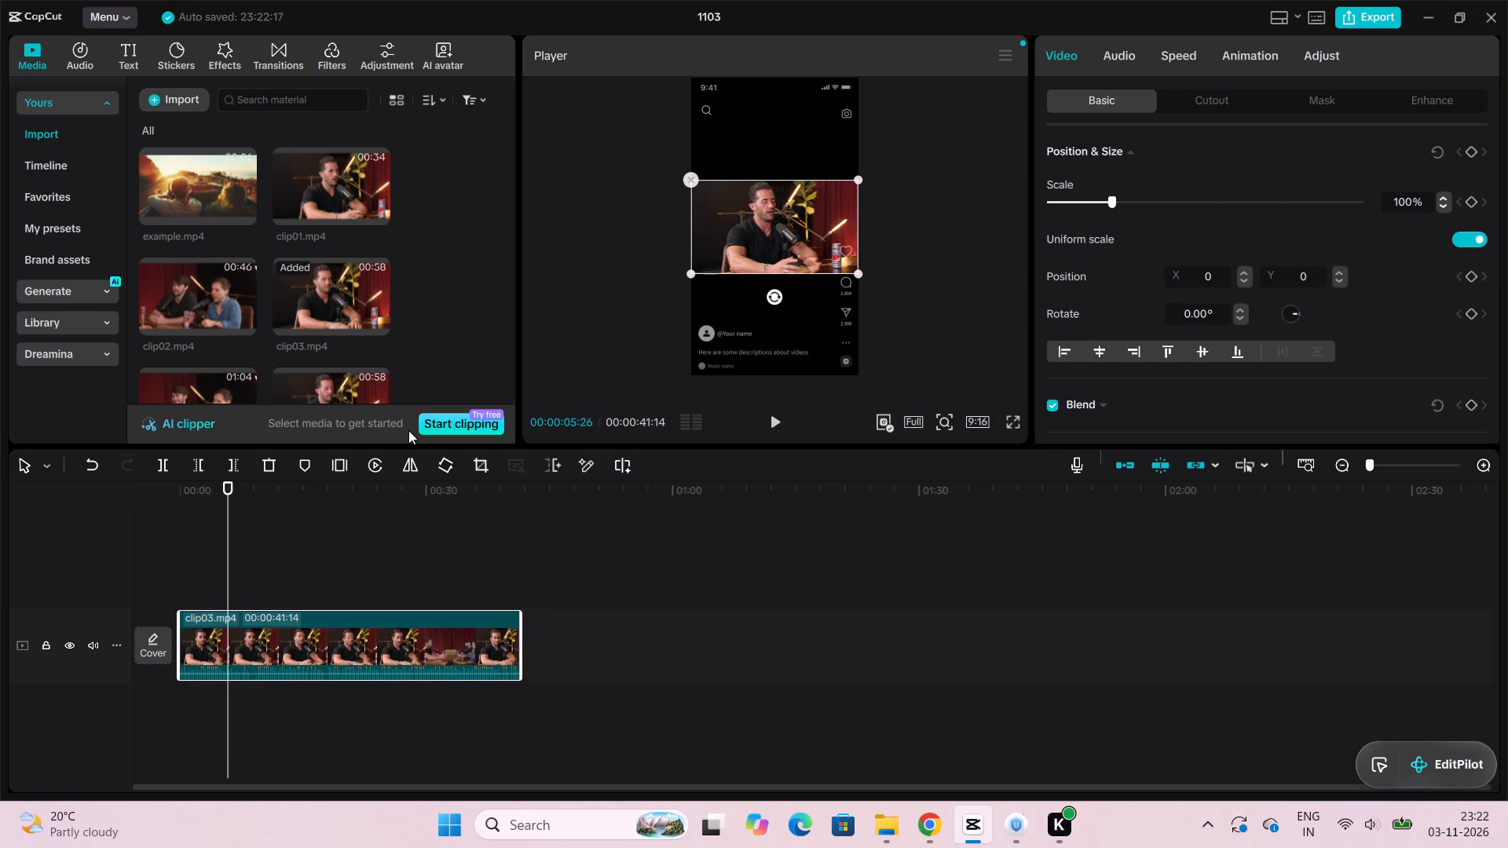
click(770, 422)
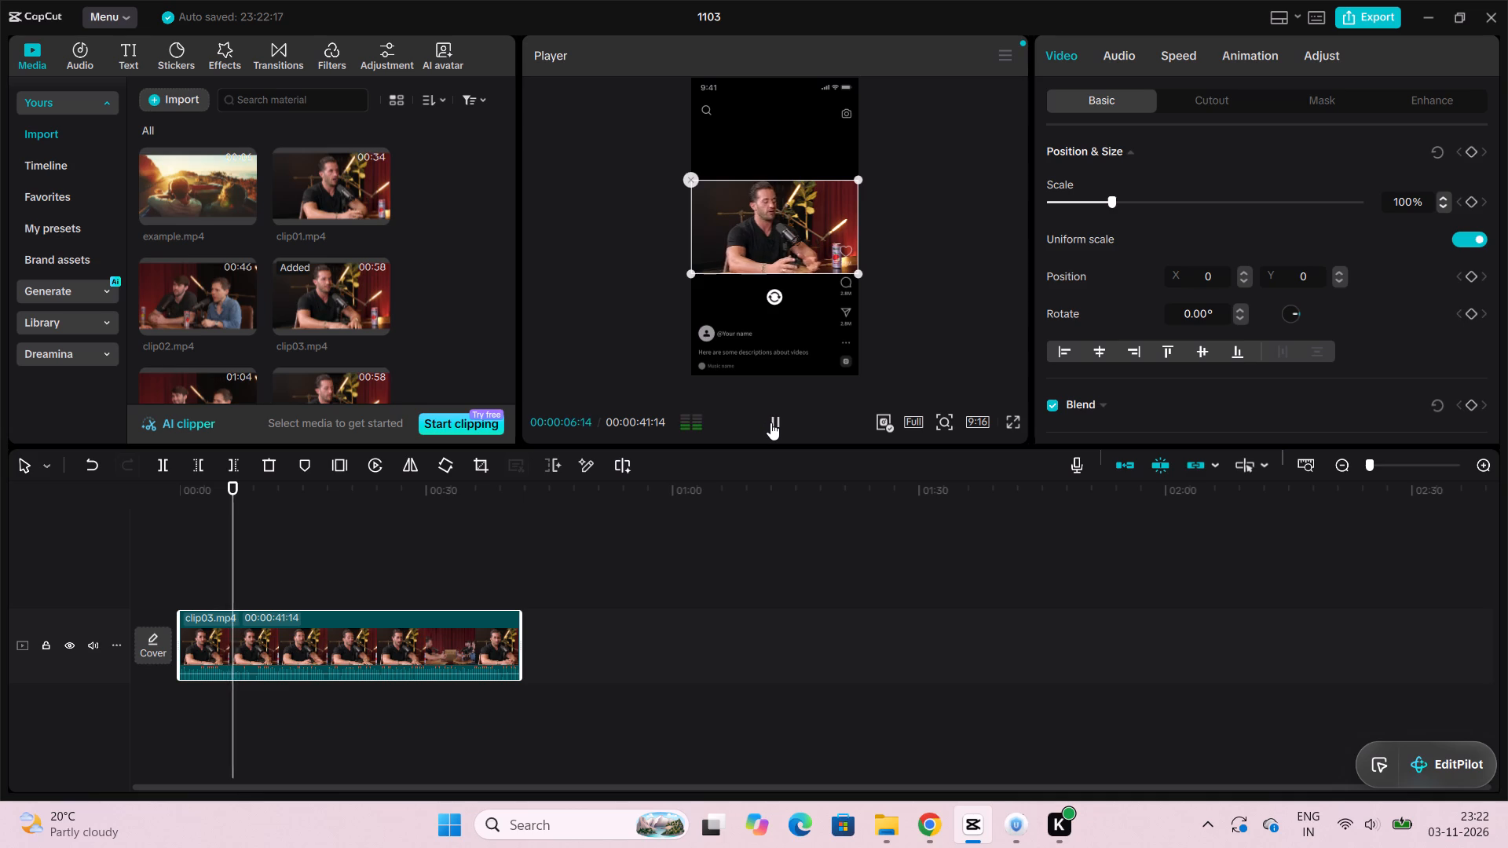
click(770, 422)
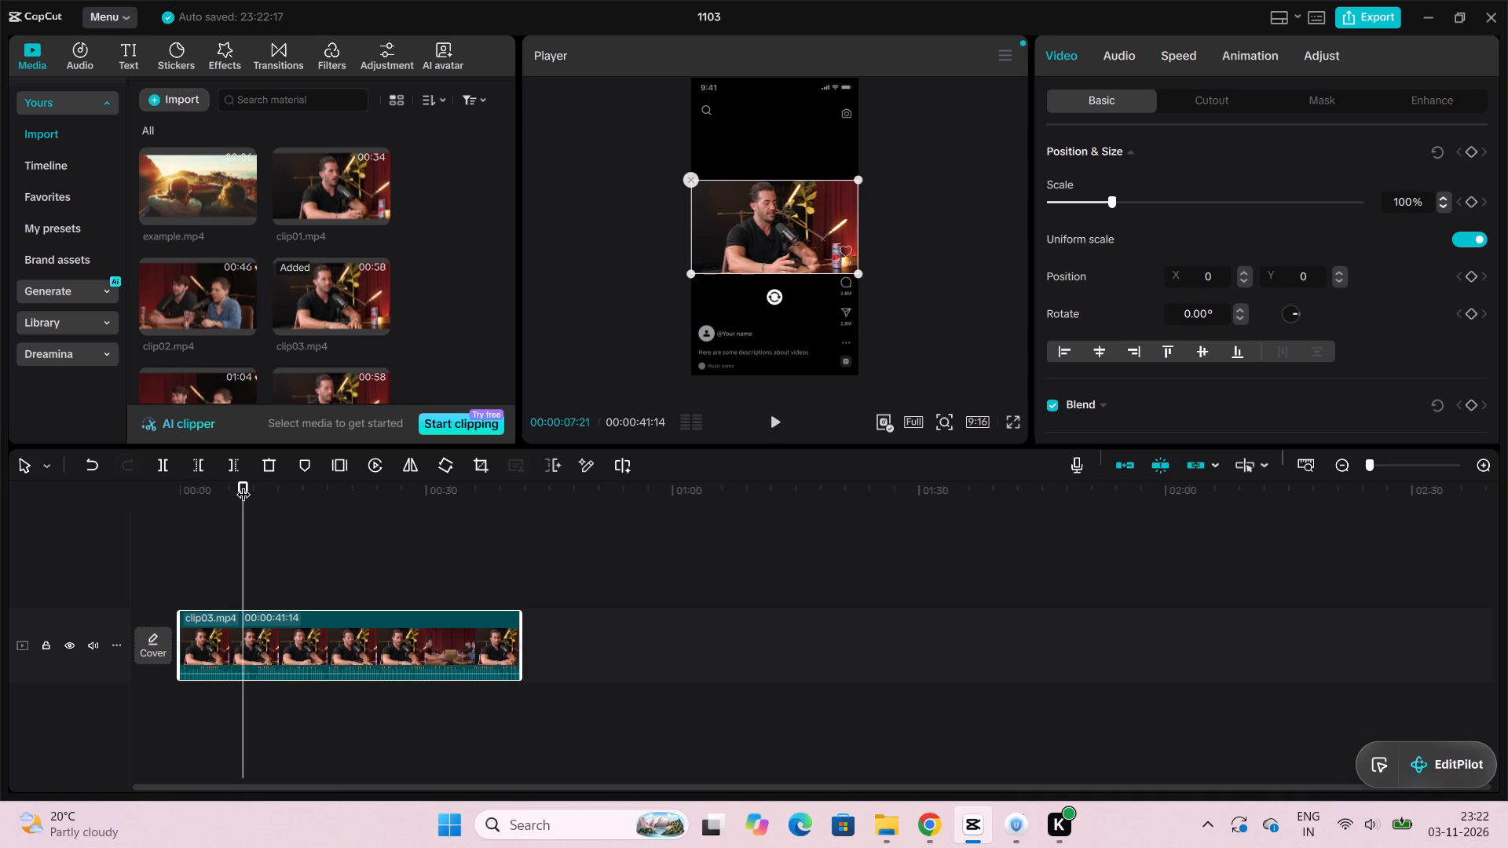
drag(244, 484, 222, 488)
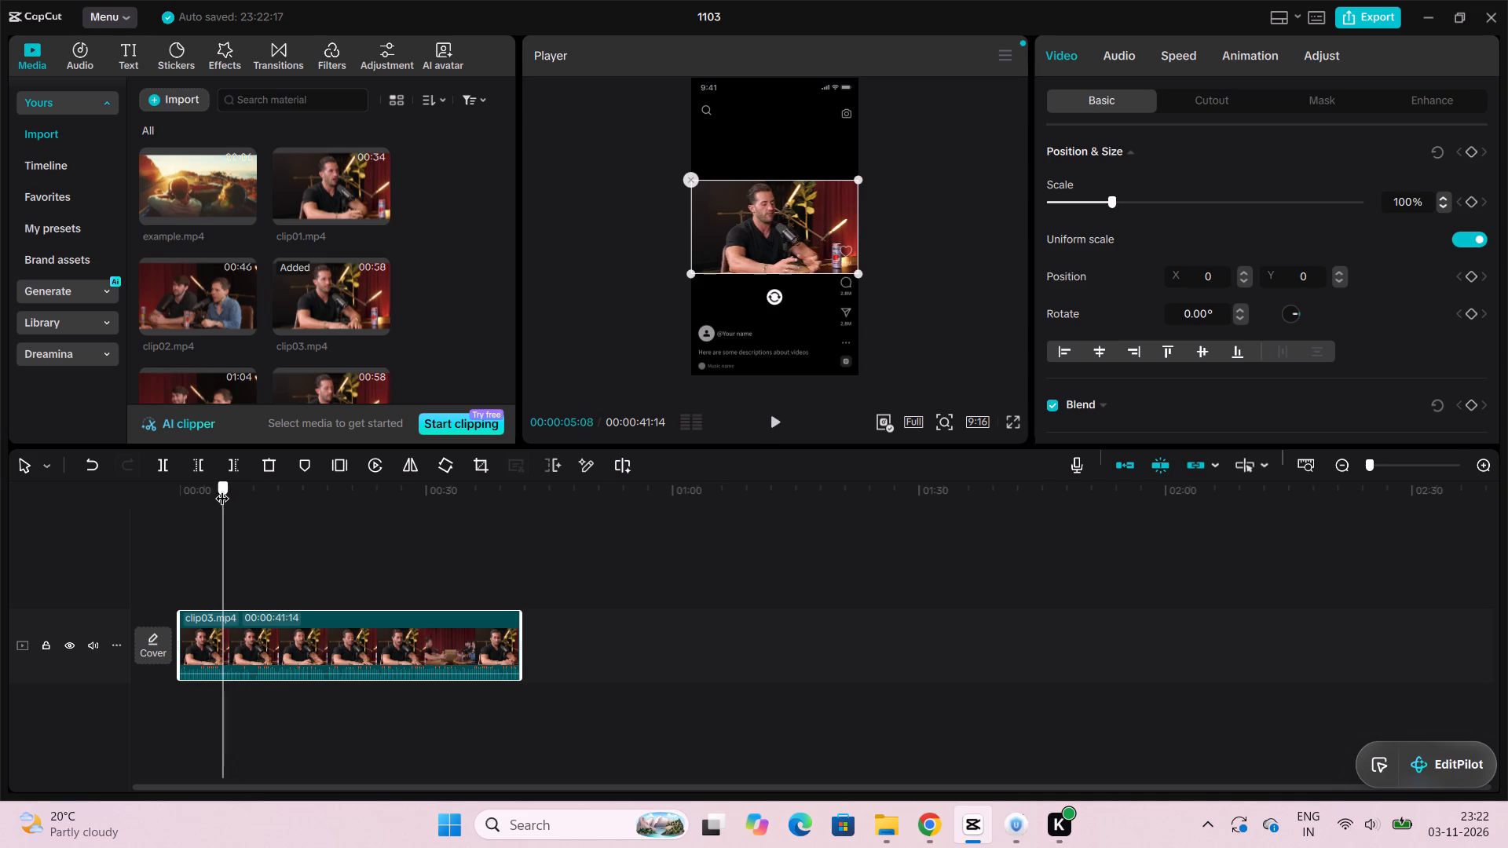
drag(222, 488, 214, 491)
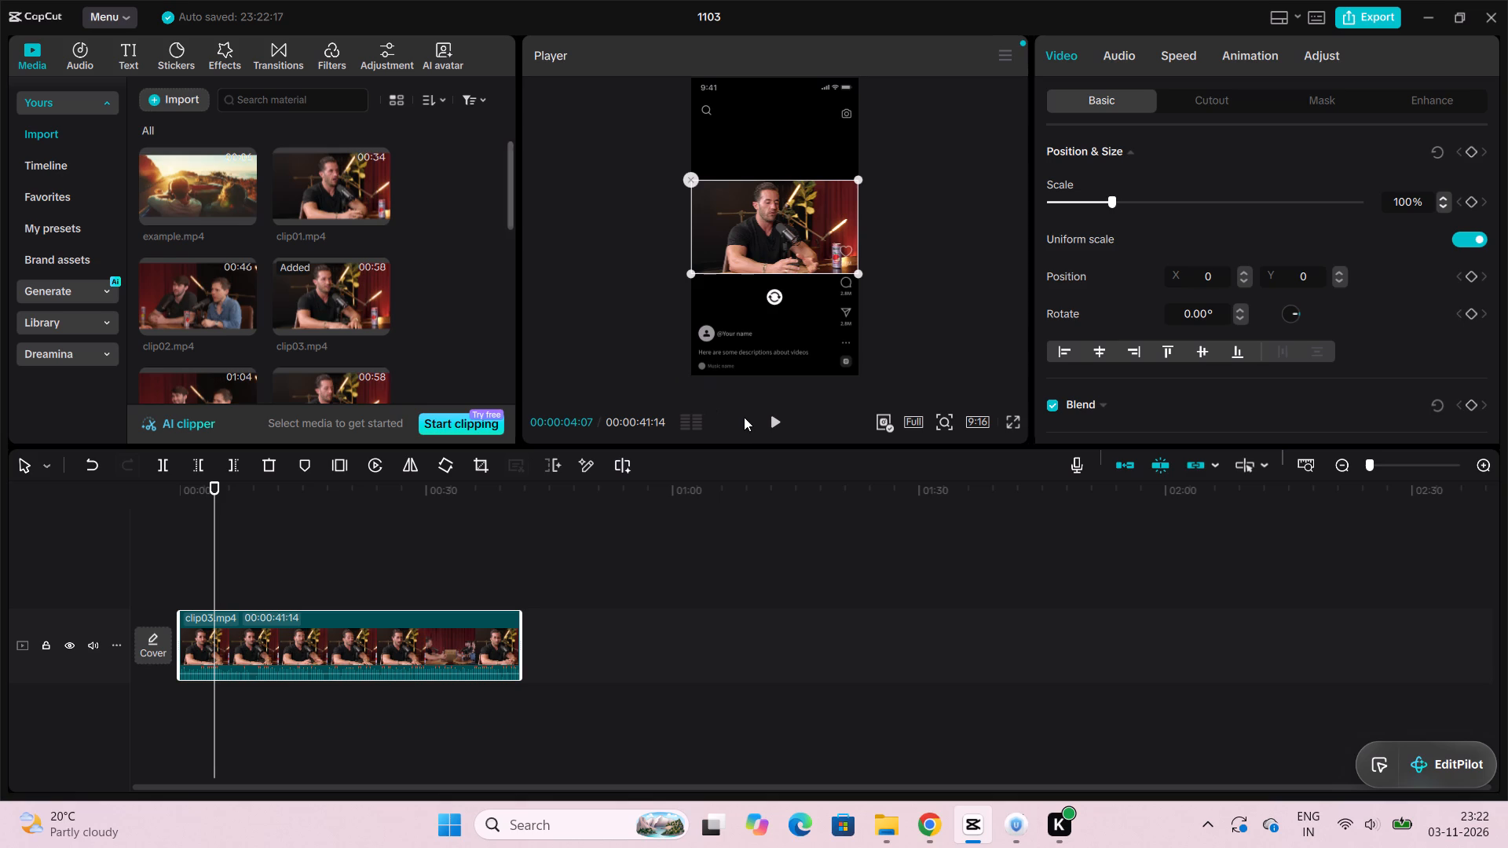
click(767, 420)
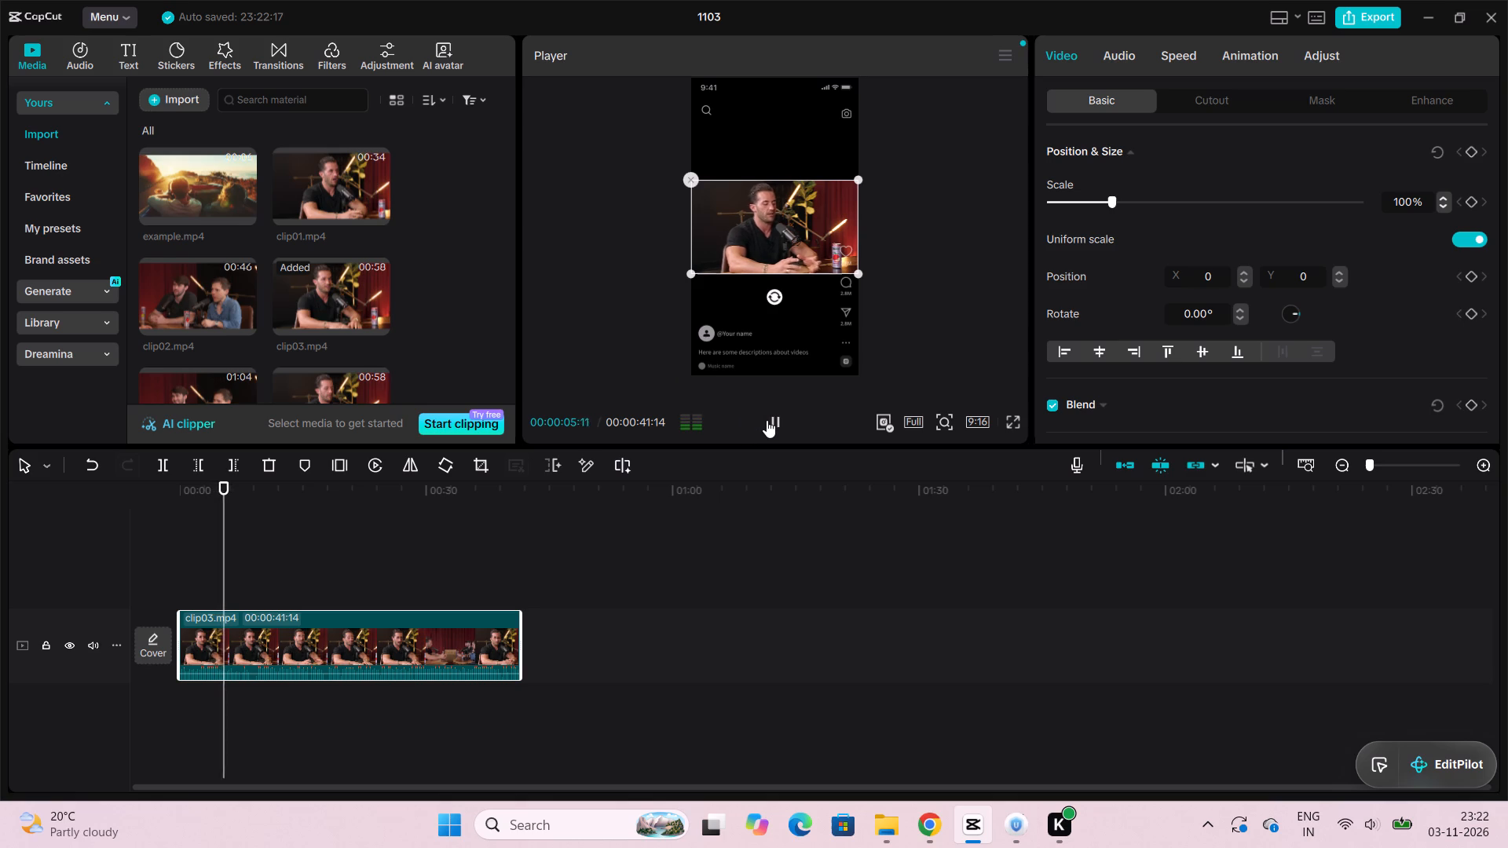
click(767, 420)
drag(226, 487, 216, 487)
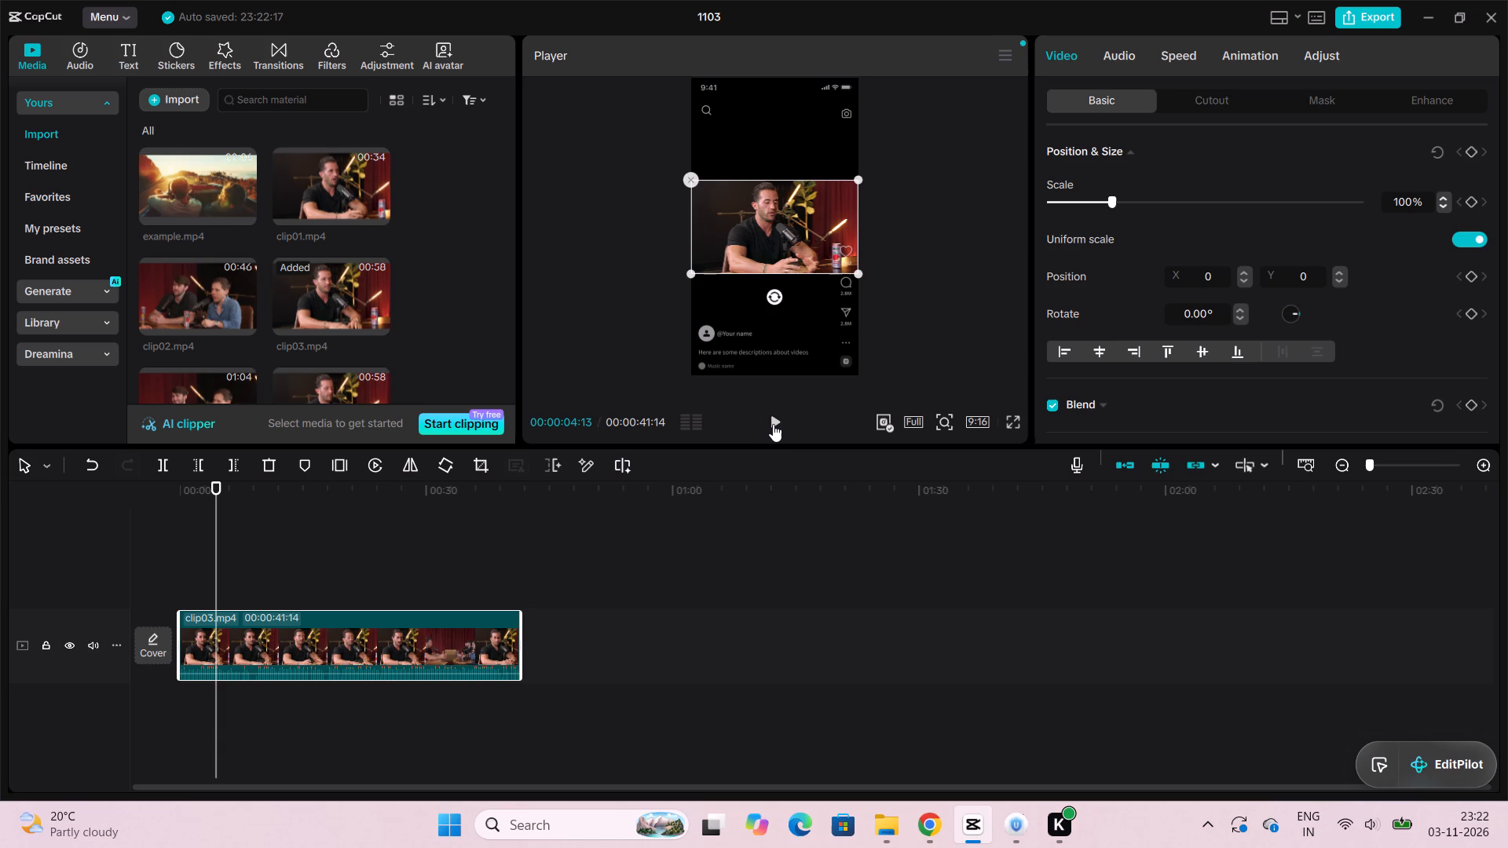
click(773, 422)
click(773, 422)
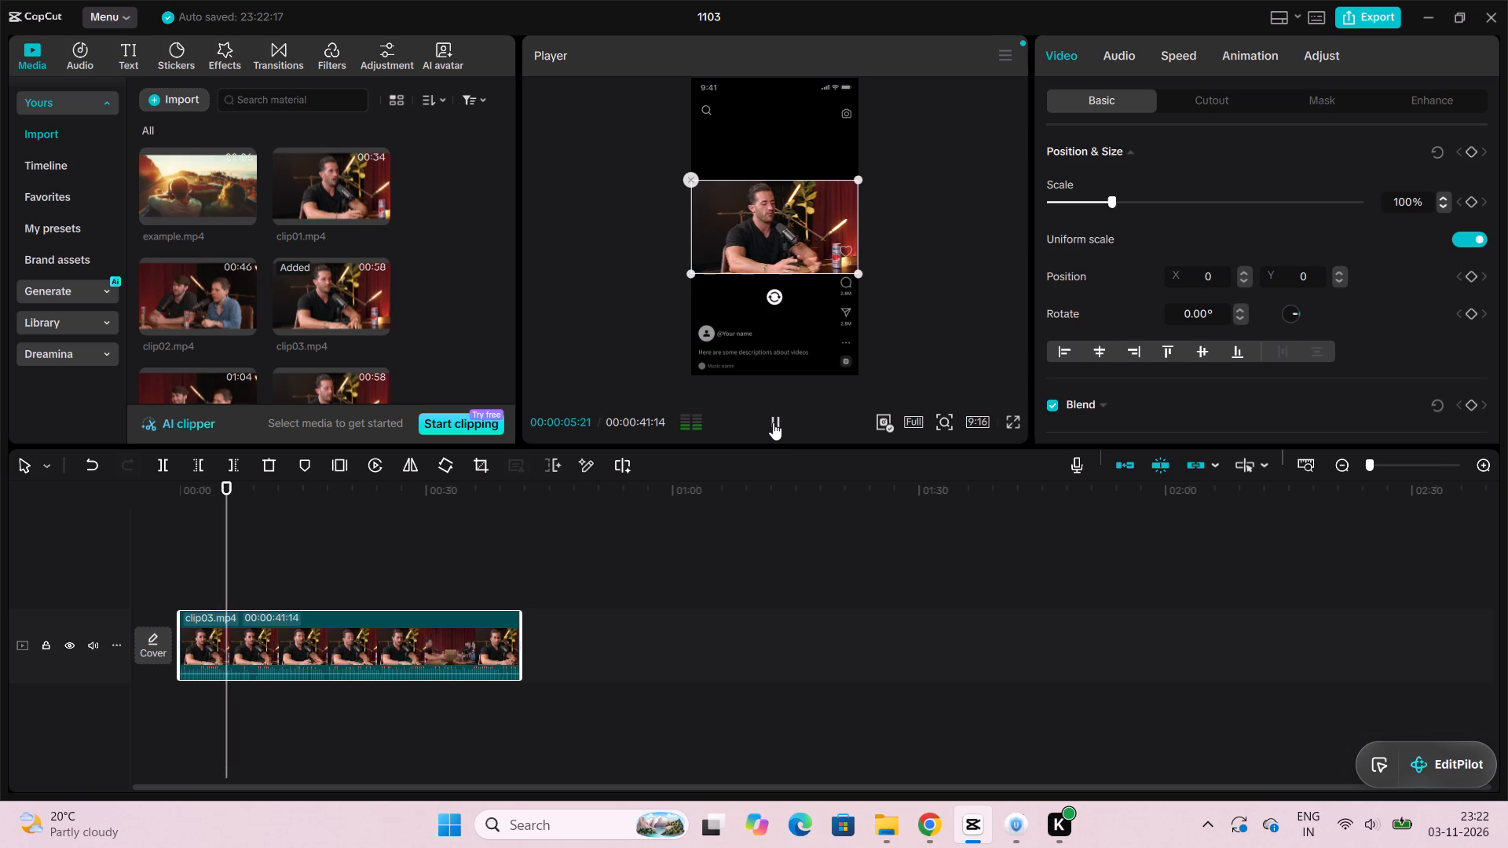
drag(228, 482, 225, 482)
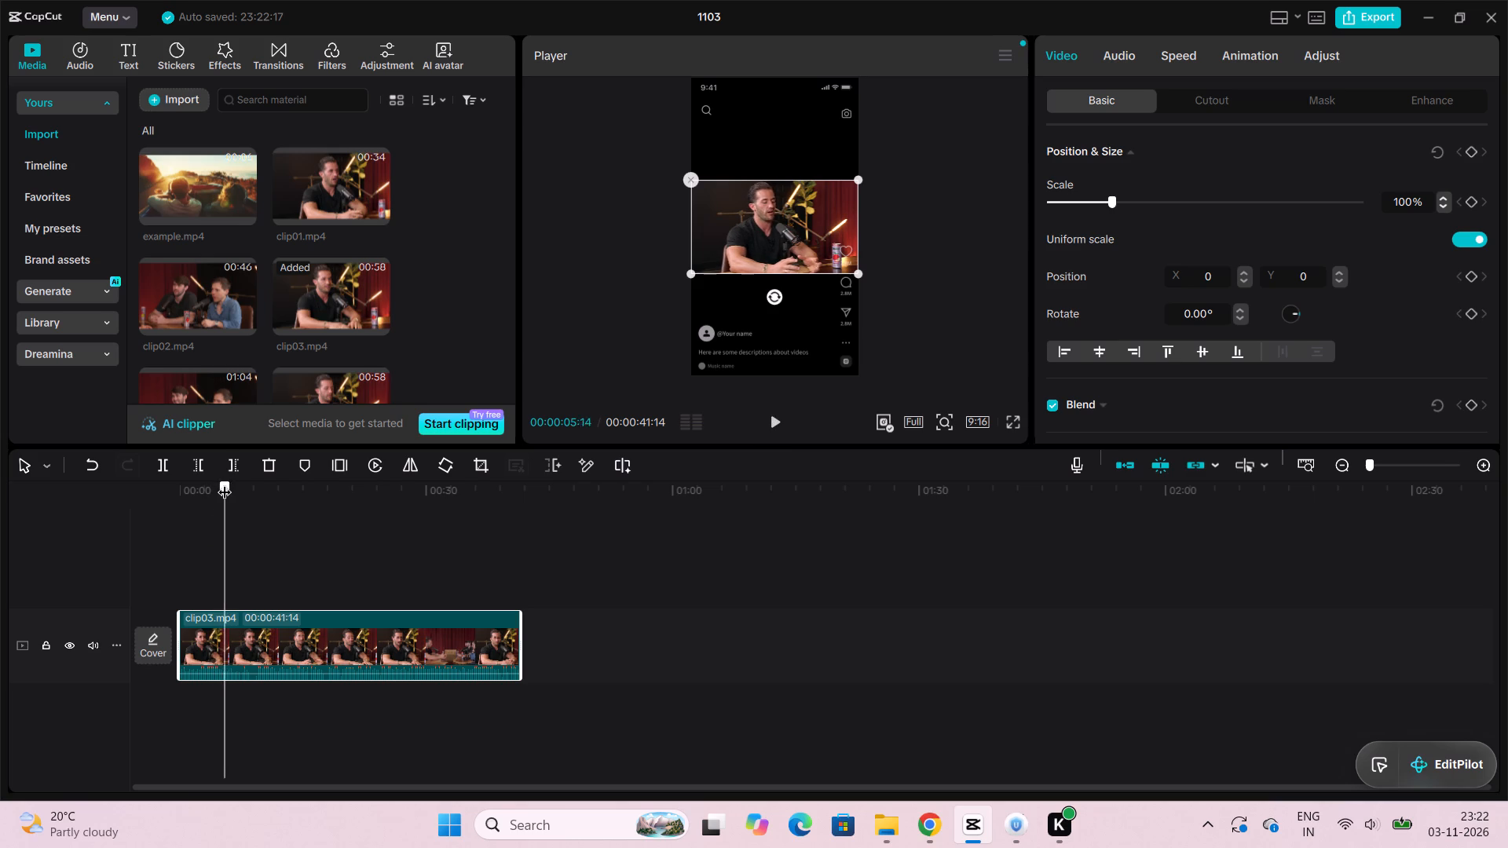
drag(225, 482, 211, 482)
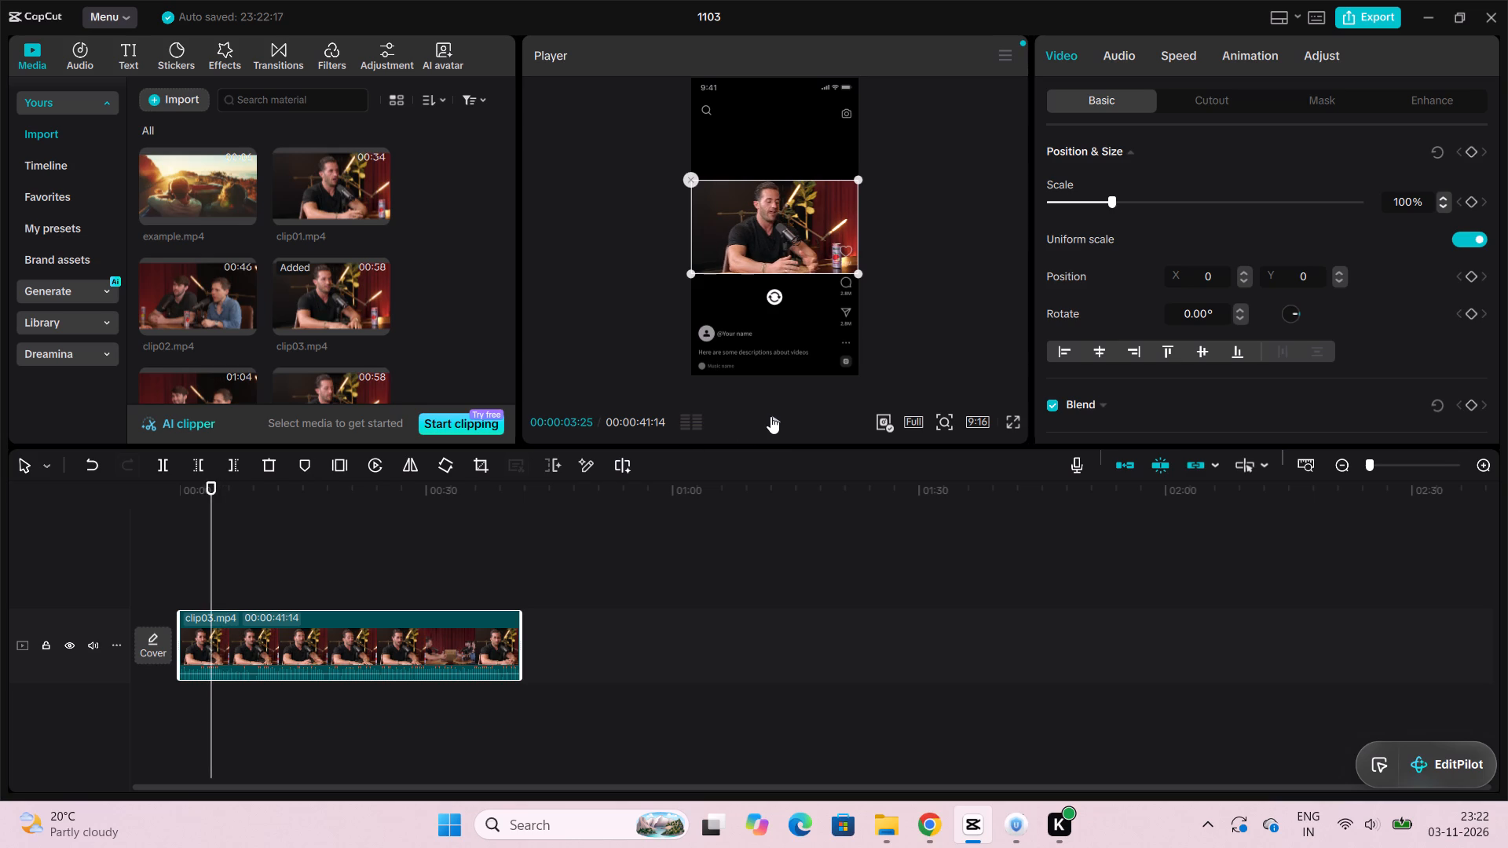
click(770, 416)
click(770, 416)
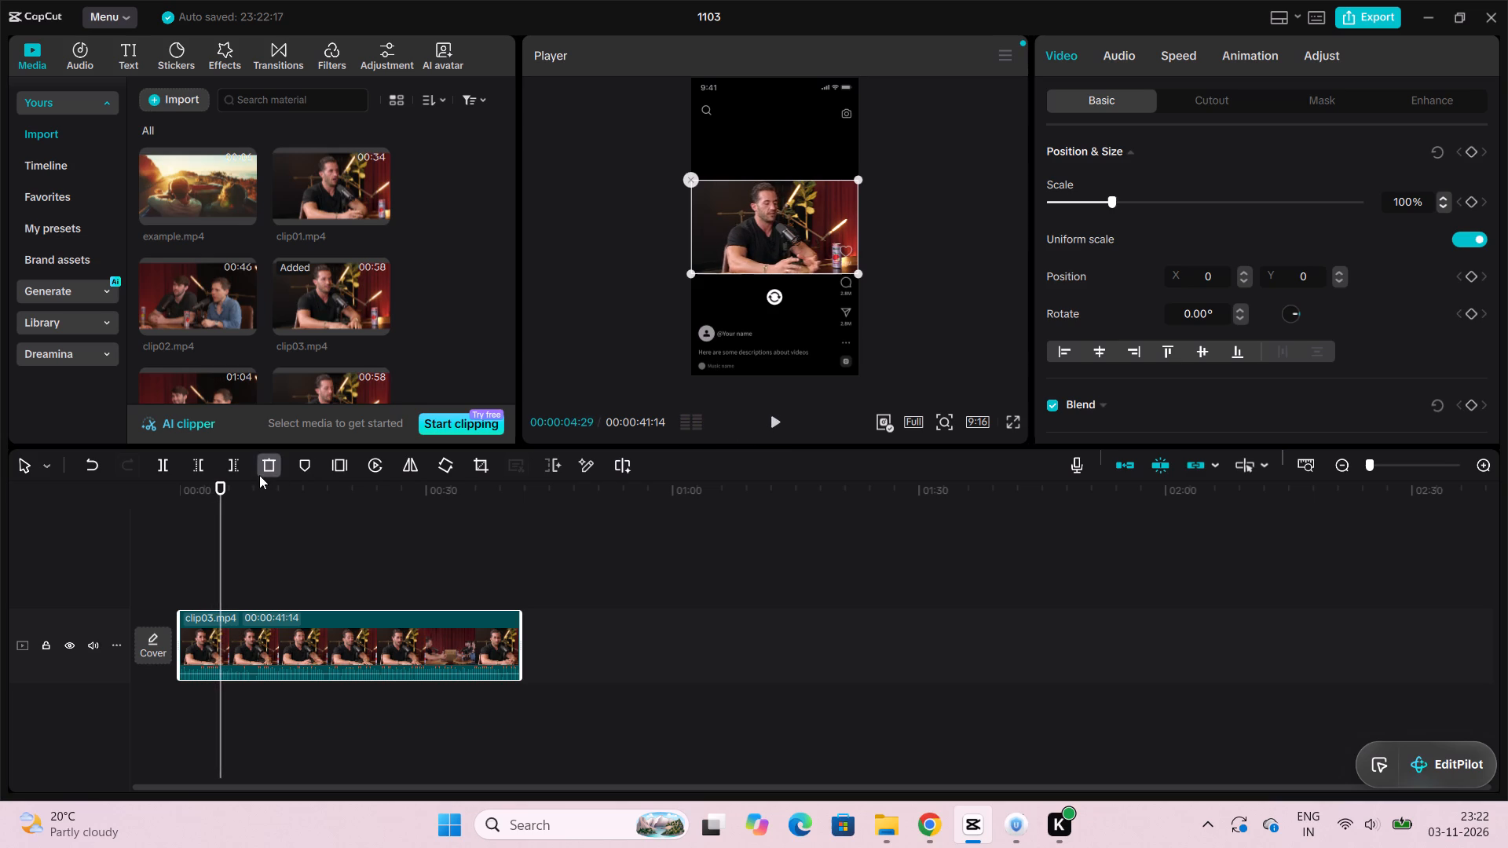
drag(225, 485, 214, 487)
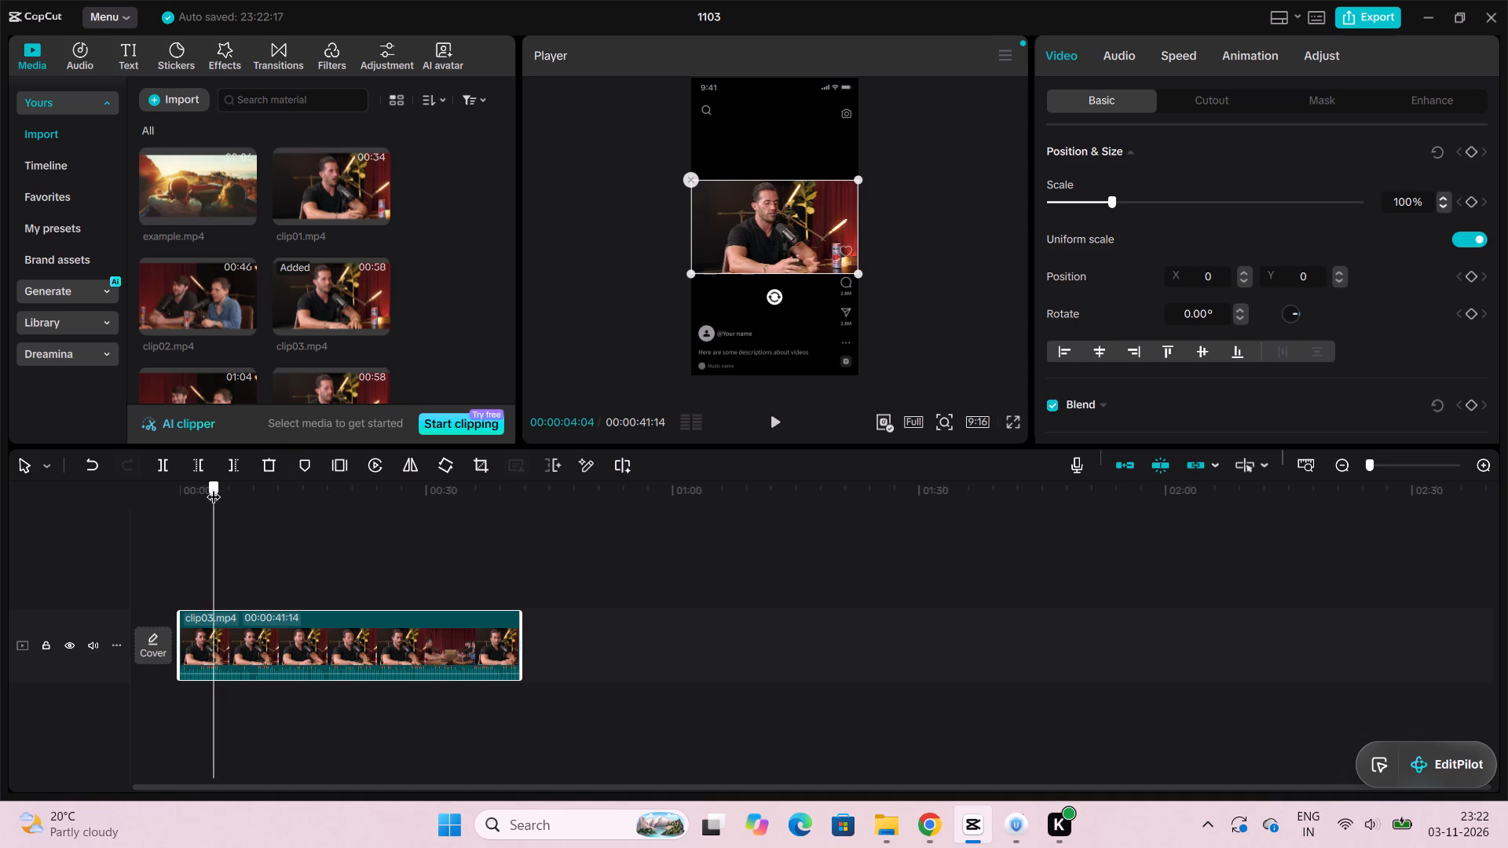
drag(214, 487, 208, 488)
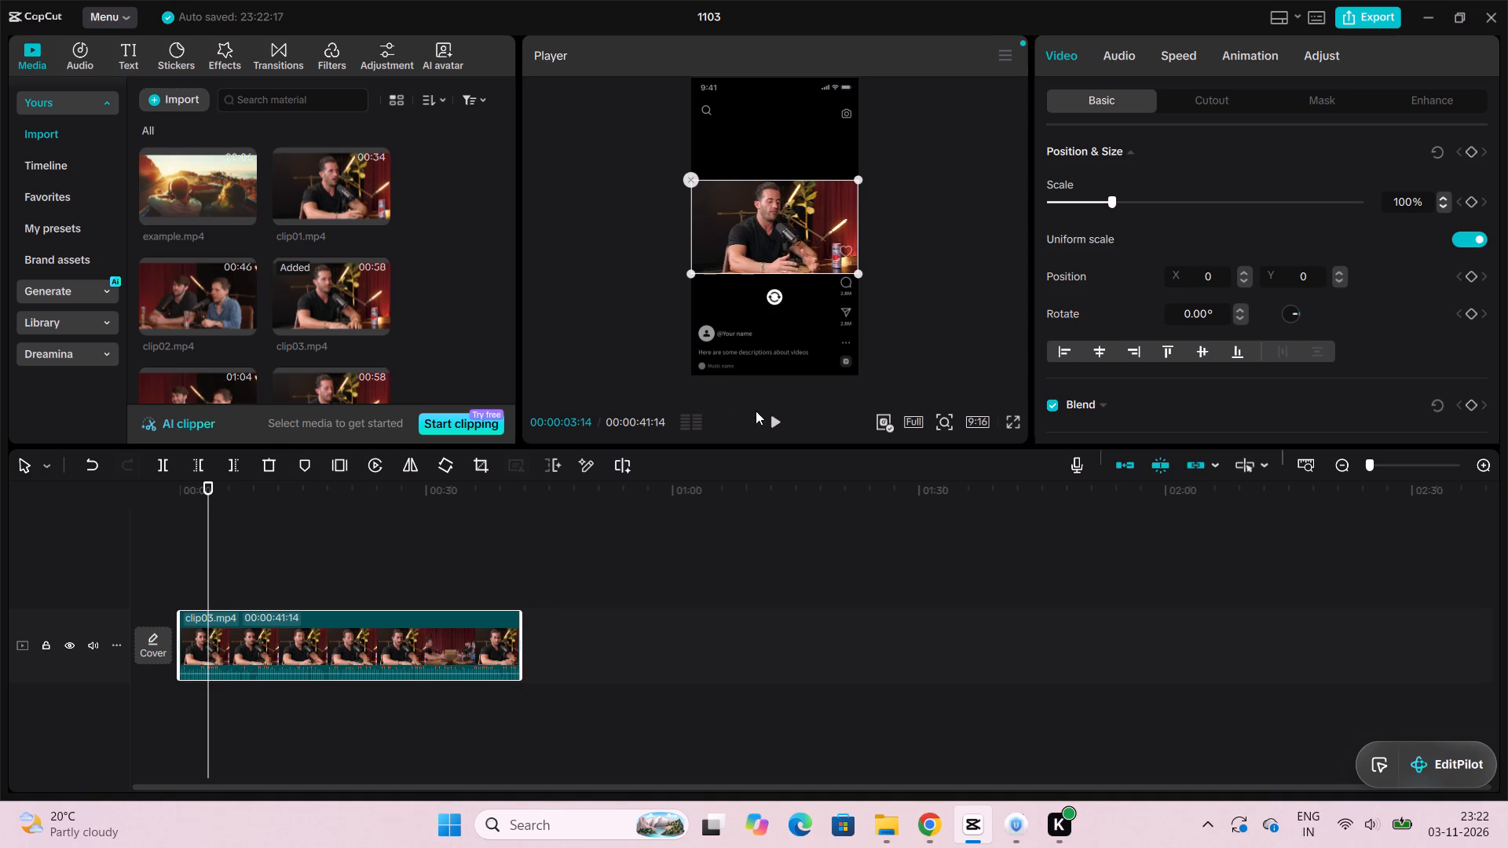
click(778, 421)
click(778, 421)
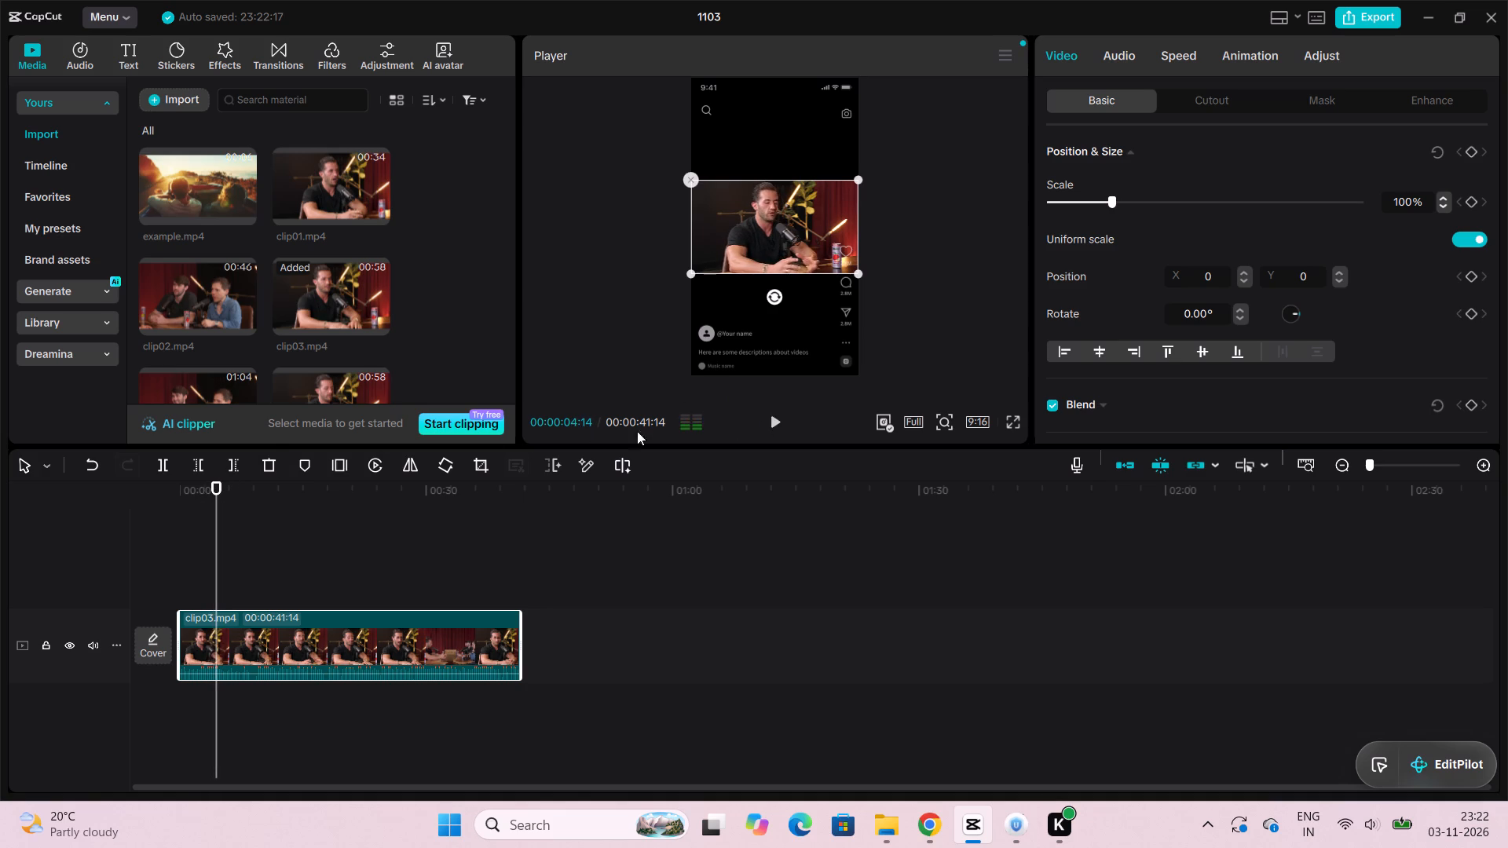
Split clip03.mp4 at 00:00:03:02 and delete the part before the cut.
drag(215, 486, 205, 489)
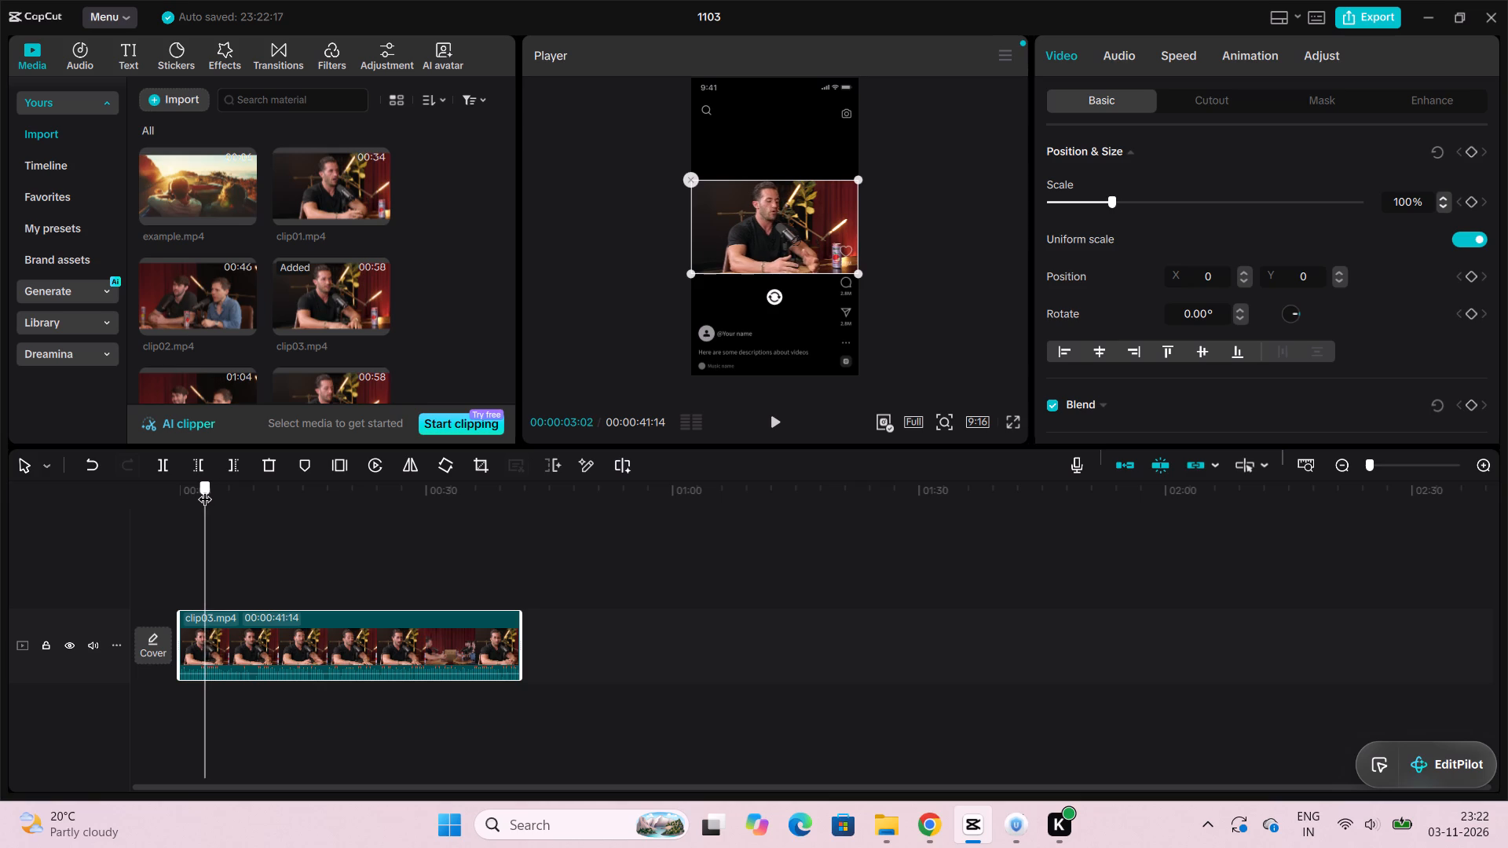
drag(205, 489, 205, 490)
click(164, 469)
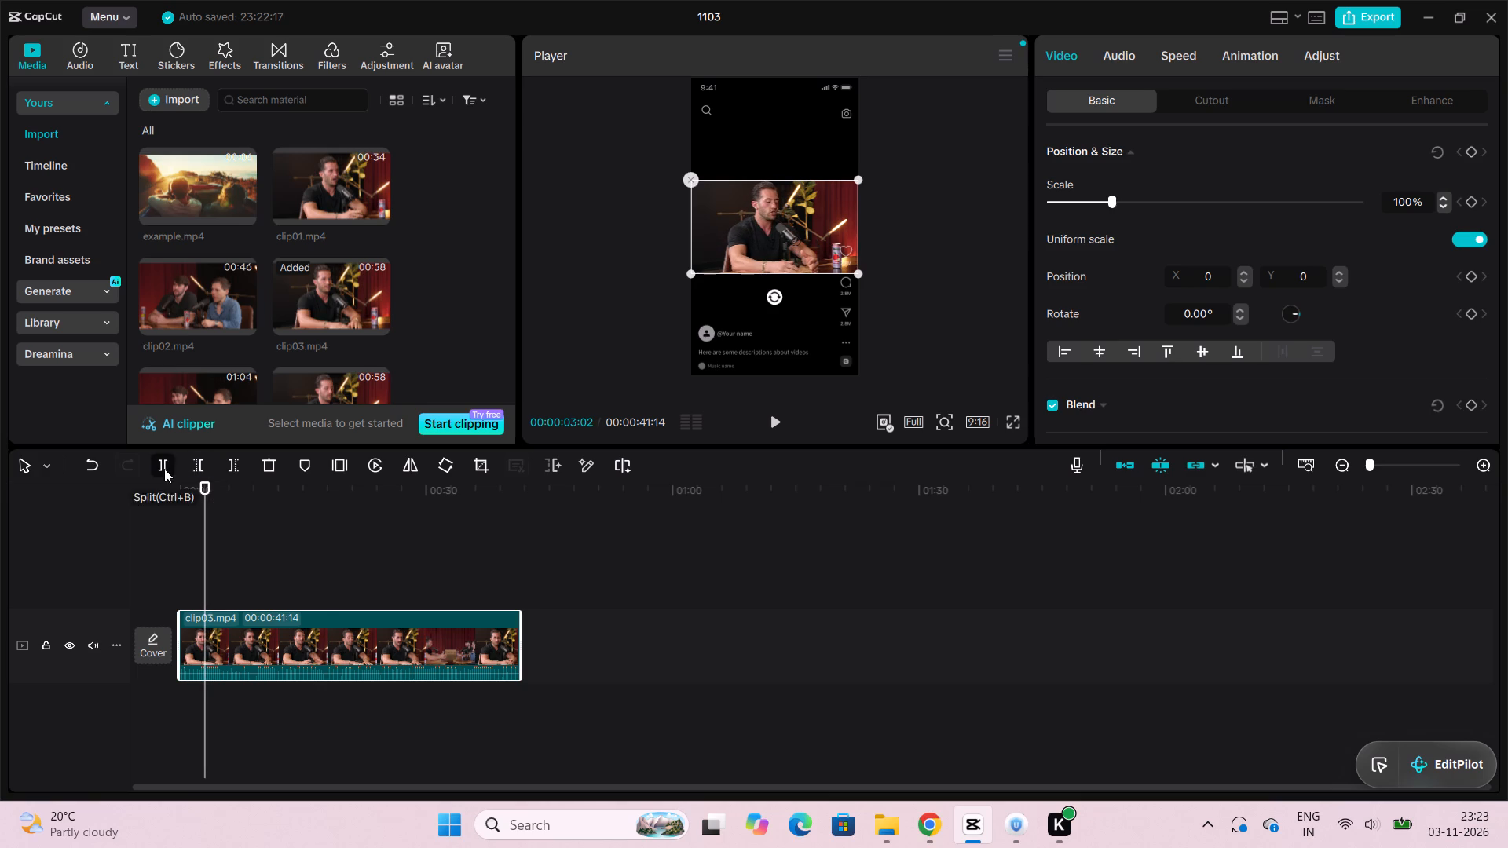
click(196, 633)
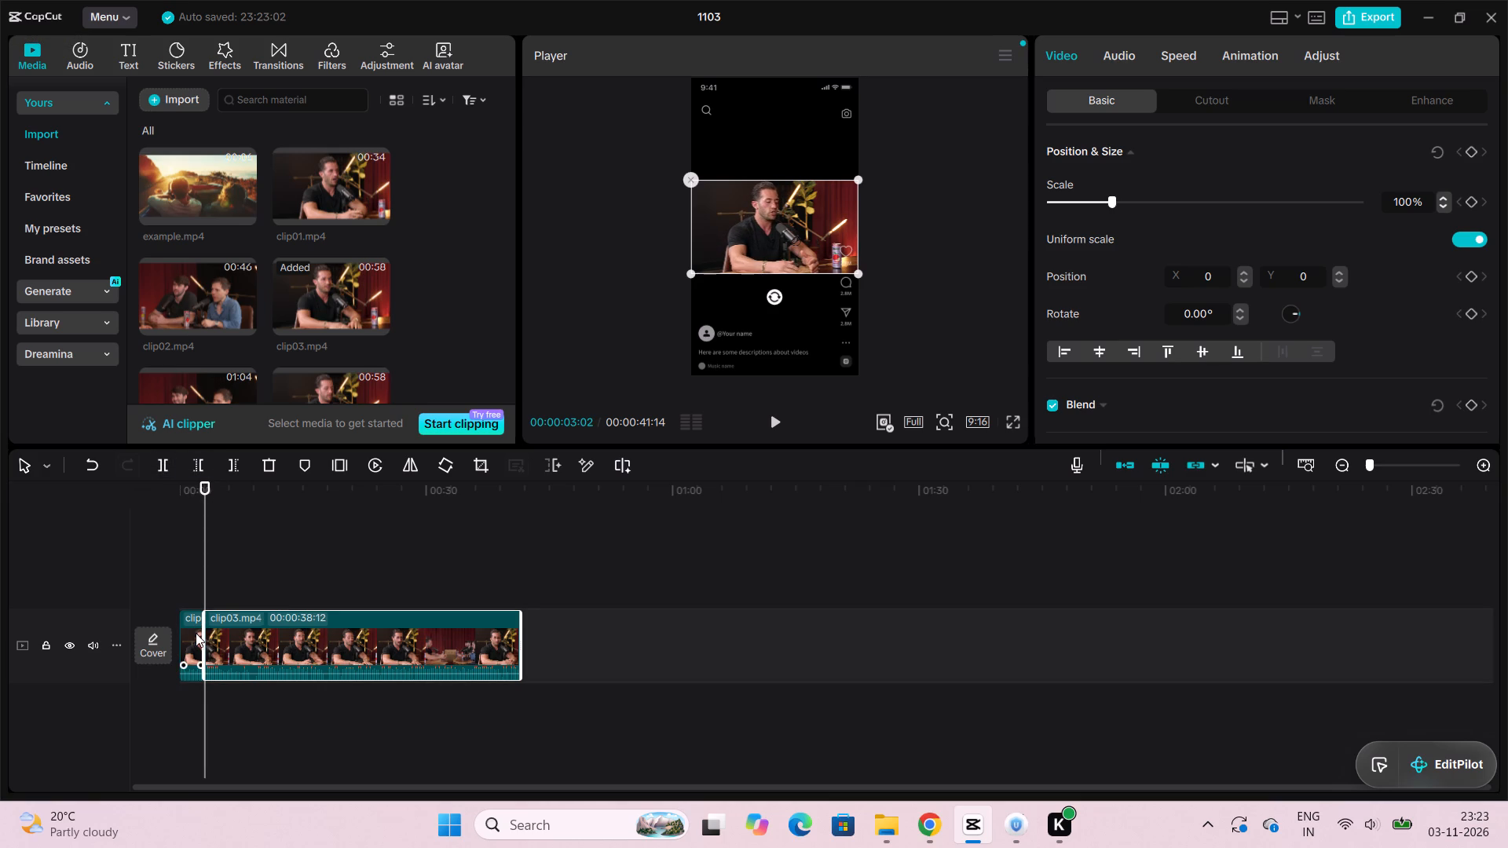
key(Delete)
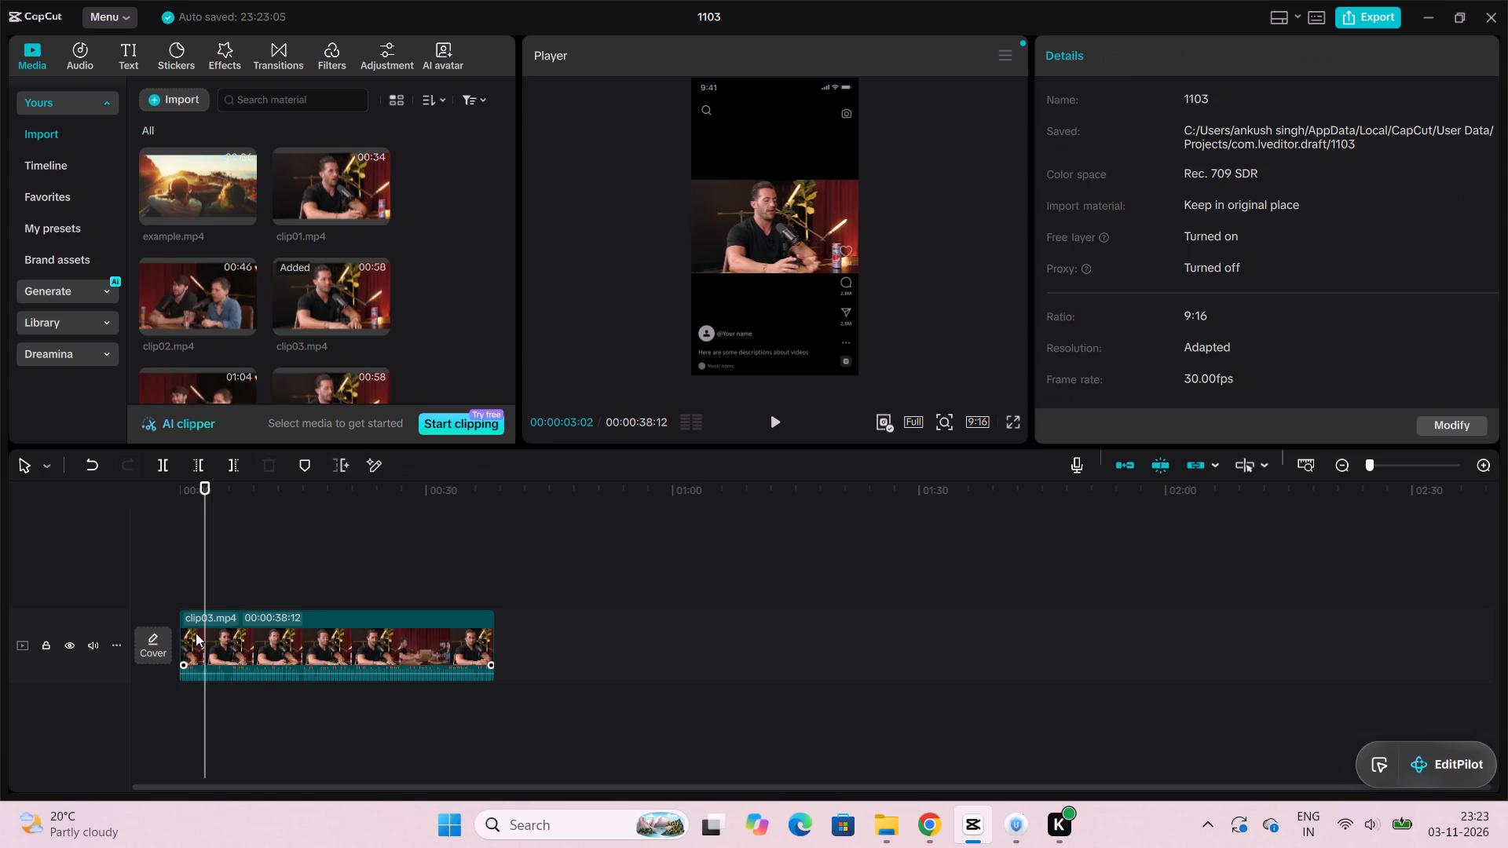
Replay the new opening of clip03.mp4, split the clip at 00:00:01:08 and delete the short part before the cut.
drag(205, 490, 123, 490)
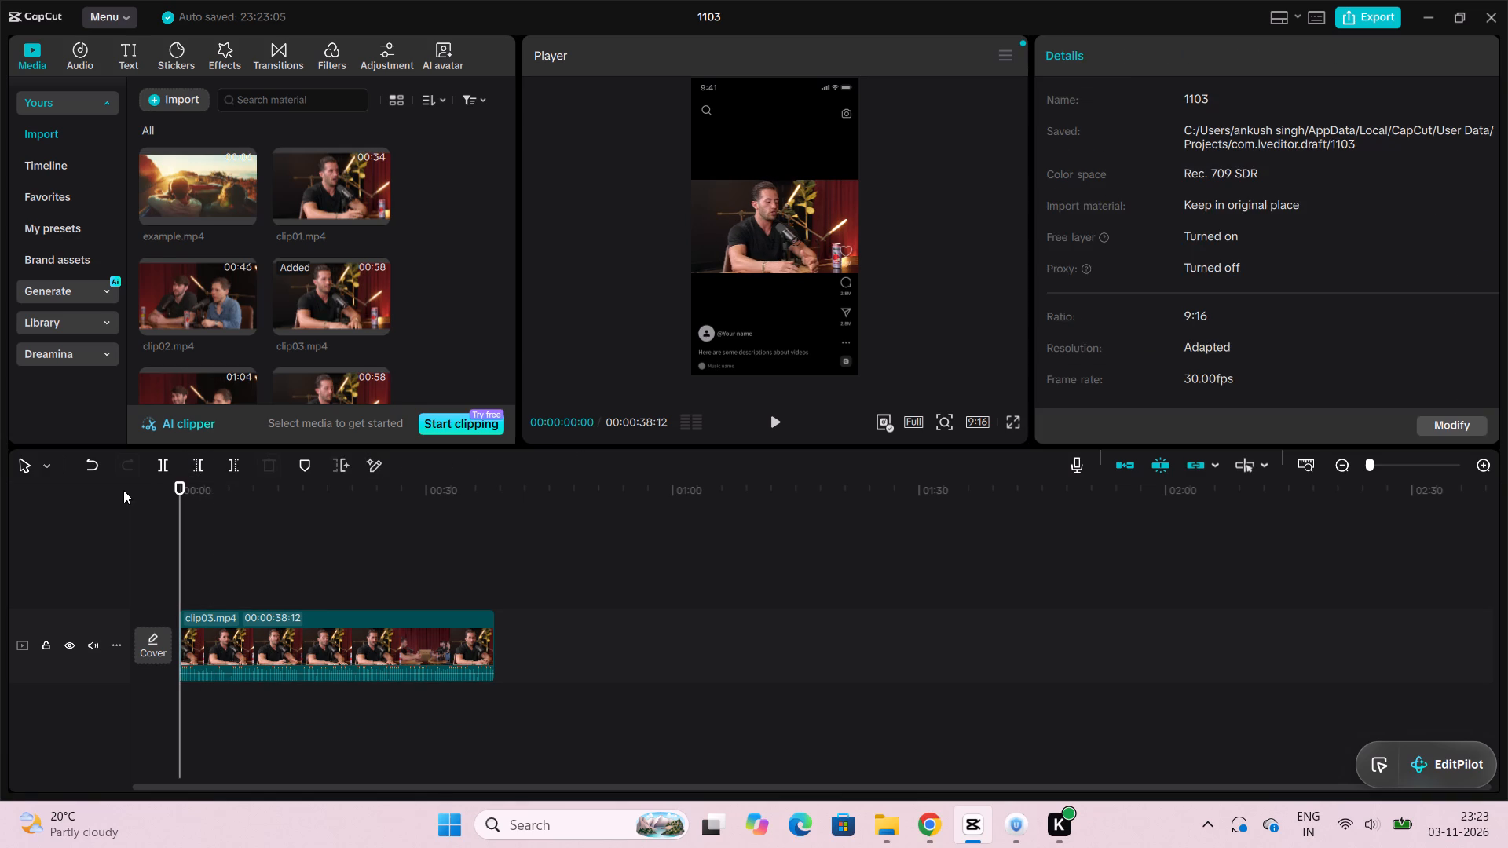
click(772, 416)
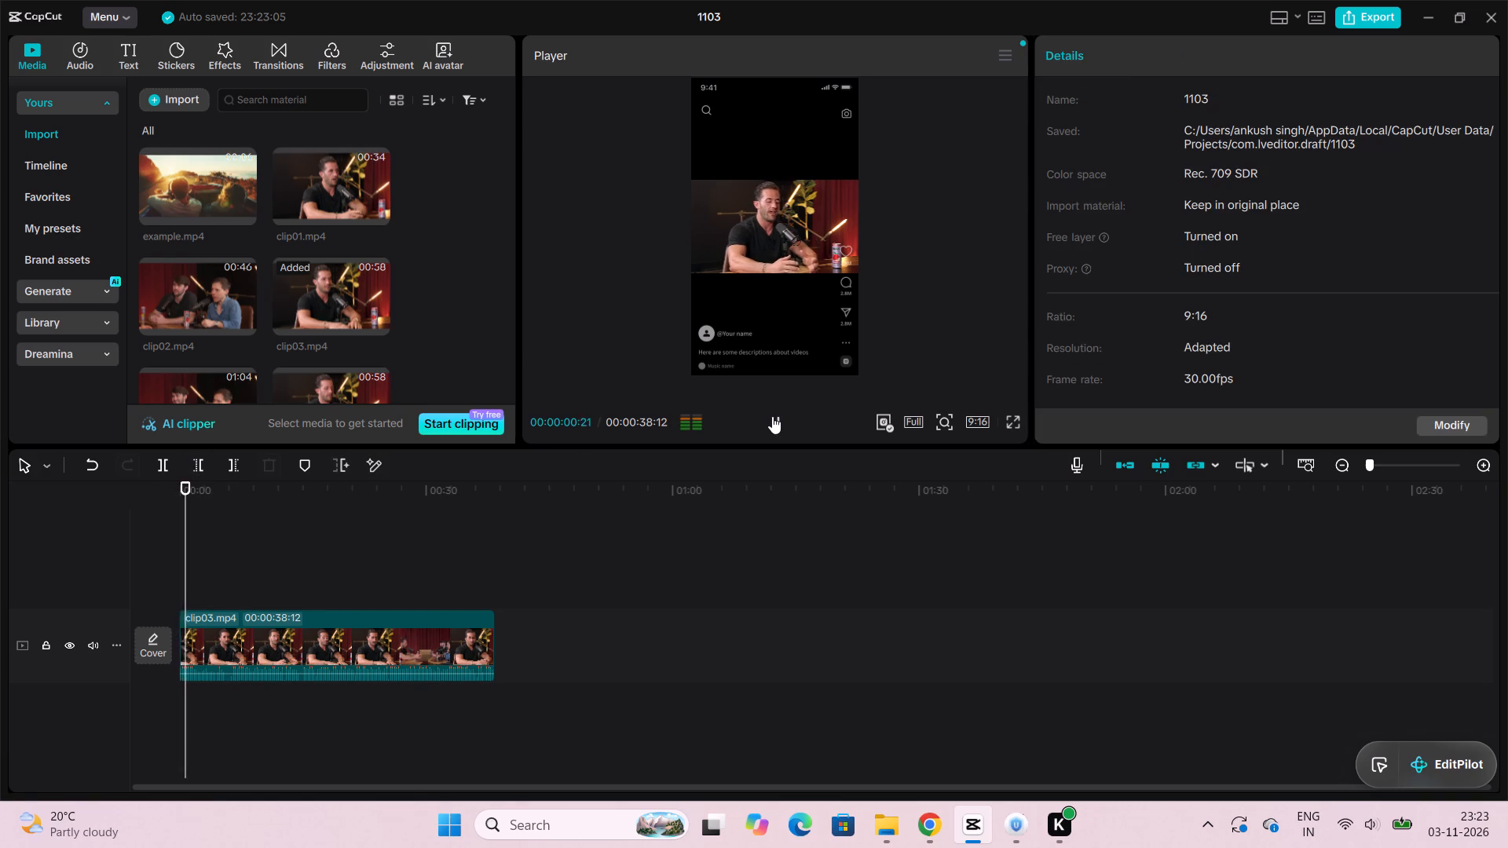
click(772, 416)
click(772, 416)
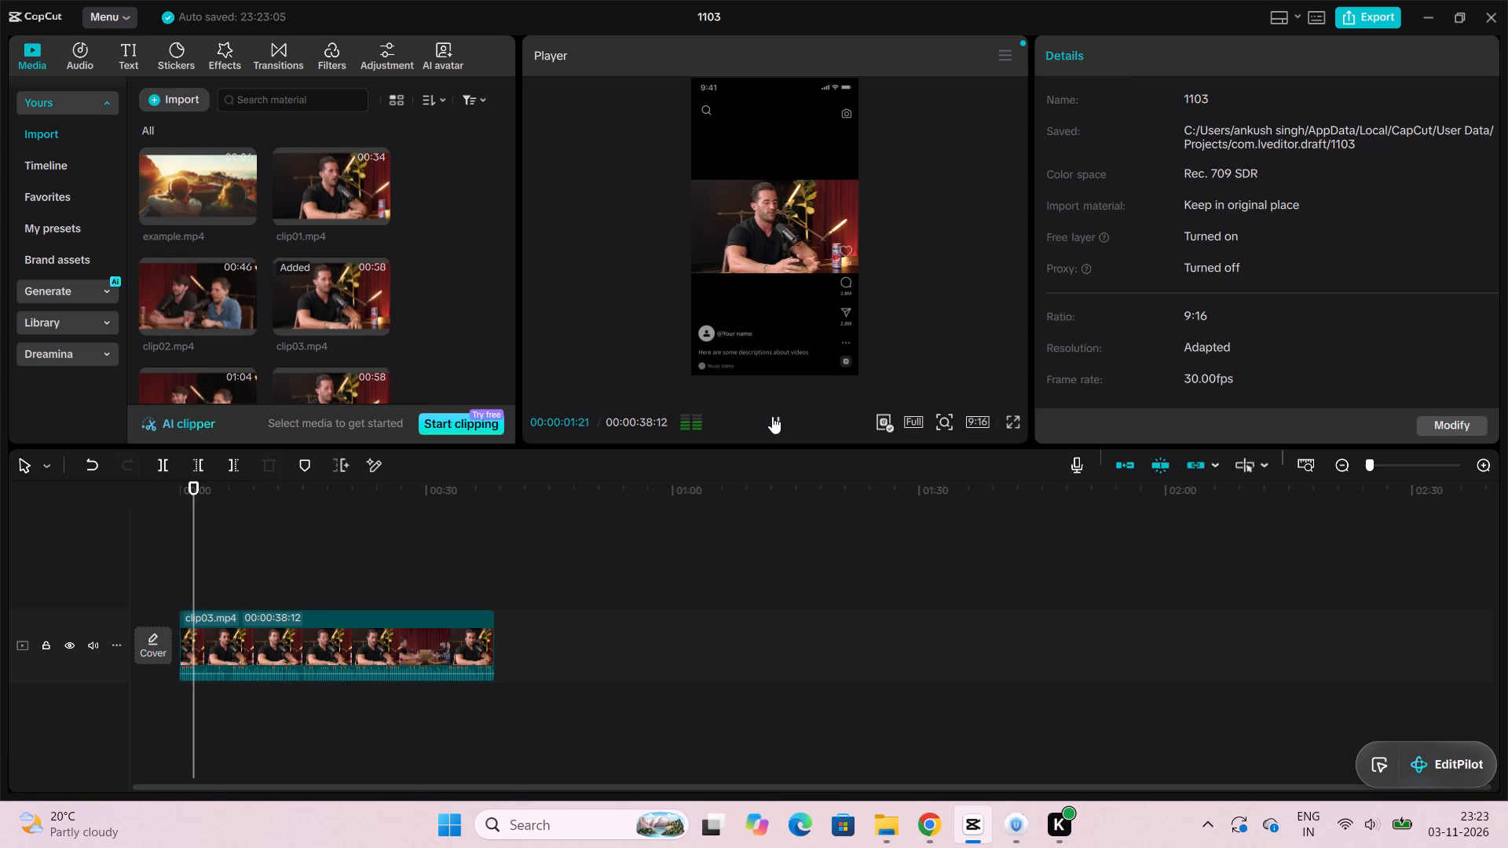
click(772, 416)
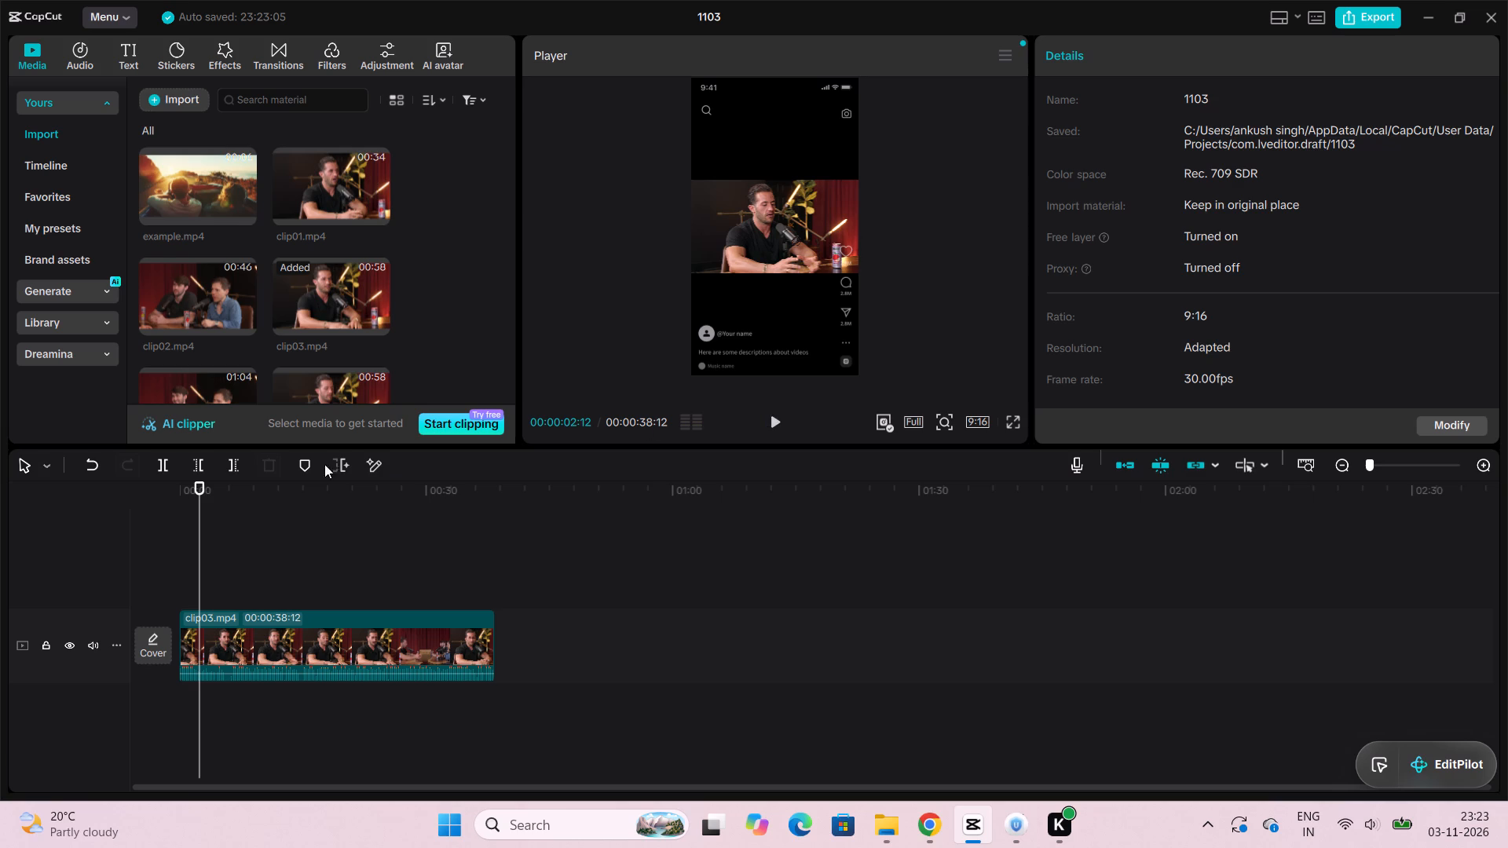
drag(201, 482, 190, 484)
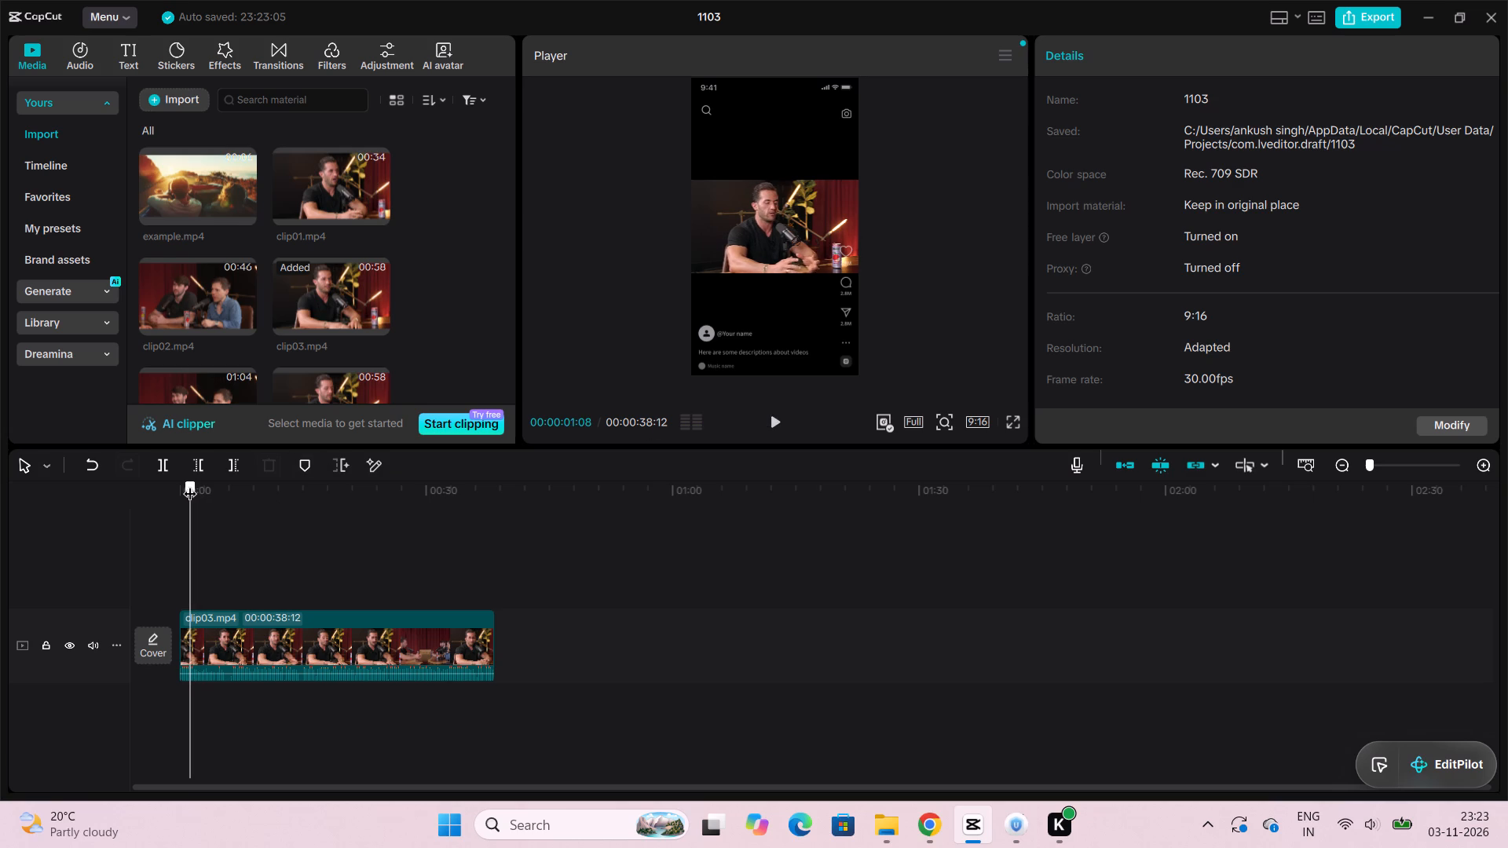
drag(190, 484, 190, 484)
click(160, 462)
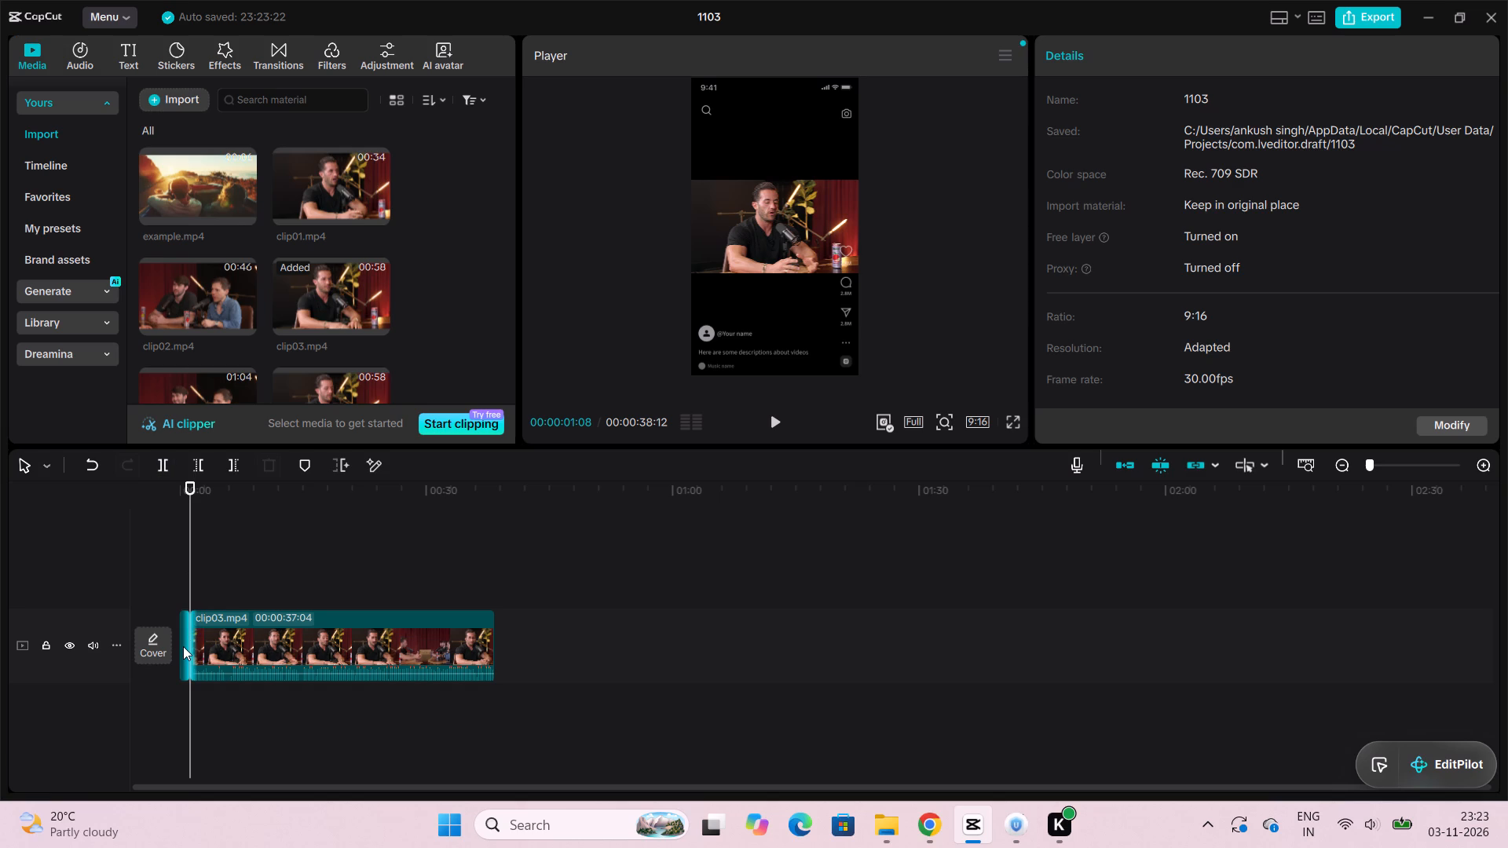
click(183, 646)
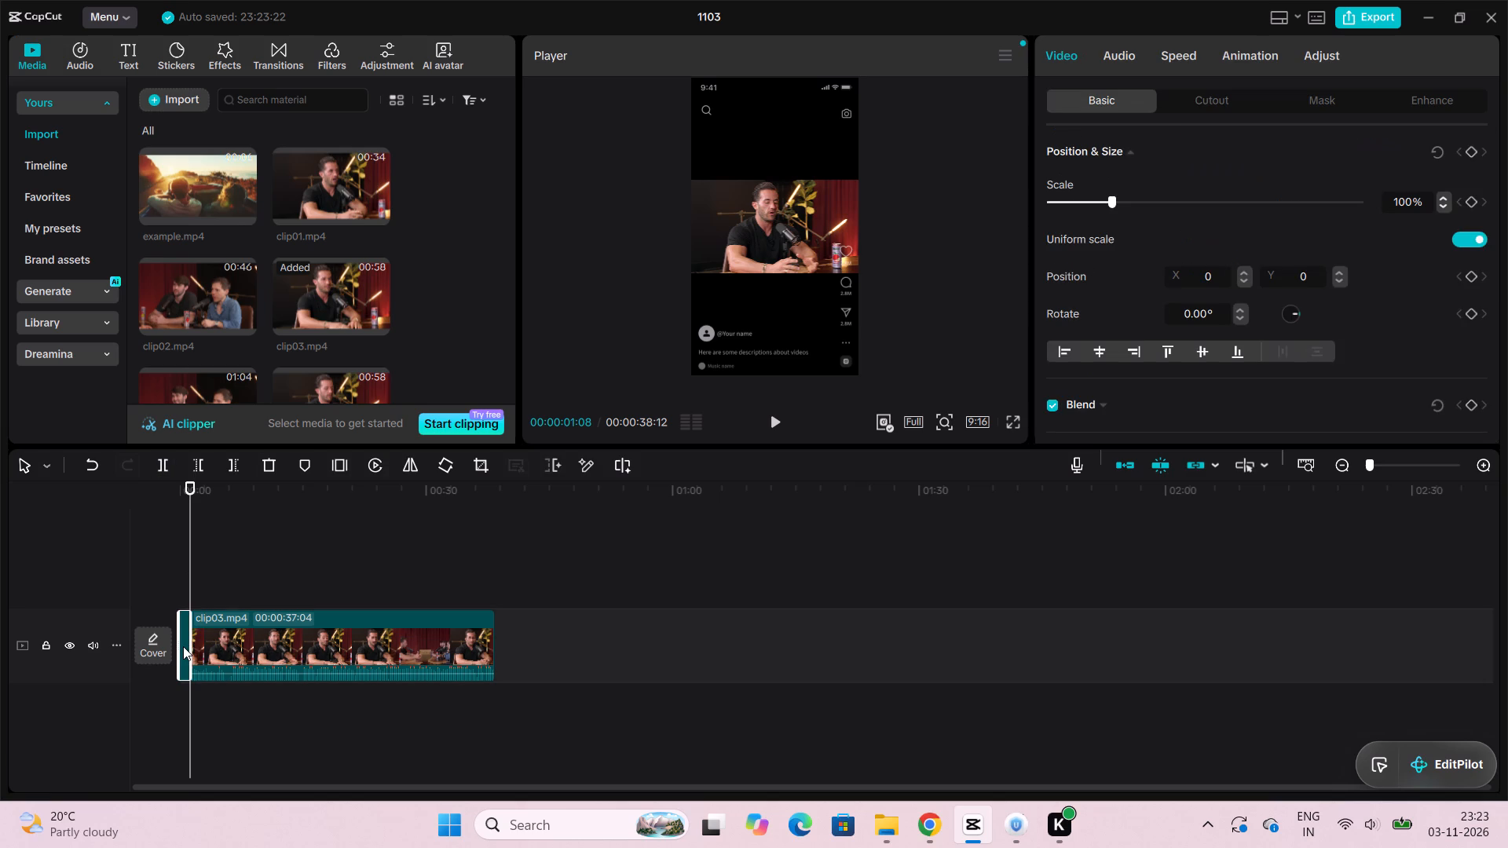
key(Delete)
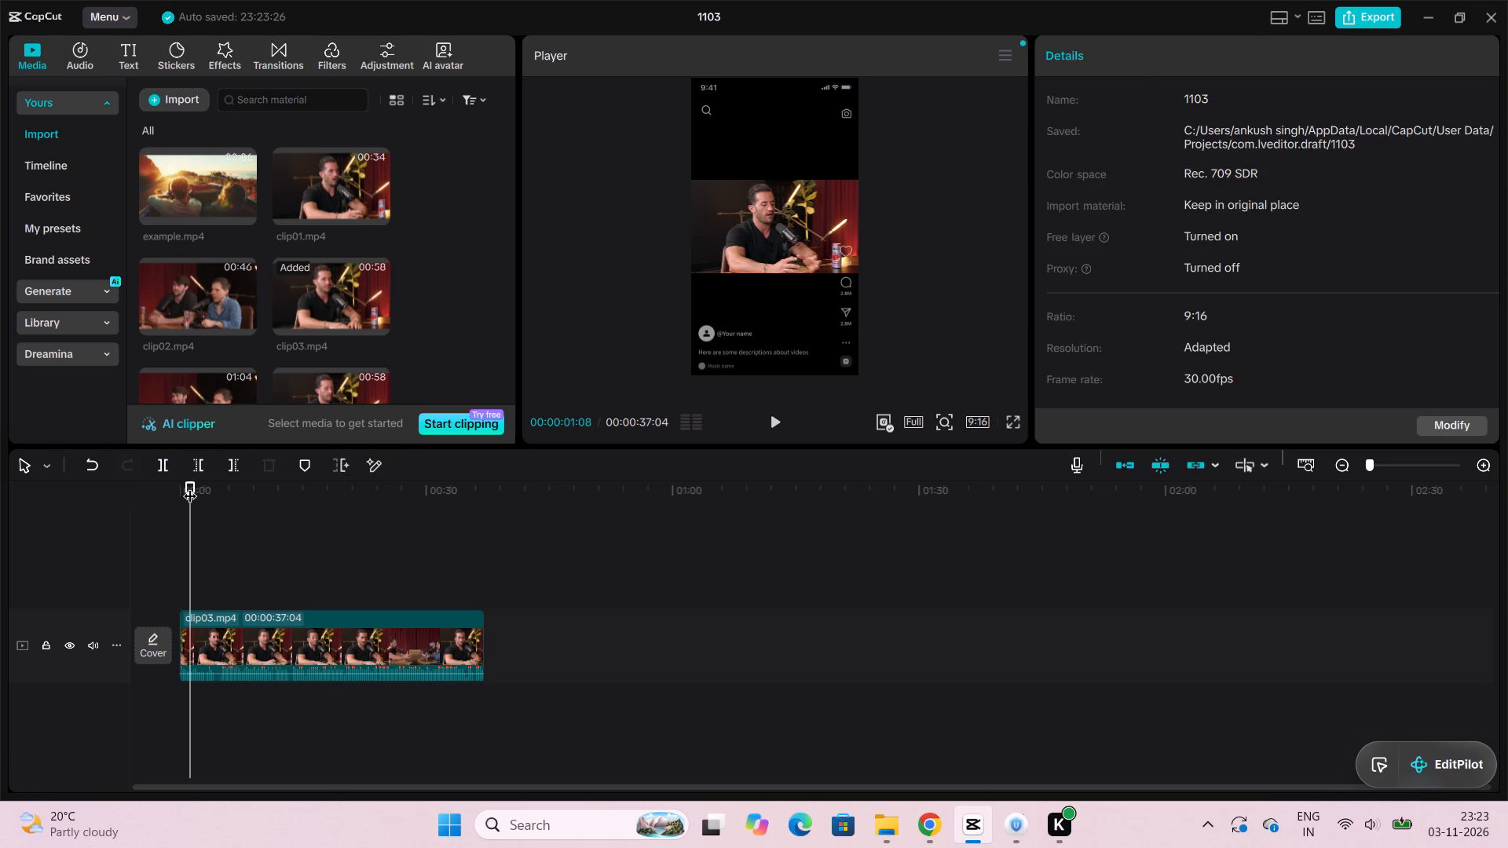
Replay the shortened opening of clip03.mp4 and undo the deletion of the short first part.
drag(191, 486, 156, 488)
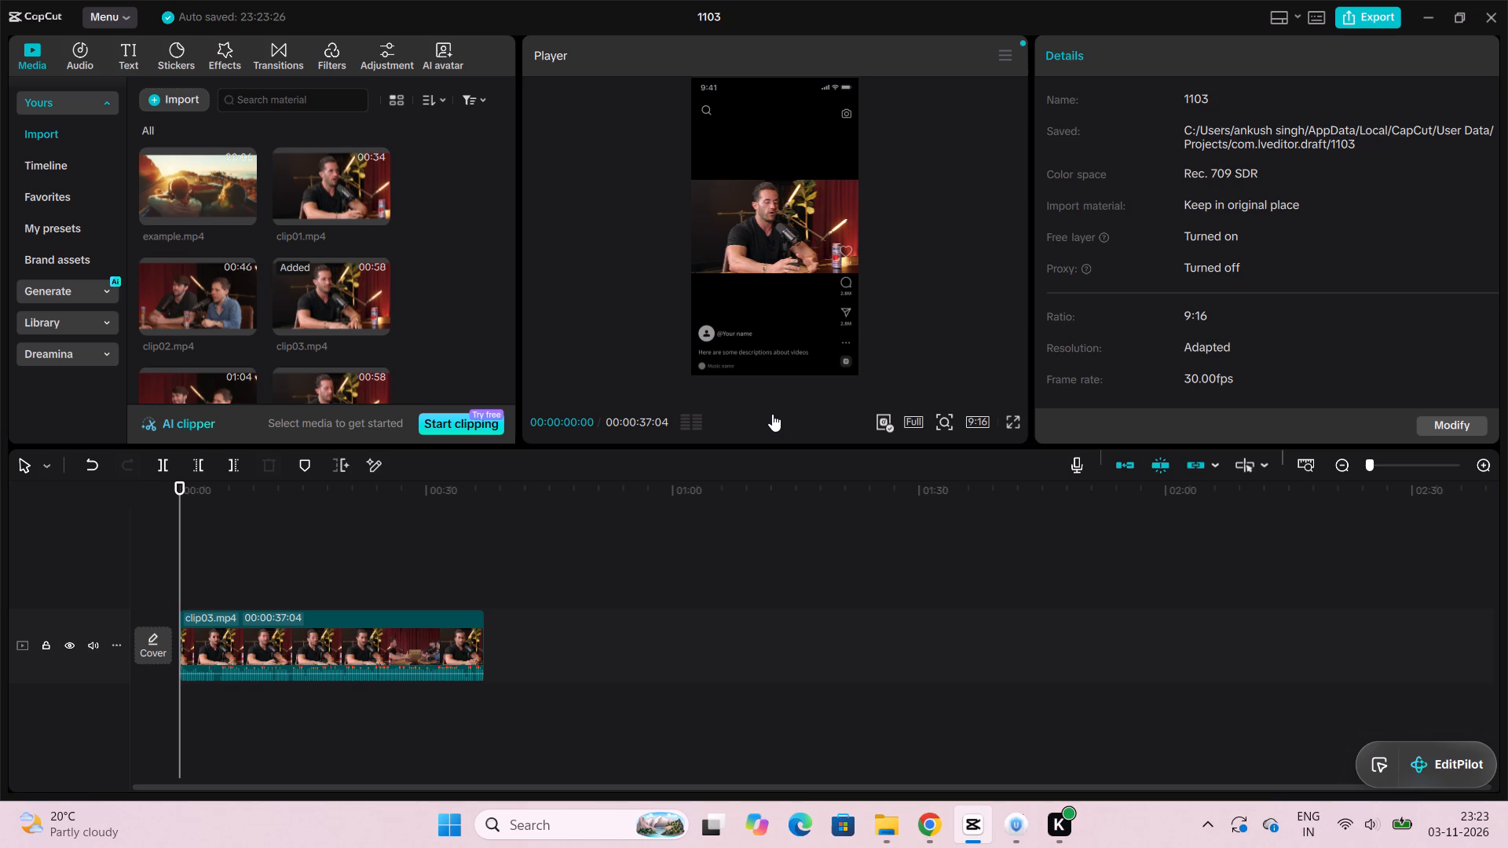
click(772, 414)
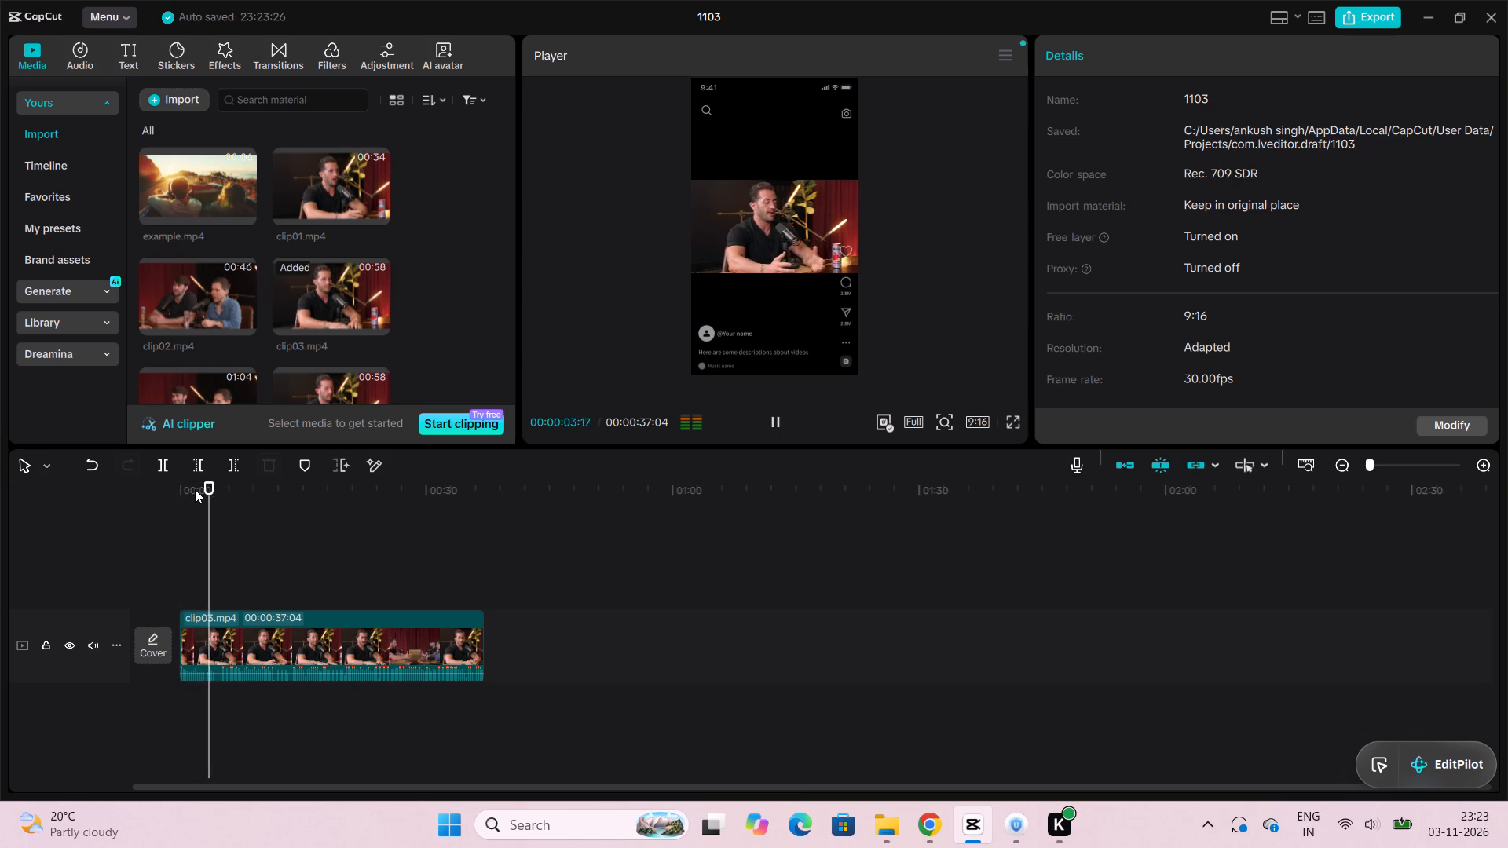
drag(221, 487, 188, 487)
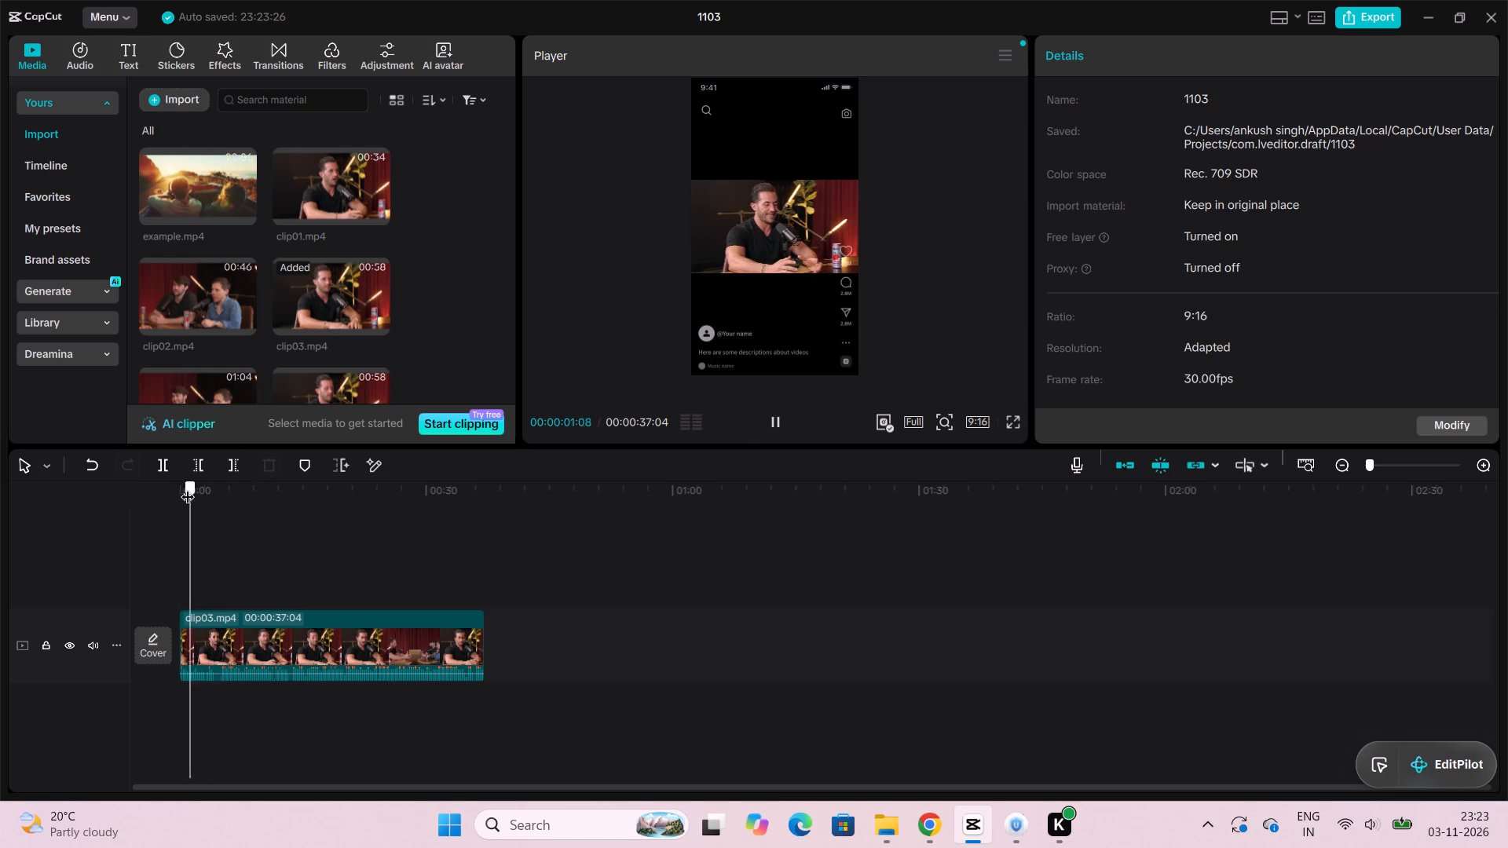
drag(188, 487, 123, 487)
click(778, 417)
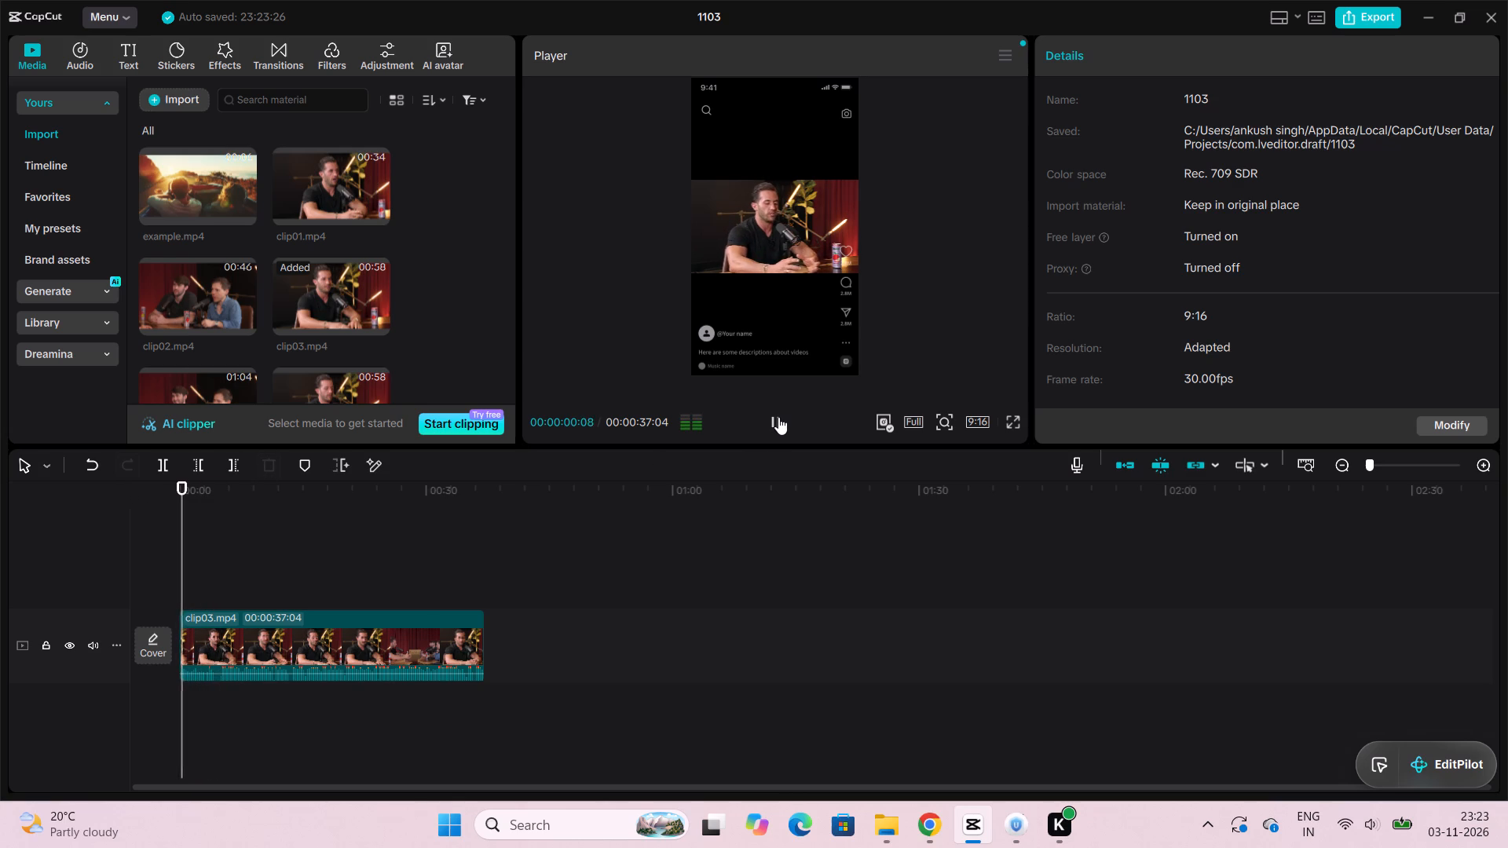
click(778, 417)
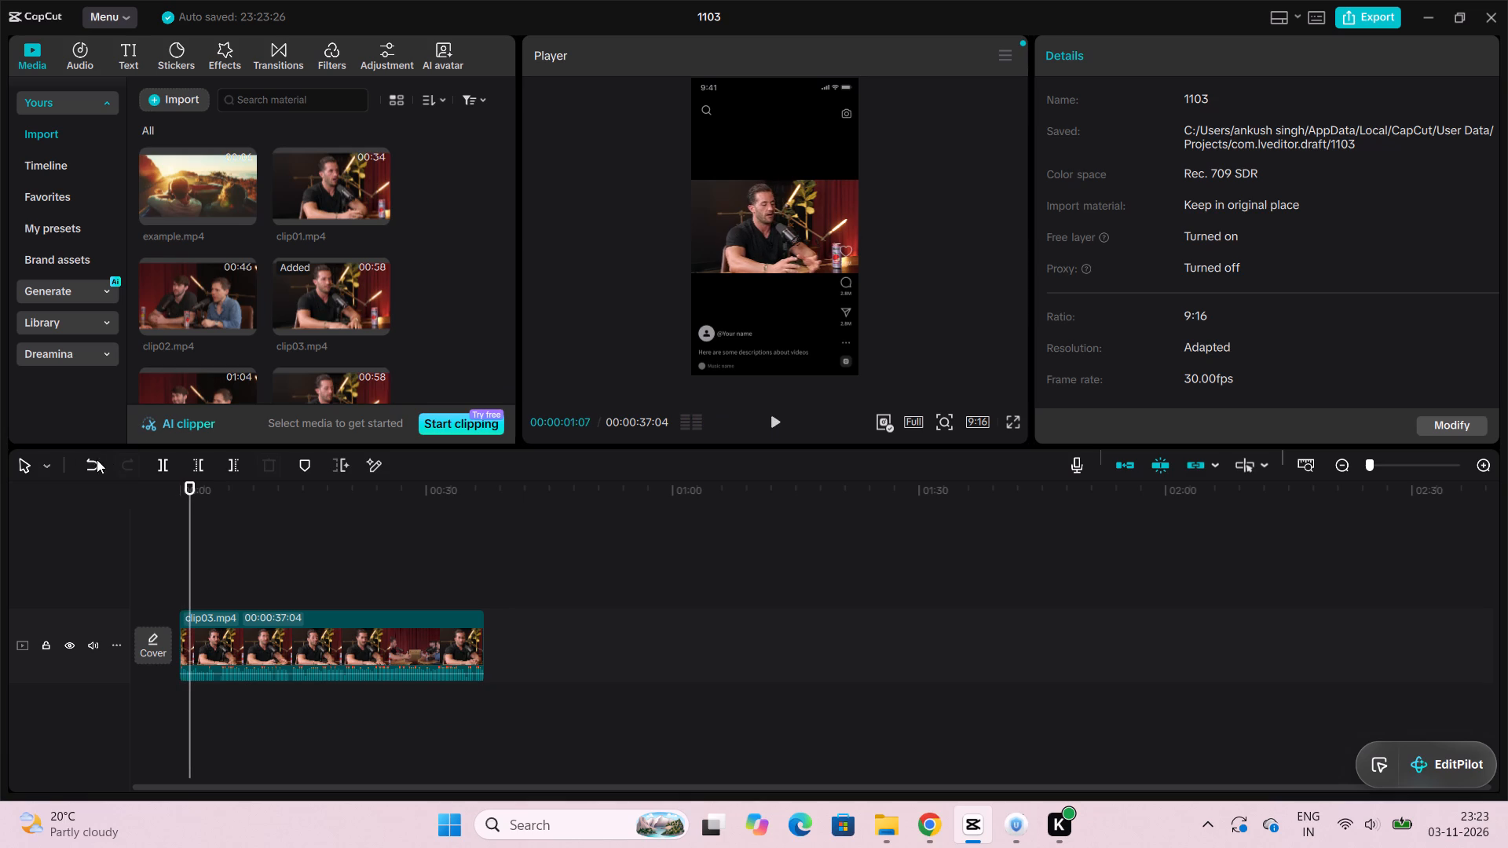
click(83, 465)
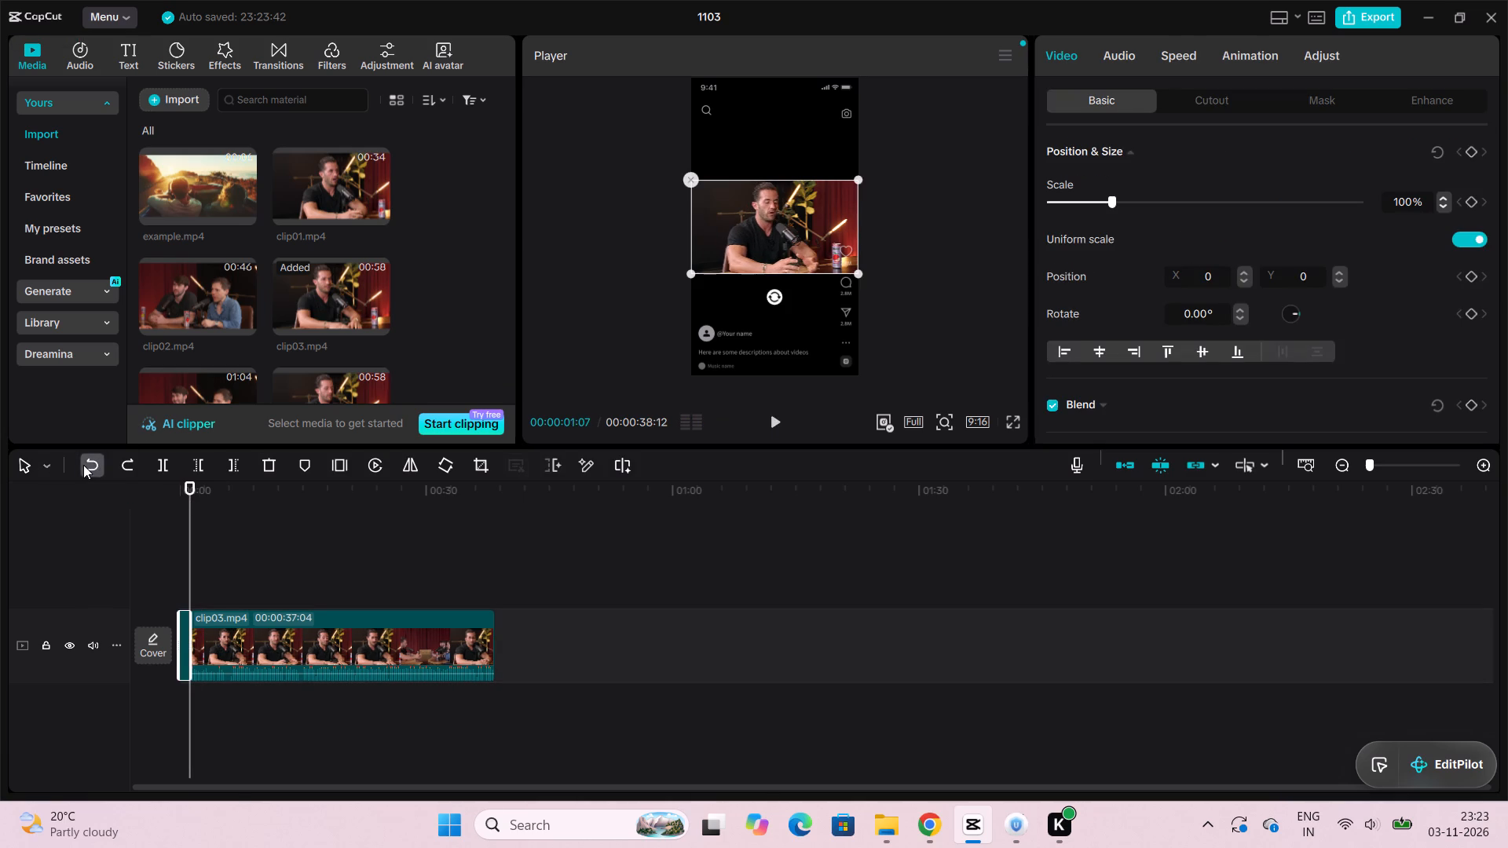
Replay the first two seconds or so of the restored opening to look for an earlier cut point.
click(192, 645)
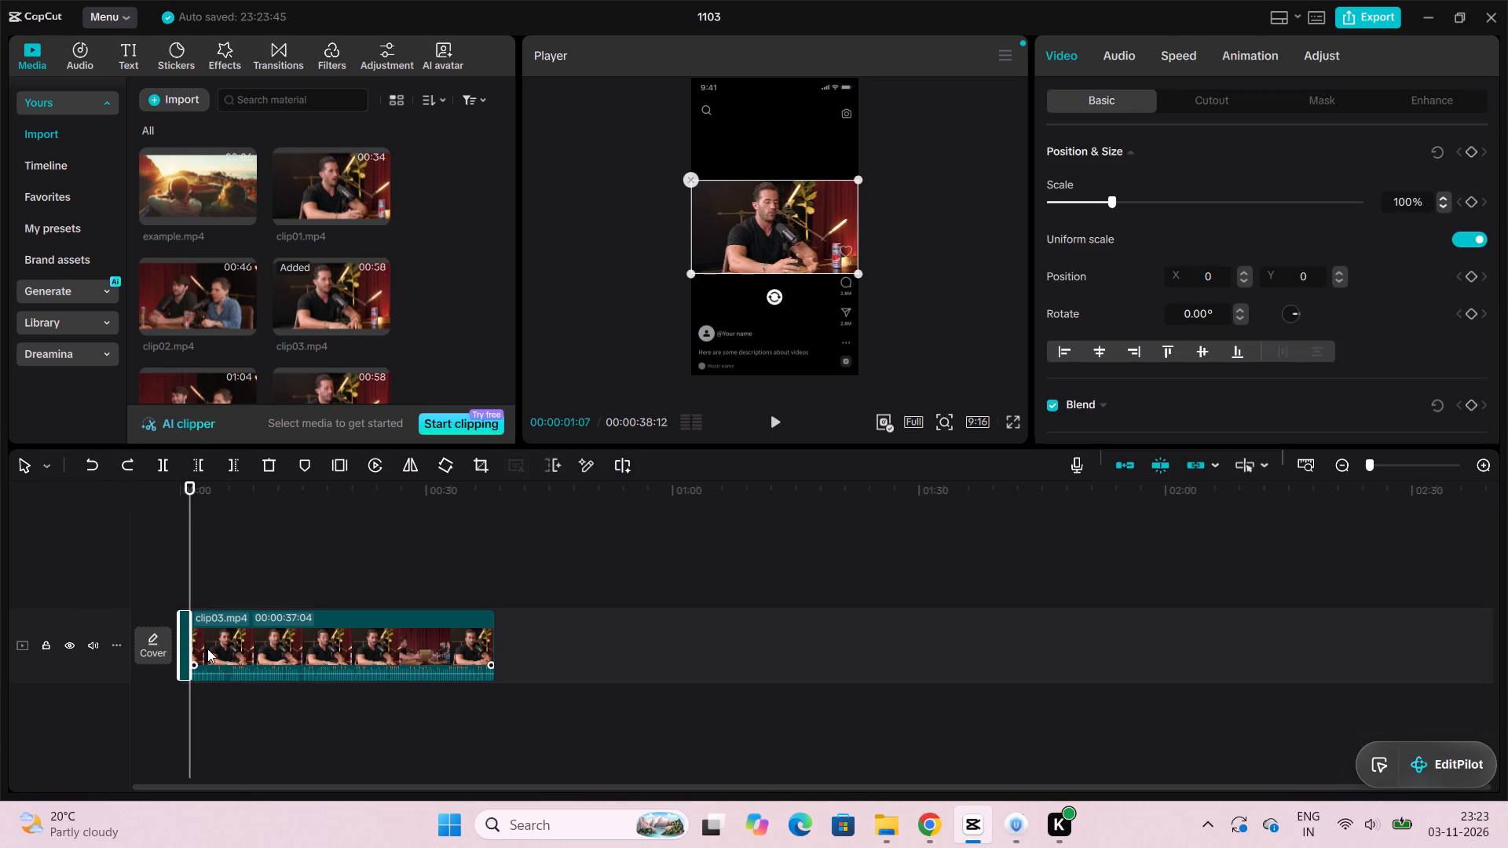
click(212, 649)
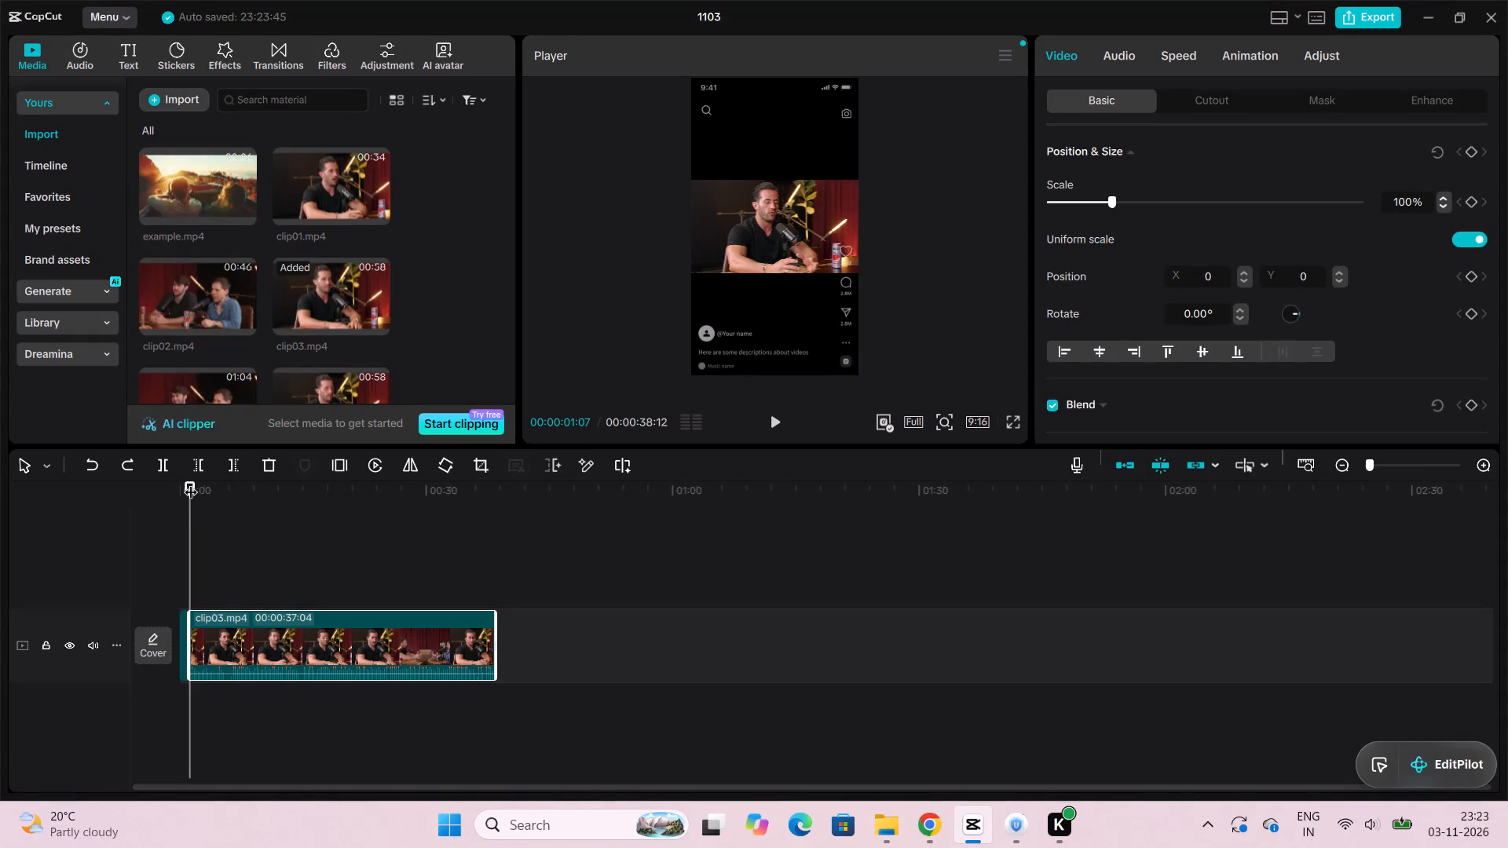
drag(191, 482, 138, 477)
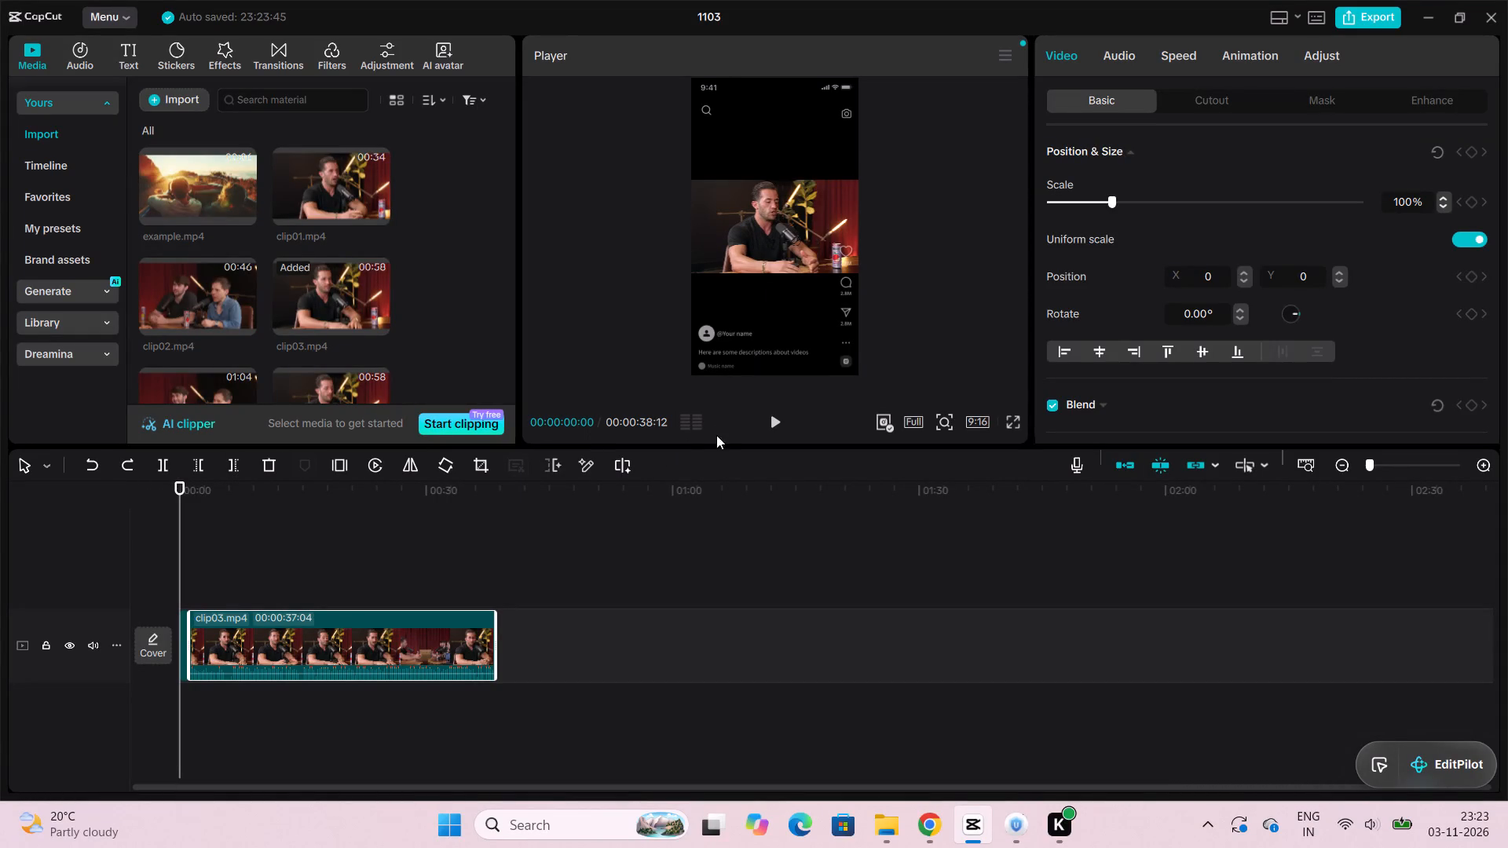
click(775, 422)
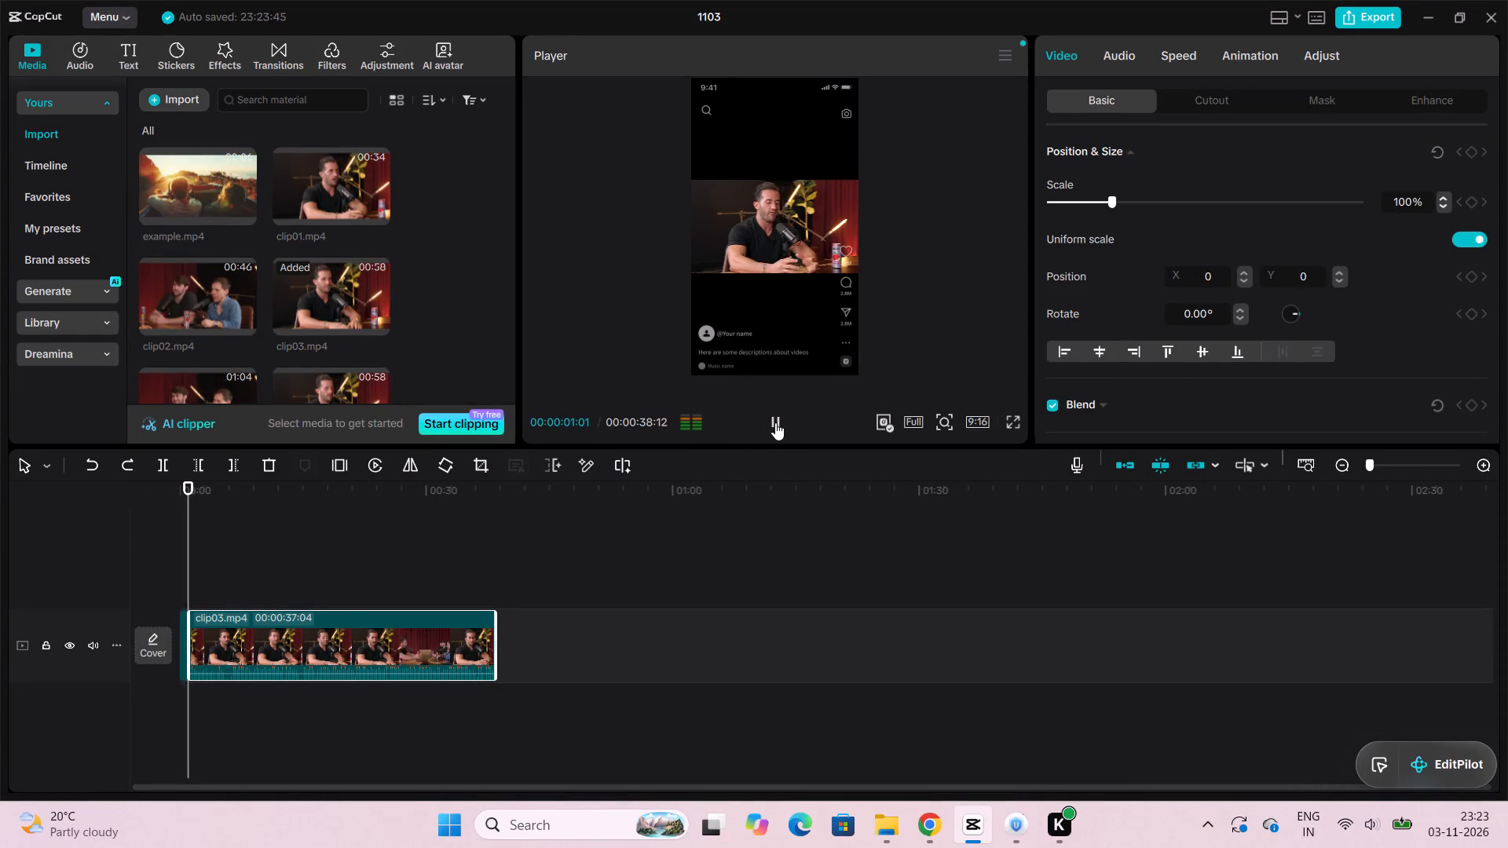
click(775, 422)
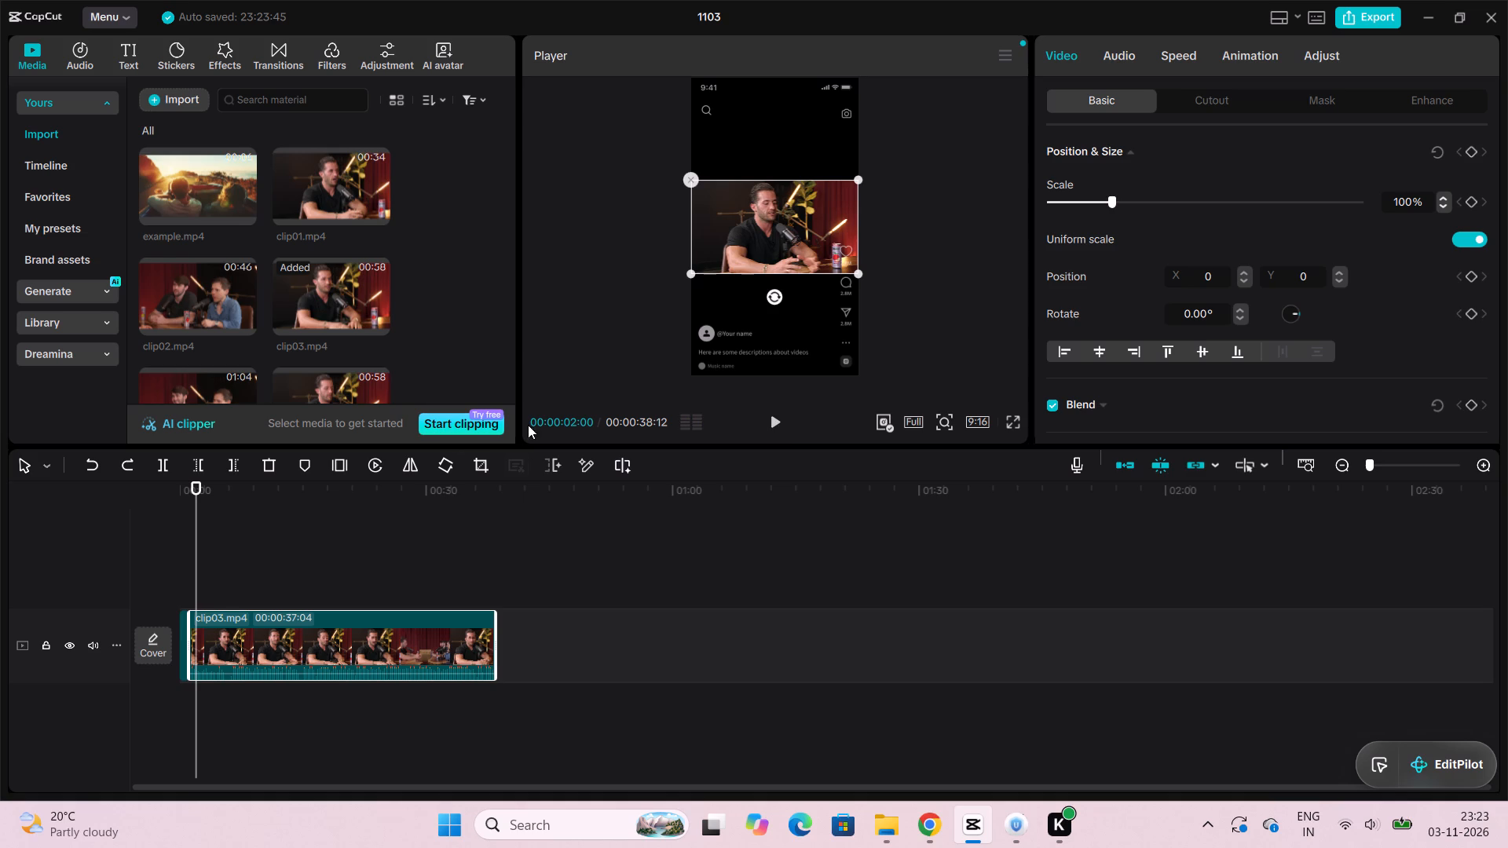
drag(197, 482, 165, 479)
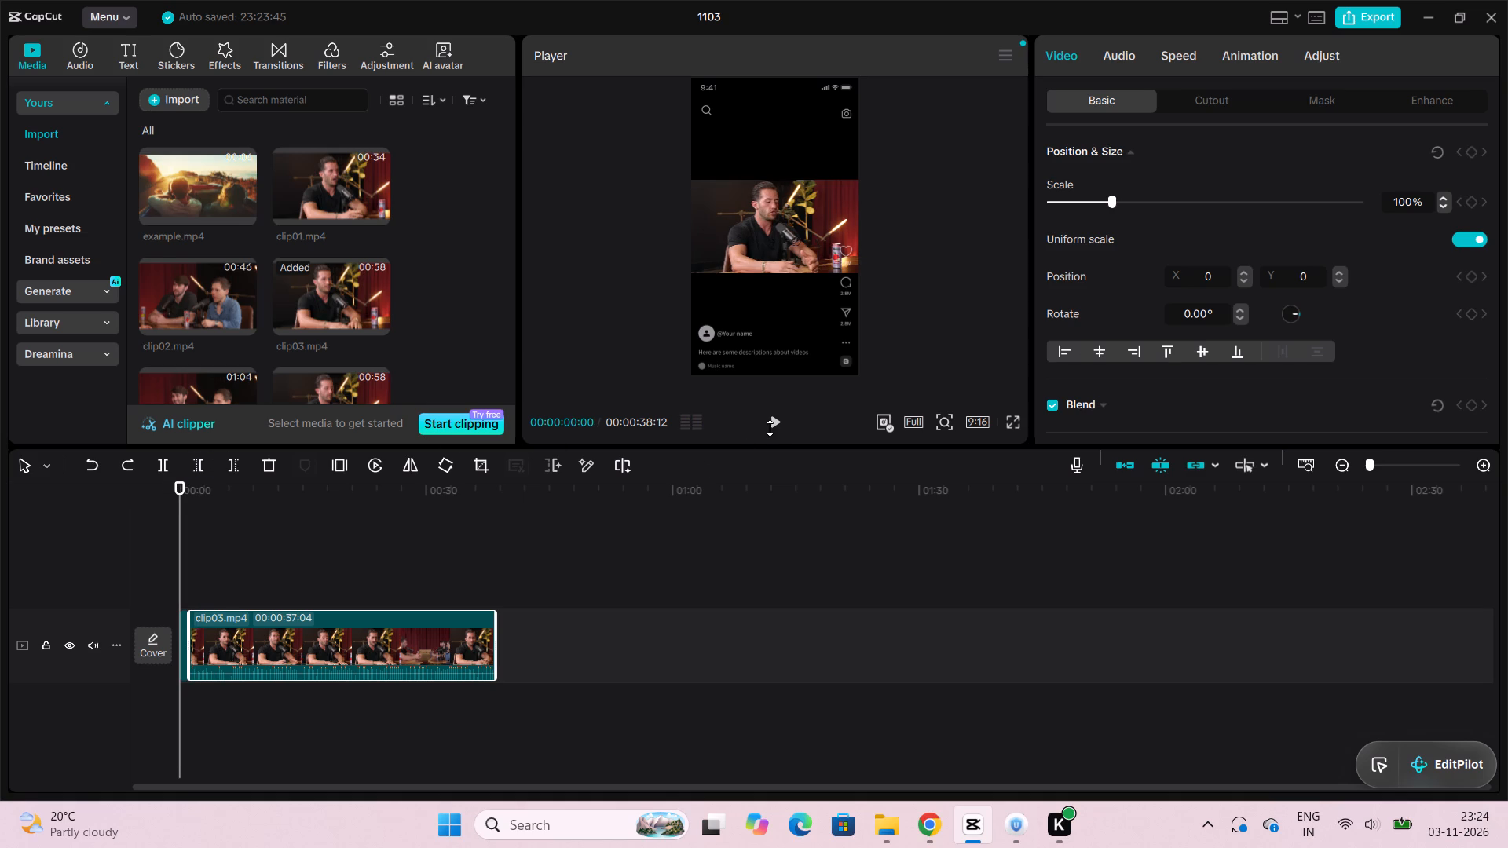
click(778, 424)
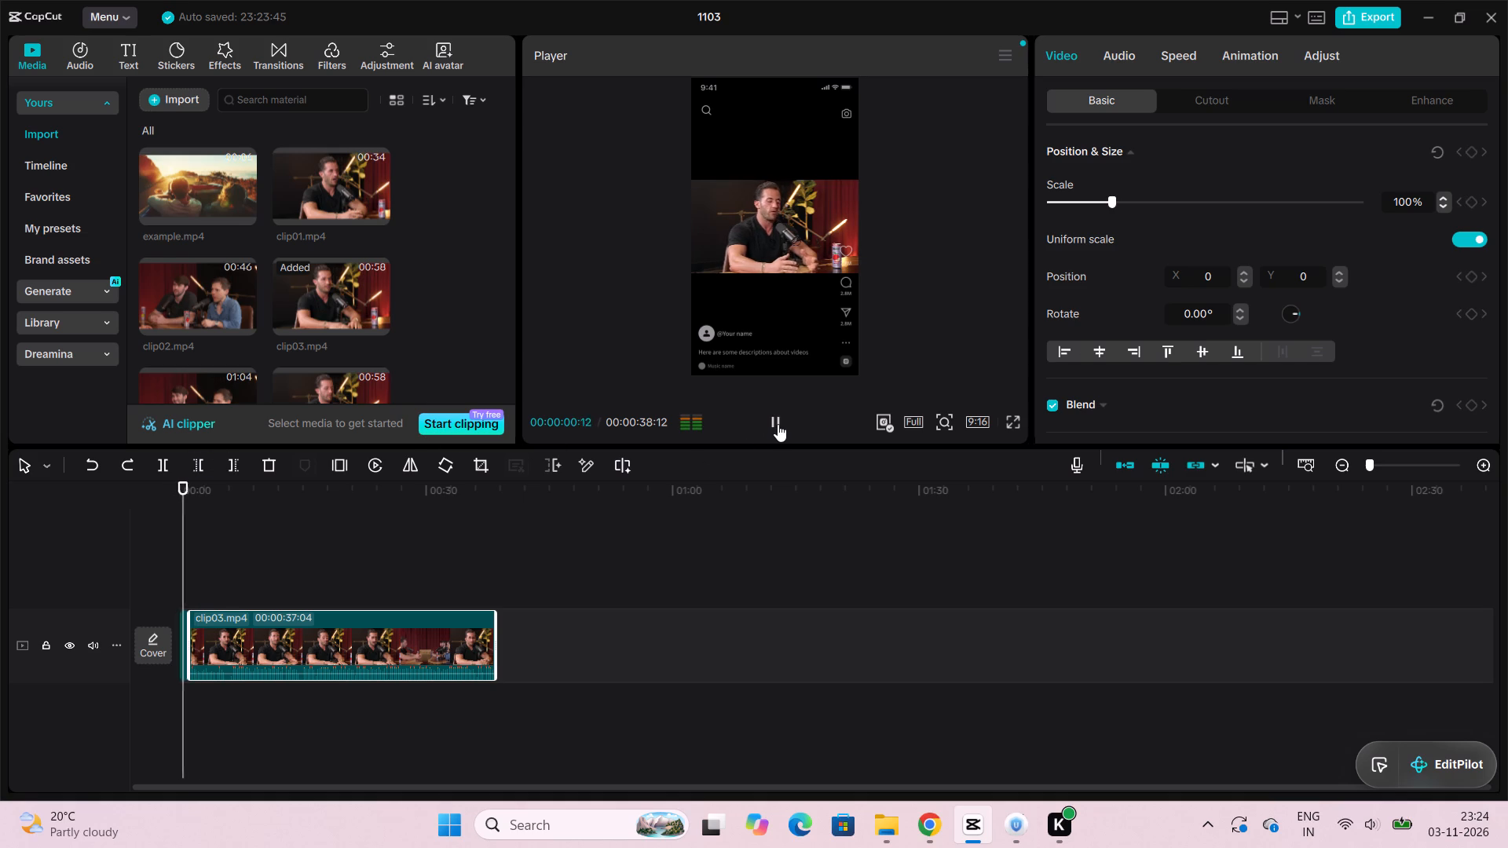
click(778, 424)
double_click(778, 424)
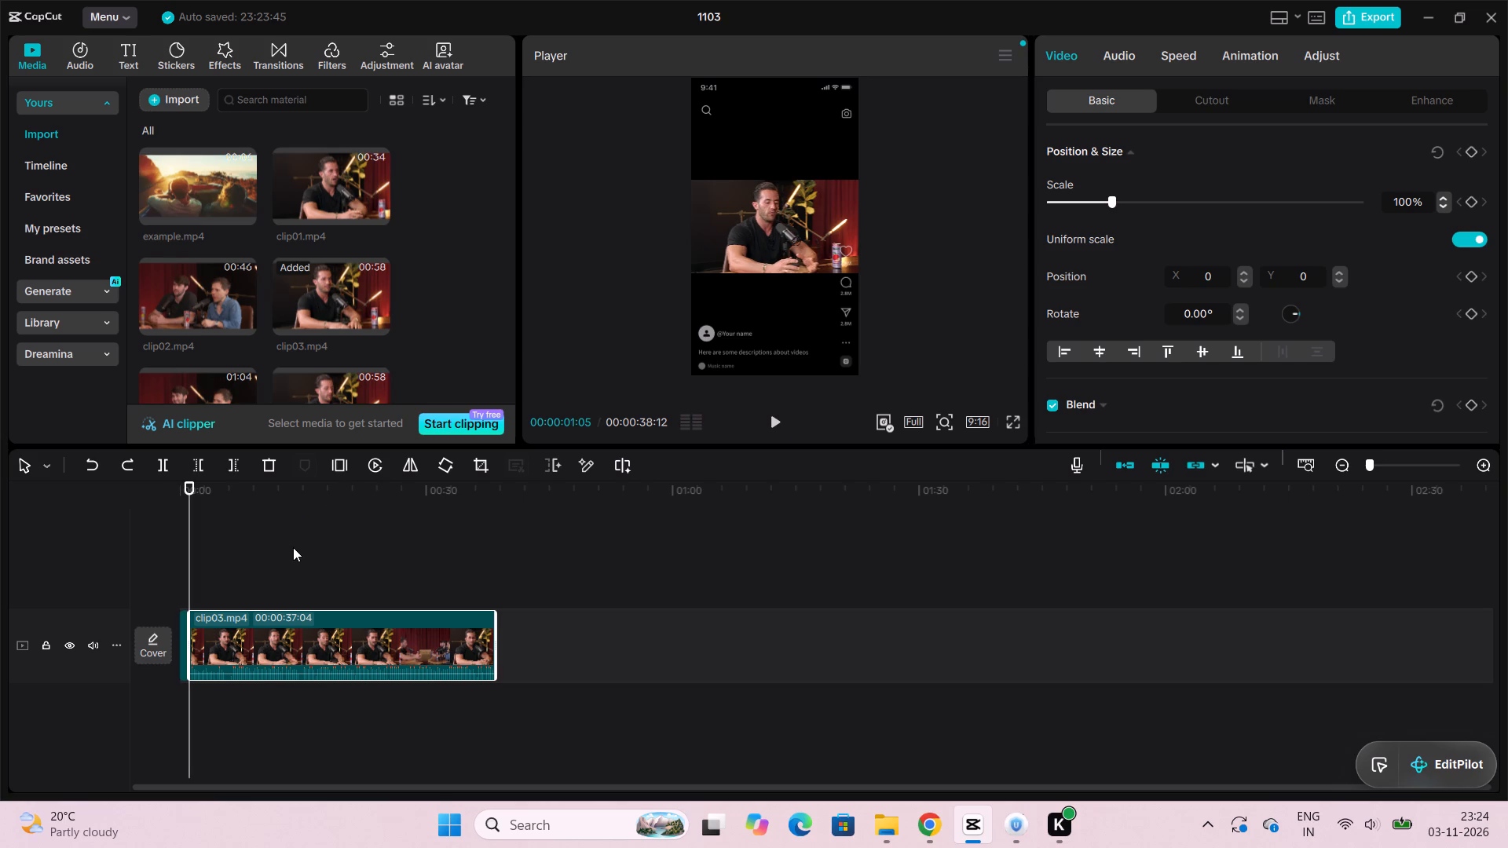
Examine the opening at frame level, replaying and scrubbing between about 00:00:00:03 and 00:00:01:24 to find the exact cut point.
key(ctrl+plus)
key(ctrl+plus)
key(ctrl+plus)
key(ctrl+plus)
key(ctrl+plus)
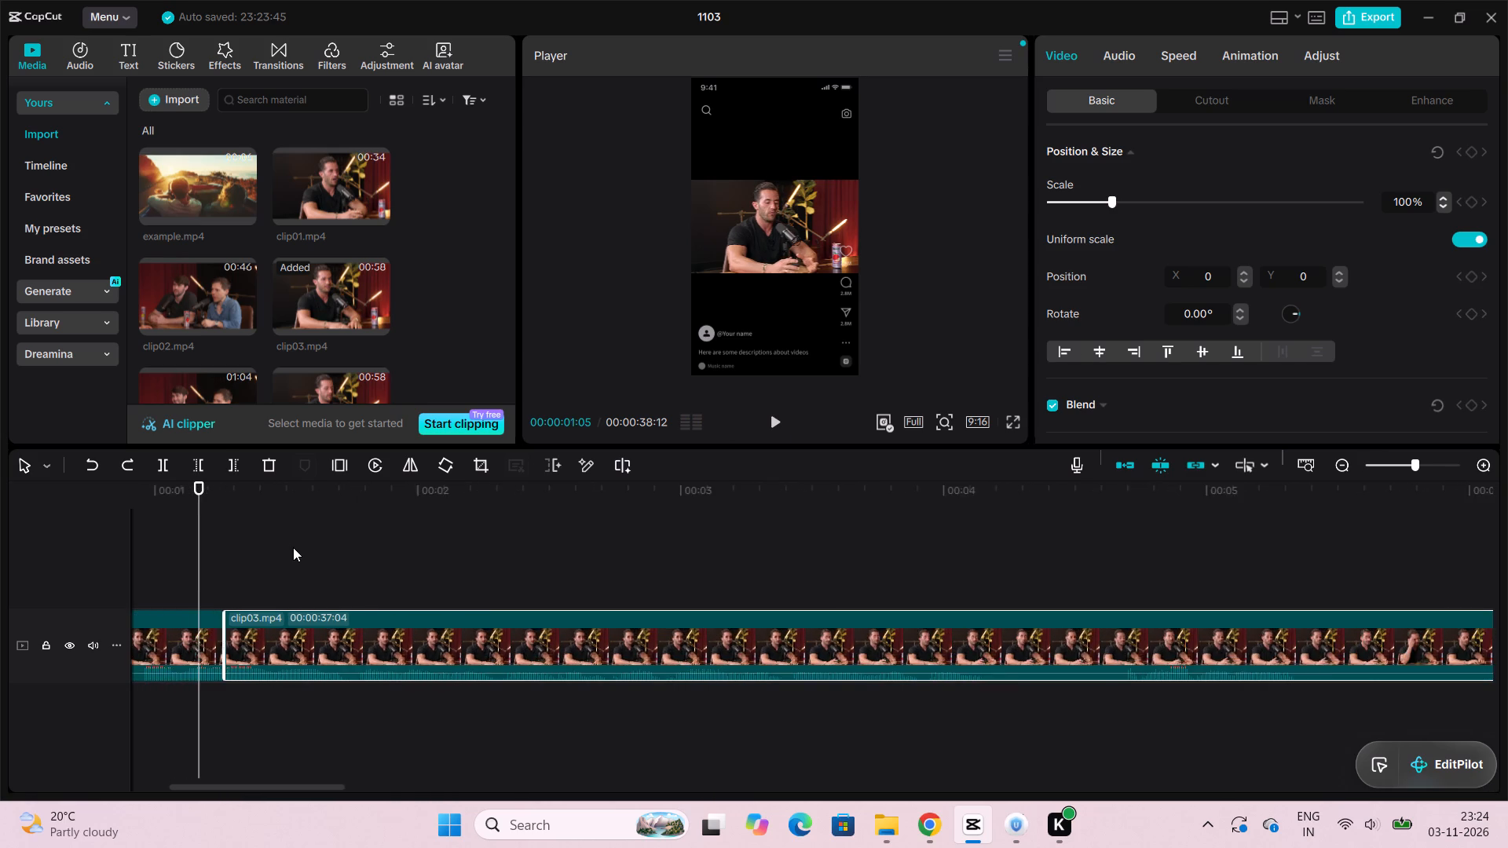
key(ctrl+plus)
key(ctrl+plus)
key(ctrl+plus)
key(ctrl+plus)
key(ctrl+plus)
key(ctrl+plus)
key(ctrl+plus)
key(ctrl+plus)
key(ctrl+plus)
key(ctrl+plus)
key(ctrl+plus)
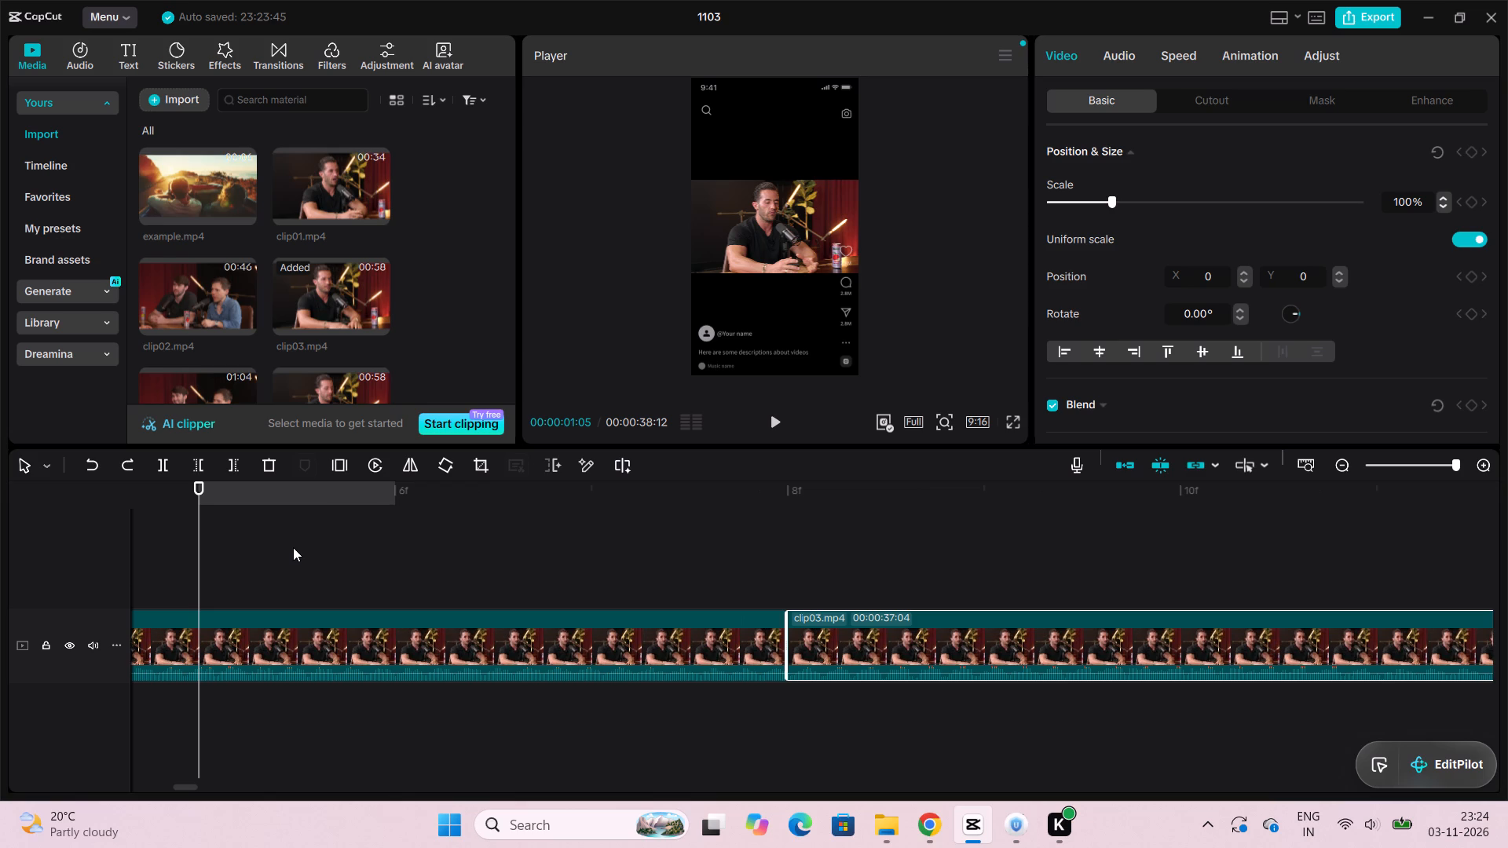
scroll(293, 547, right, 5)
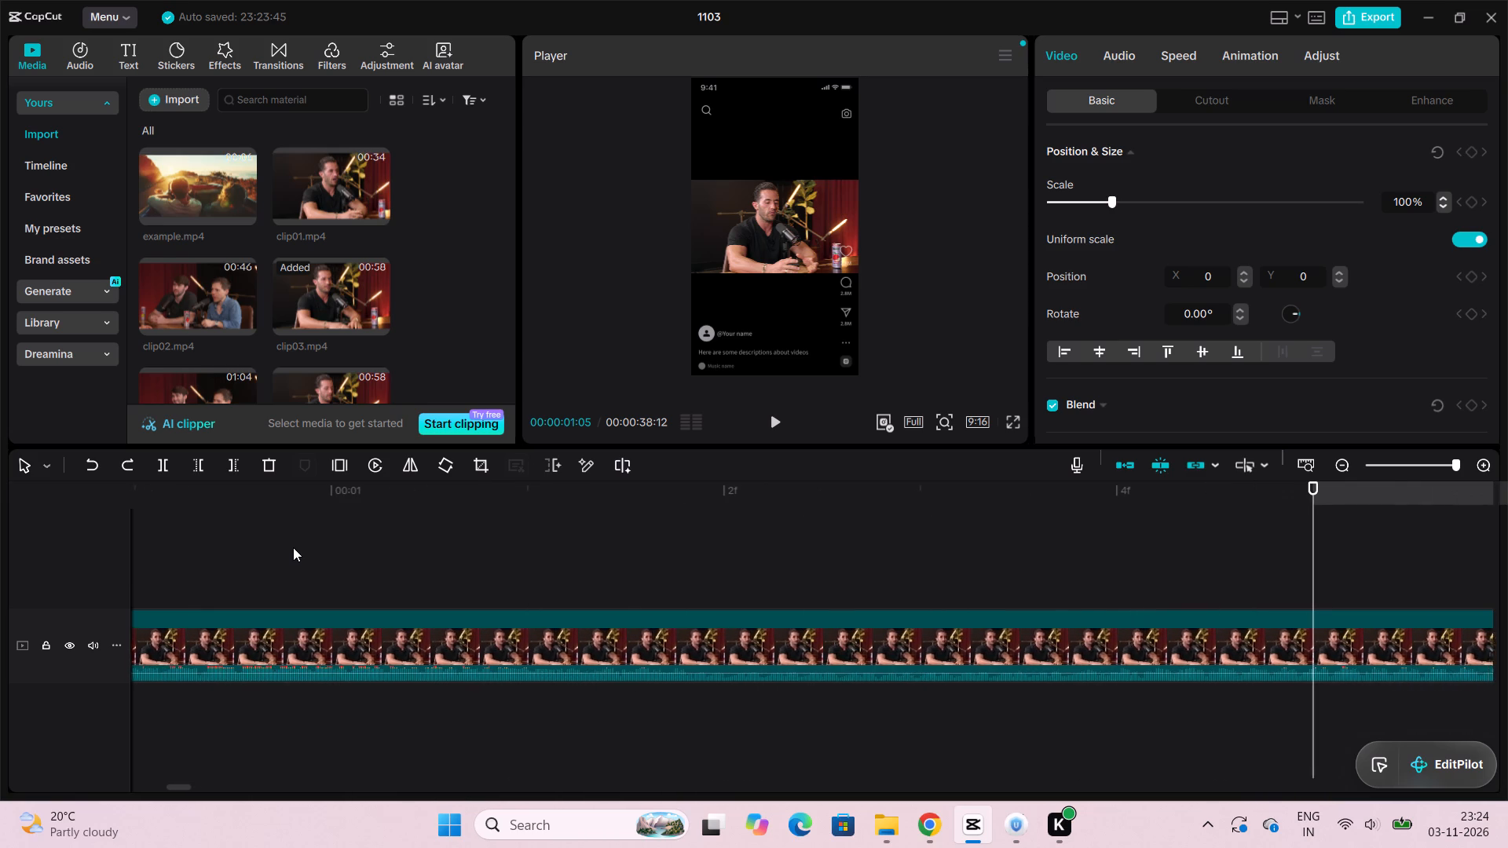
scroll(293, 547, right, 8)
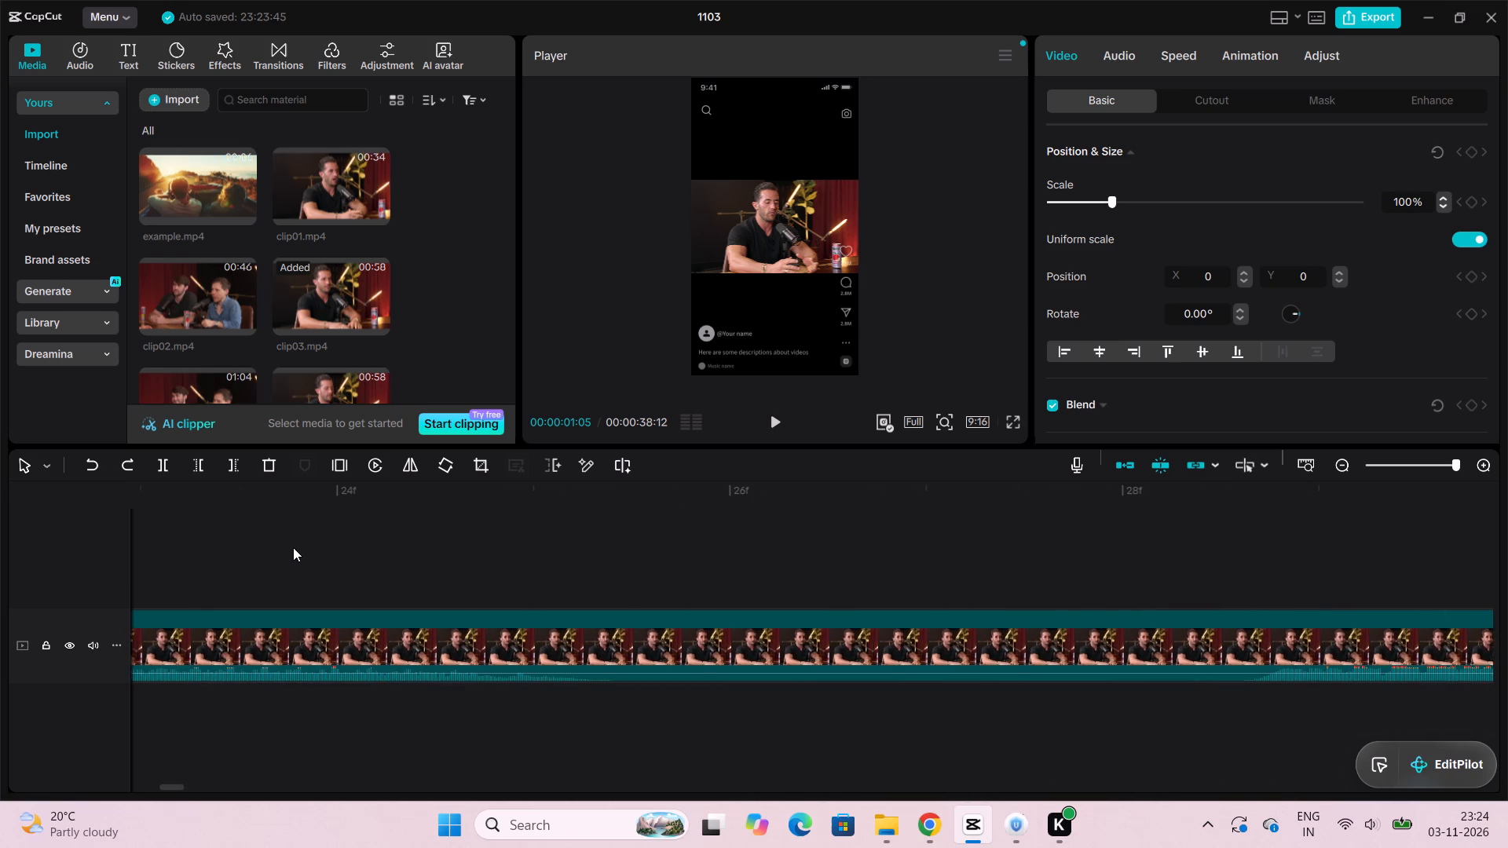
scroll(293, 547, right, 5)
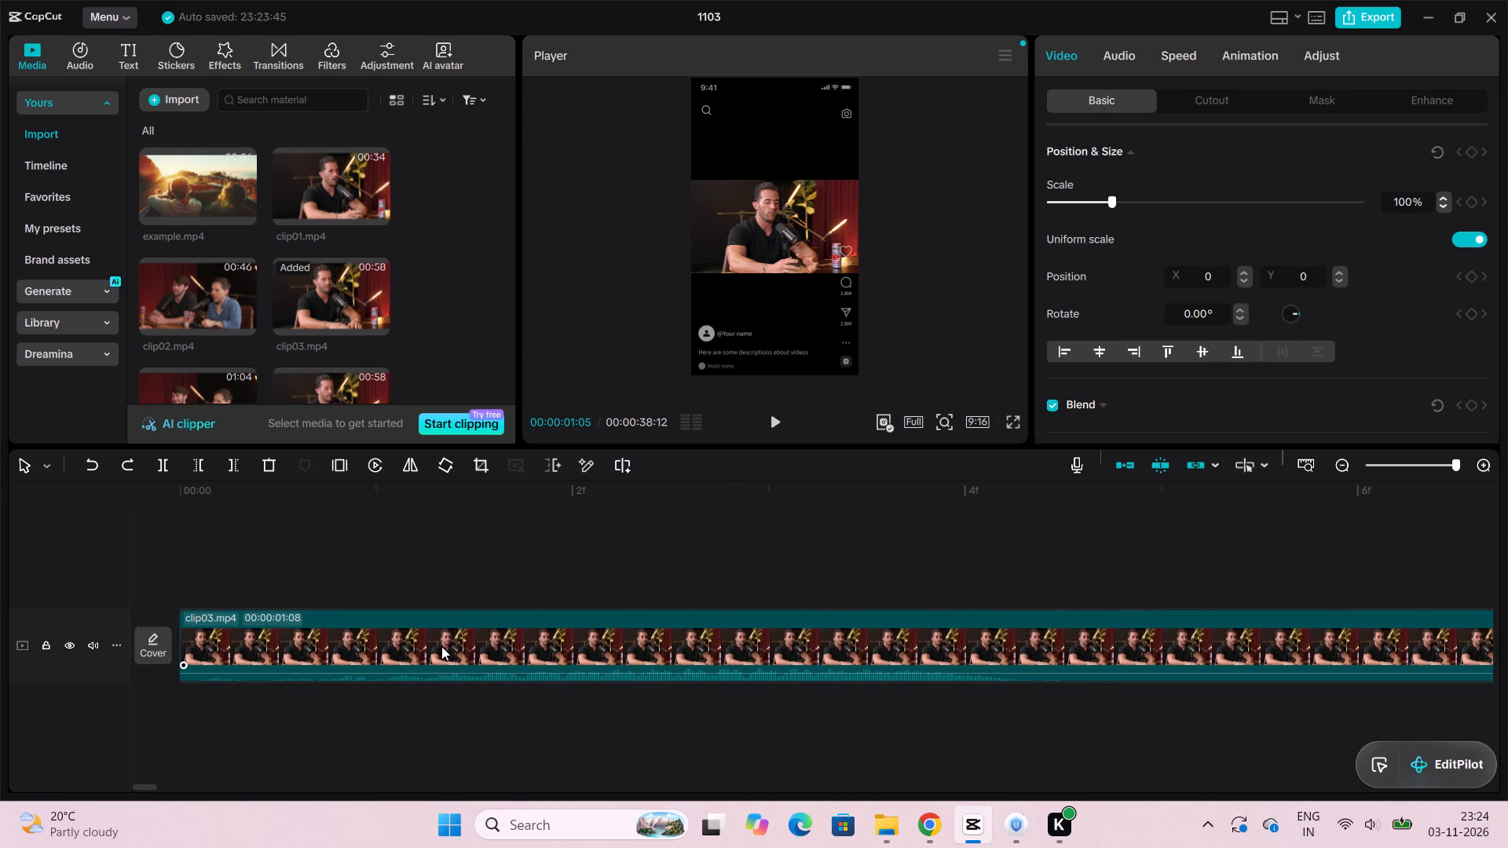
click(510, 641)
scroll(510, 641, left, 1)
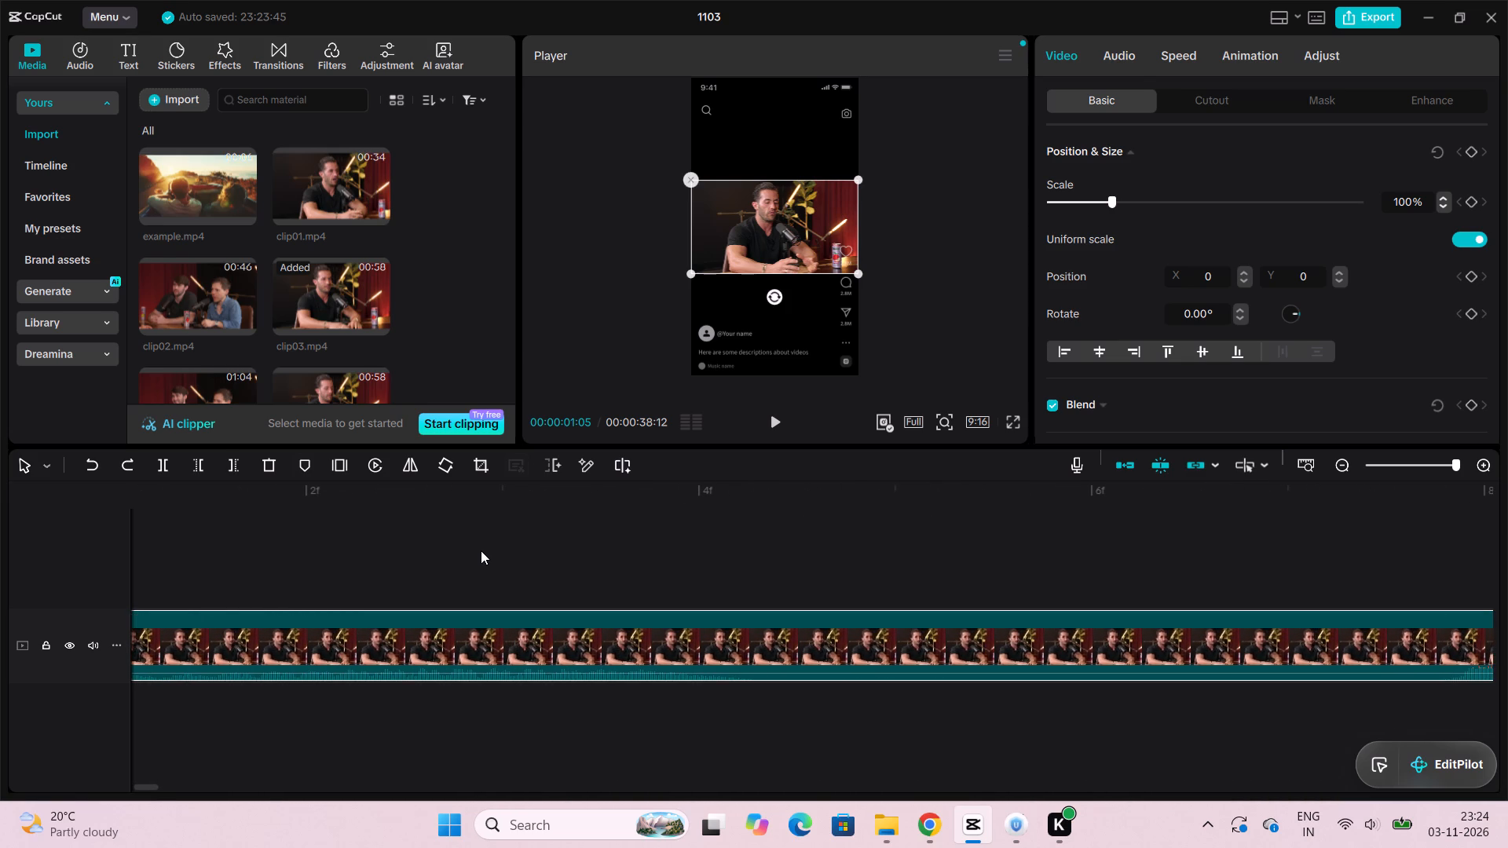
click(481, 550)
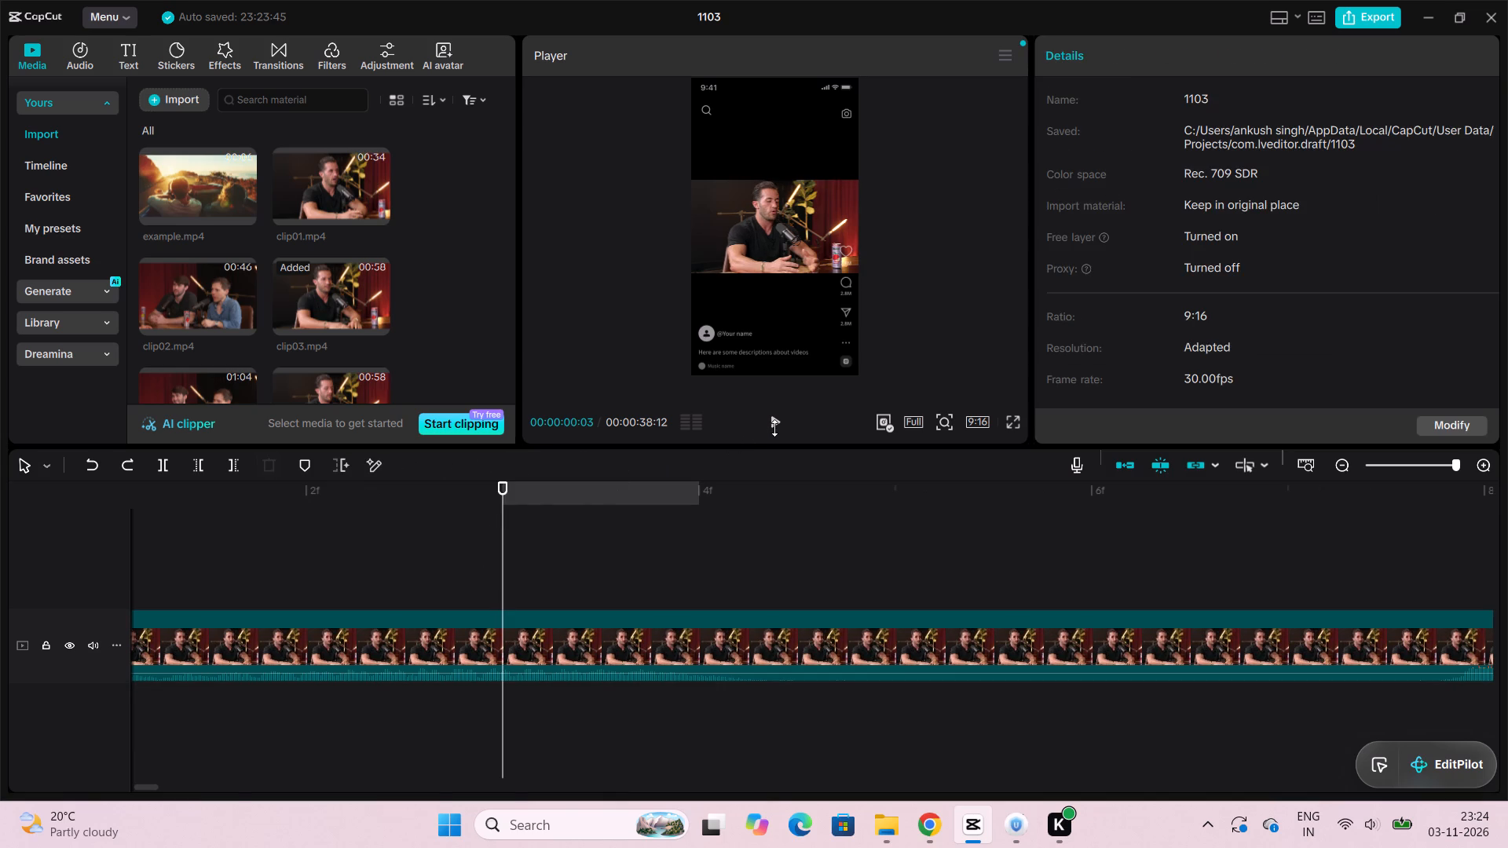
click(774, 428)
click(774, 428)
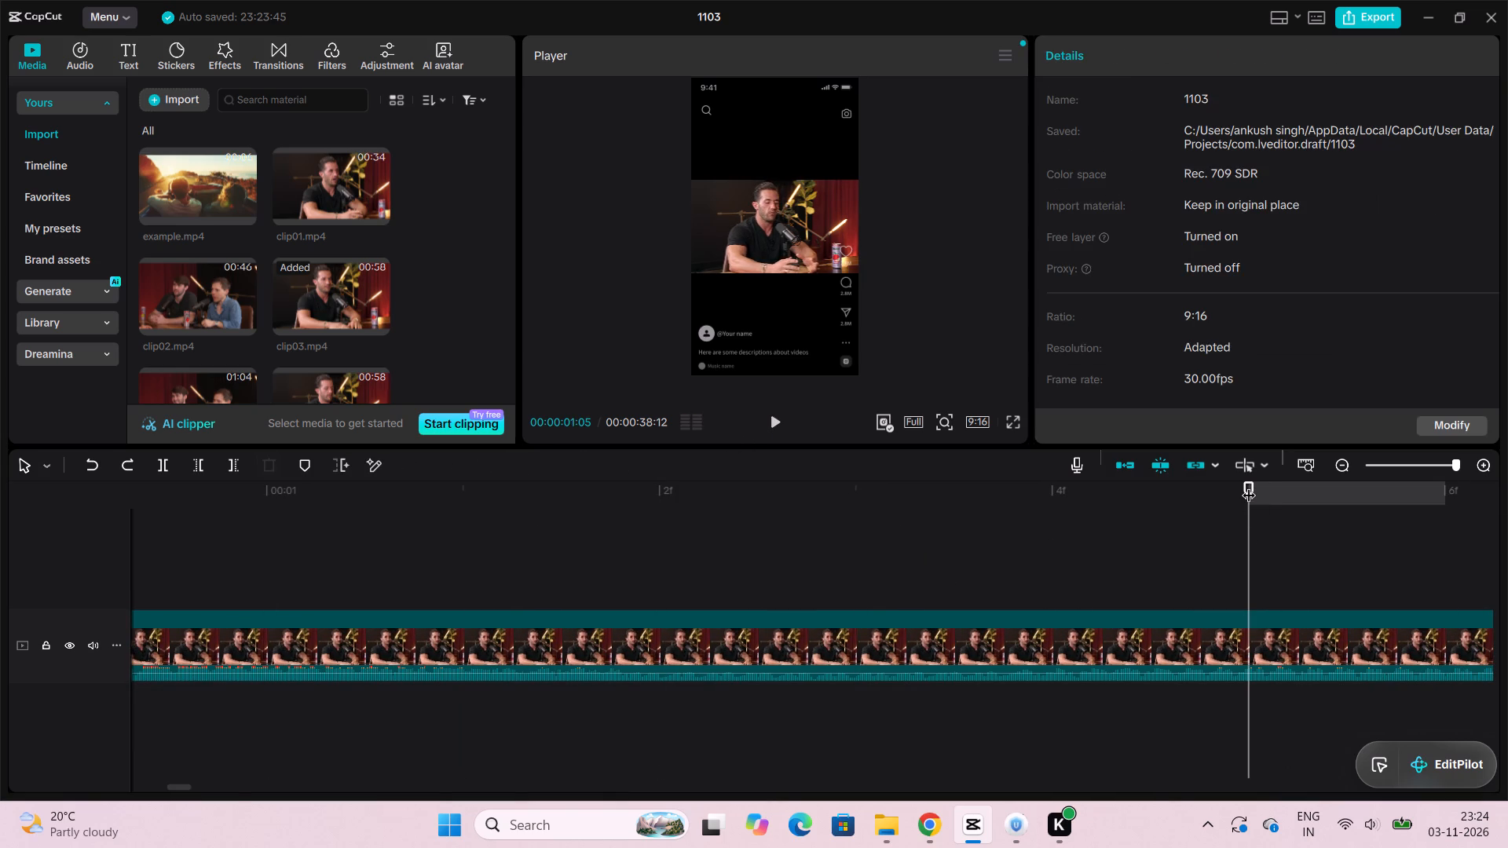
drag(1249, 485, 635, 506)
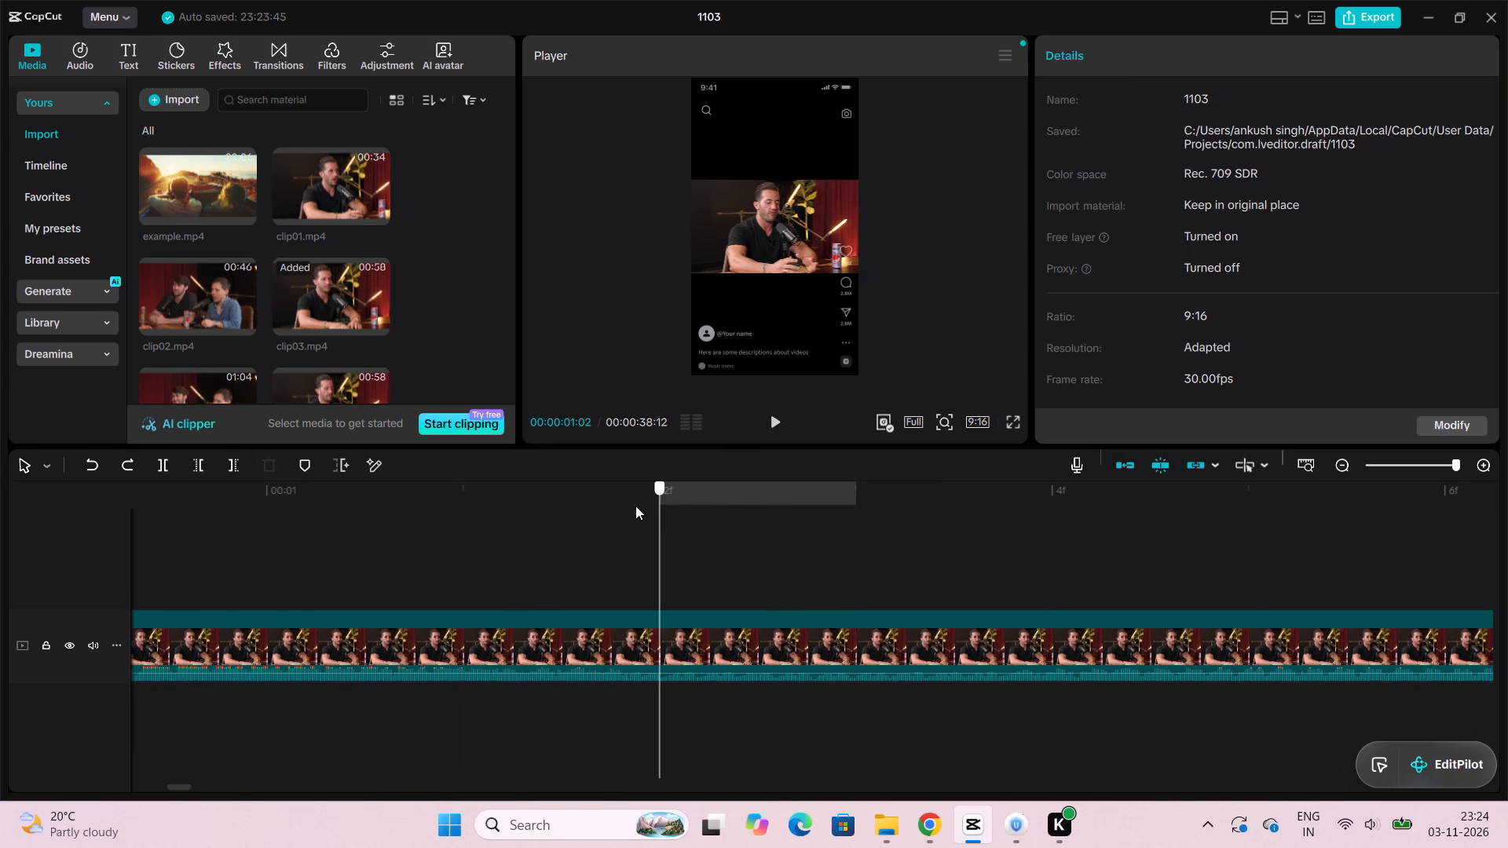
drag(635, 506, 518, 506)
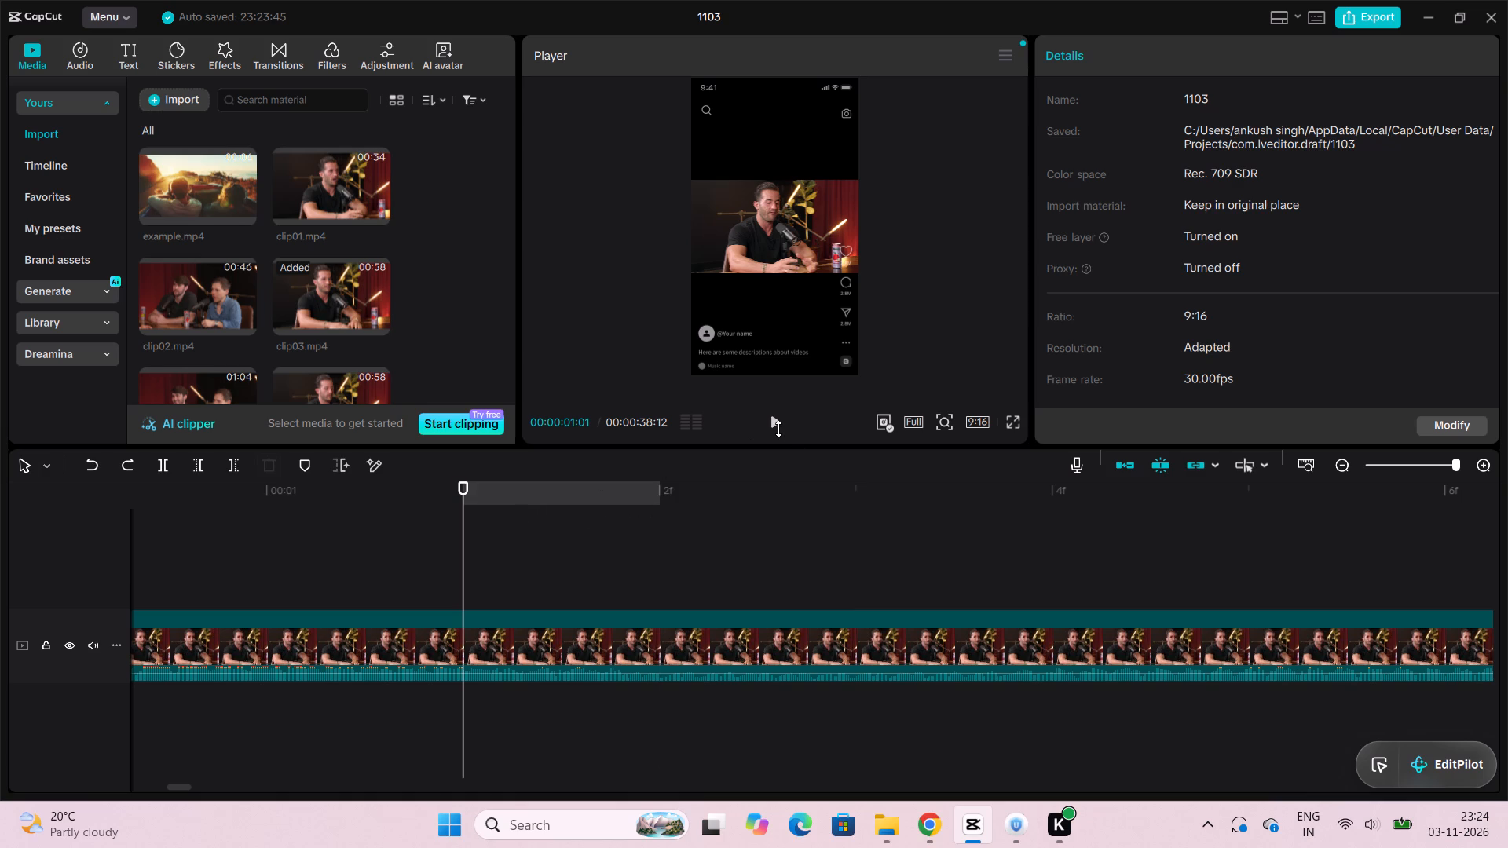
click(778, 429)
click(778, 429)
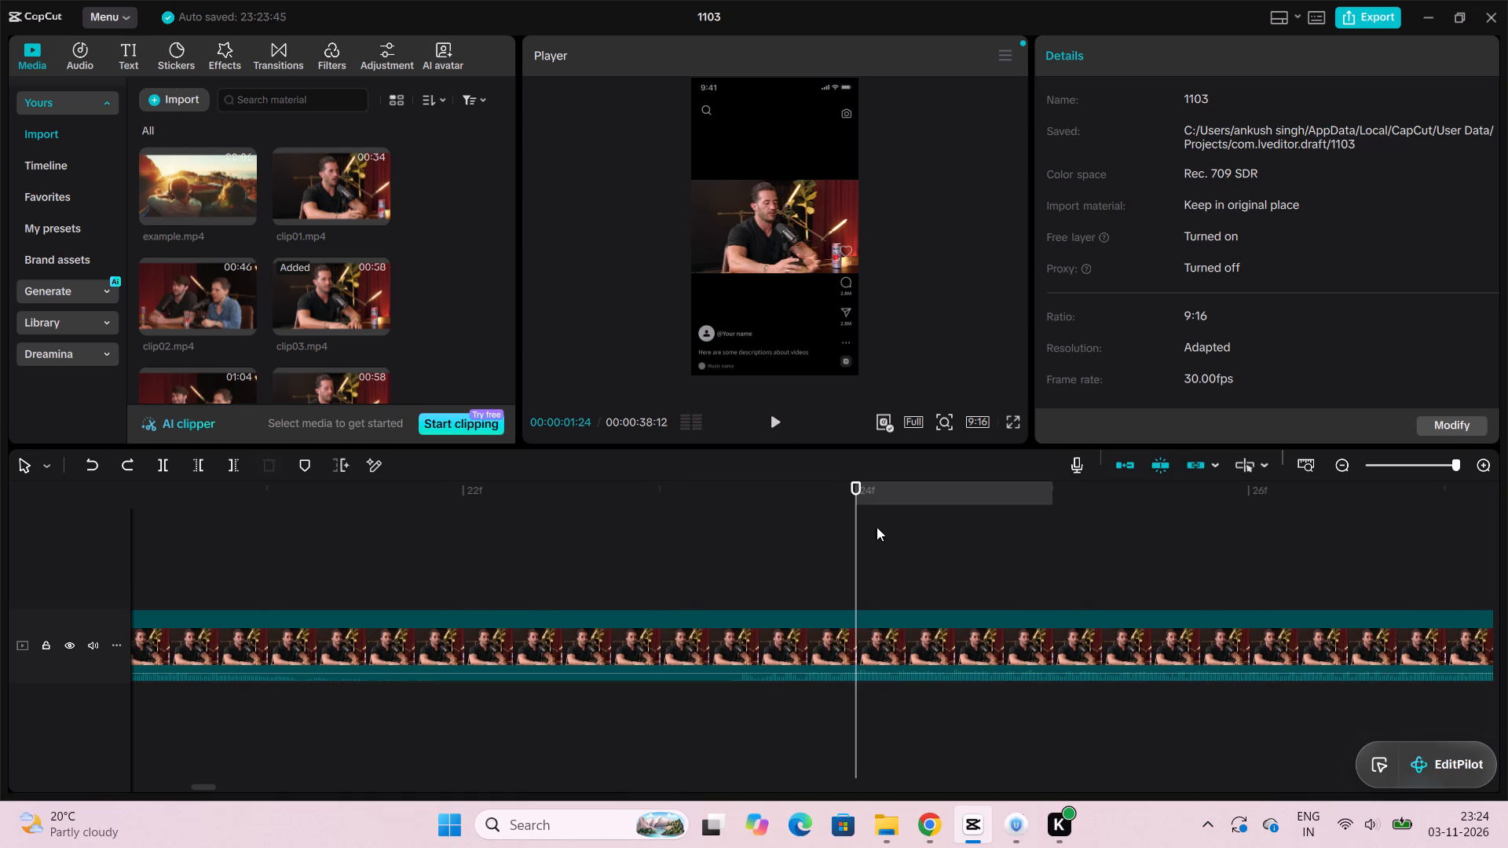
drag(857, 488, 490, 490)
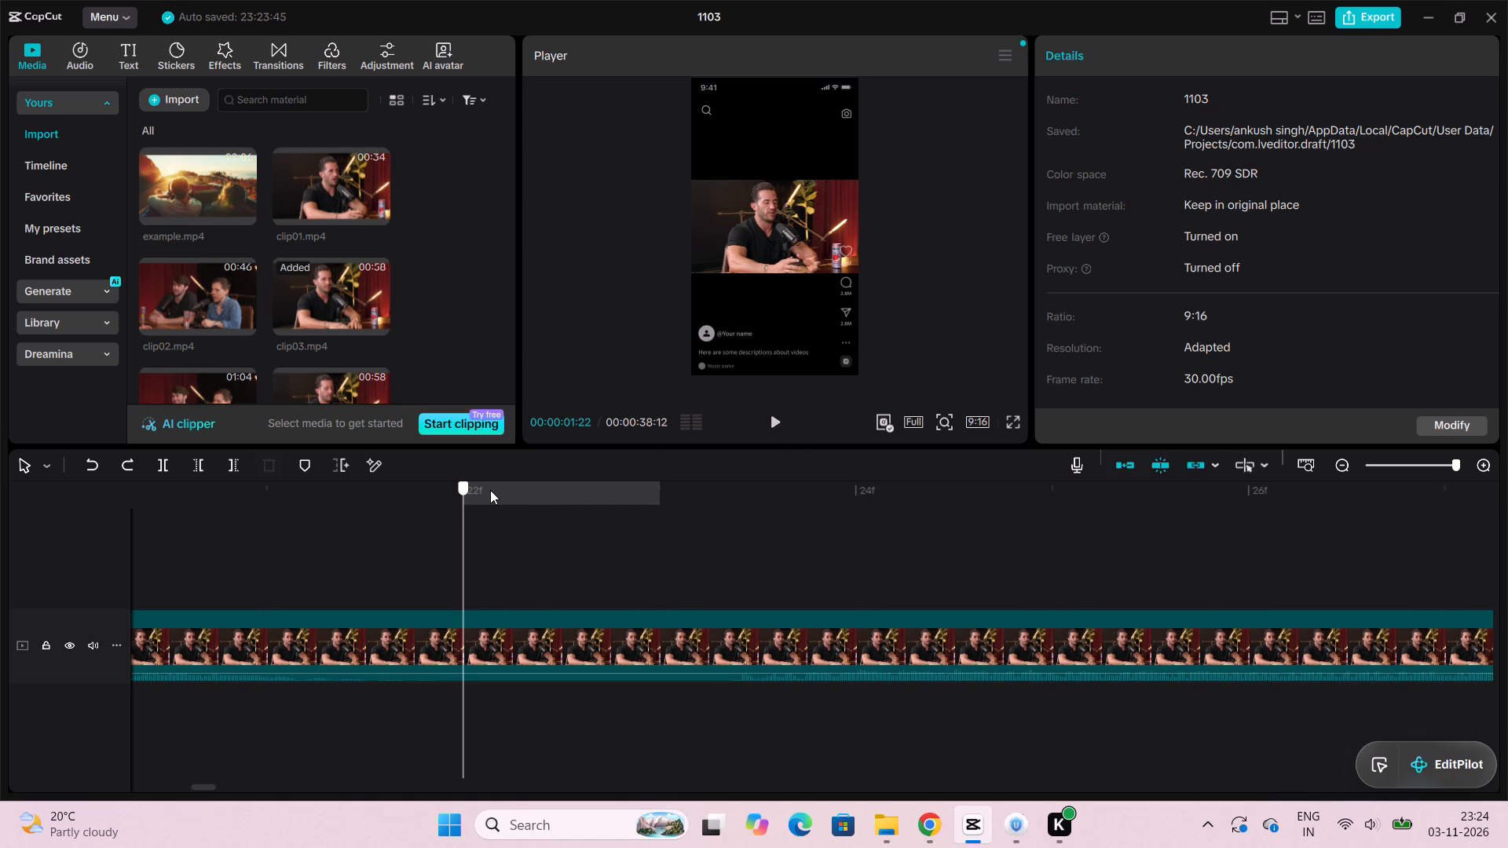
drag(490, 490, 163, 490)
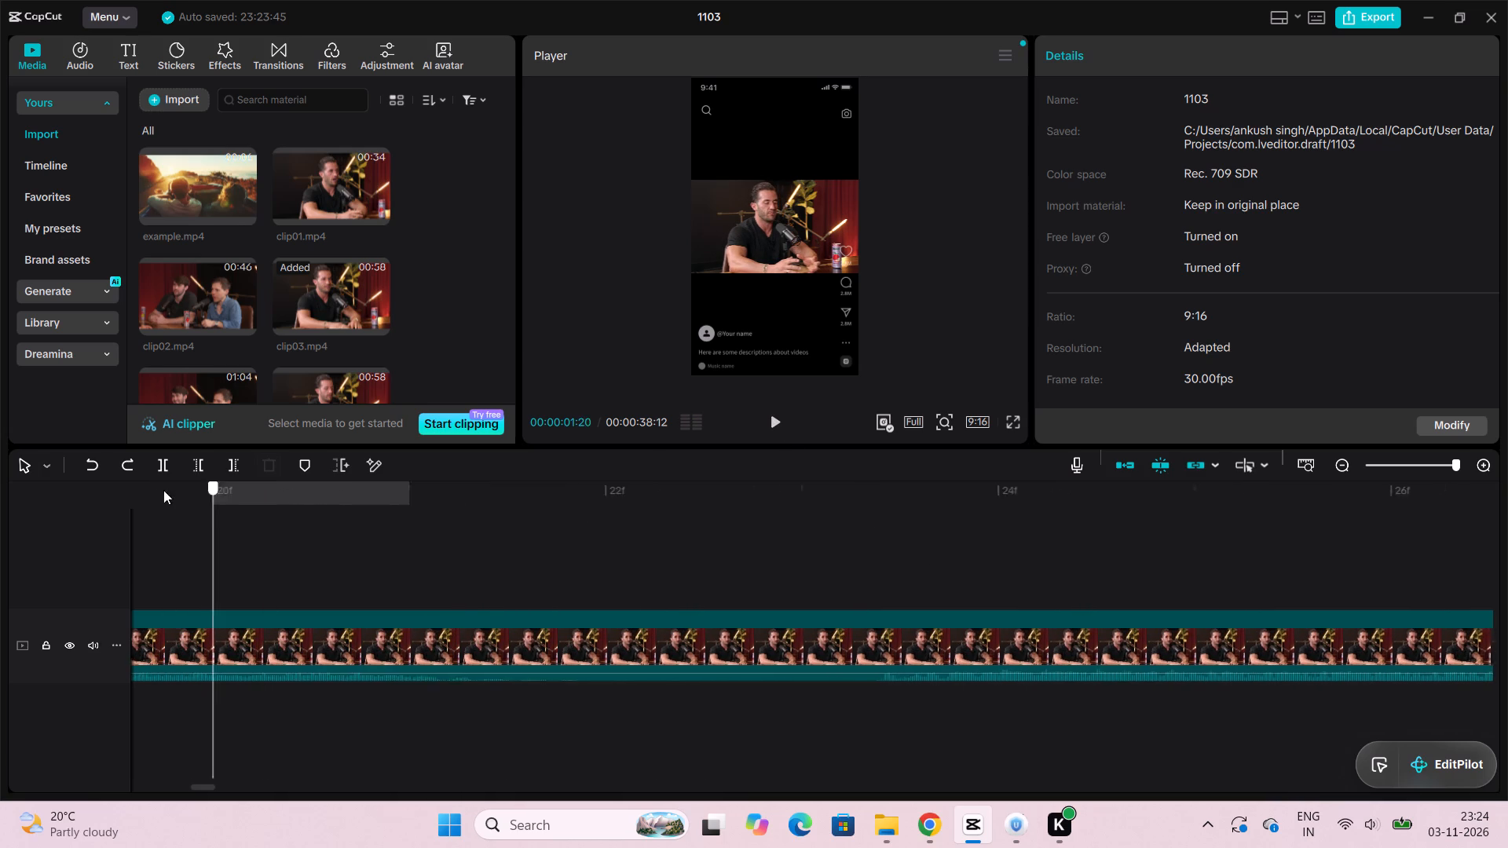
Split the short first part of clip03.mp4 at 00:00:01:01 and delete the portion before the cut.
drag(163, 490, 332, 508)
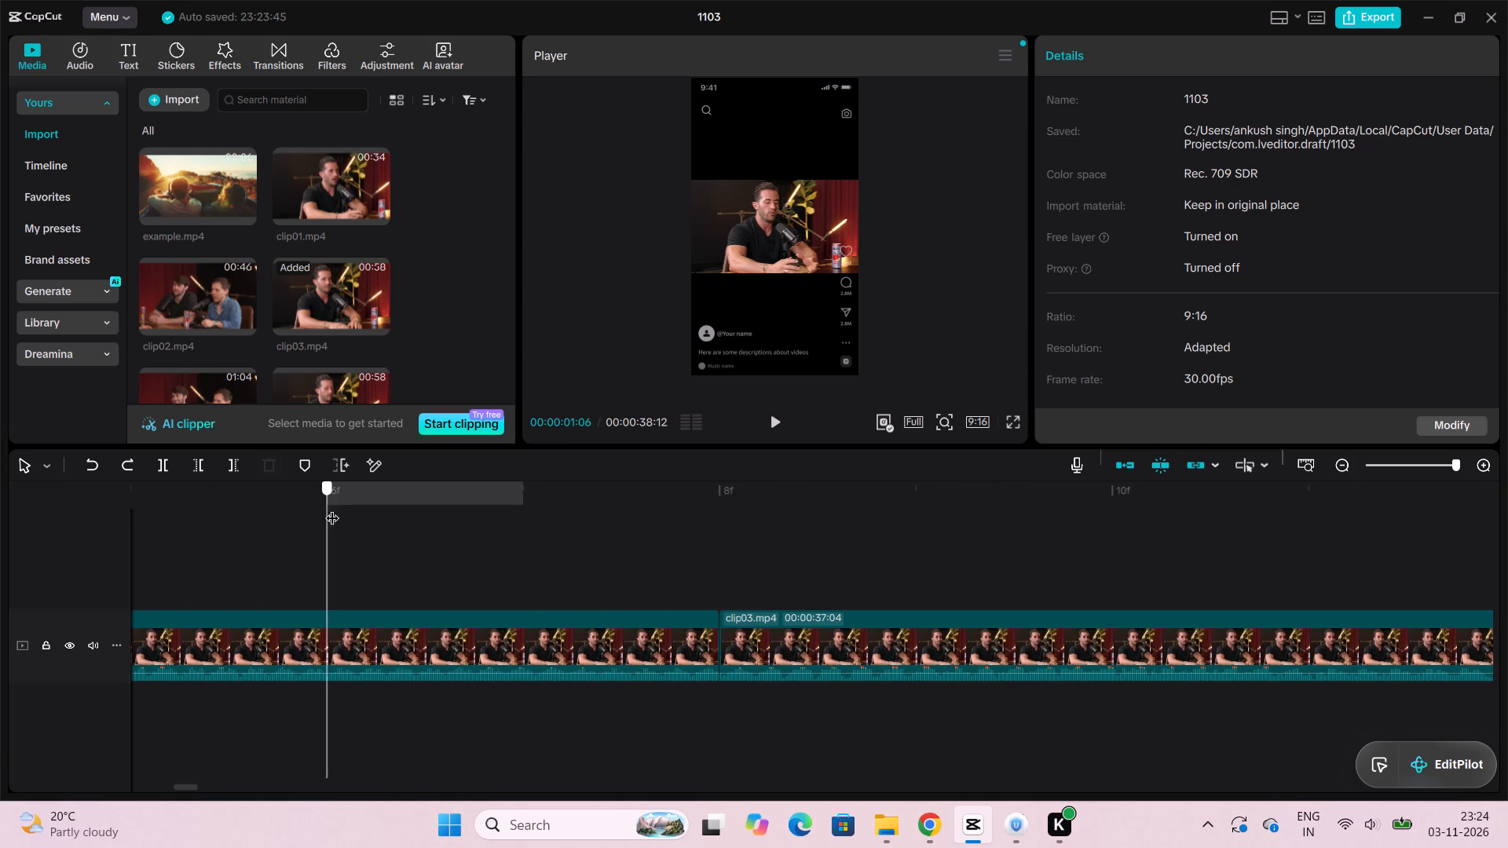
drag(332, 508, 330, 506)
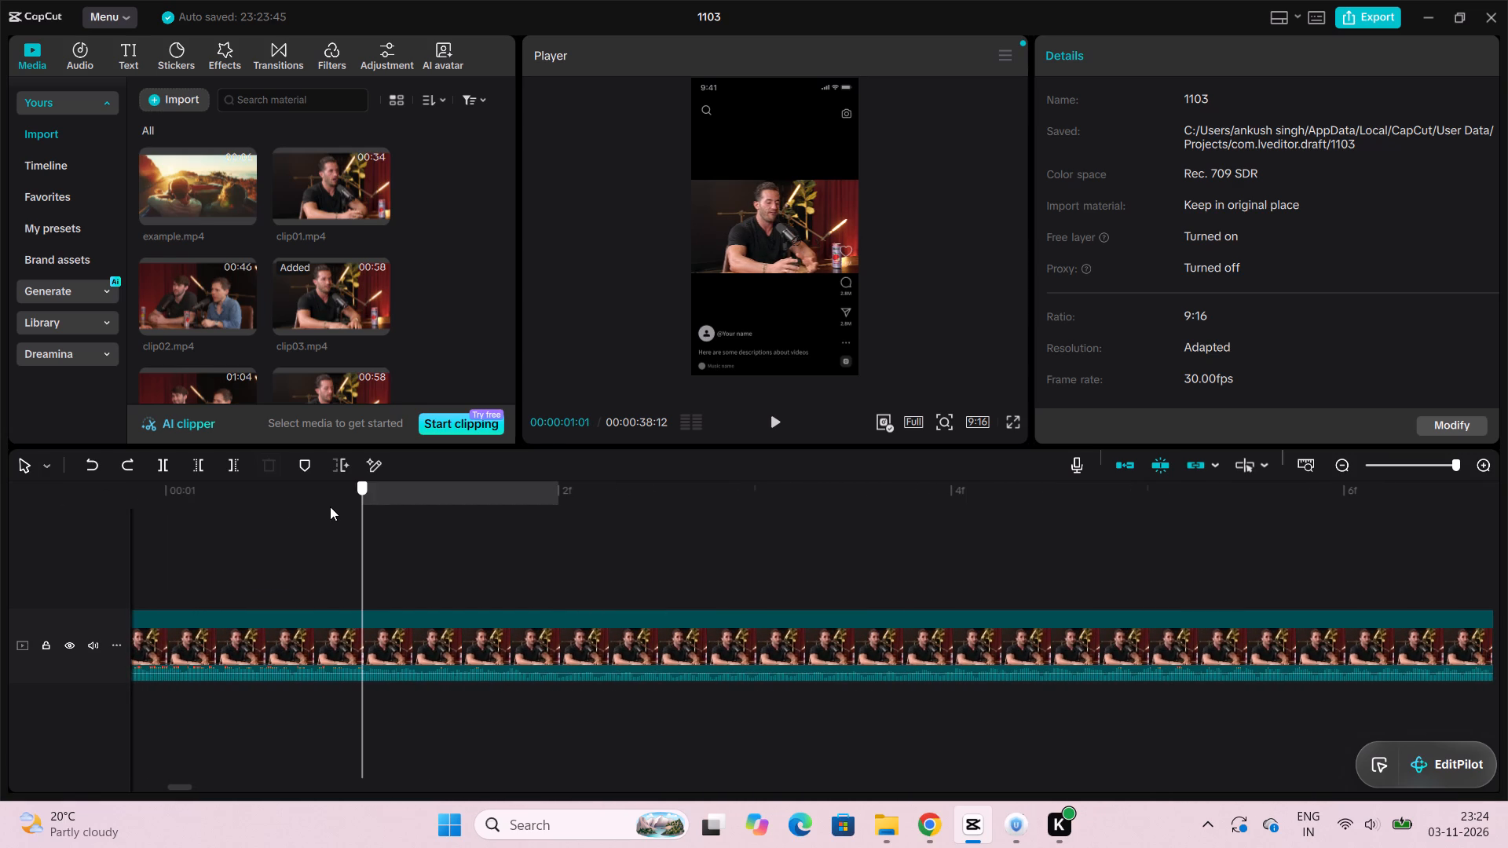
click(284, 643)
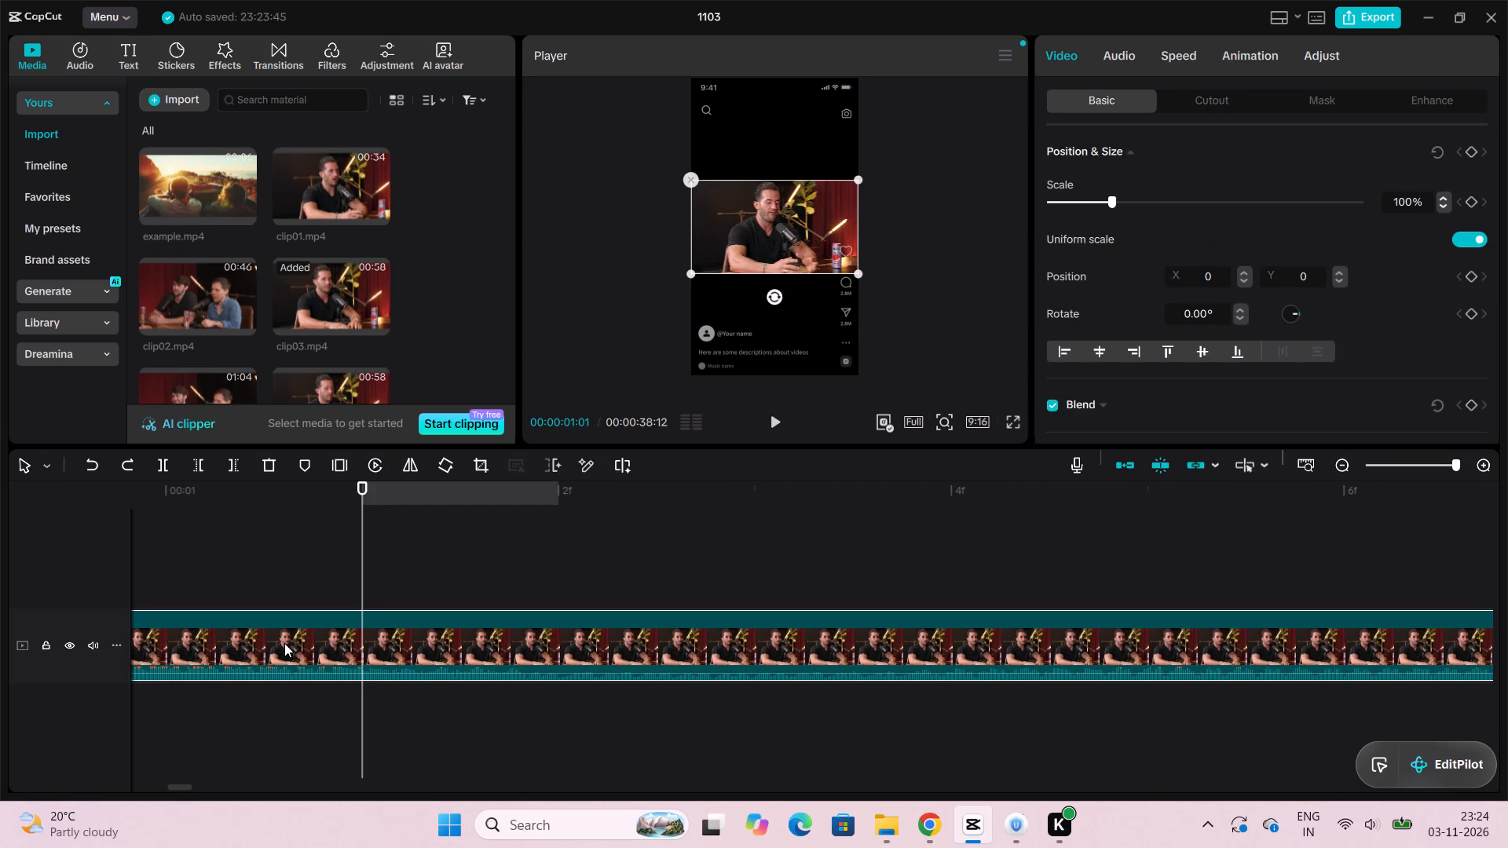
click(284, 643)
click(164, 459)
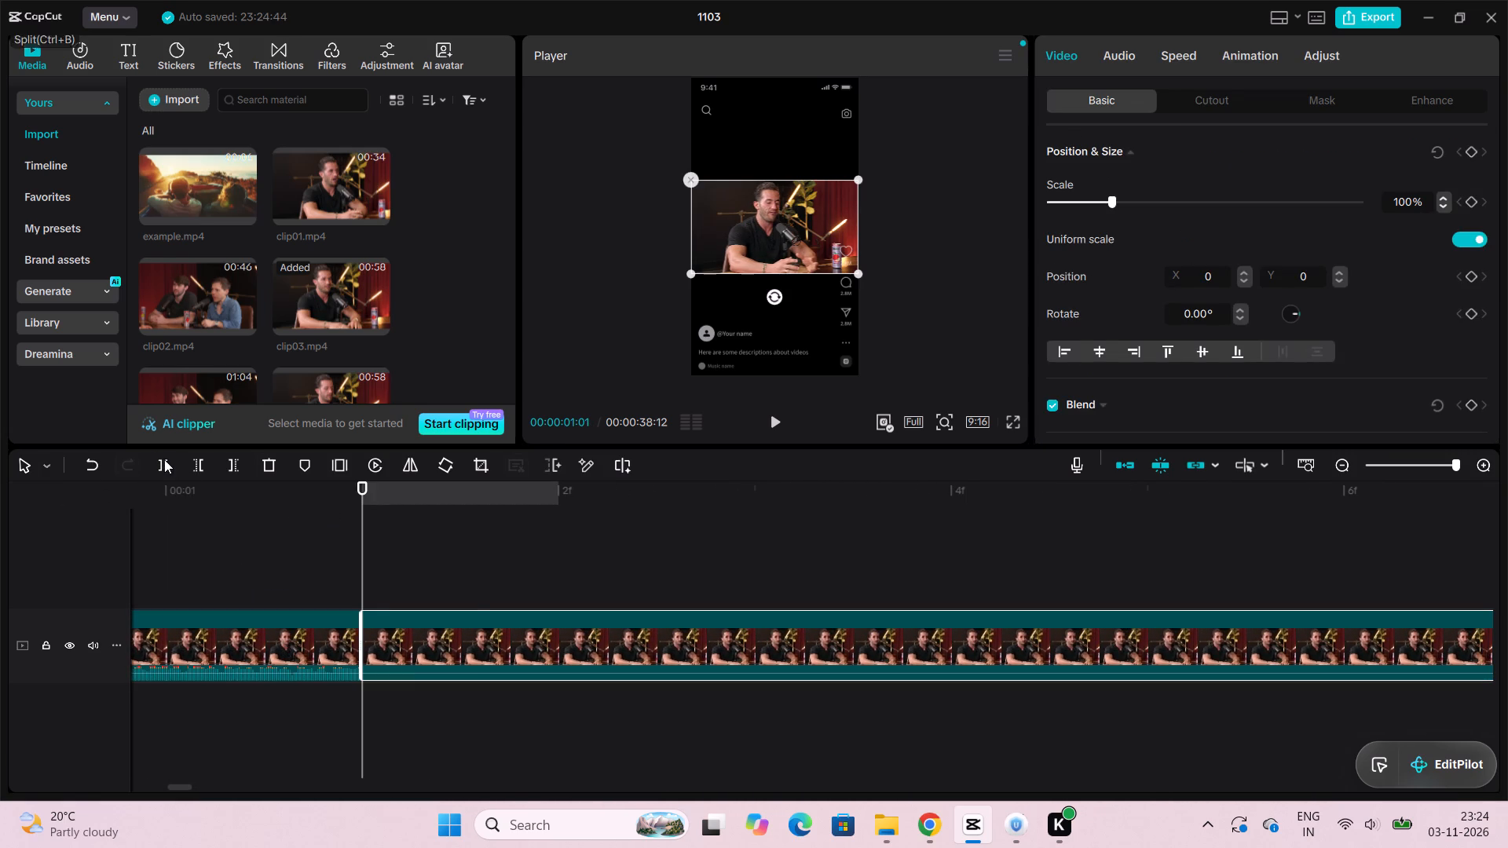
click(218, 653)
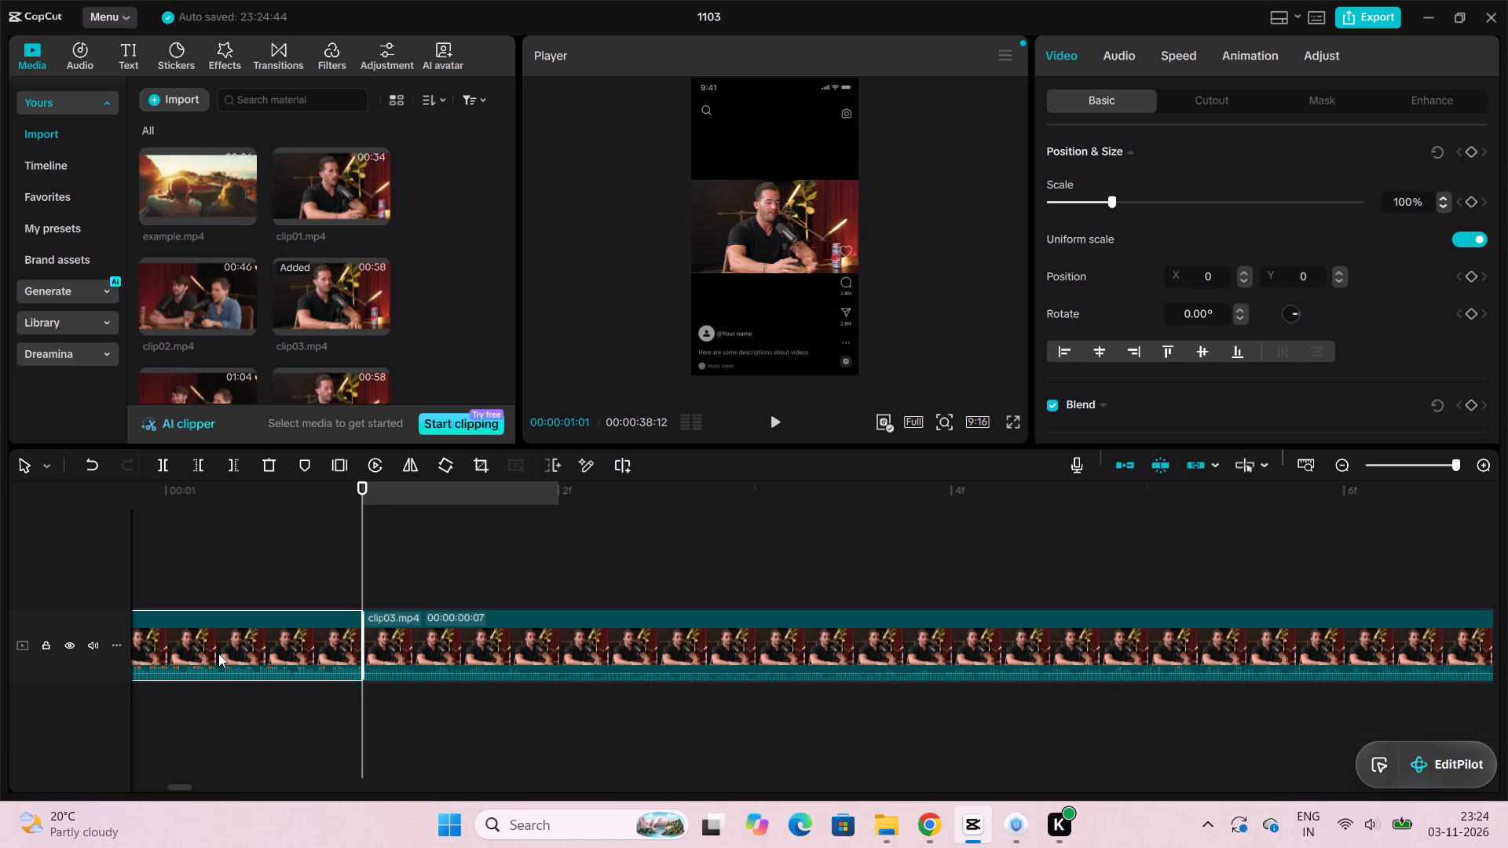
key(Delete)
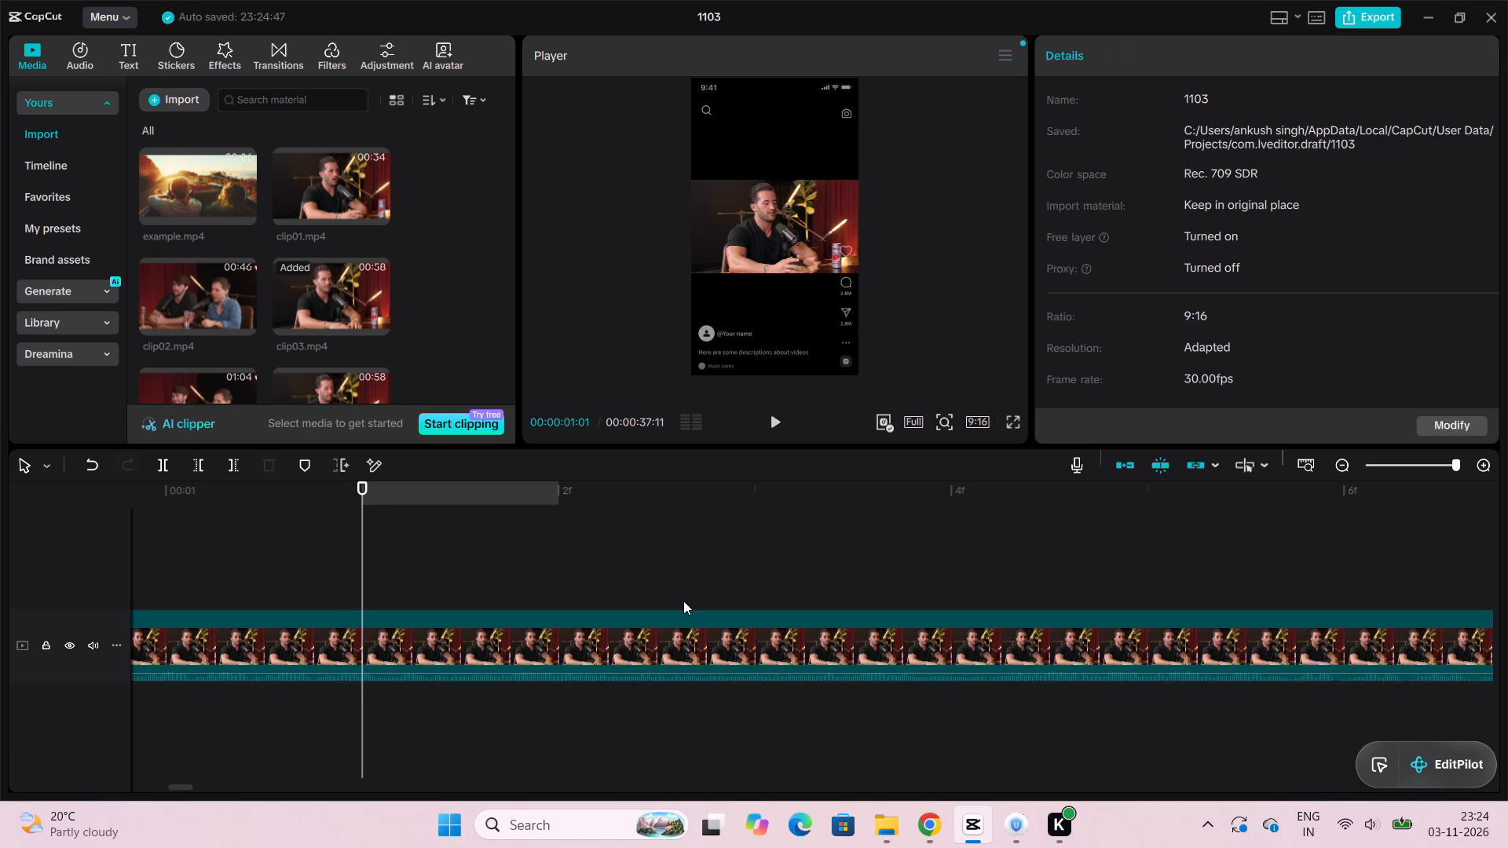
Play back the opening of the trimmed clip03.mp4 from the start, and its ending from about 00:00:32:28.
key(ctrl+minus)
key(ctrl+minus)
key(ctrl+minus)
key(ctrl+minus)
key(ctrl+minus)
key(ctrl+minus)
key(ctrl+minus)
key(ctrl+minus)
key(ctrl+minus)
key(ctrl+minus)
key(ctrl+minus)
key(ctrl+minus)
key(ctrl+minus)
key(ctrl+minus)
key(ctrl+minus)
key(ctrl+minus)
key(ctrl+minus)
key(ctrl+minus)
key(ctrl+minus)
key(ctrl+minus)
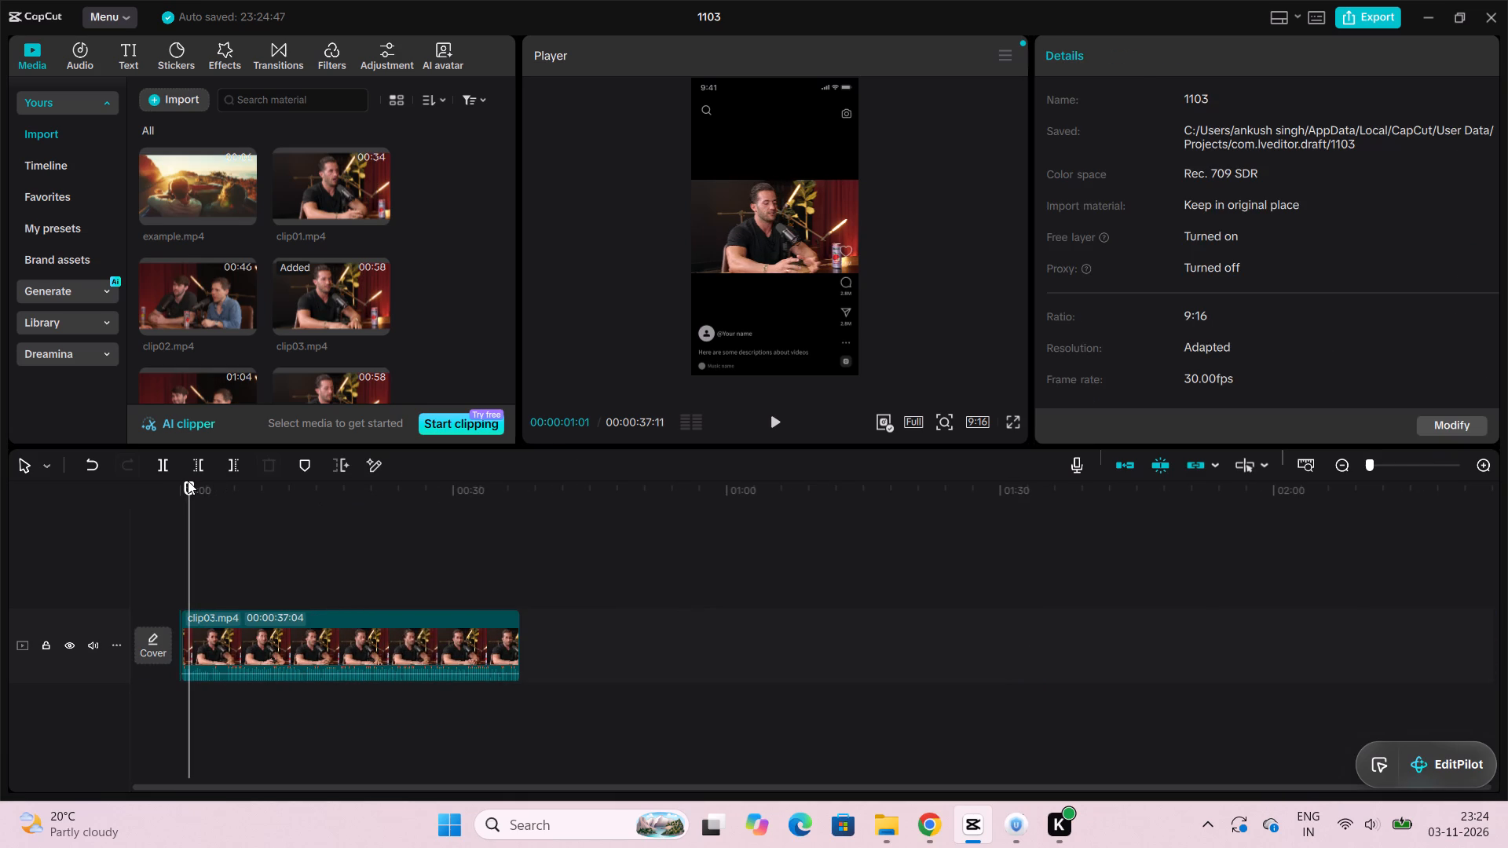
drag(188, 481, 133, 495)
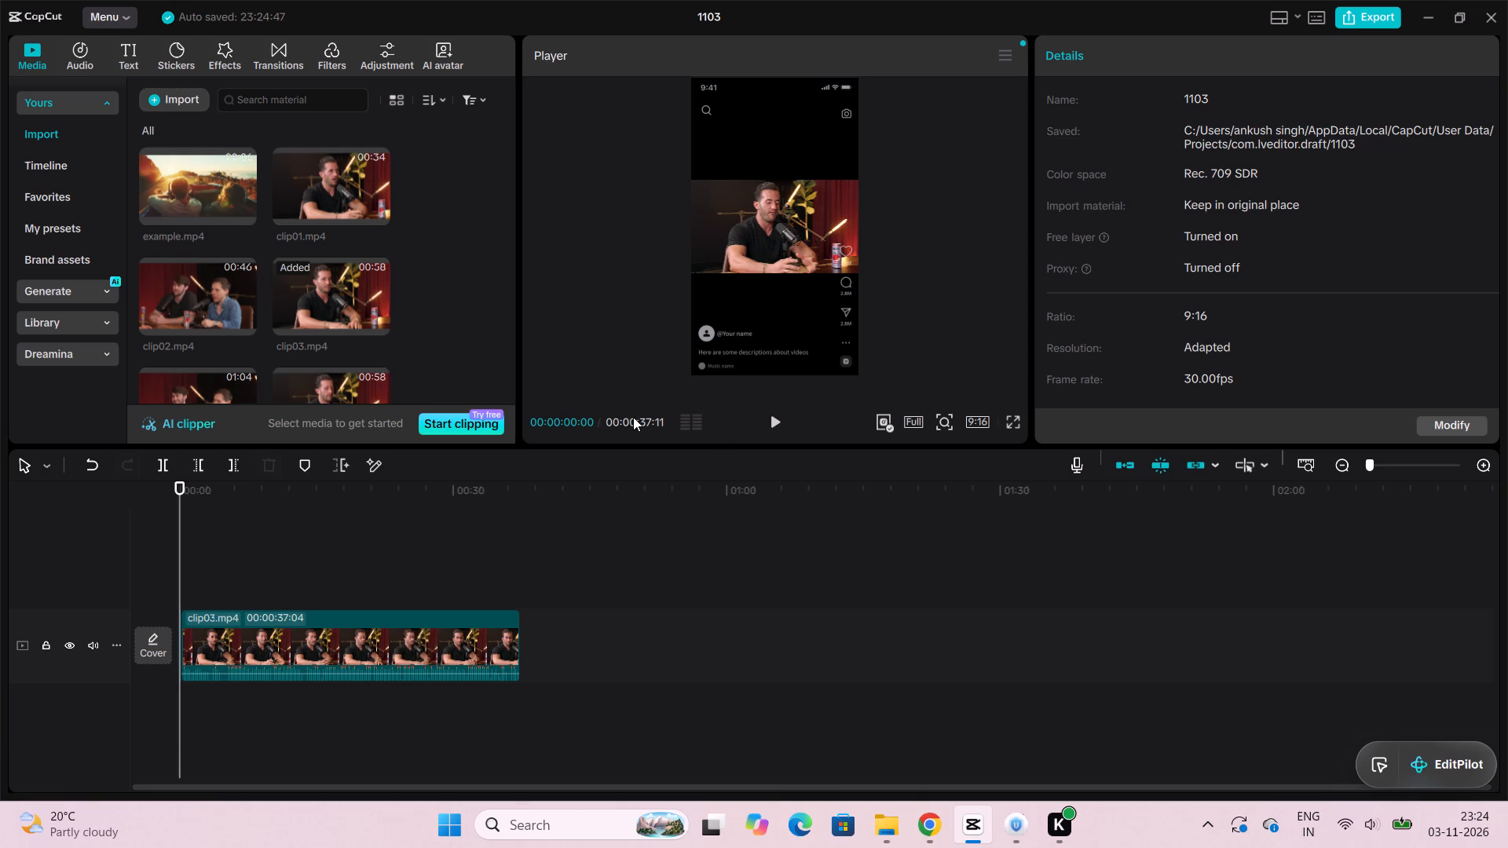
click(773, 423)
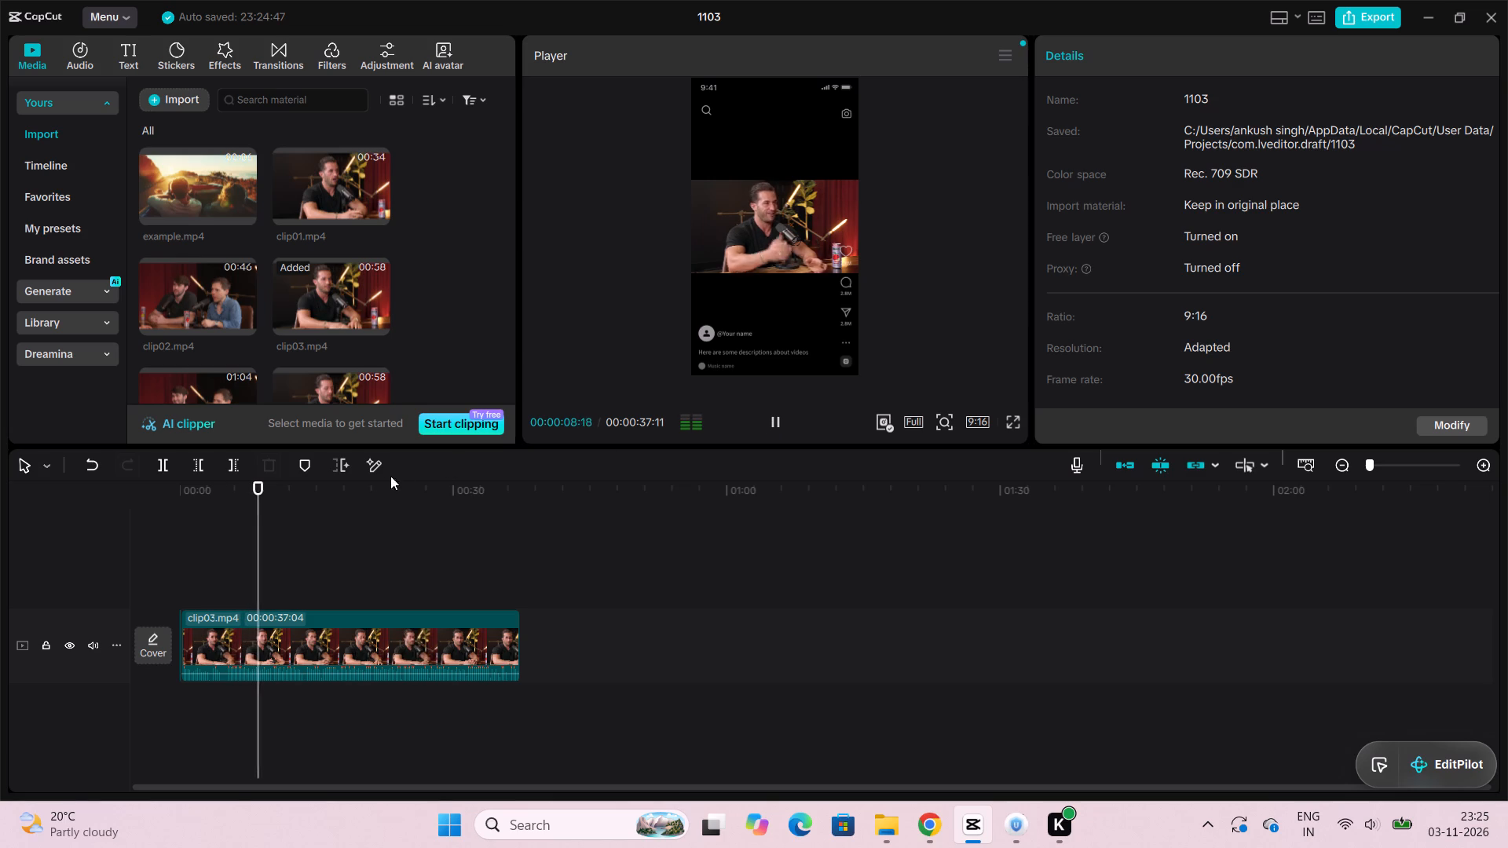
drag(269, 485, 480, 516)
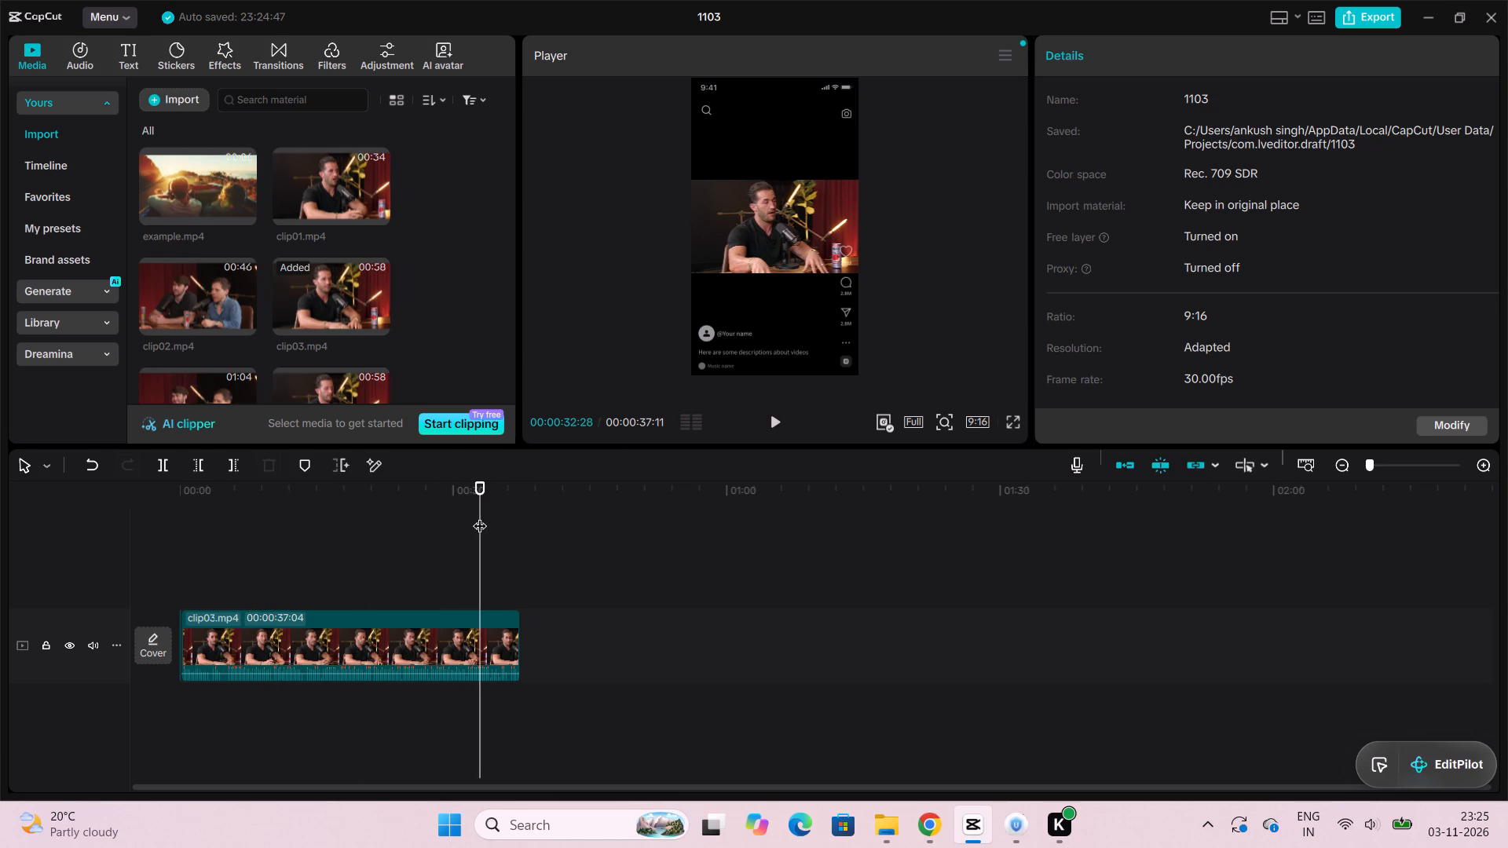
click(774, 428)
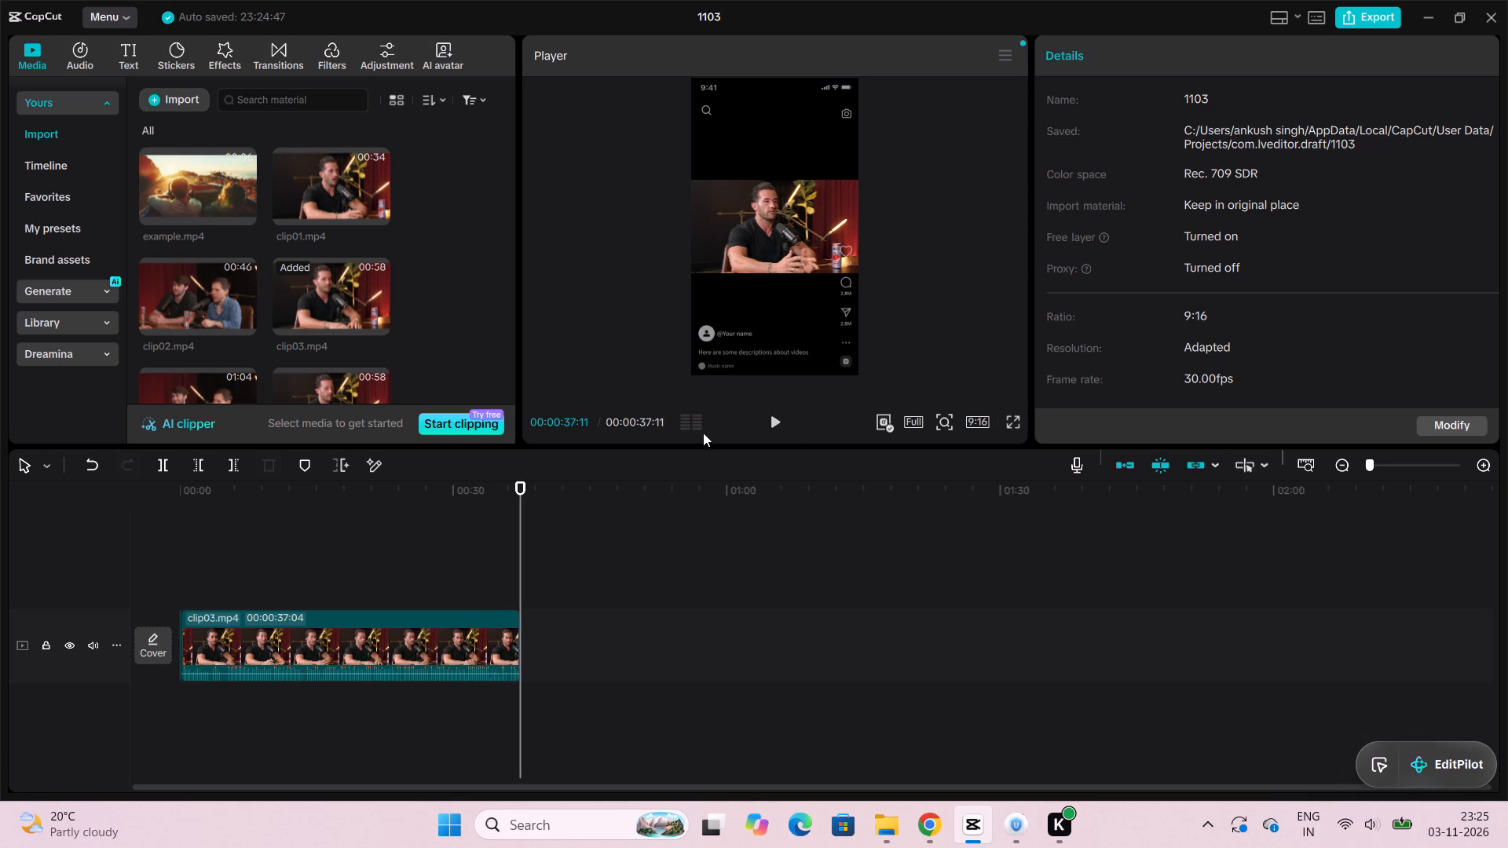
Generate English auto captions for the trimmed clip03.mp4 with the playhead returned to the start.
click(135, 49)
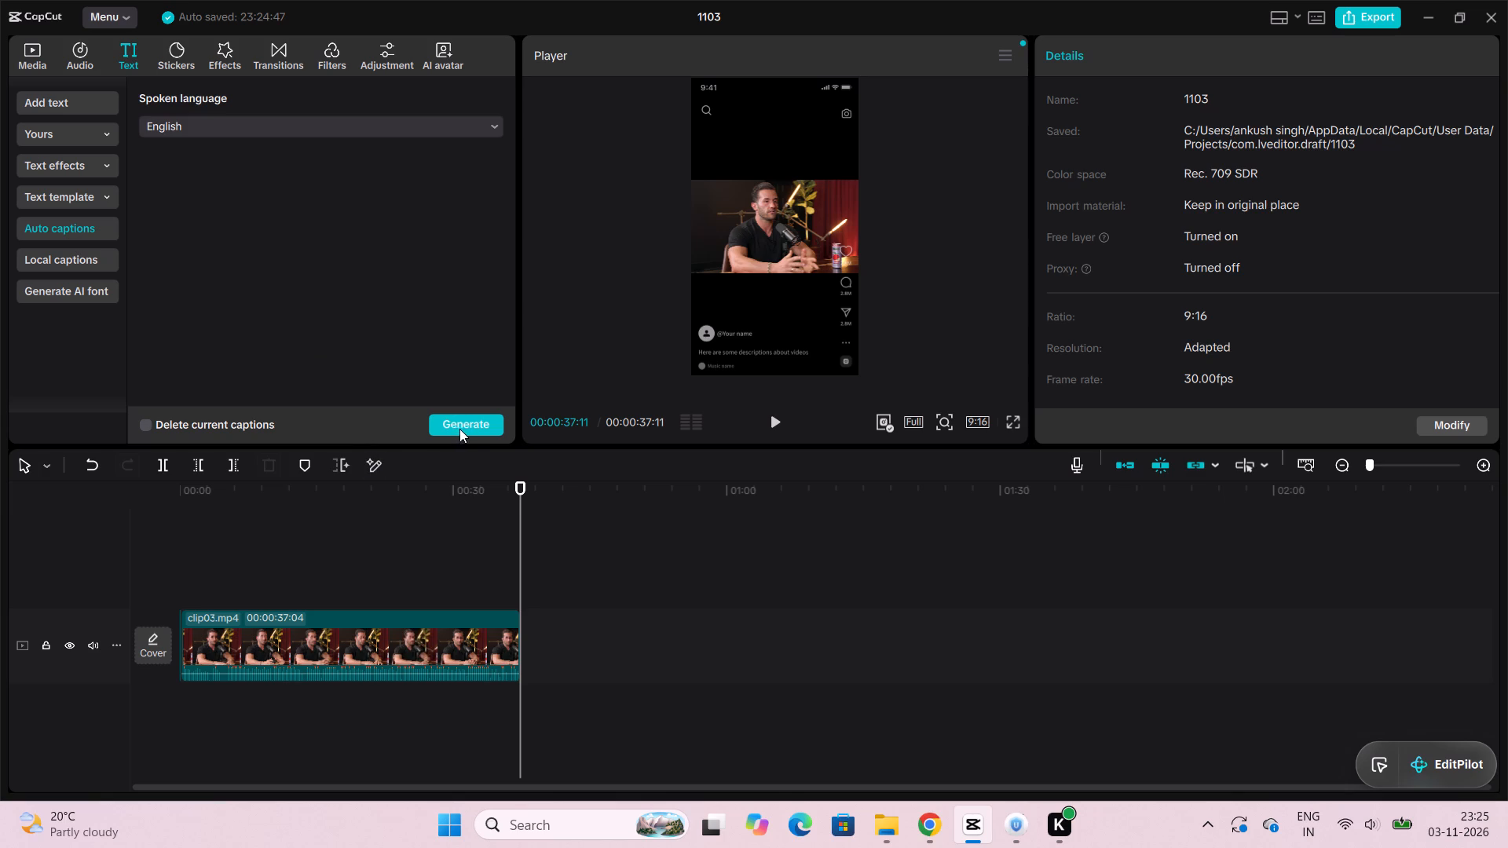
drag(518, 490, 397, 494)
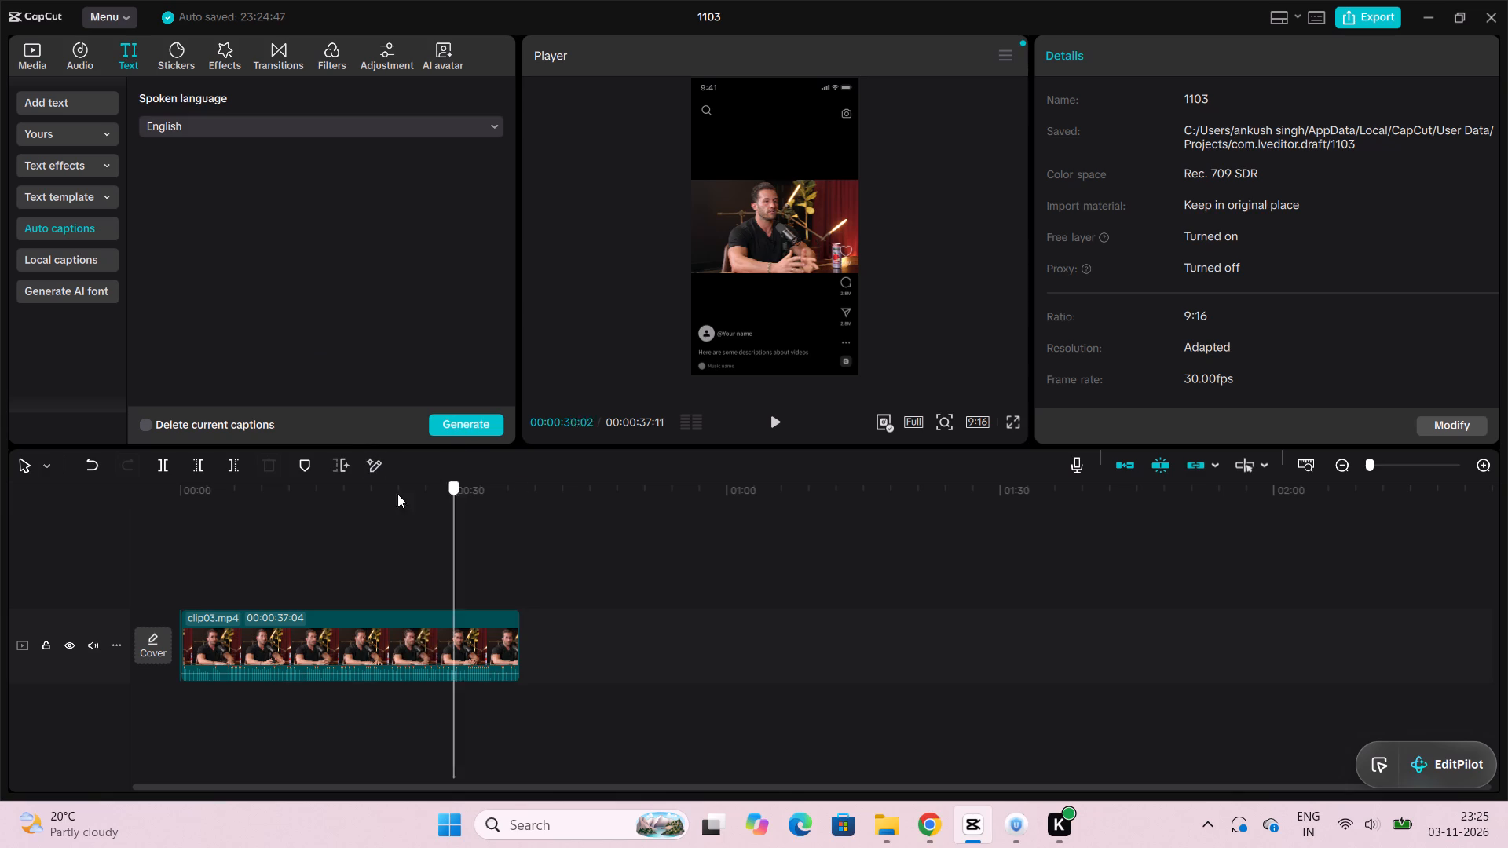
drag(397, 494, 123, 516)
click(442, 426)
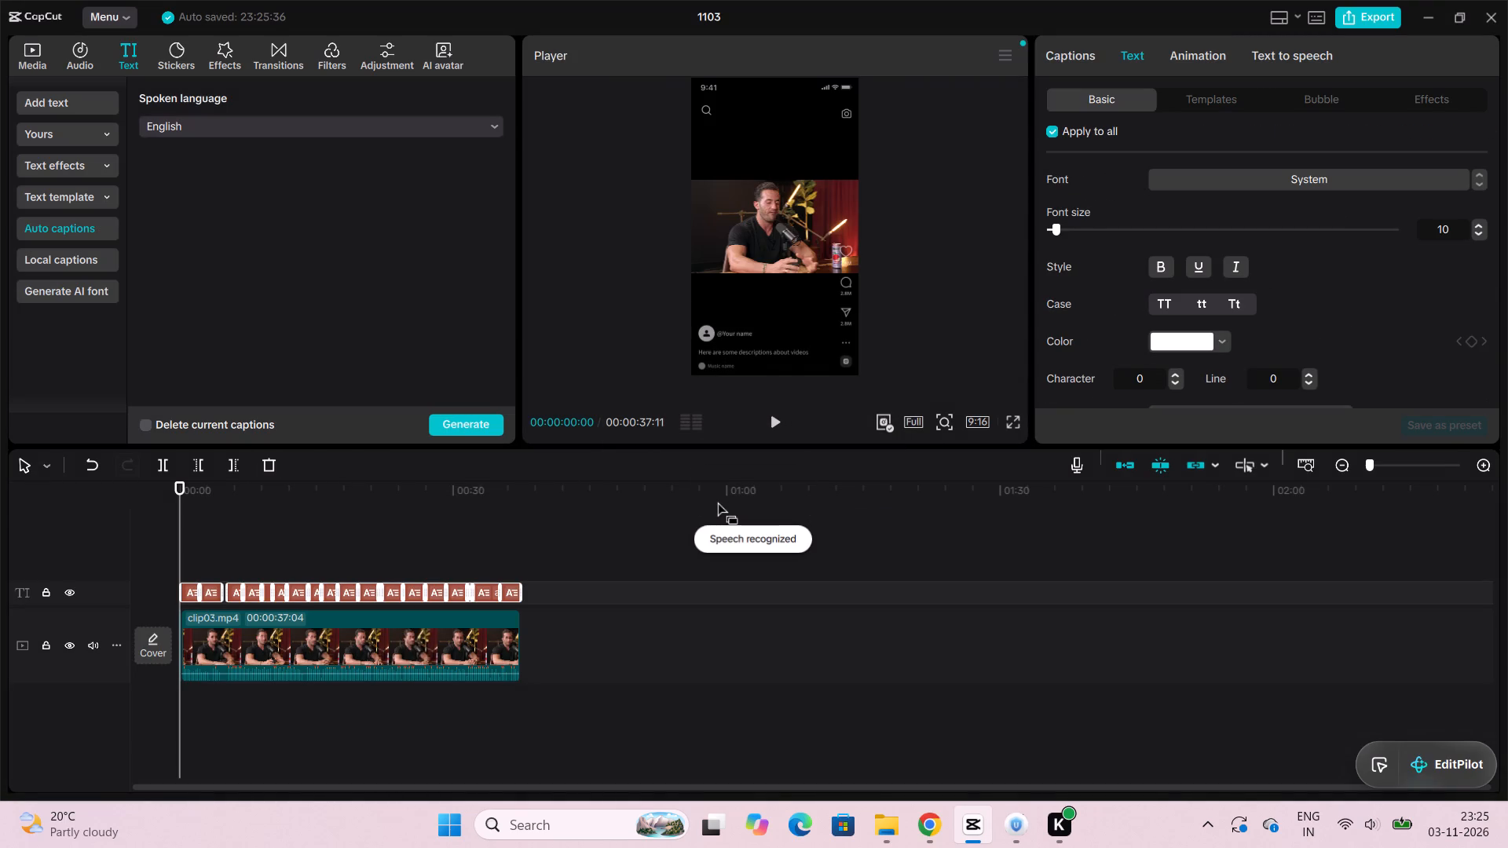
Move all the captions up, centred just below the podcast footage, and play on to check their placement.
click(776, 422)
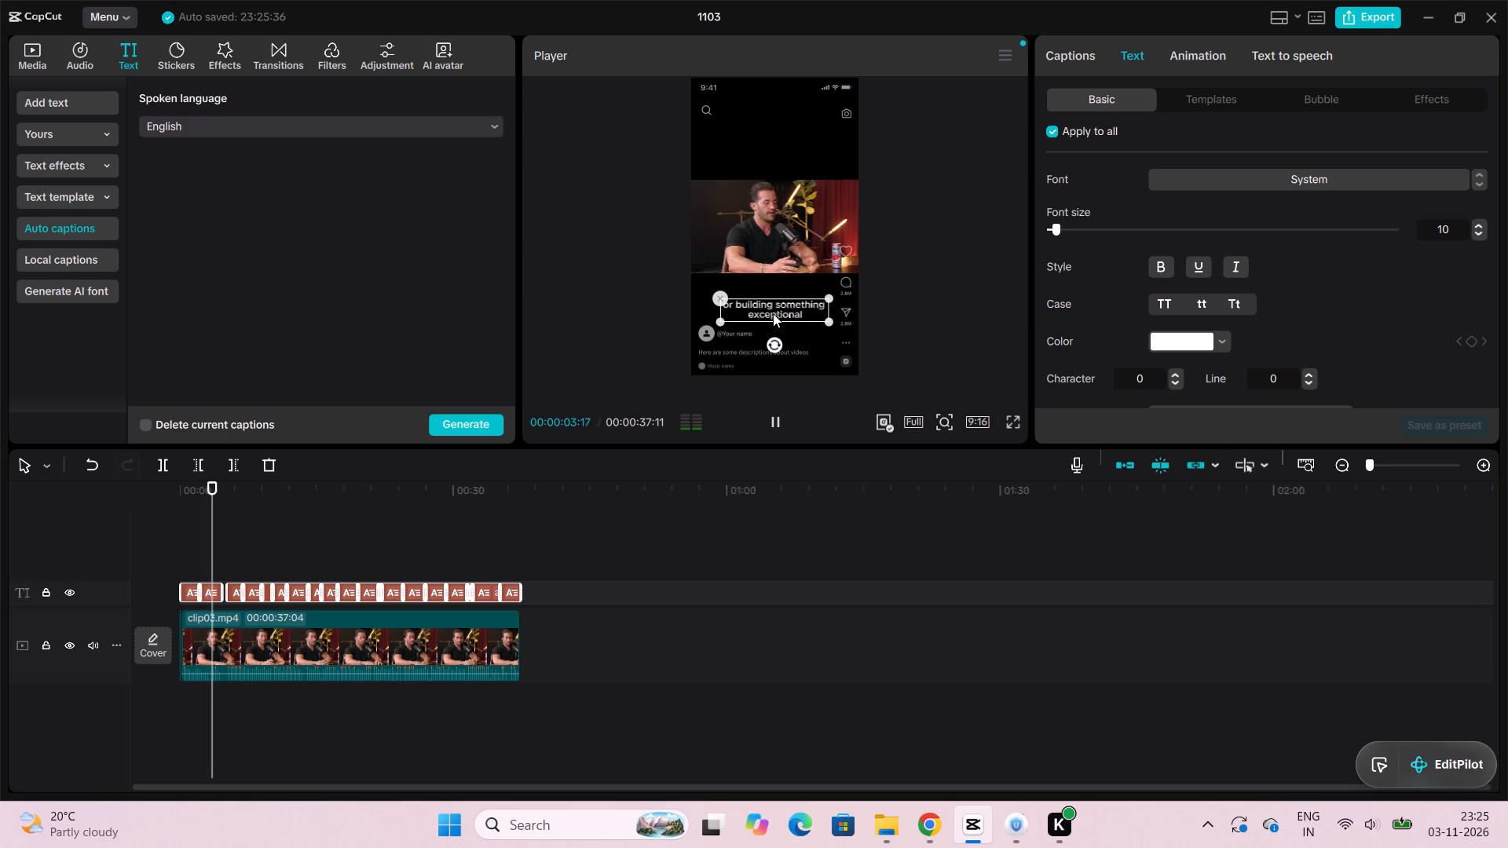
drag(771, 307, 772, 280)
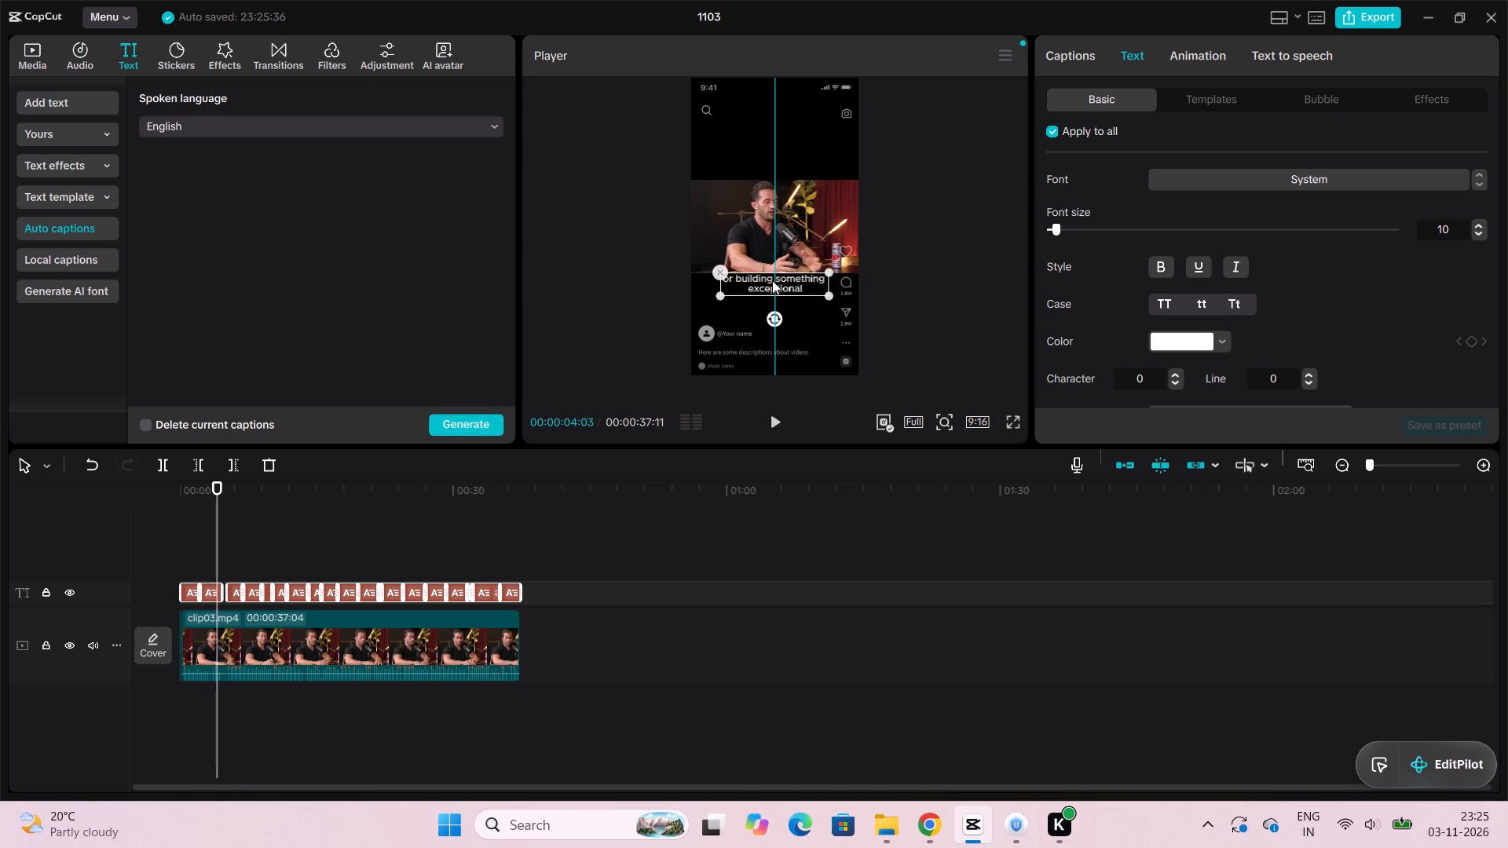
drag(772, 280, 773, 288)
click(783, 421)
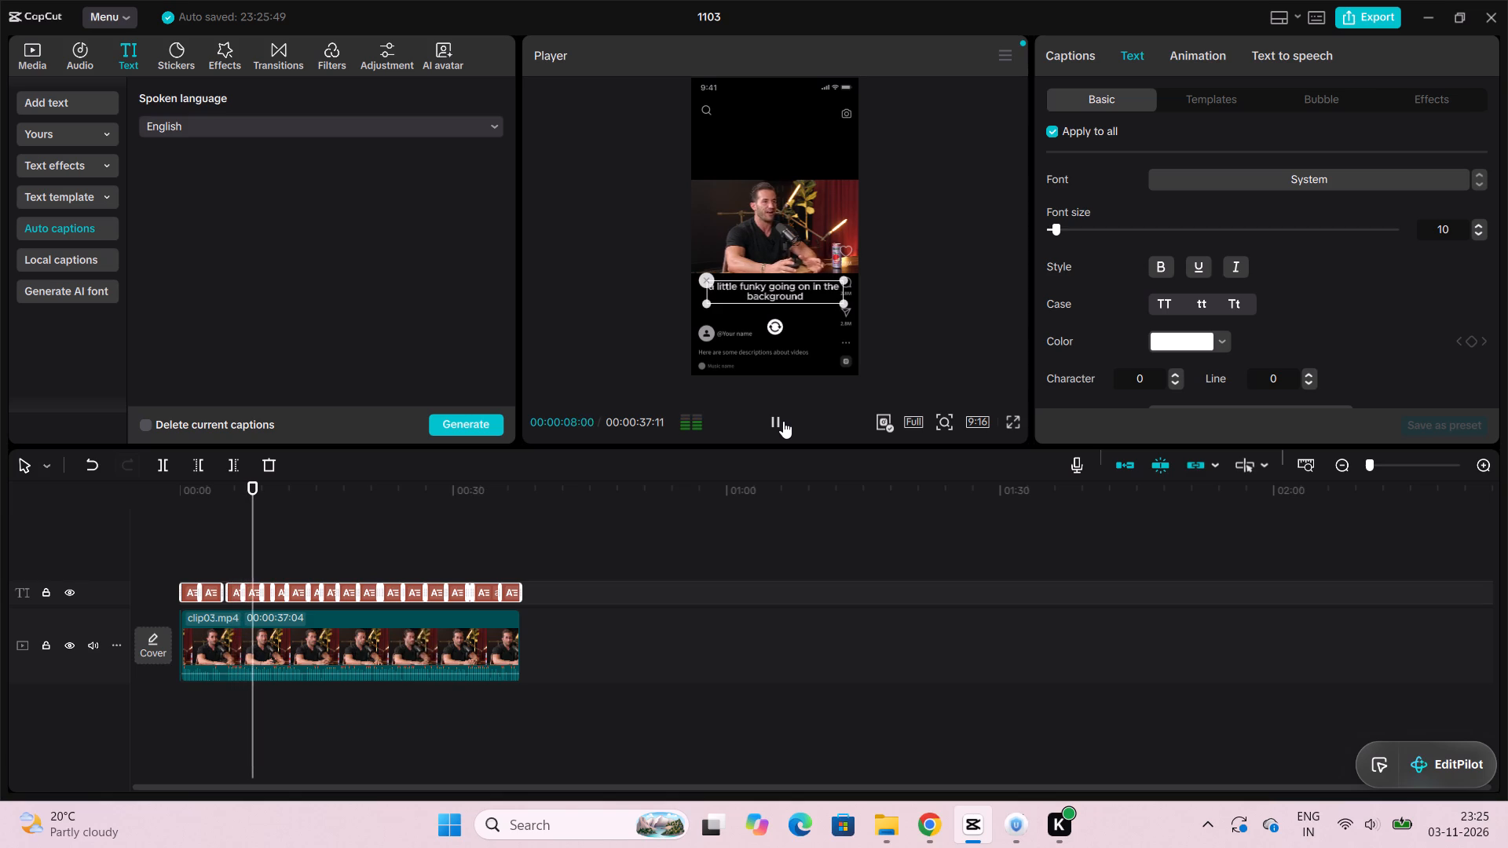
Export the captioned video as 1103 in 1080P, H.264, mp4 at 30fps, and dismiss the sharing options.
click(1371, 19)
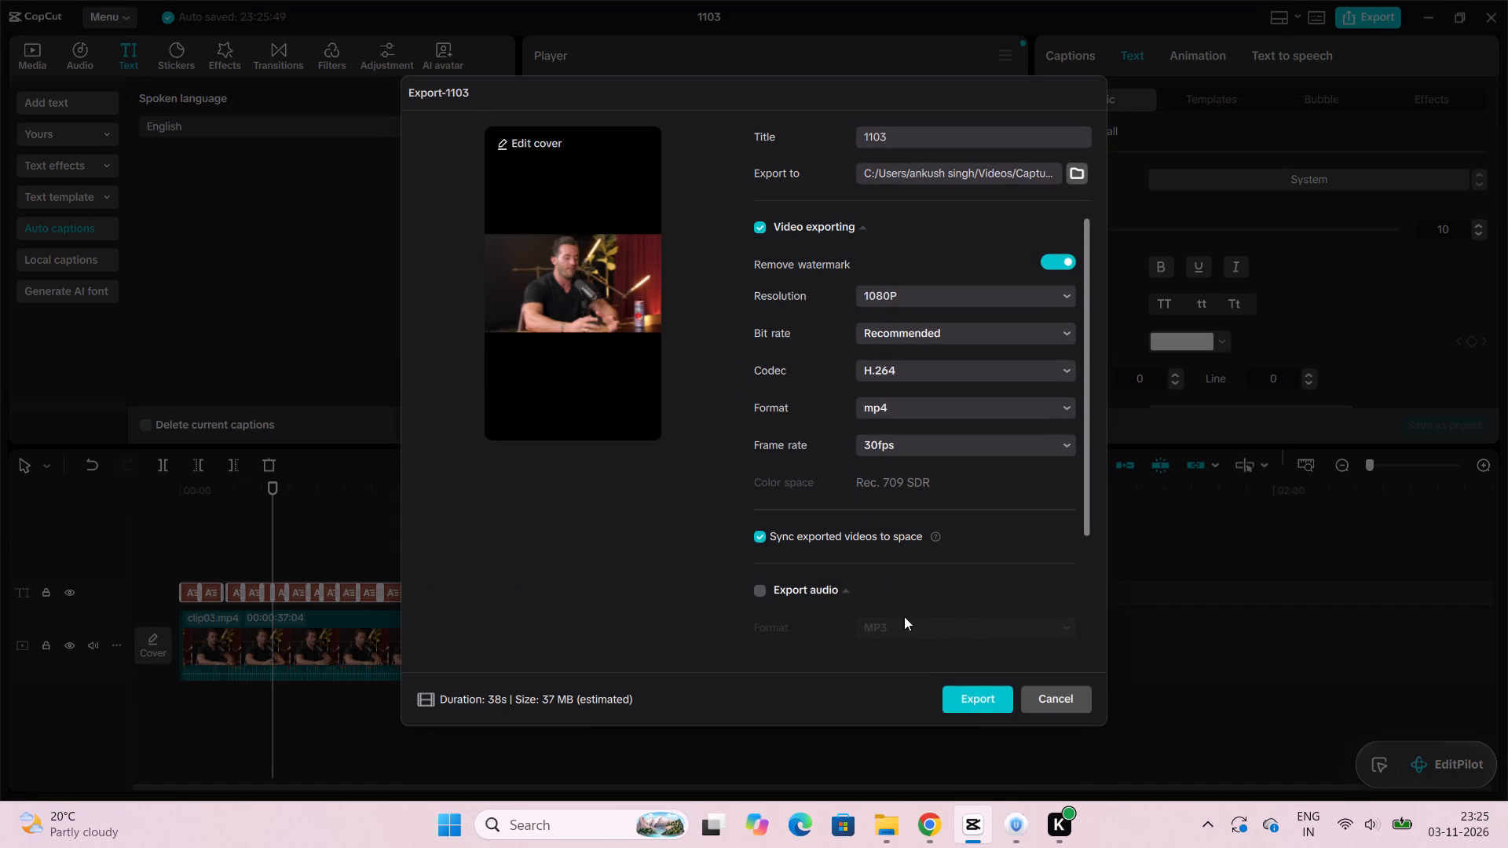
click(970, 697)
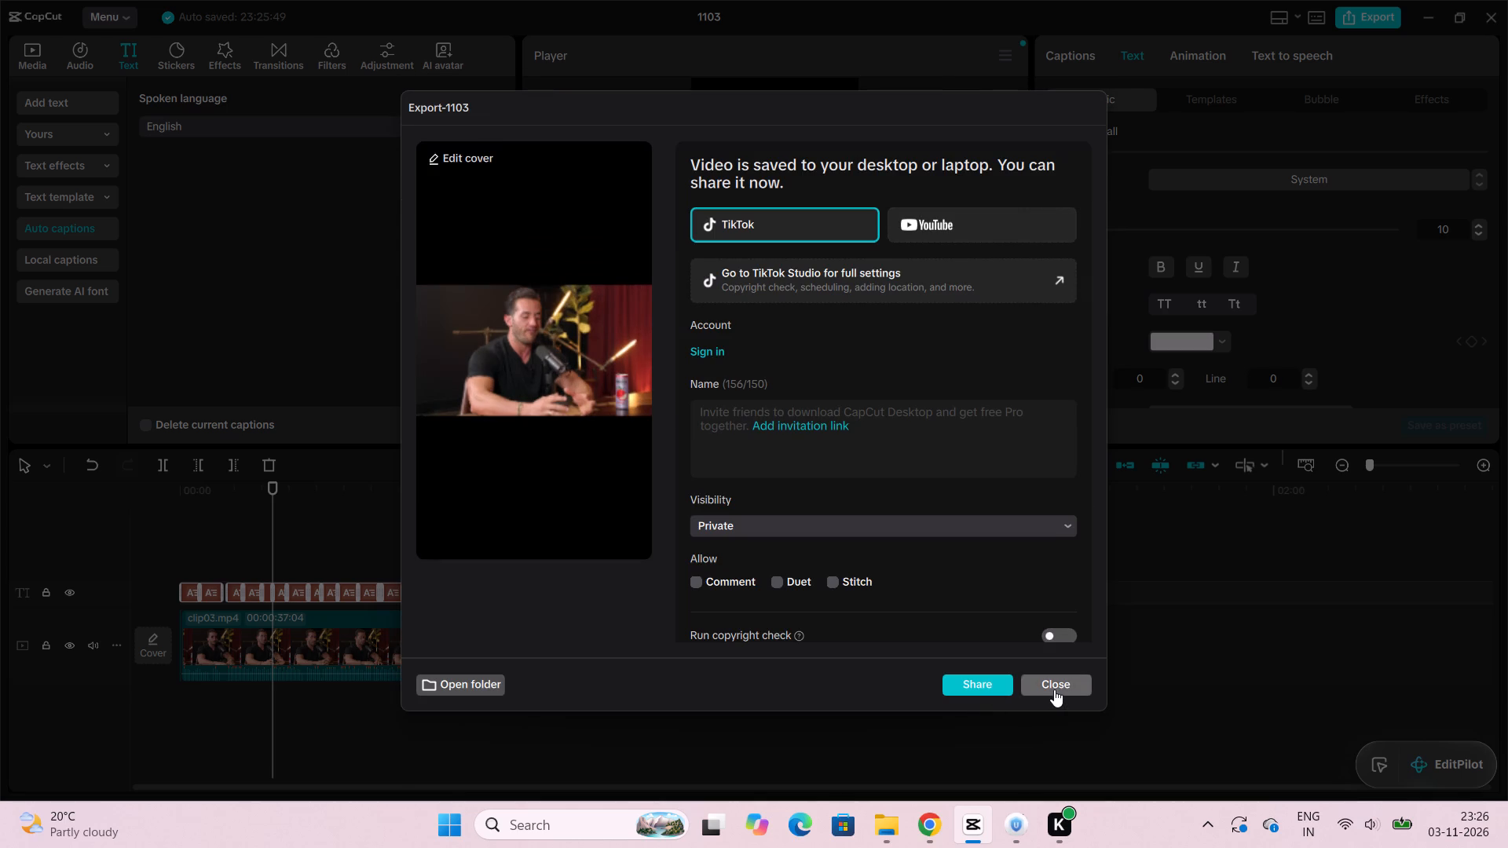
click(1054, 689)
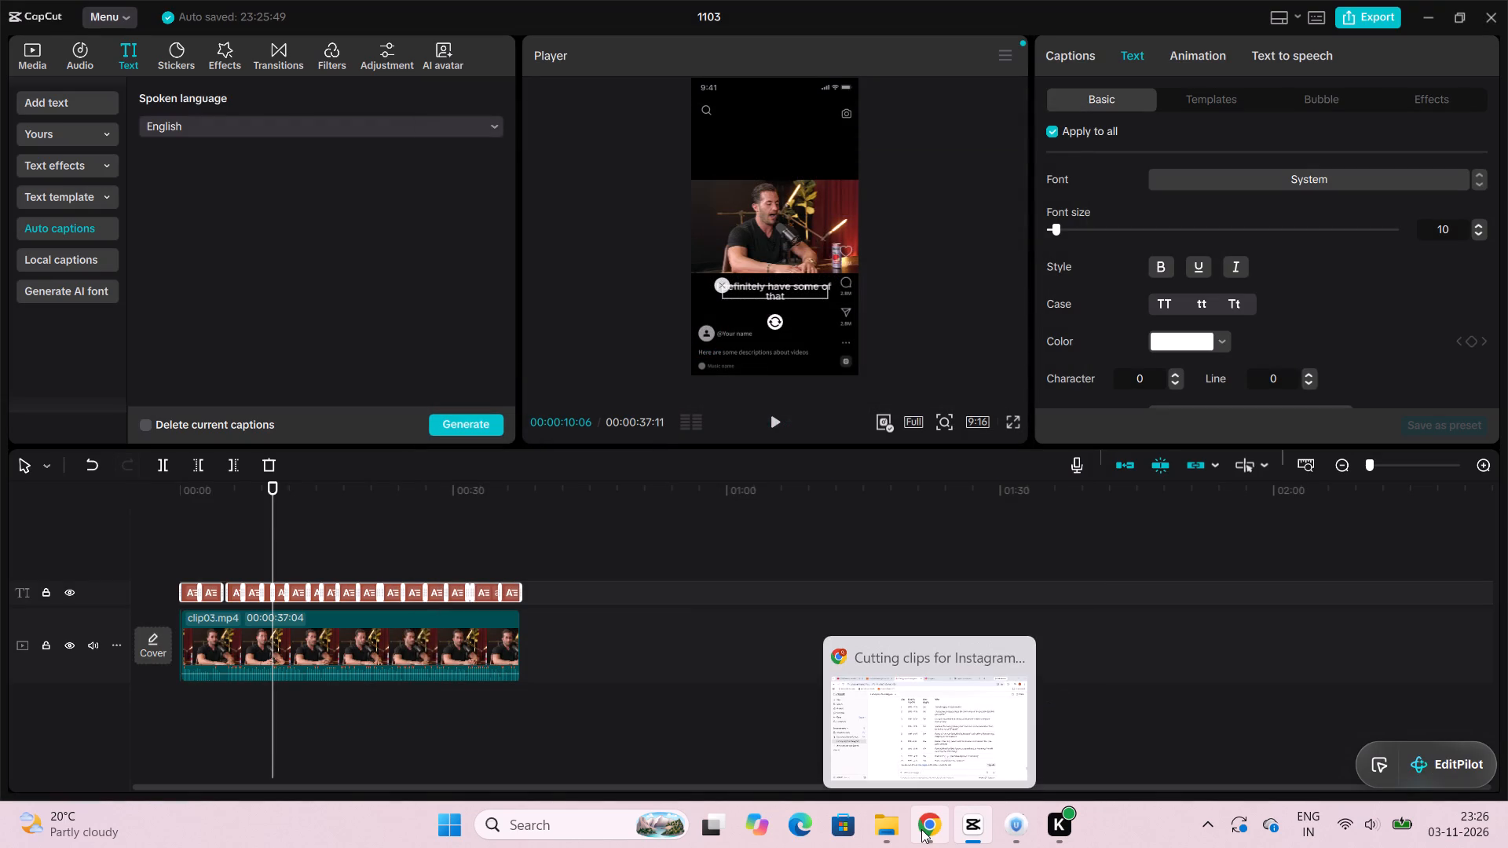
Switch to File Explorer and briefly play the exported 1103 video from the Captures folder.
click(888, 829)
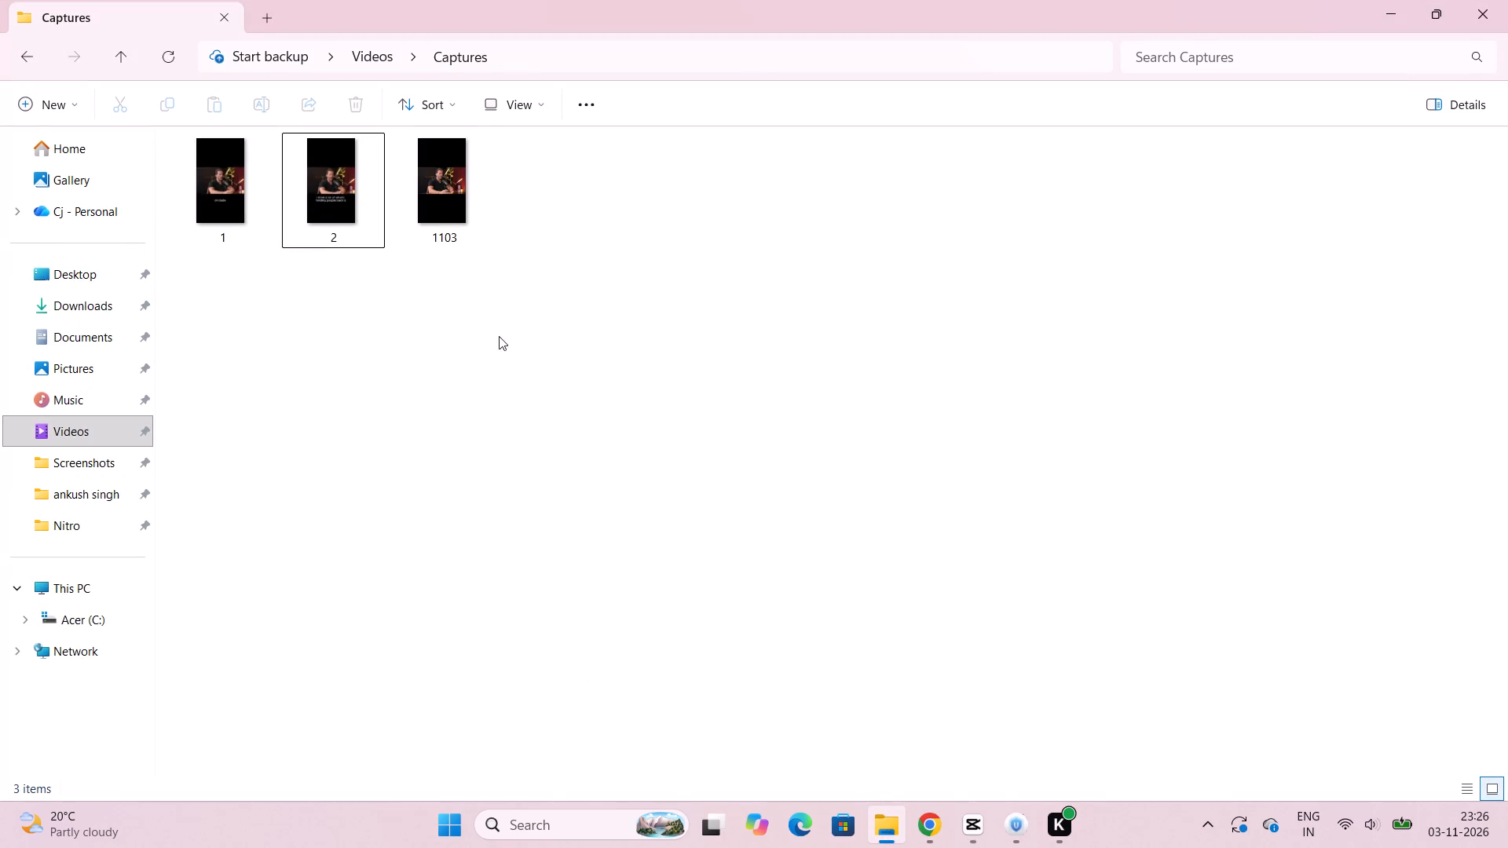
click(431, 181)
double_click(431, 181)
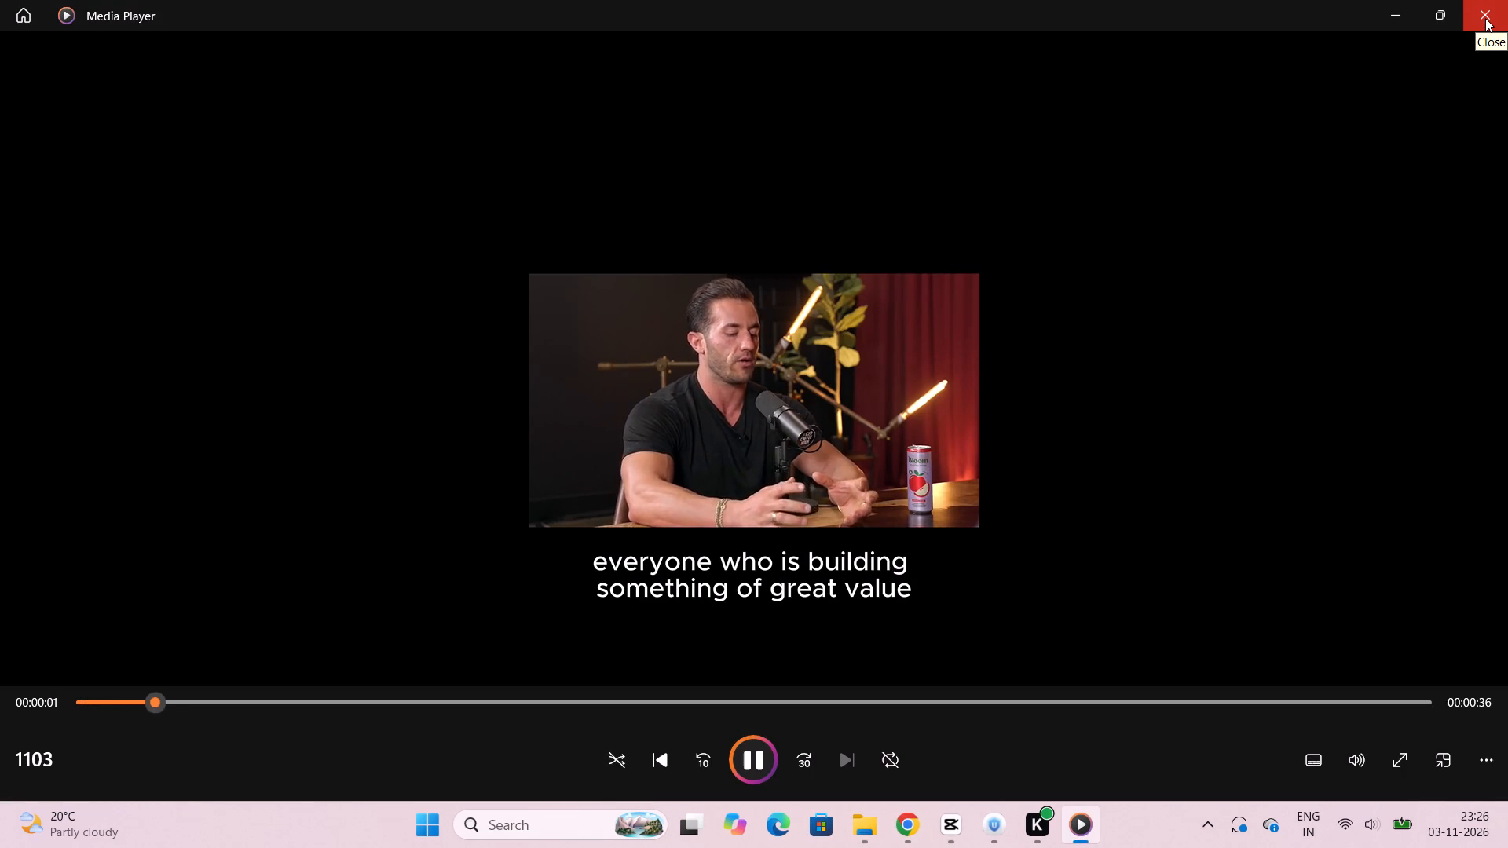
click(1485, 18)
Rename the exported 1103 video in the Captures folder as 3.
click(436, 186)
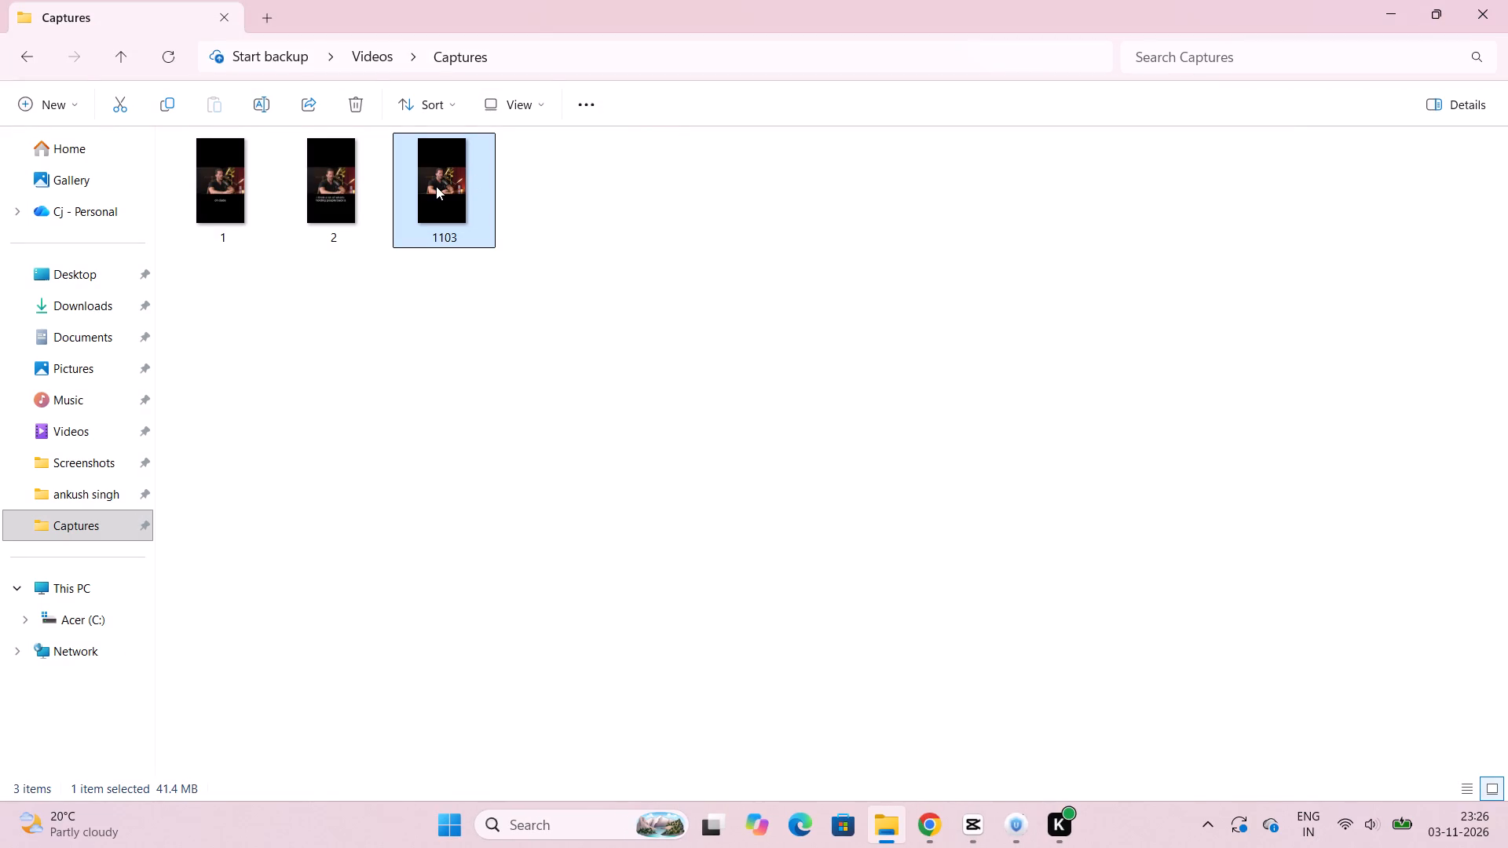
click(436, 186)
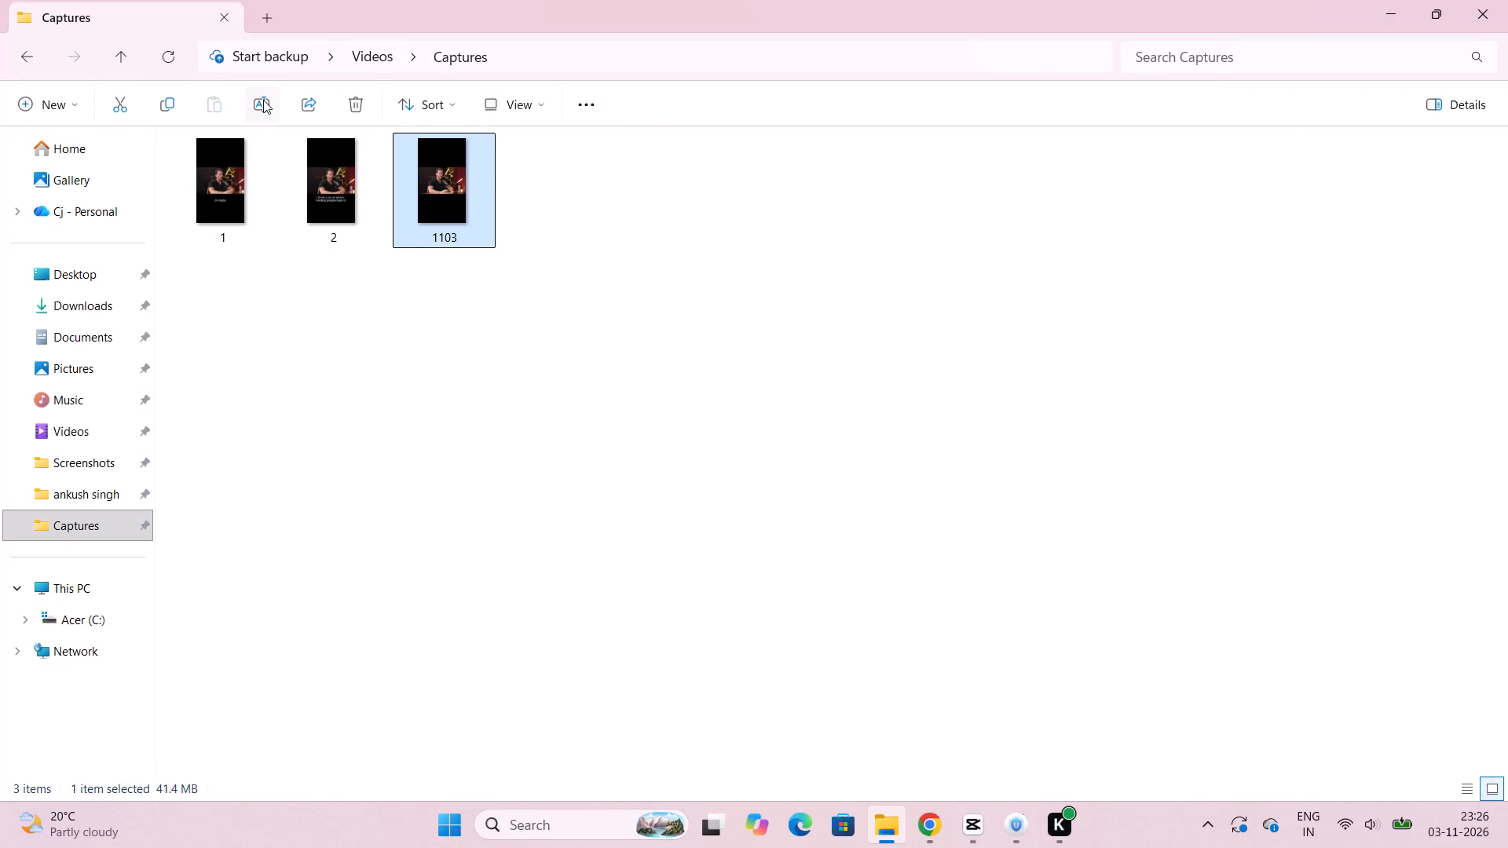
click(263, 100)
key(BackSpace)
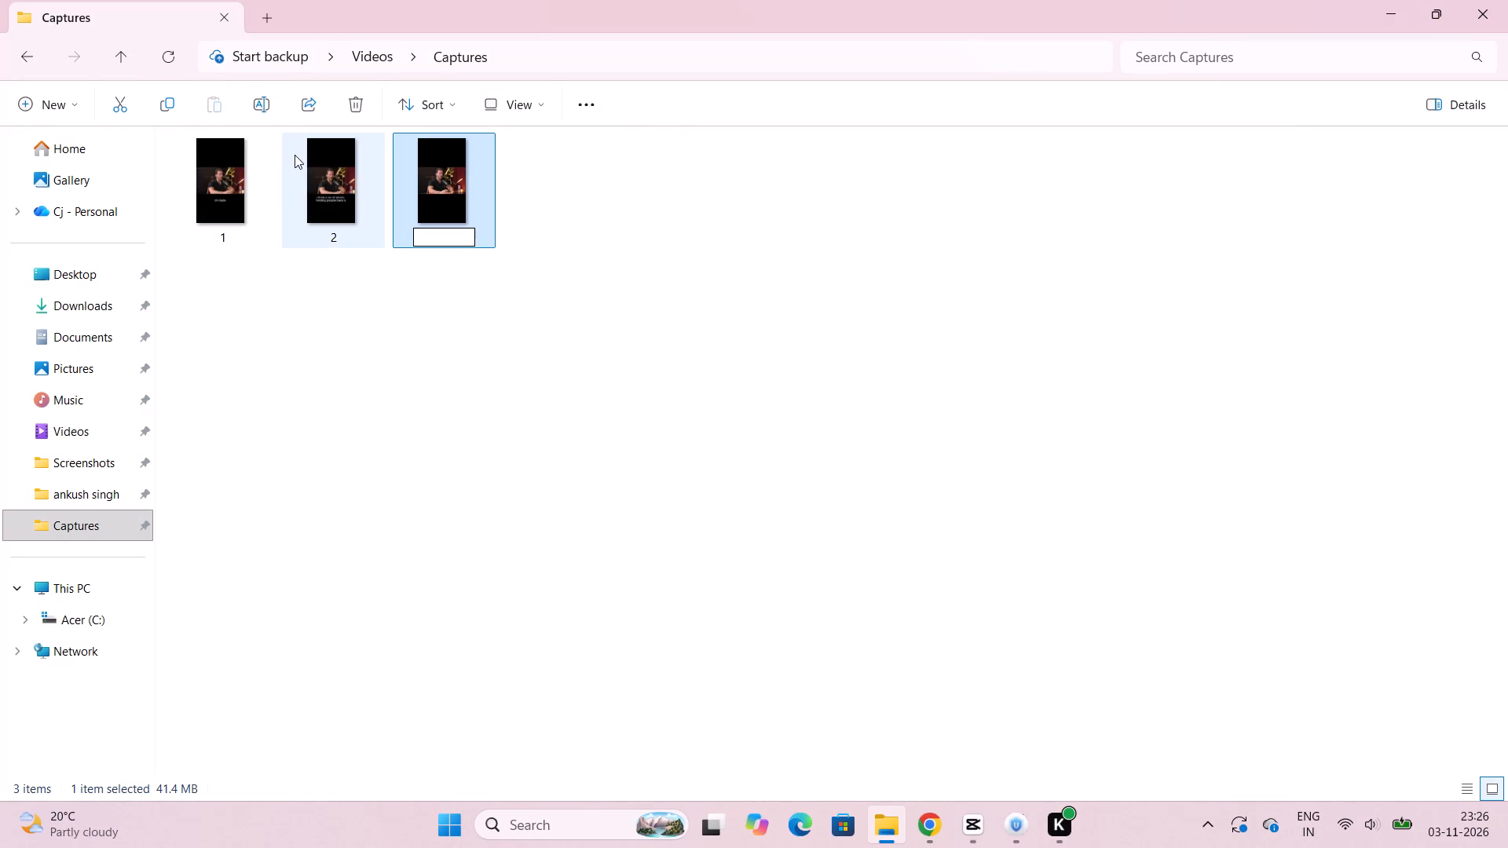
key(3)
click(428, 393)
click(428, 393)
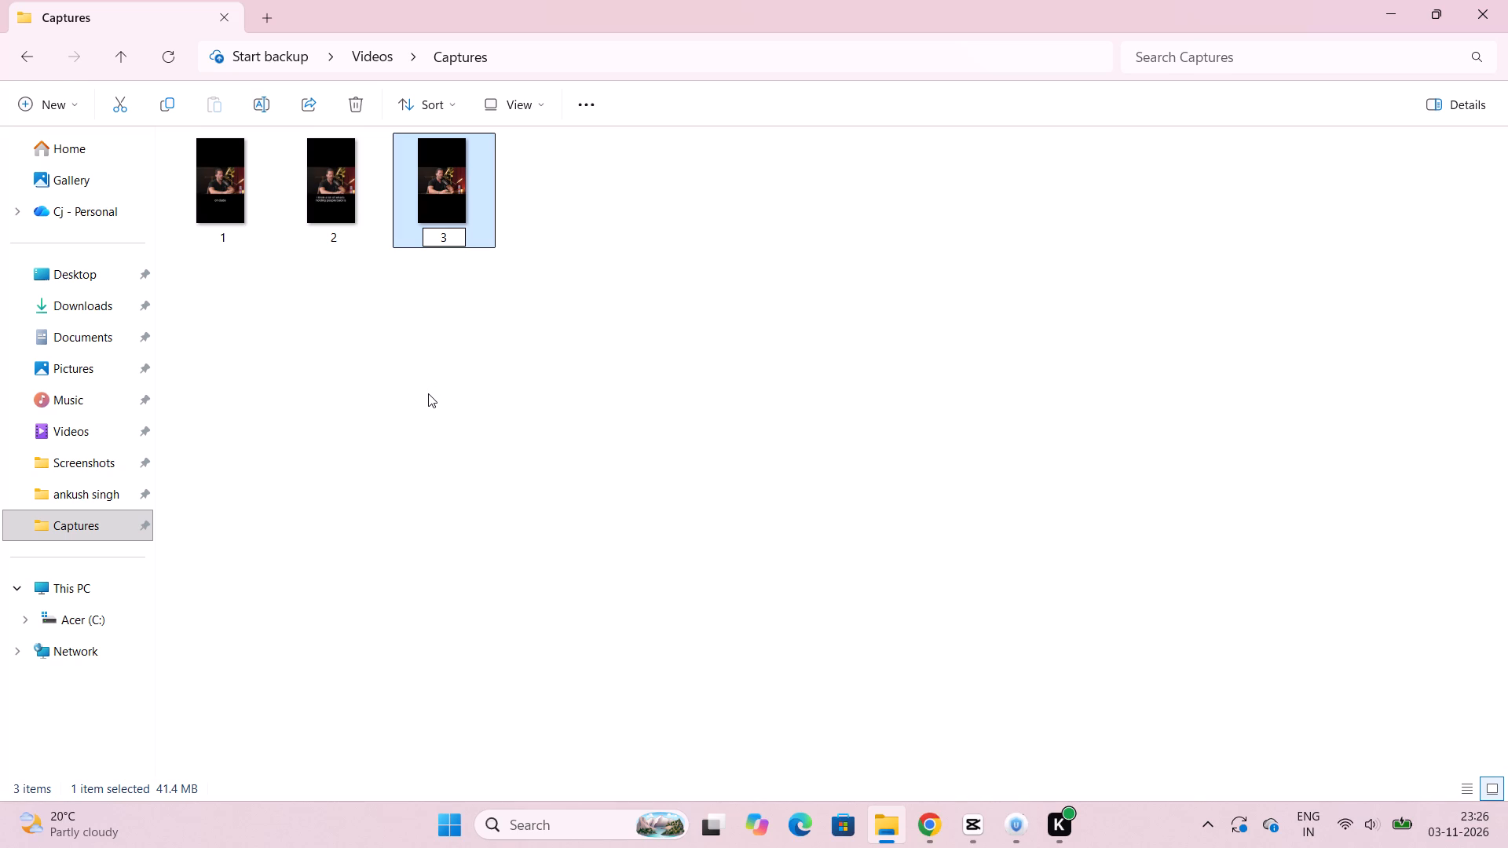
click(428, 393)
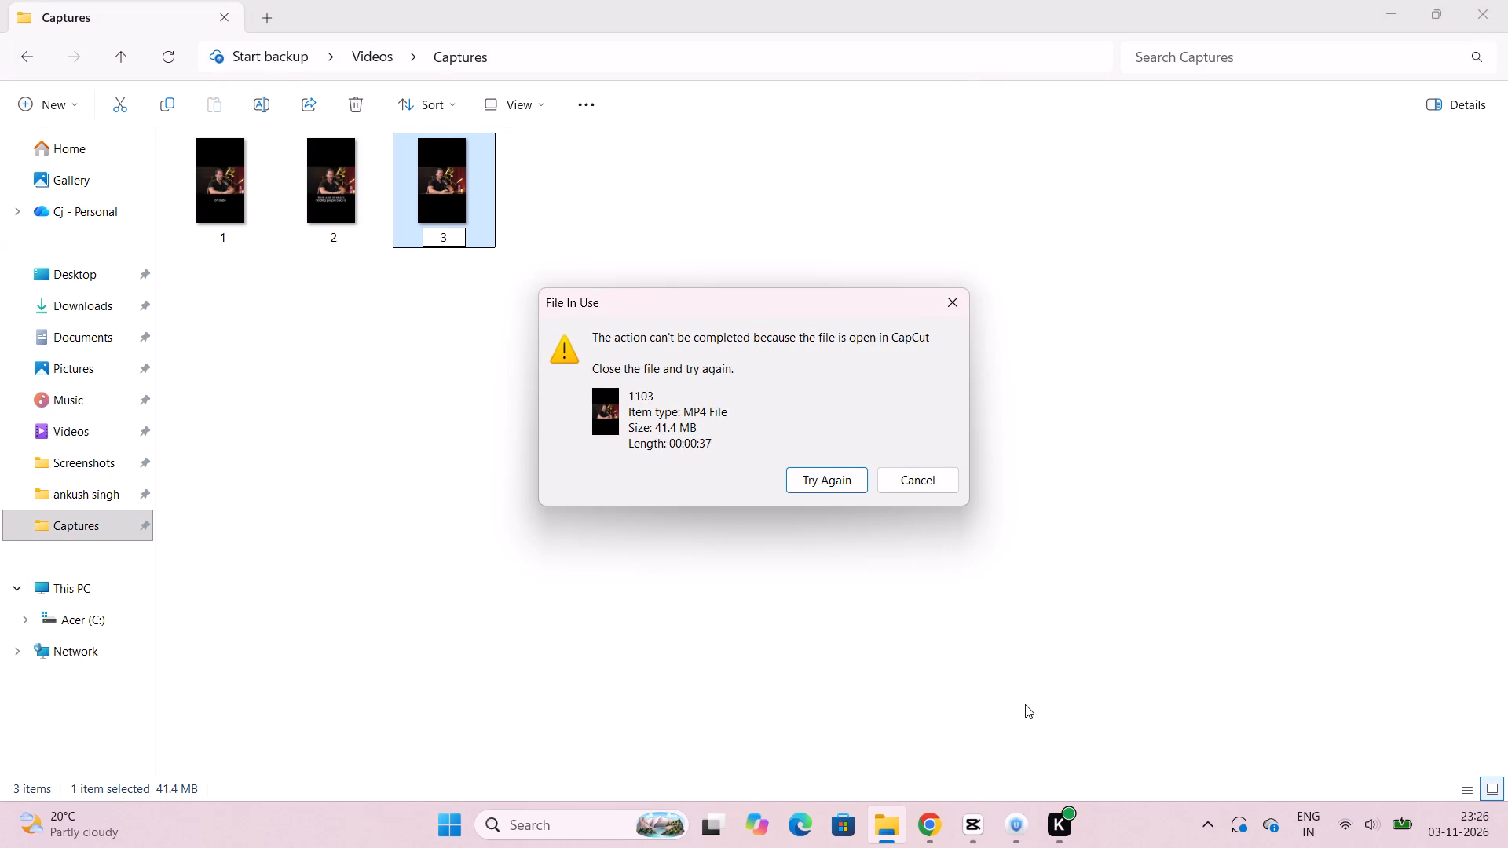
Switch to CapCut and add clip04.mp4 from the imported media to the start of the 1103 timeline.
click(975, 832)
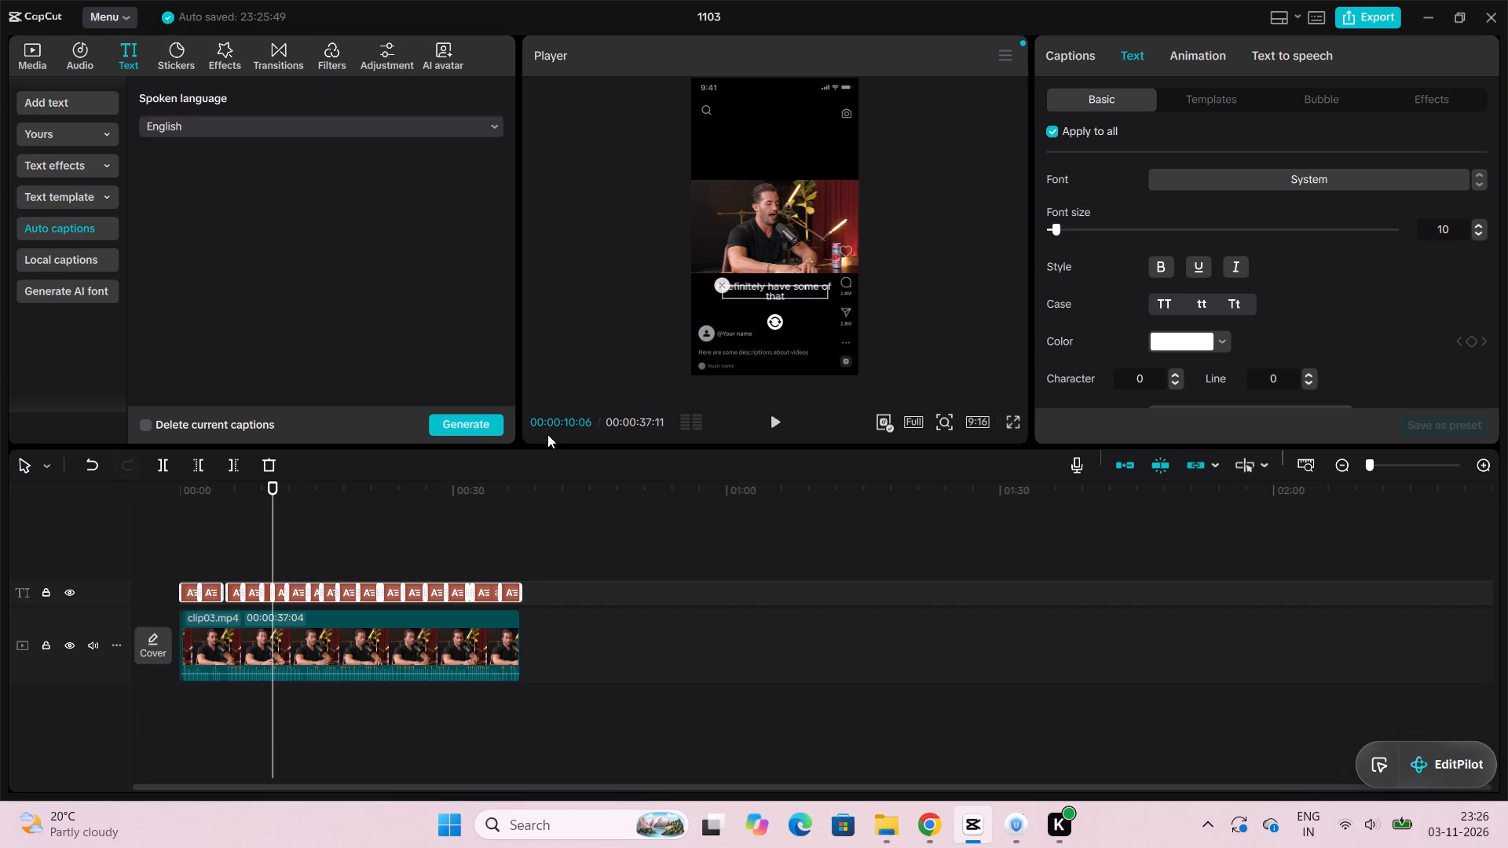
click(31, 57)
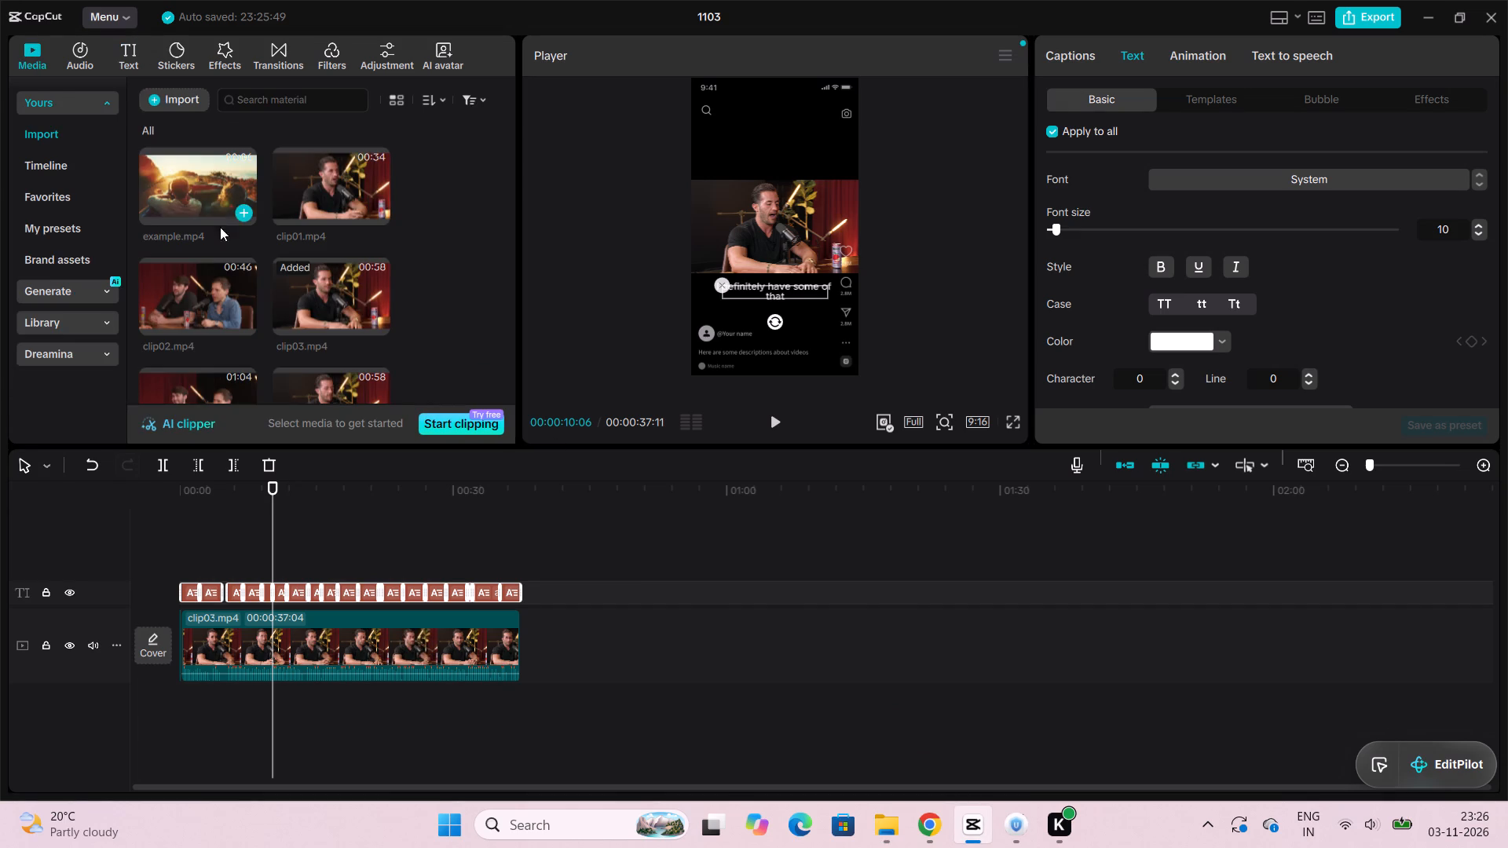
scroll(298, 304, down, 1)
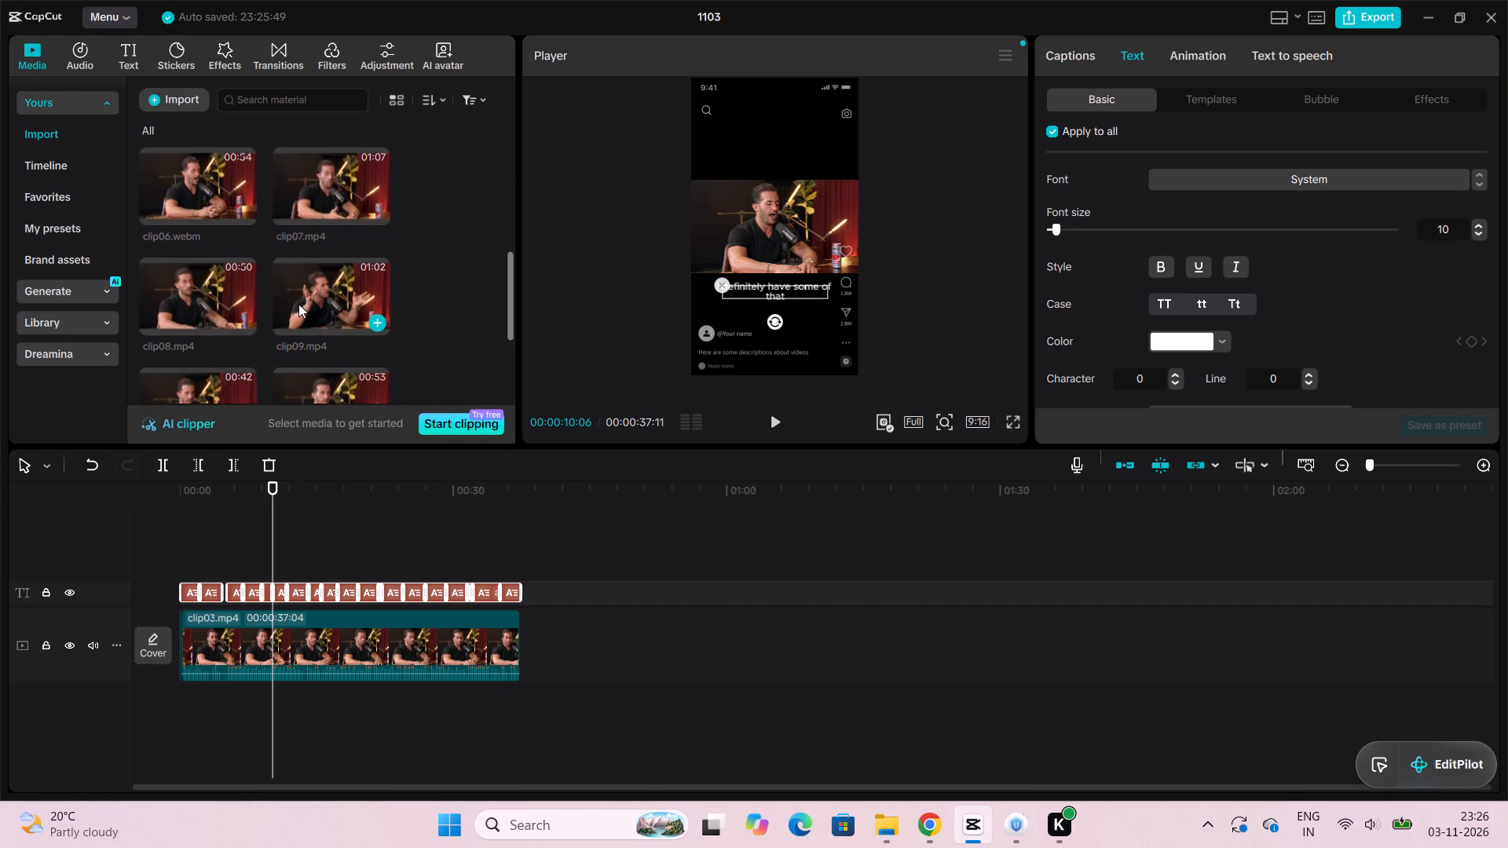
scroll(298, 304, down, 1)
scroll(298, 304, up, 1)
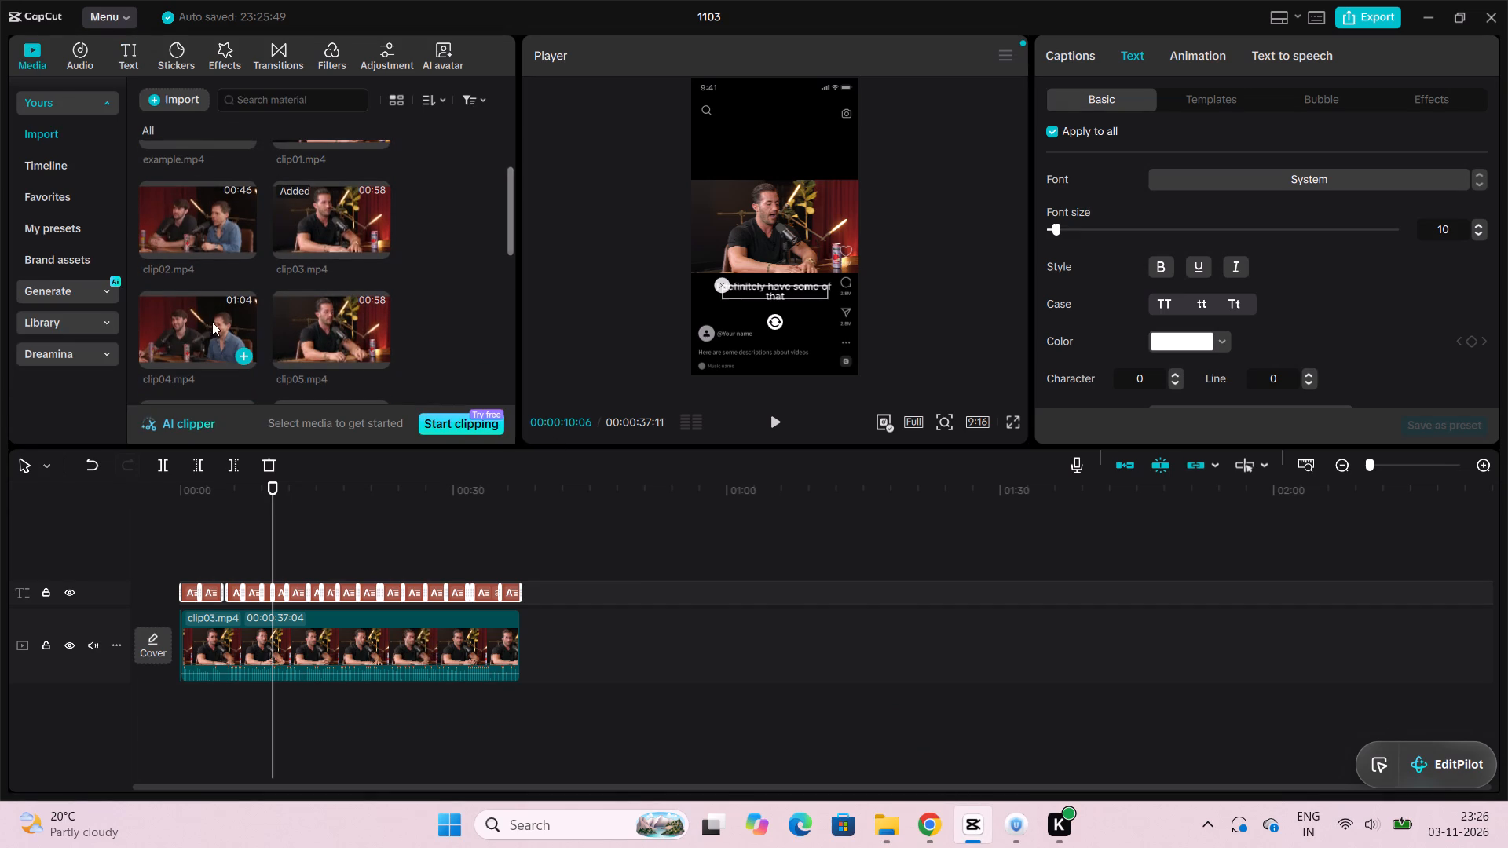
click(209, 322)
click(246, 351)
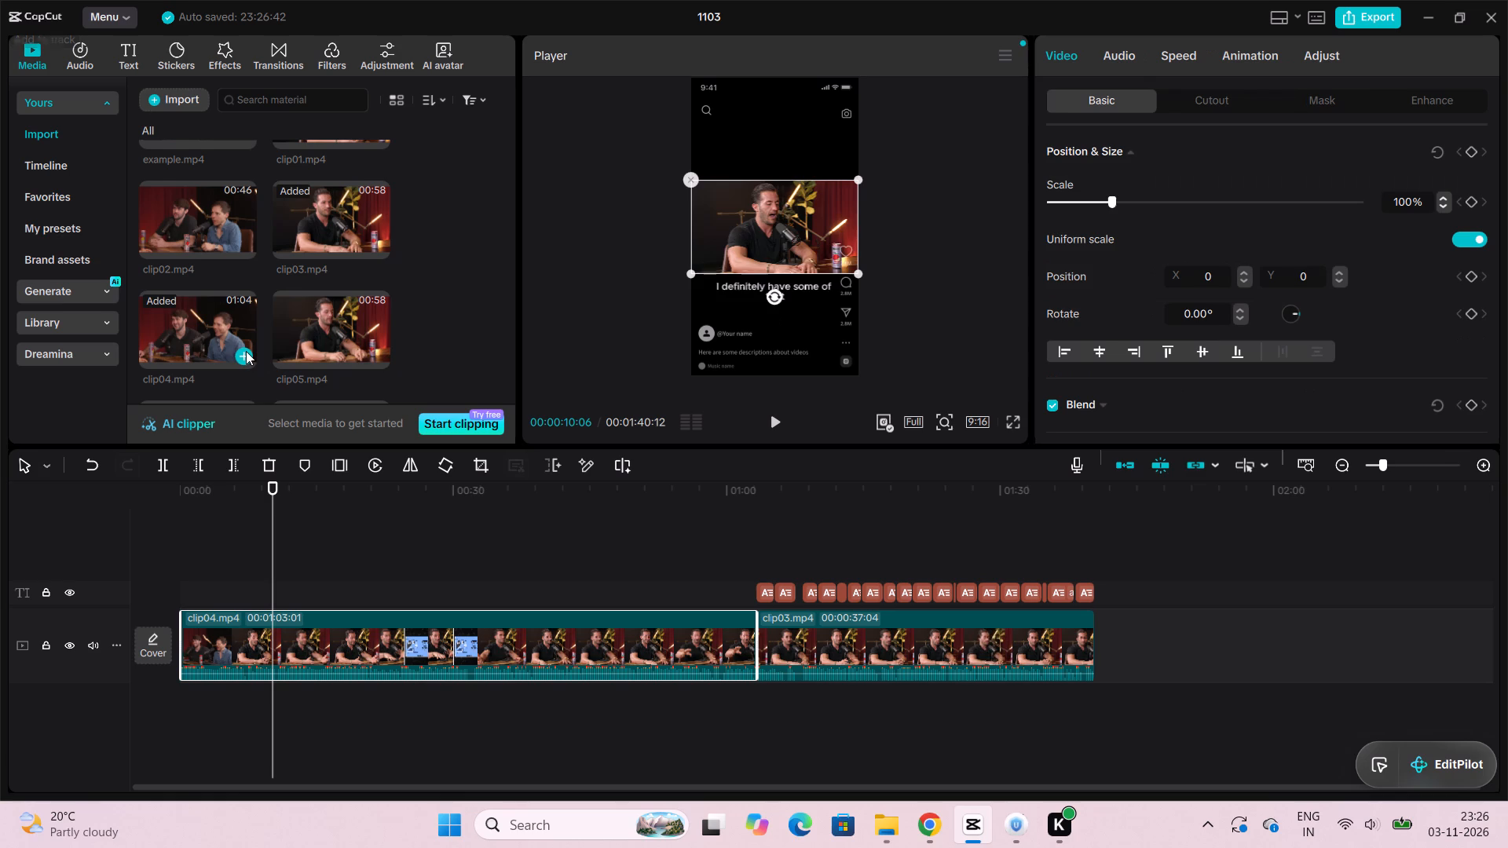
Delete the trimmed clip03.mp4 segment that follows clip04.mp4 on the timeline.
click(847, 638)
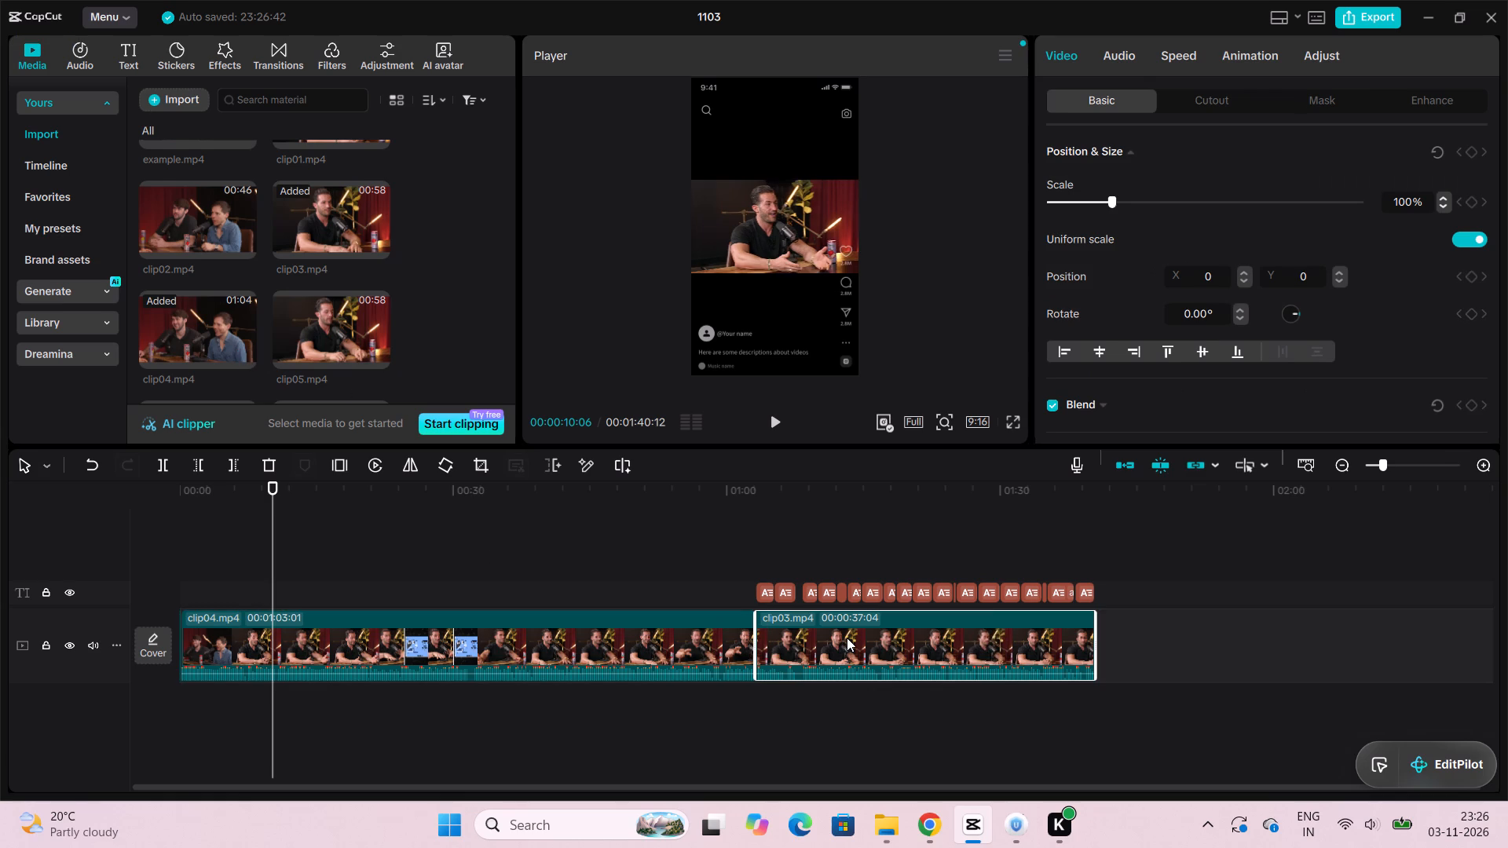
key(Delete)
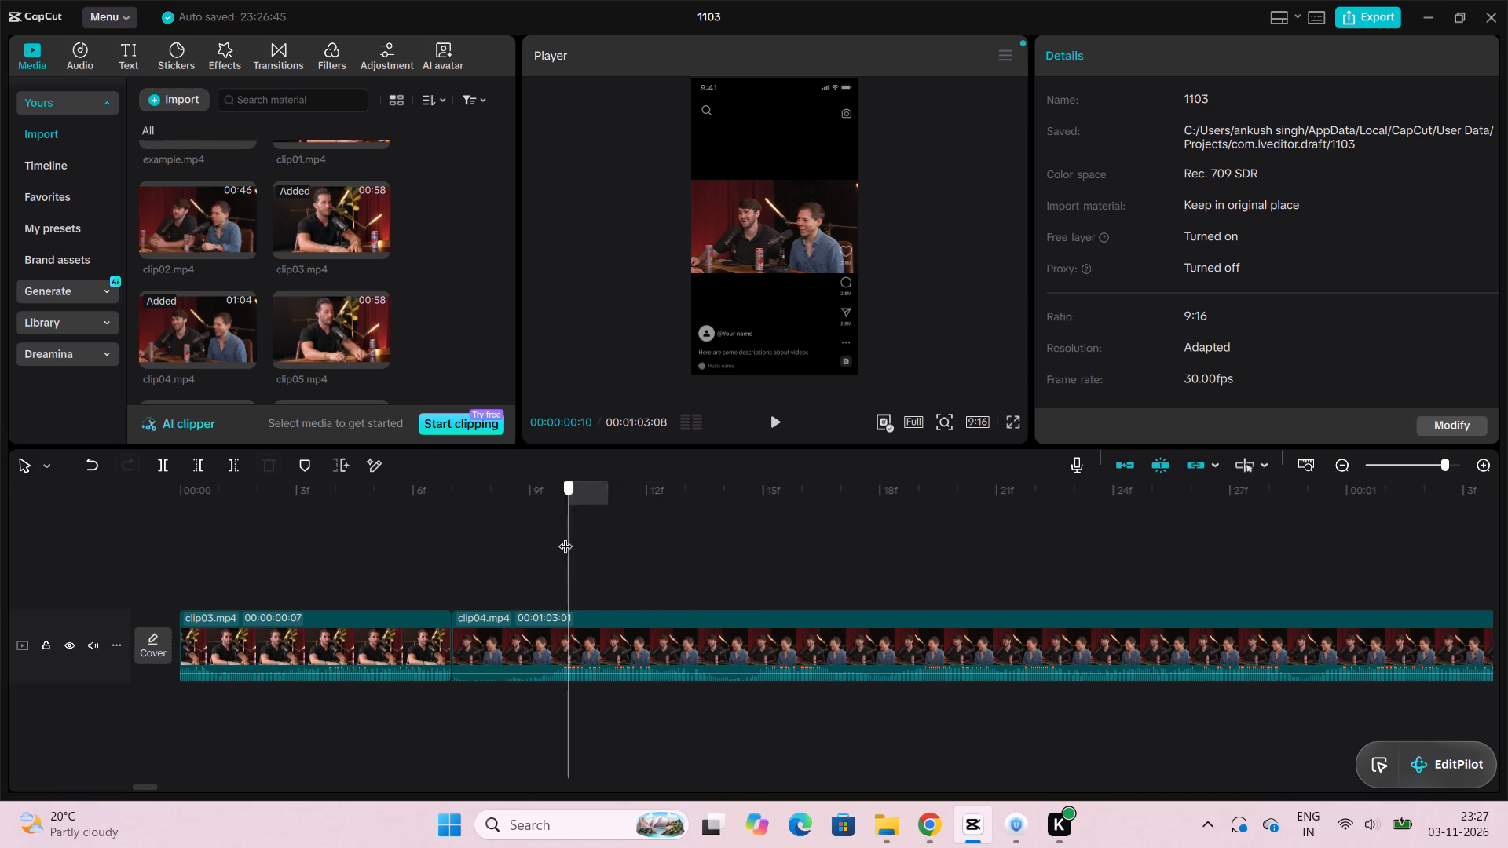
drag(565, 536, 389, 524)
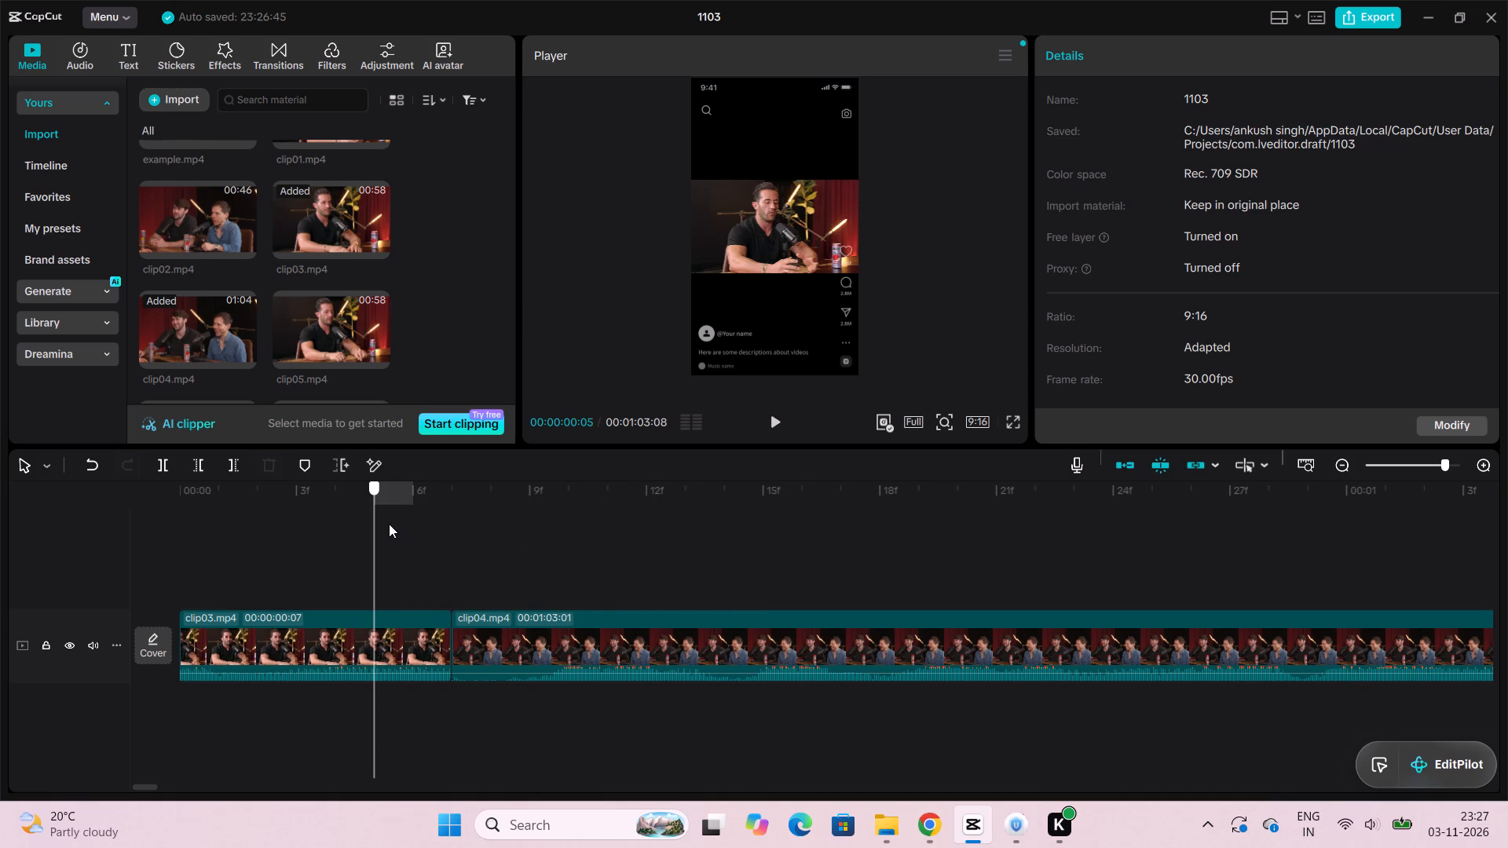
drag(389, 524, 368, 524)
drag(375, 524, 328, 525)
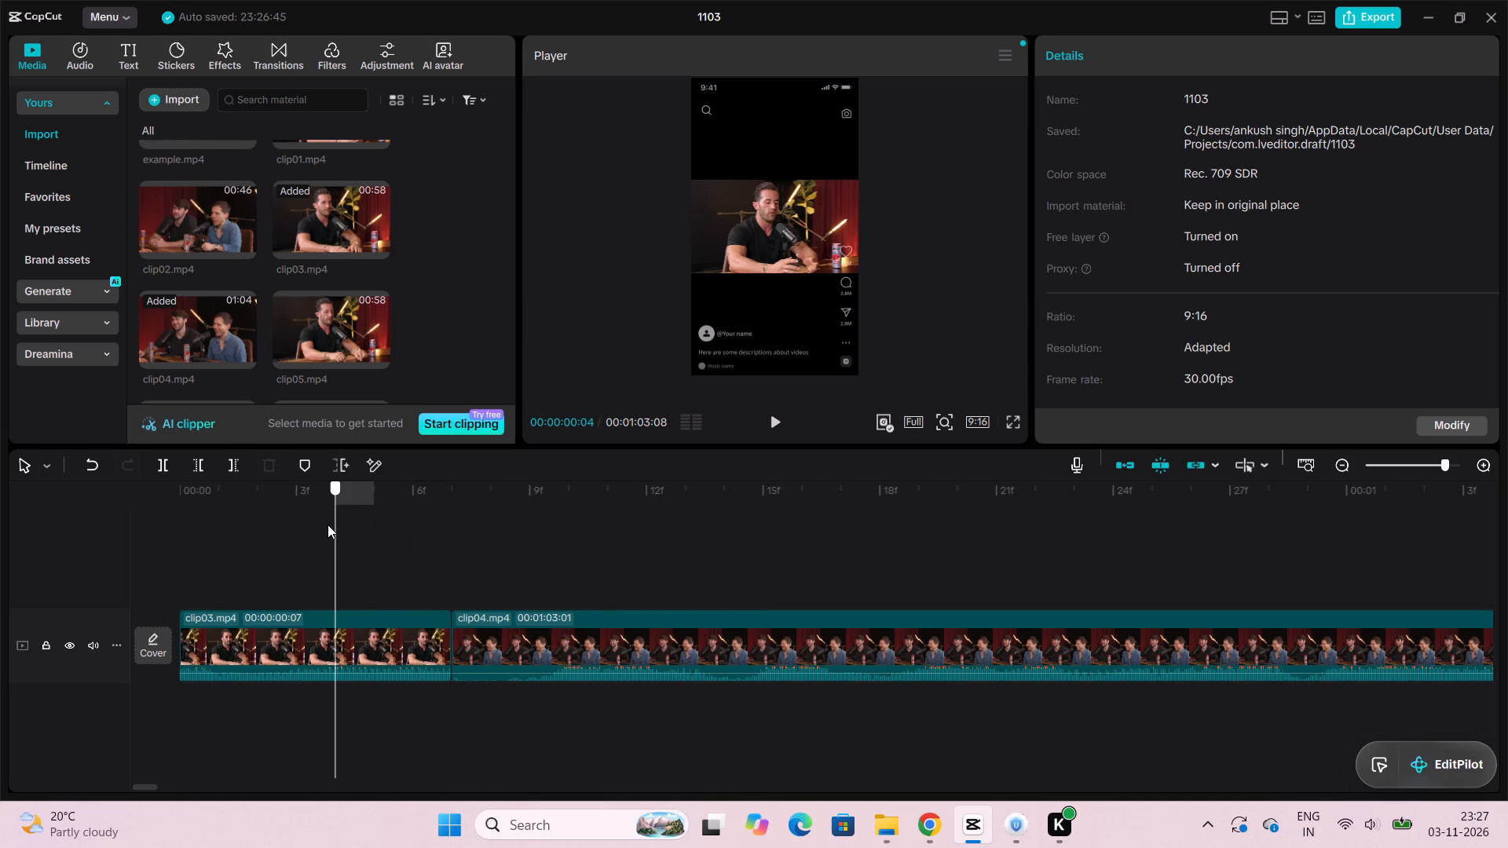
drag(328, 525, 323, 525)
drag(323, 525, 313, 526)
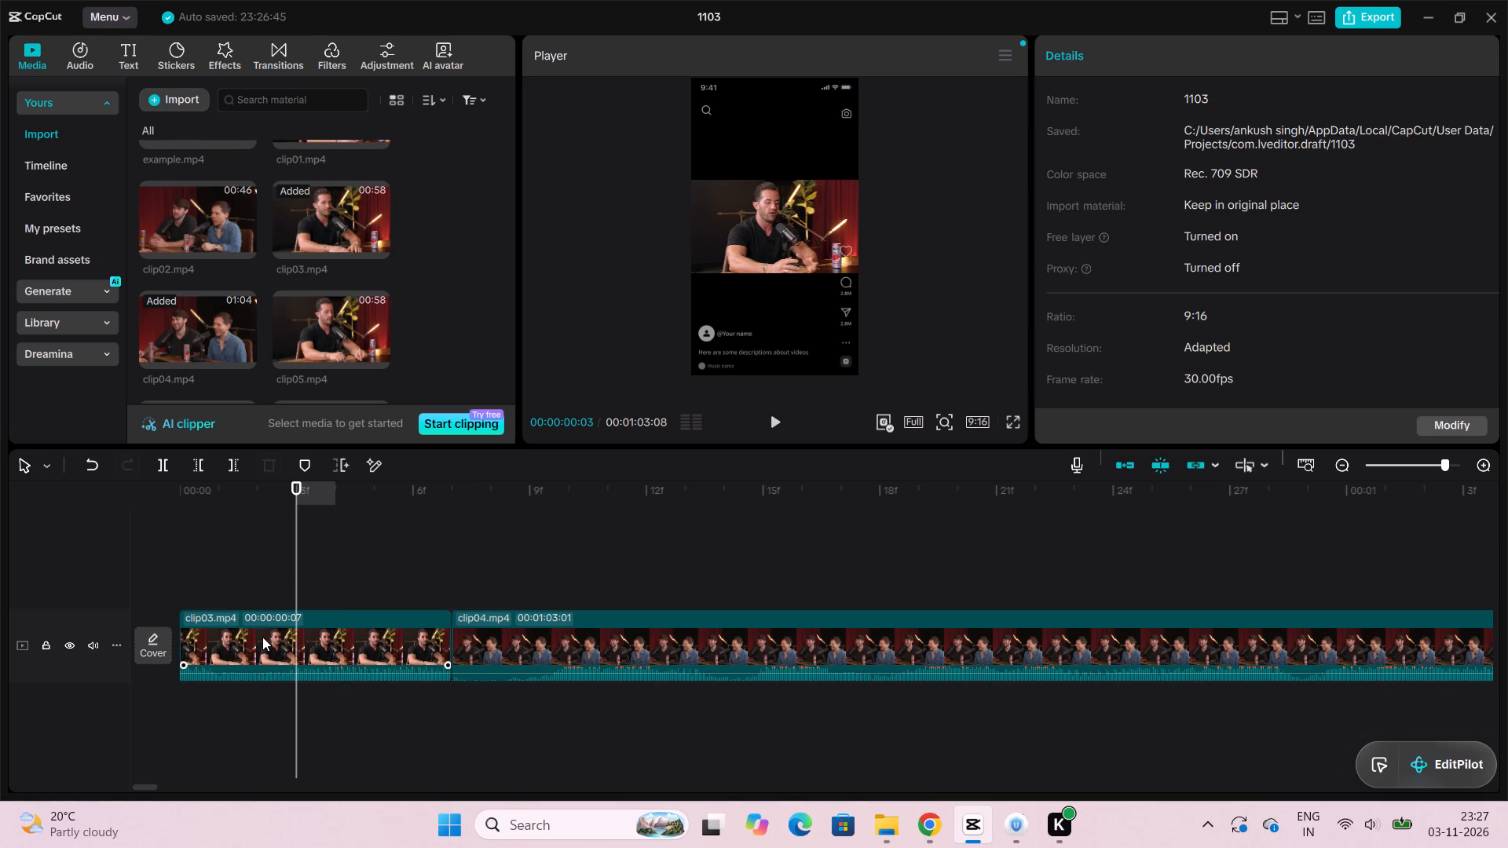
click(262, 637)
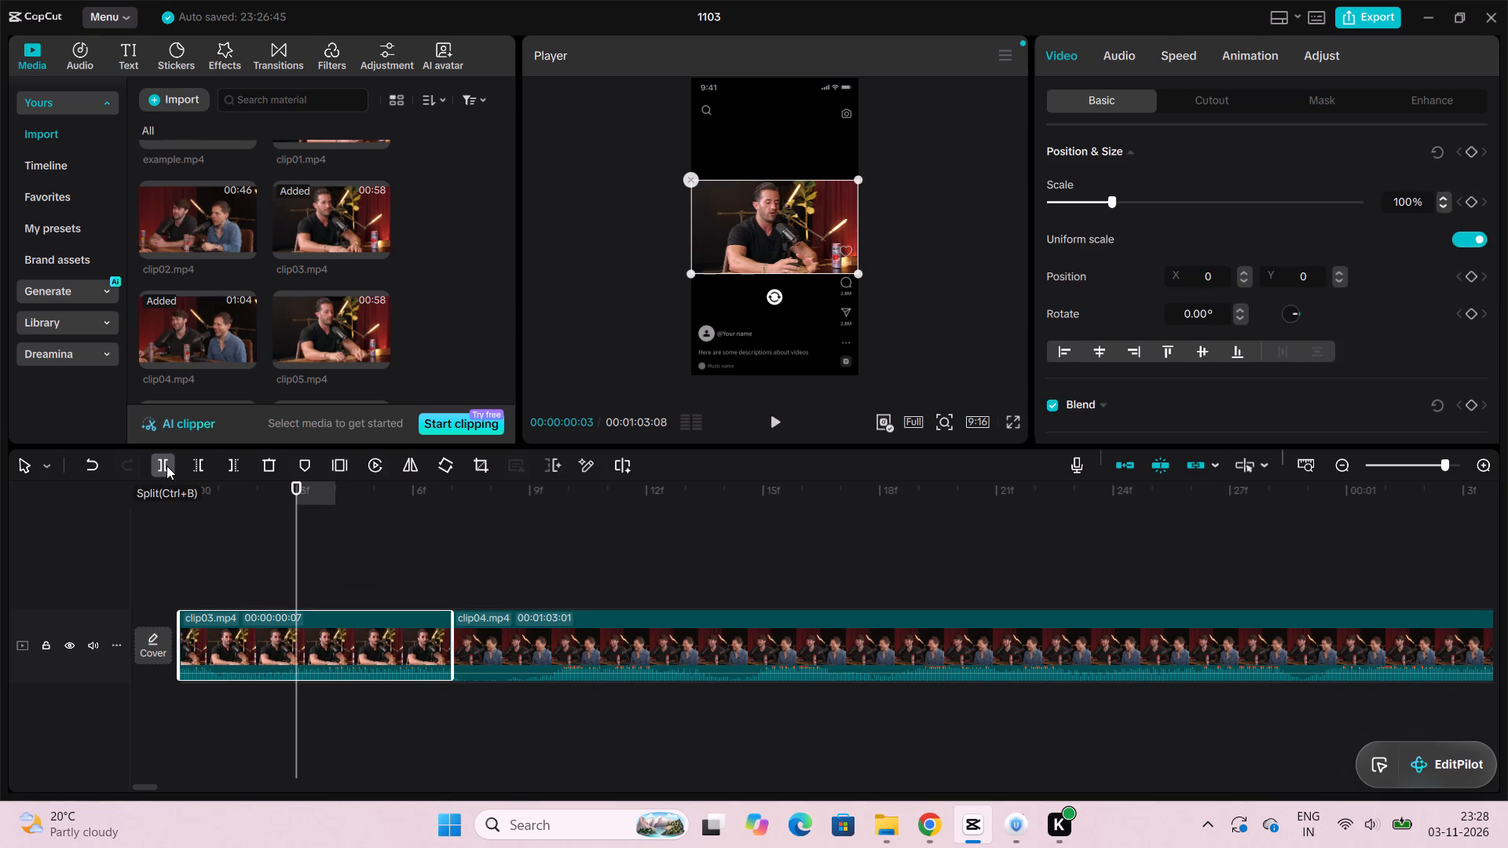
click(167, 466)
click(235, 661)
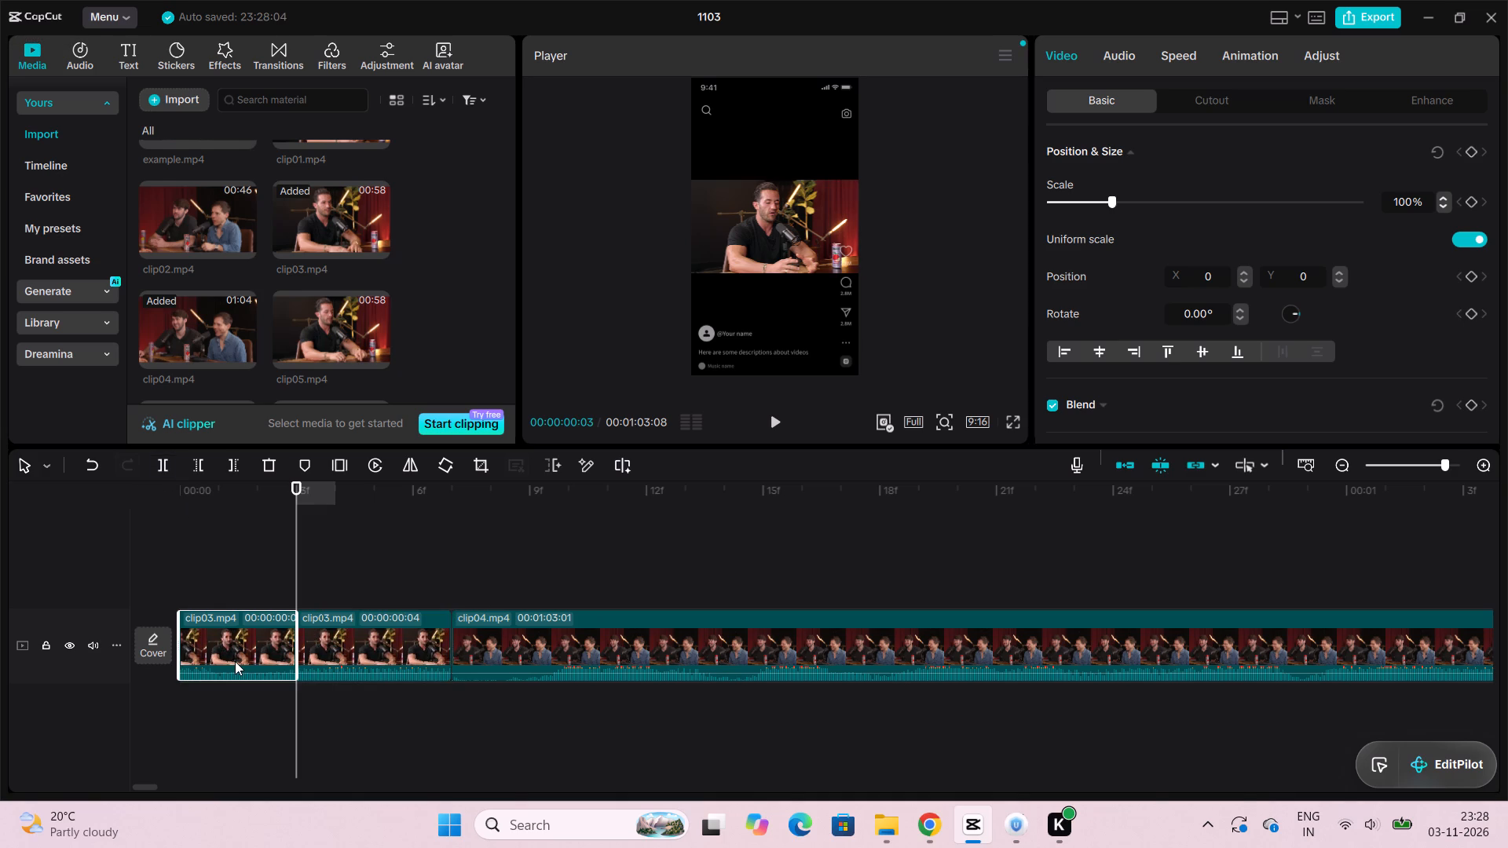
key(Delete)
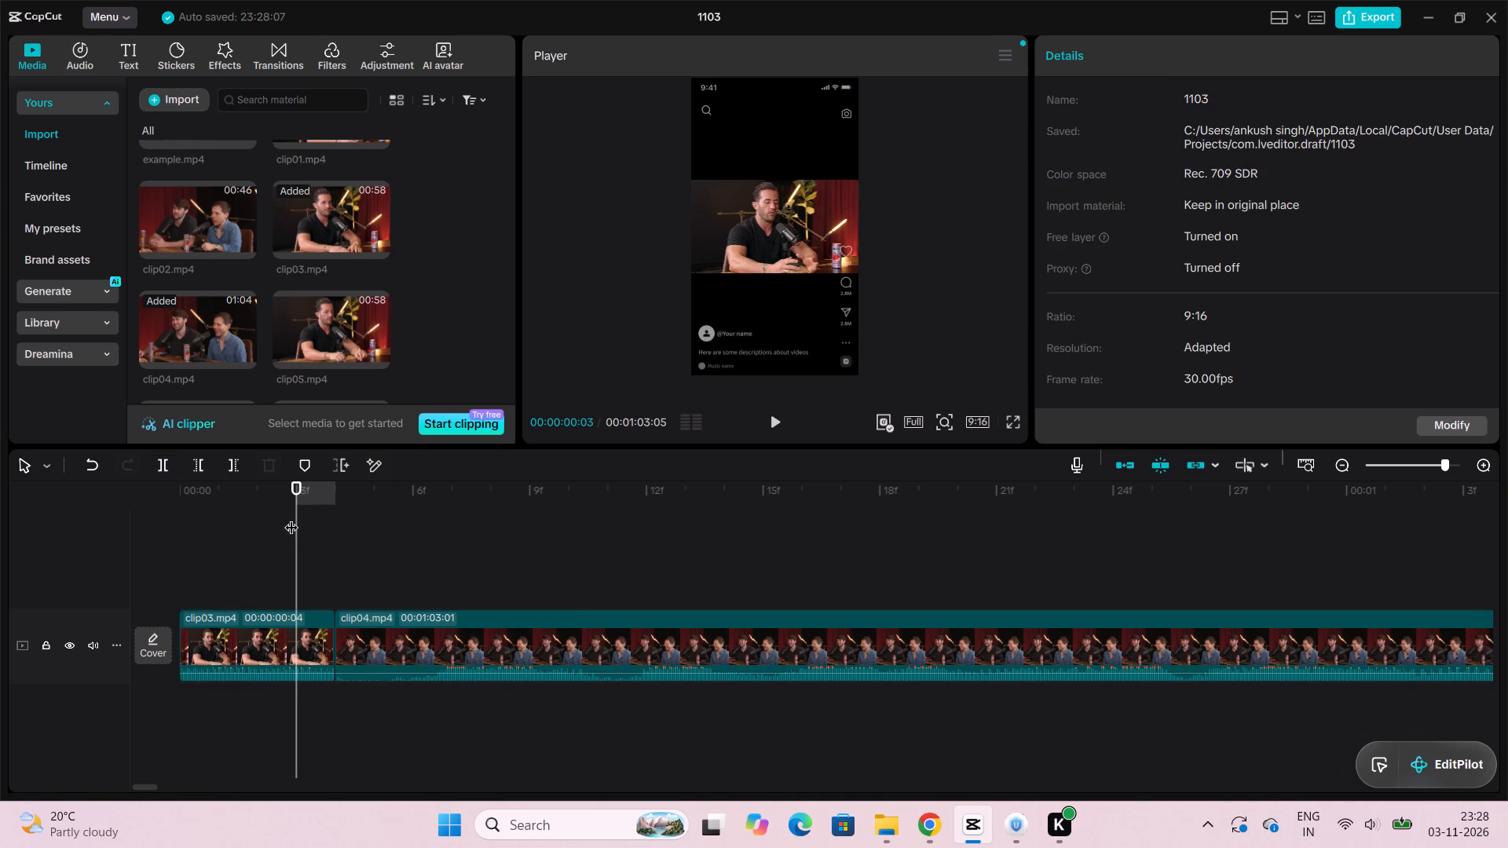
Replay the timeline from the start through the first seconds of clip04.mp4 to check the new opening.
drag(297, 482, 155, 498)
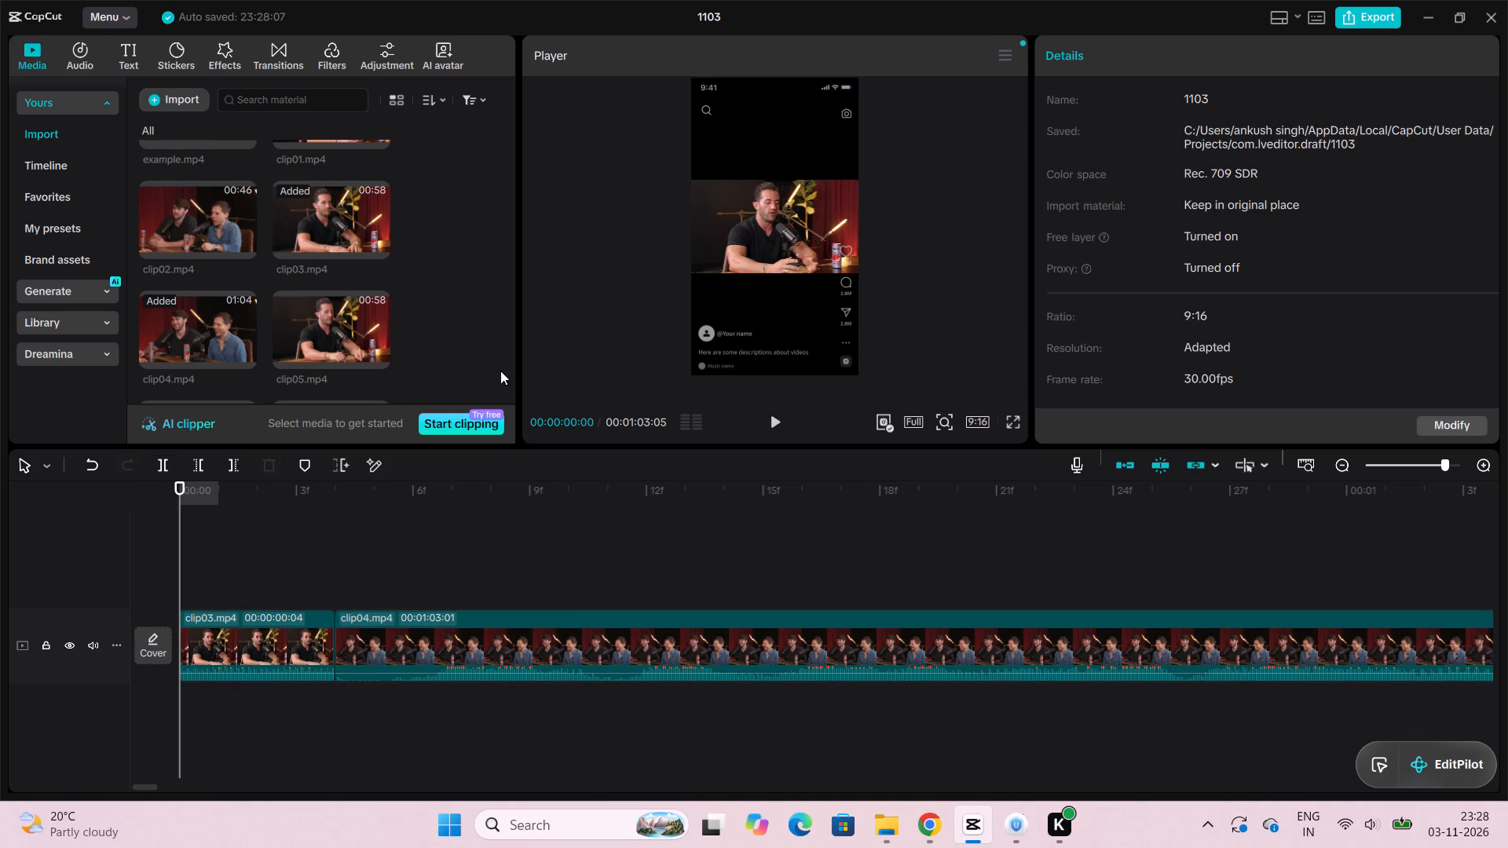
click(771, 423)
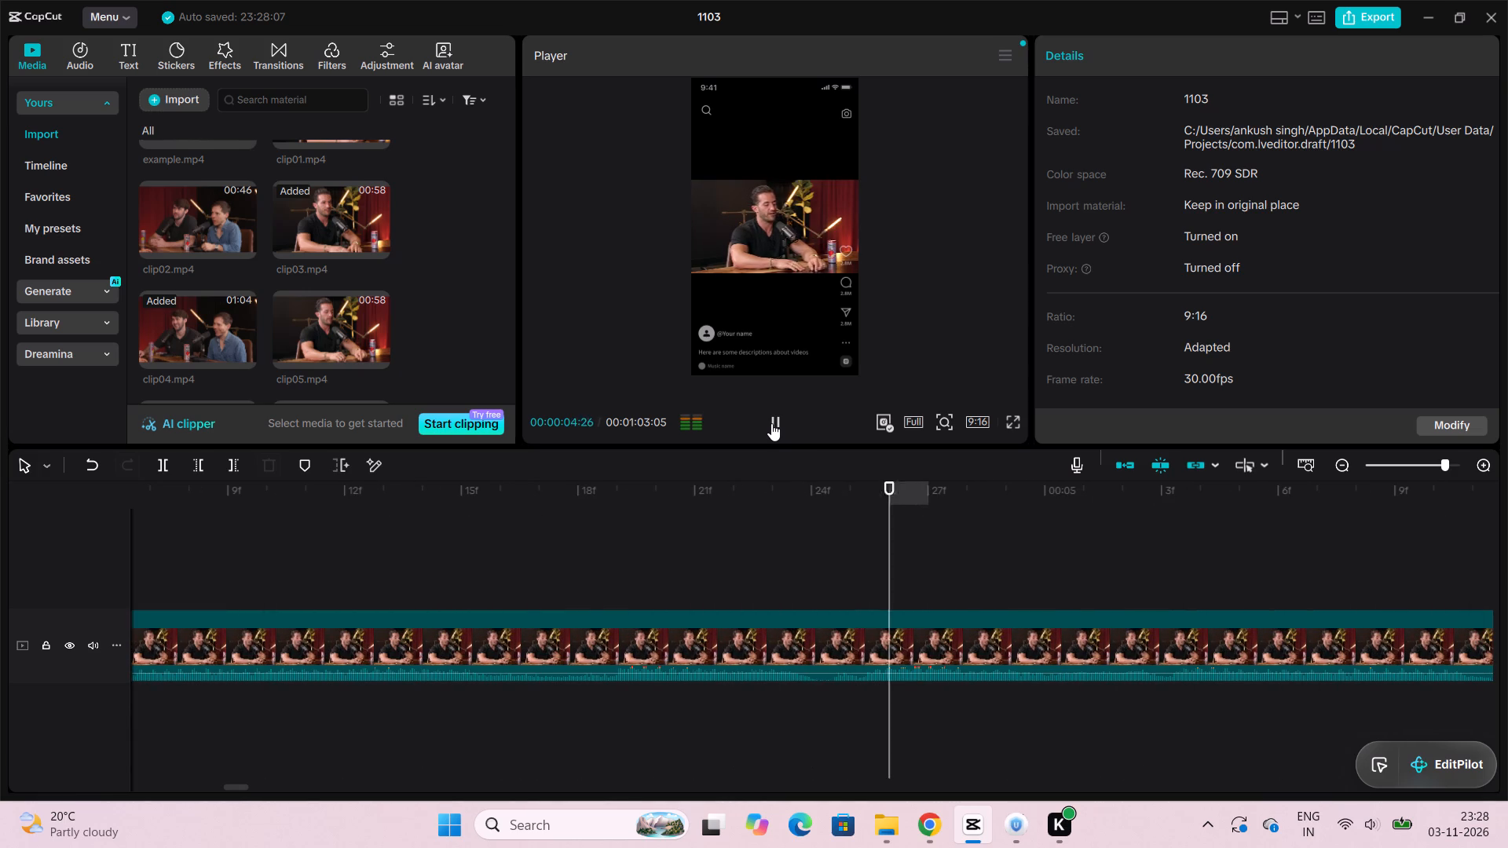
click(771, 423)
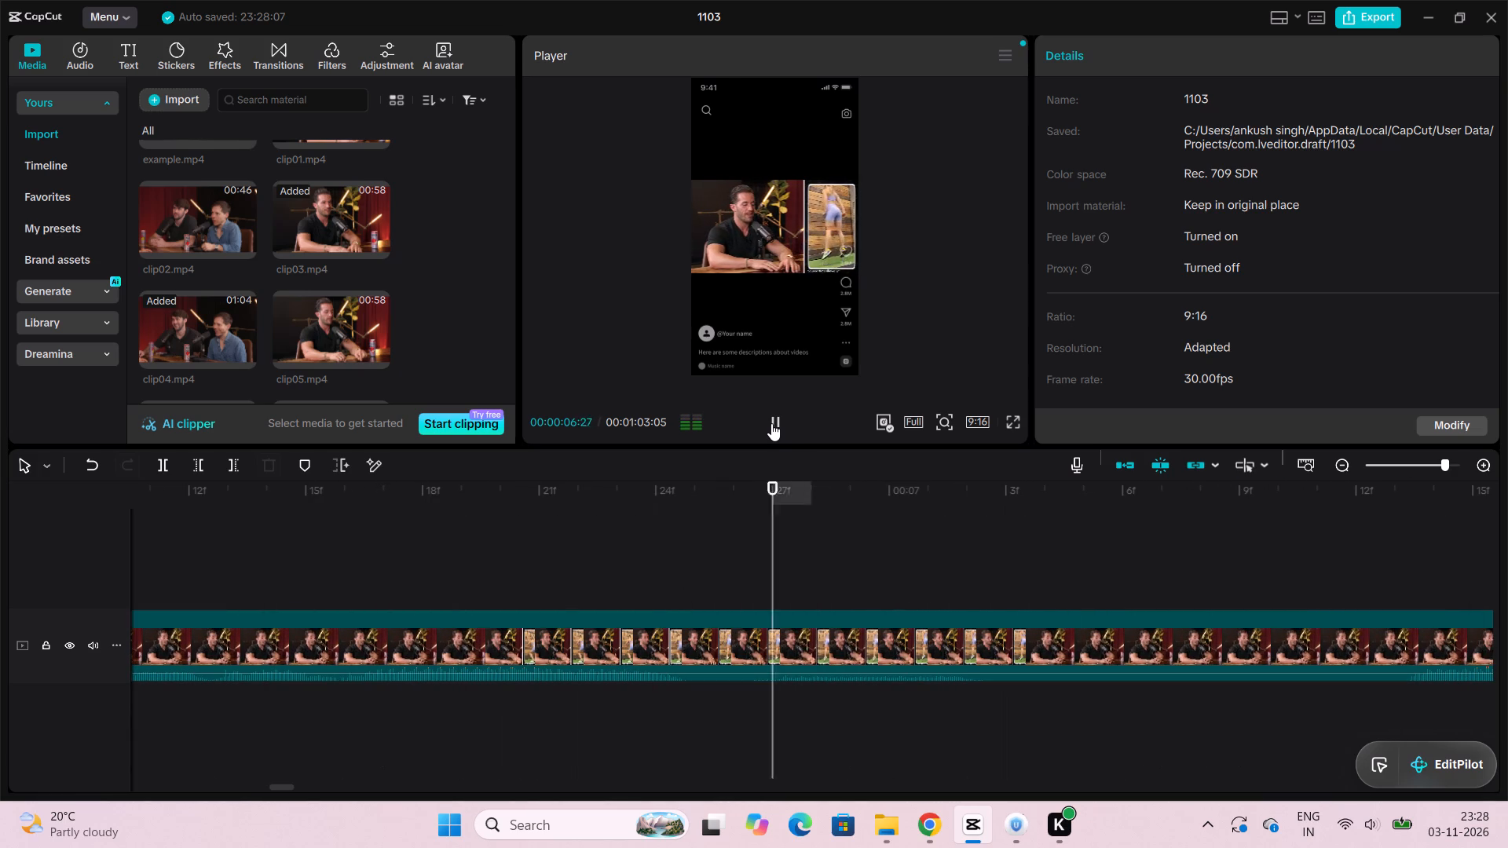
Show the whole timeline and replay it from the start for about three seconds to check the opening of clip04.mp4.
key(ctrl+minus)
key(ctrl+minus)
key(ctrl+minus)
key(ctrl+minus)
key(ctrl+minus)
key(ctrl+minus)
key(ctrl+minus)
key(ctrl+minus)
key(ctrl+minus)
key(ctrl+minus)
key(ctrl+minus)
key(ctrl+minus)
key(ctrl+minus)
key(ctrl+minus)
key(ctrl+minus)
key(ctrl+minus)
key(ctrl+minus)
key(ctrl+minus)
key(ctrl+minus)
key(ctrl+minus)
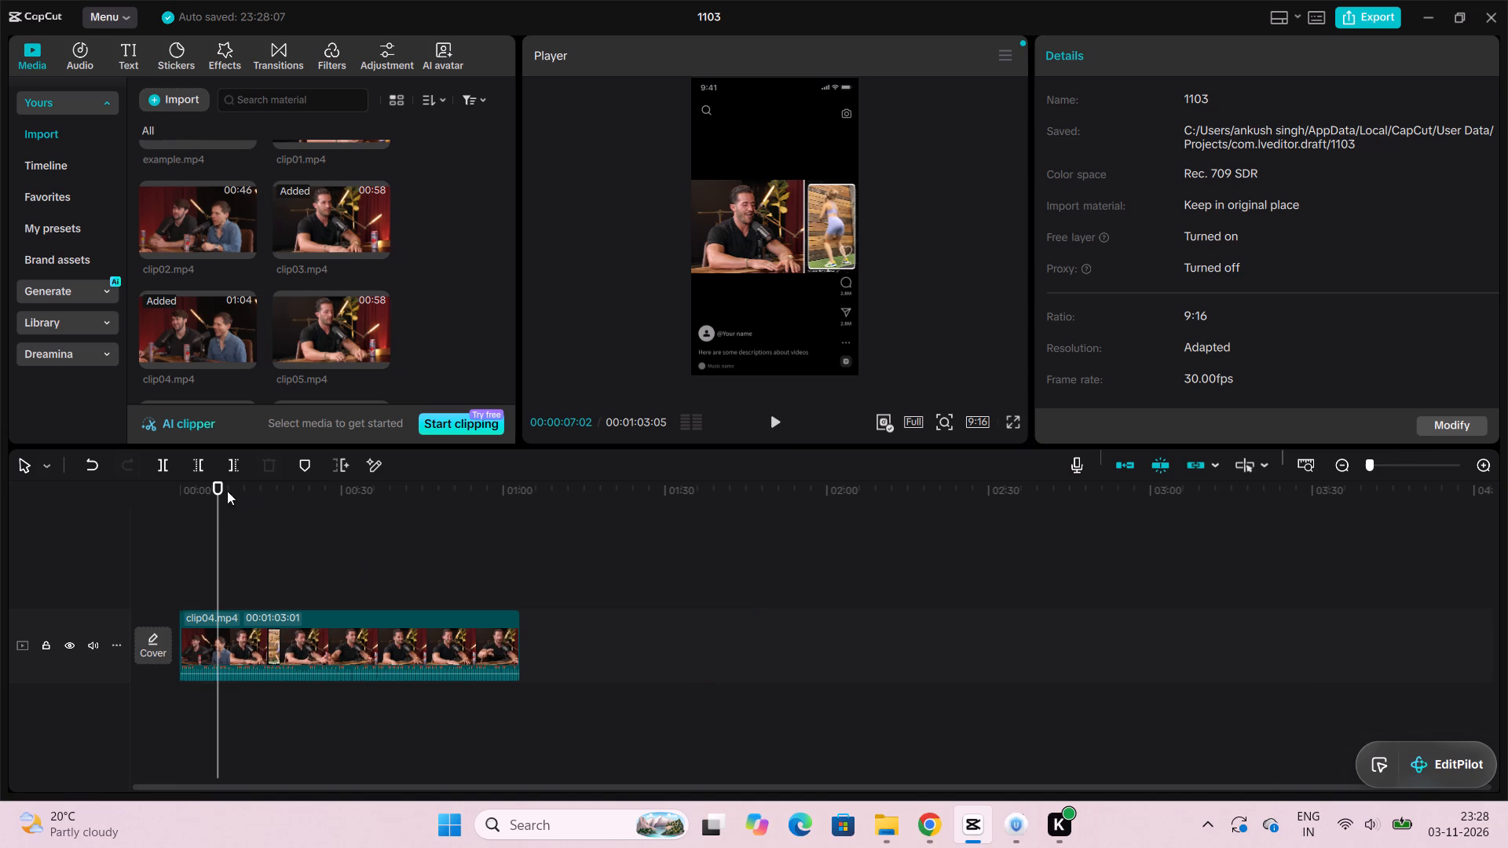
drag(220, 486, 131, 474)
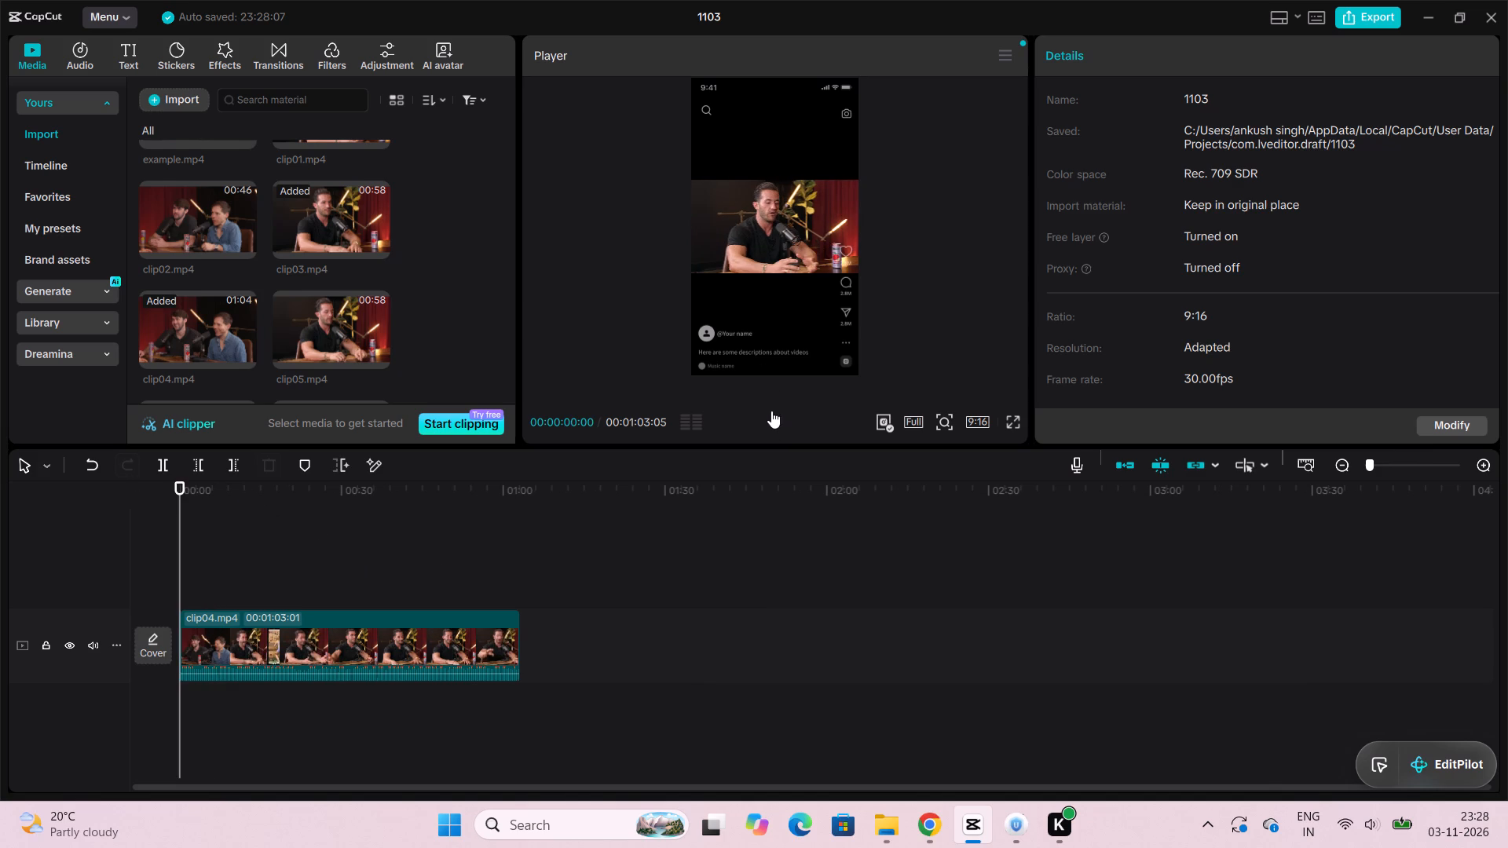
click(771, 422)
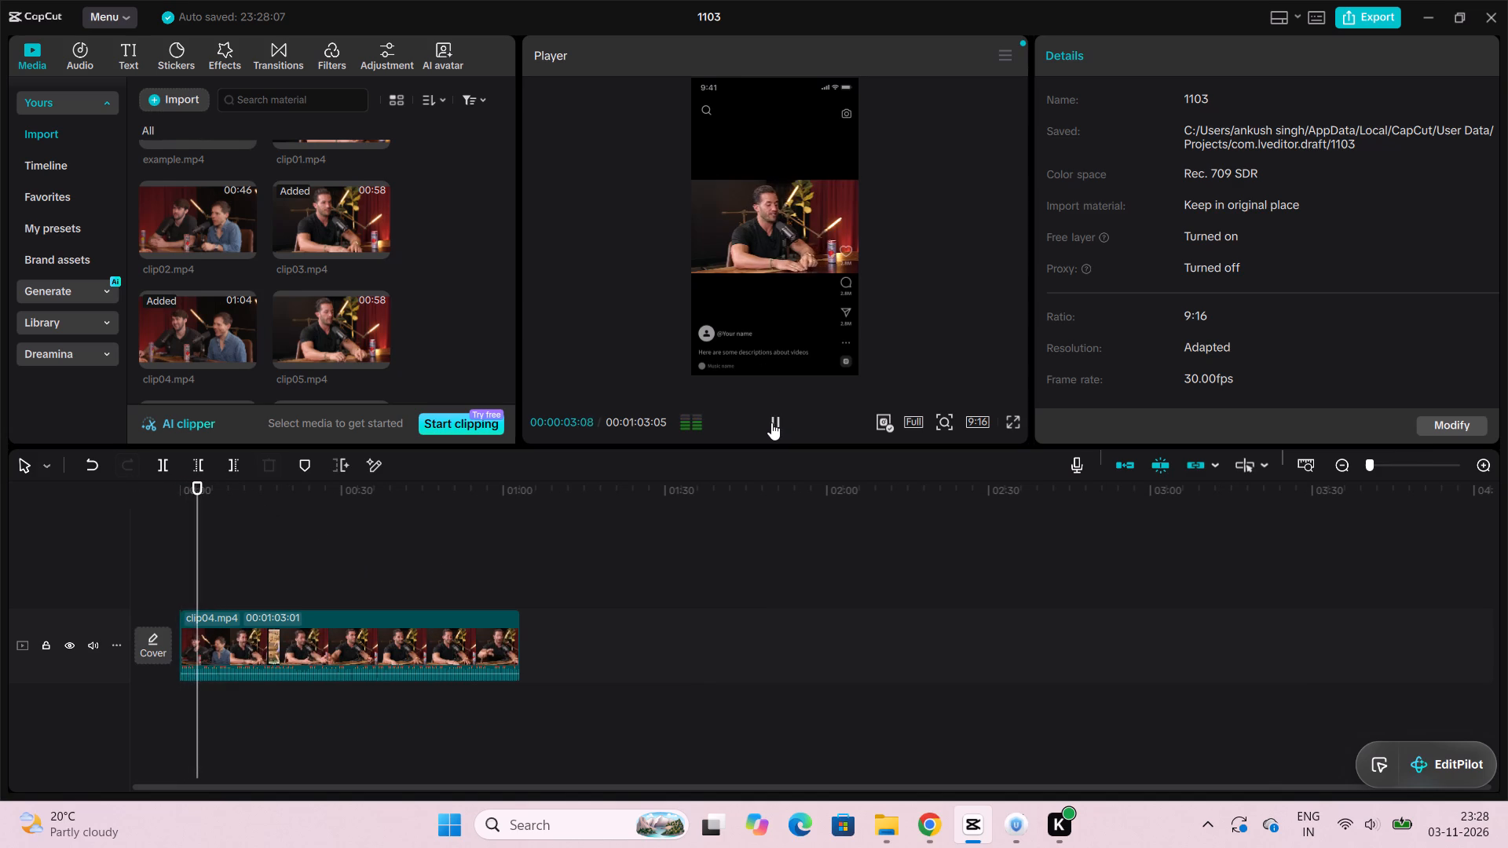
click(771, 422)
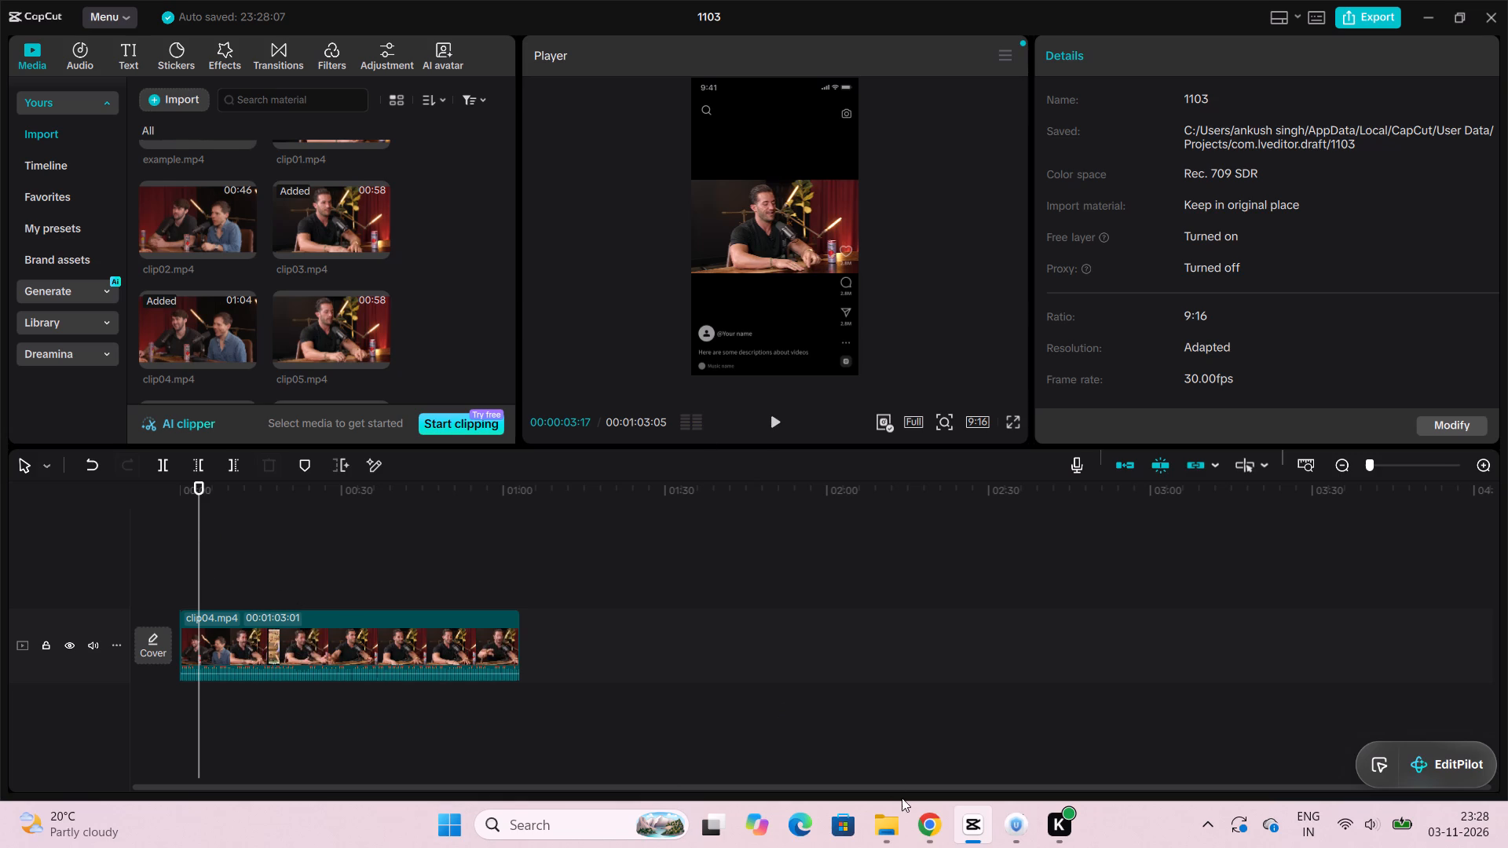
Switch to Chrome and pause the music video playing on YouTube.
click(914, 819)
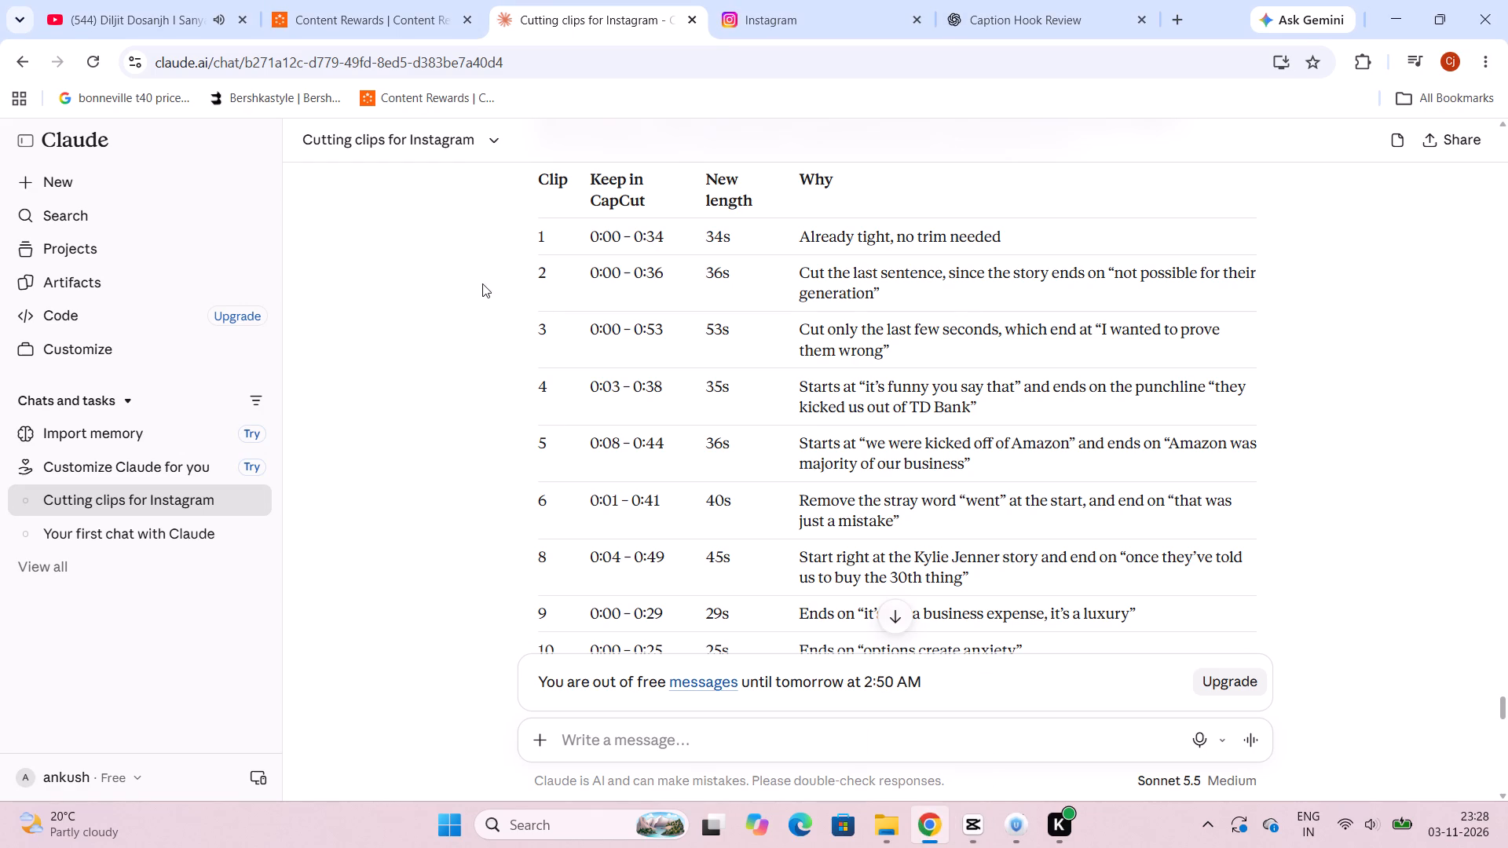
click(79, 0)
click(606, 410)
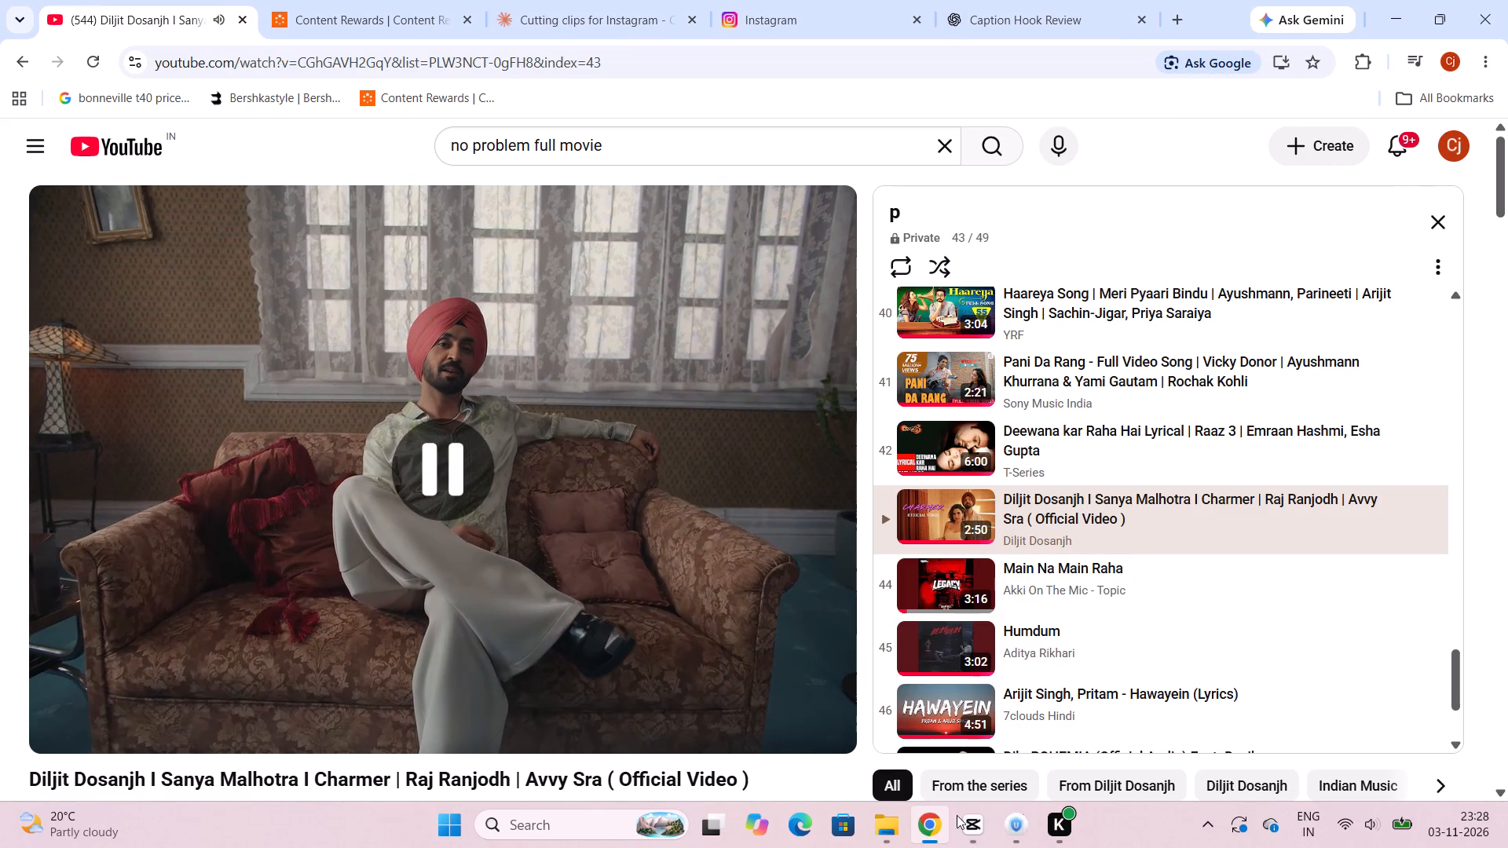
Back in CapCut, split clip04.mp4 at 00:00:02:13 and delete its portion before the cut.
click(965, 824)
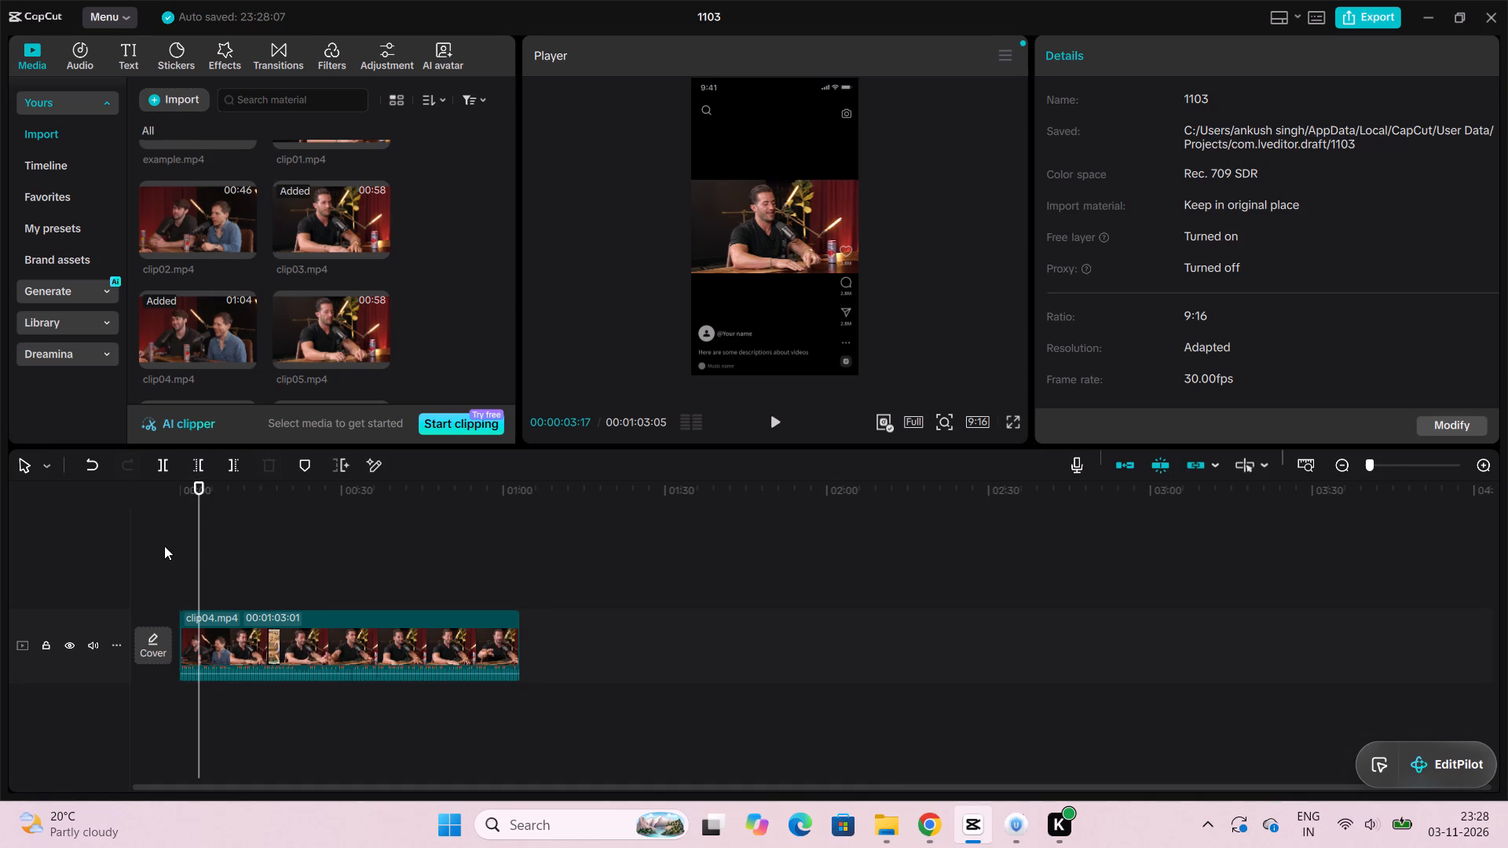
key(ctrl+plus)
key(ctrl+plus)
key(ctrl+plus)
key(ctrl+plus)
key(ctrl+plus)
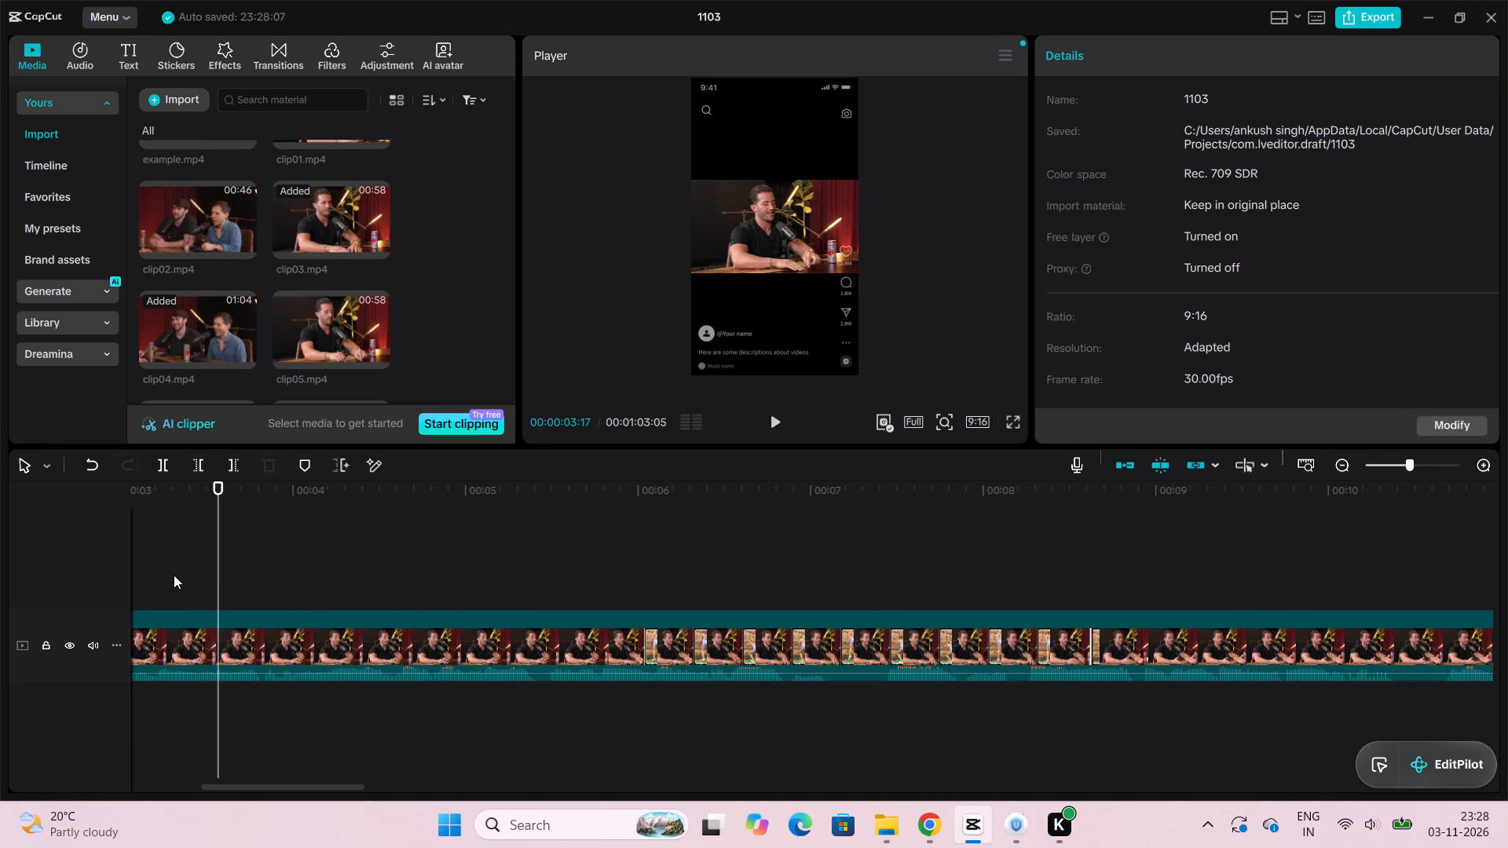
scroll(174, 575, right, 6)
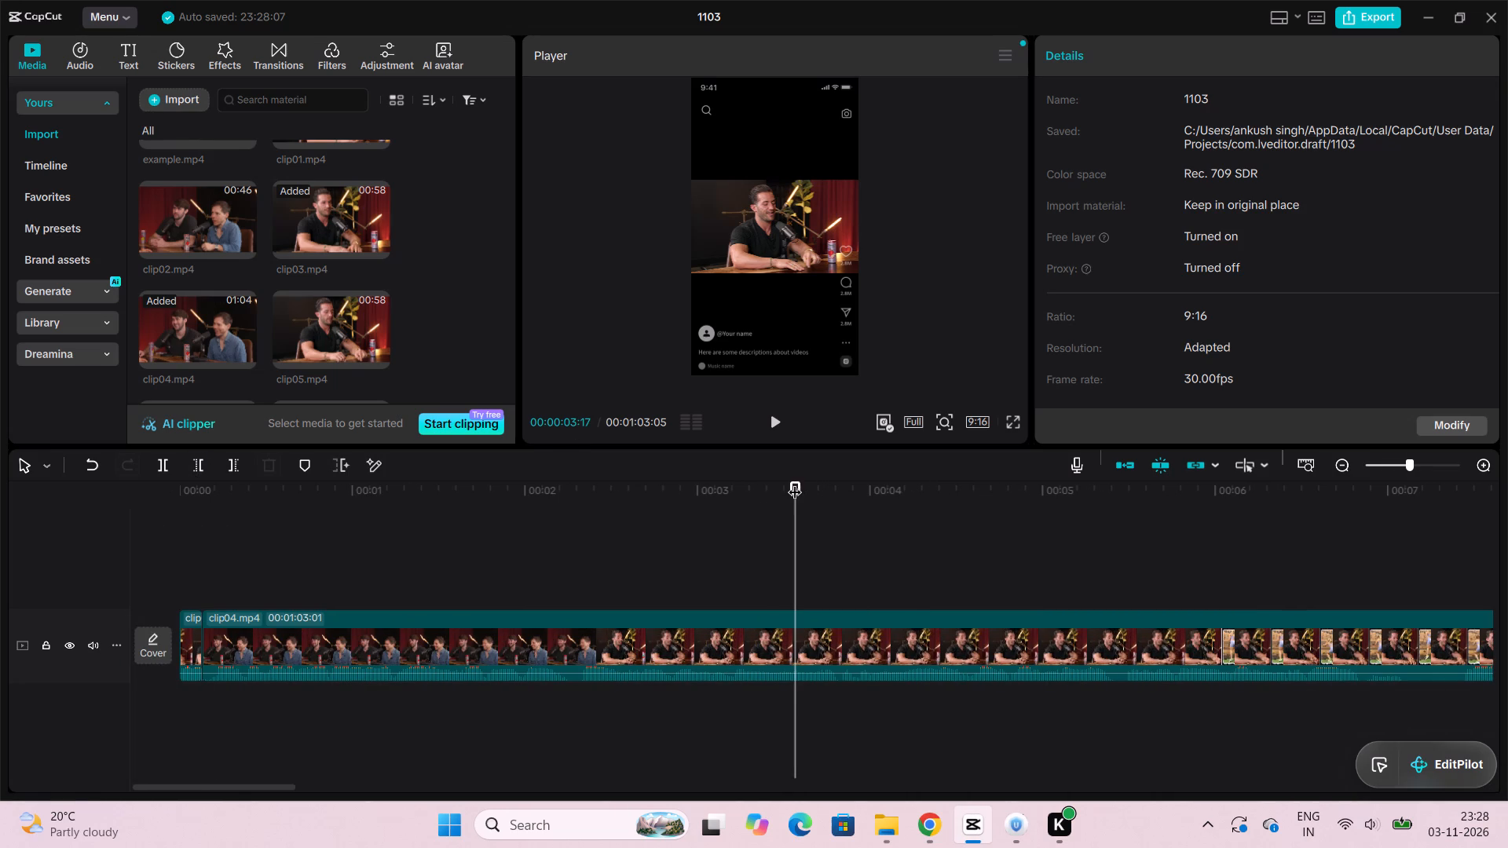
drag(795, 482, 588, 492)
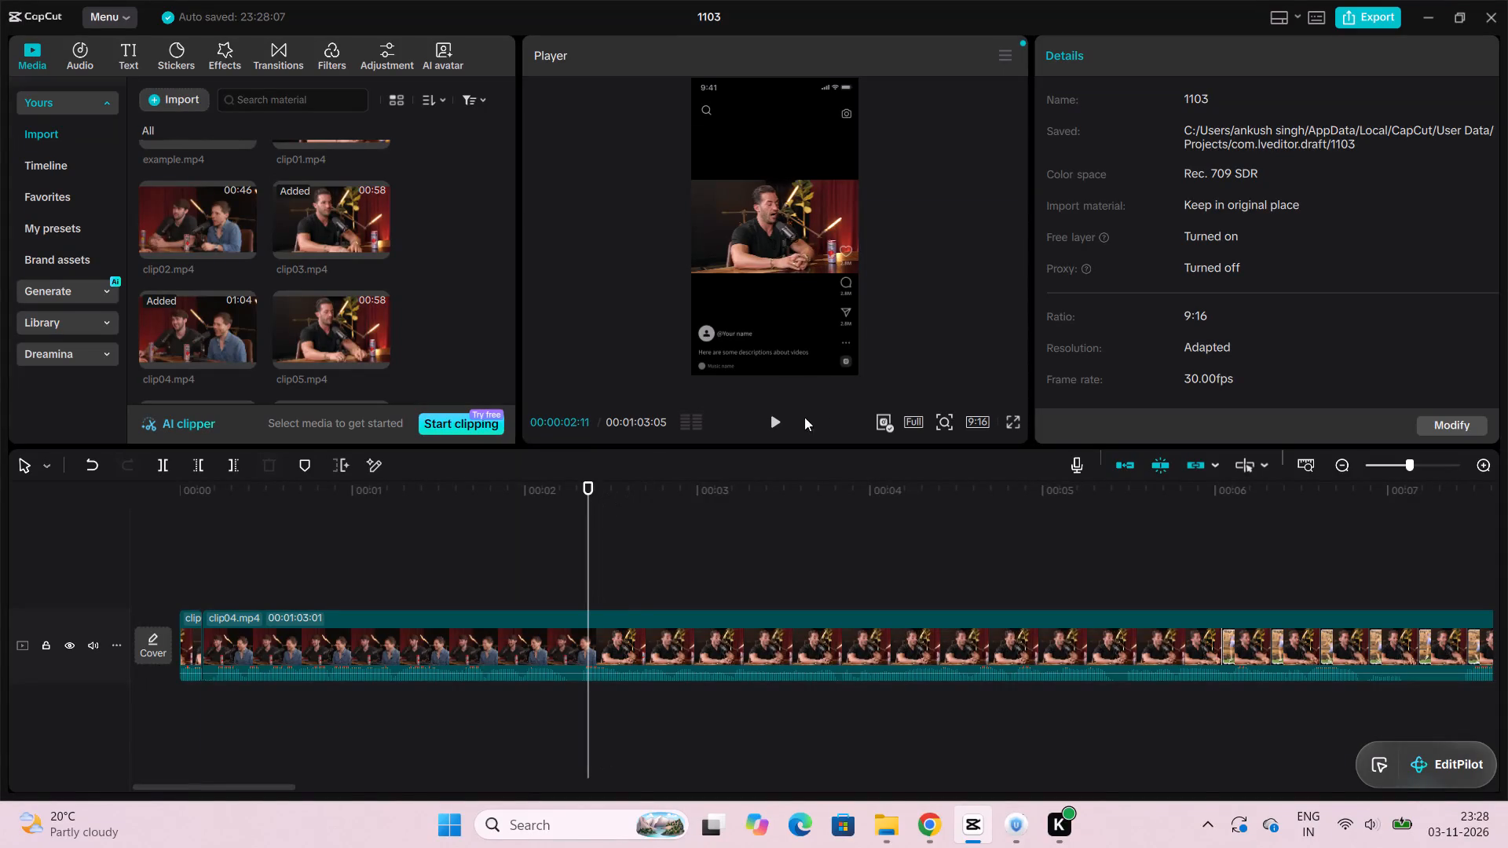
click(773, 422)
click(773, 422)
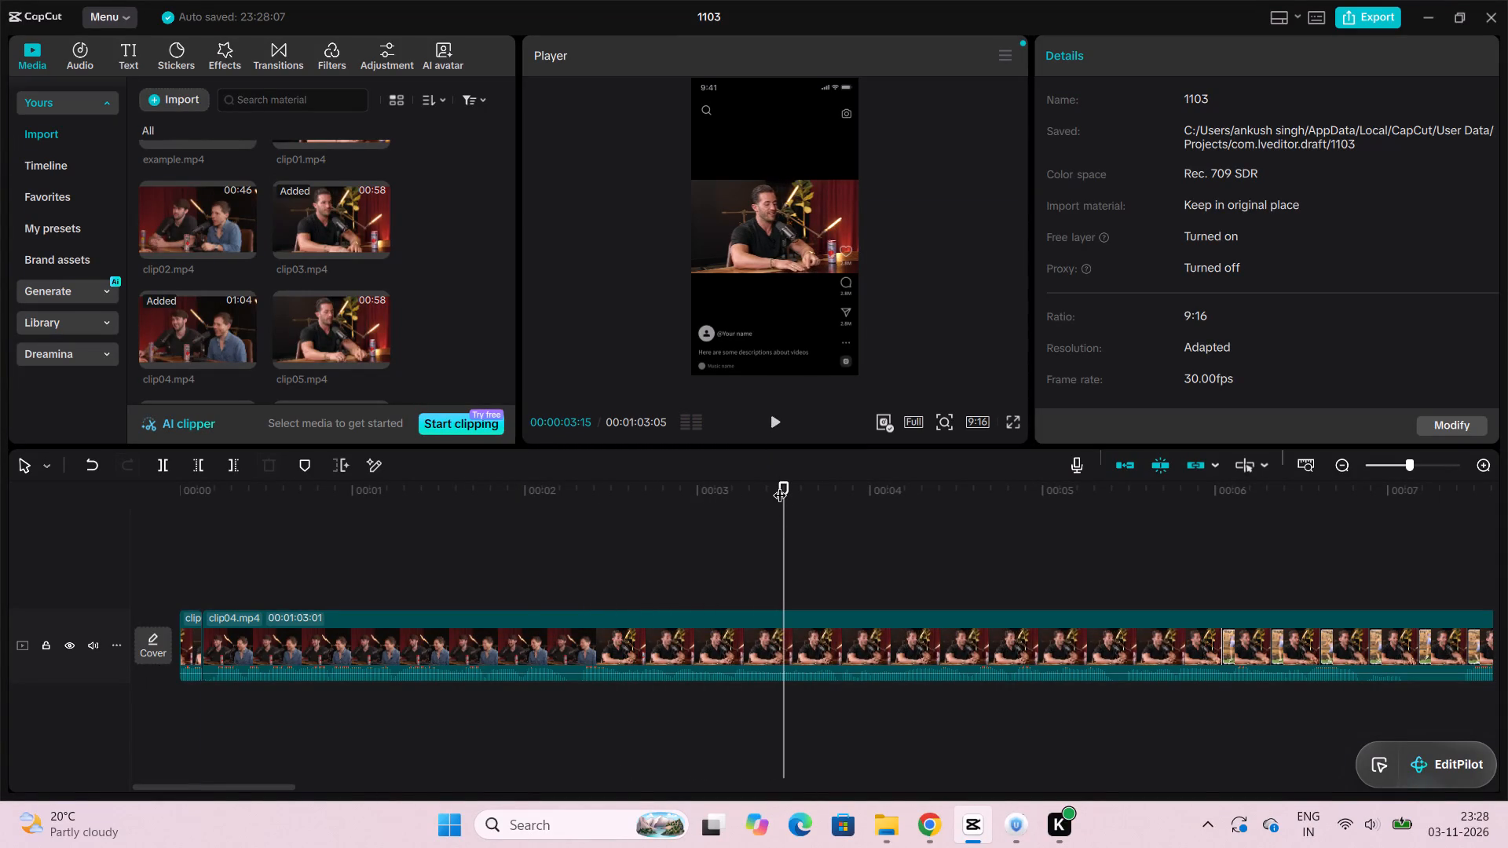
drag(780, 485, 604, 502)
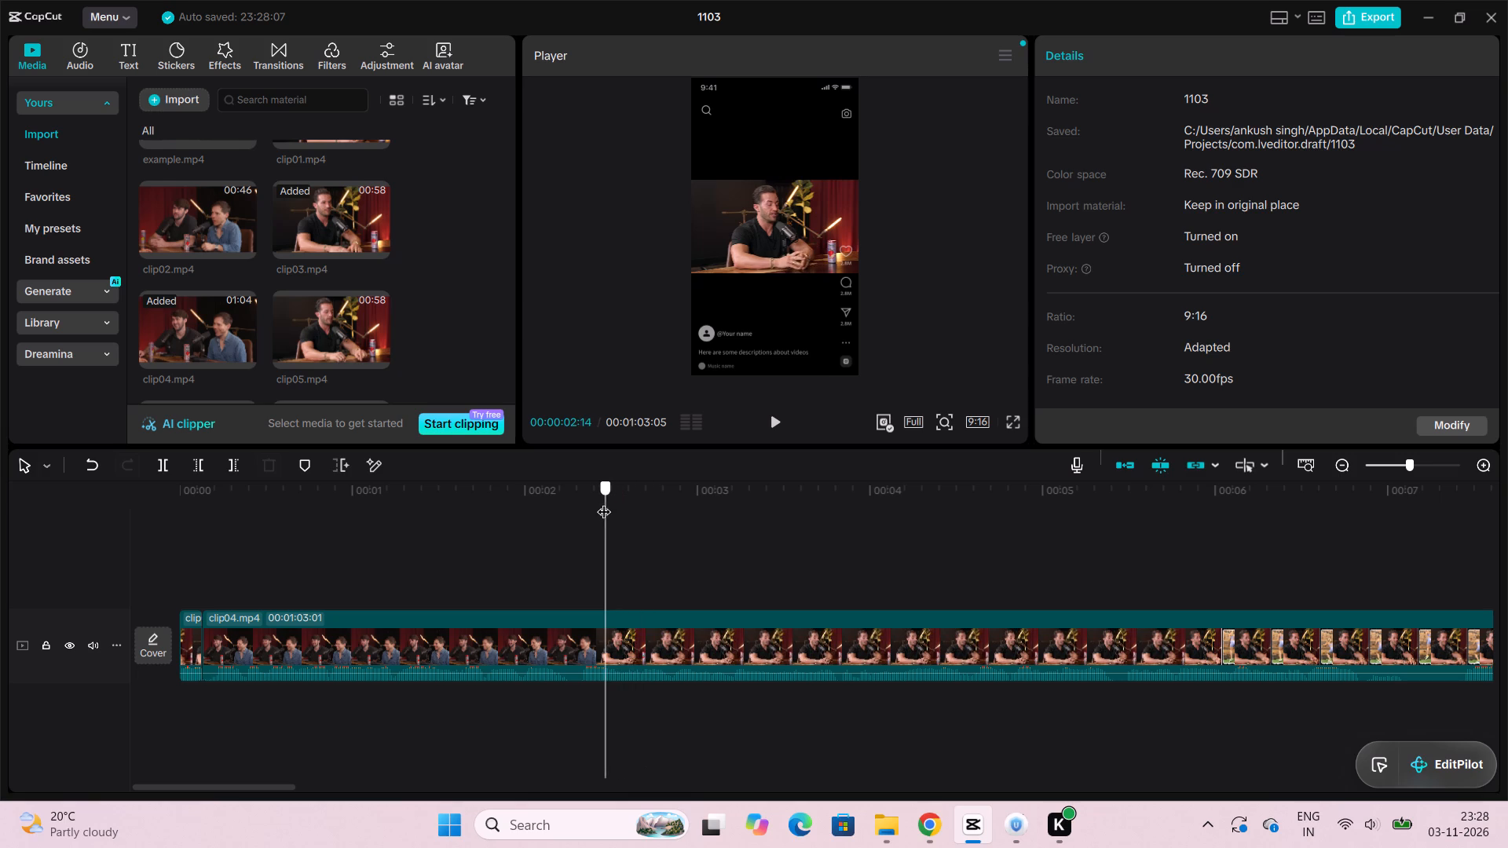
drag(604, 502, 600, 502)
click(166, 466)
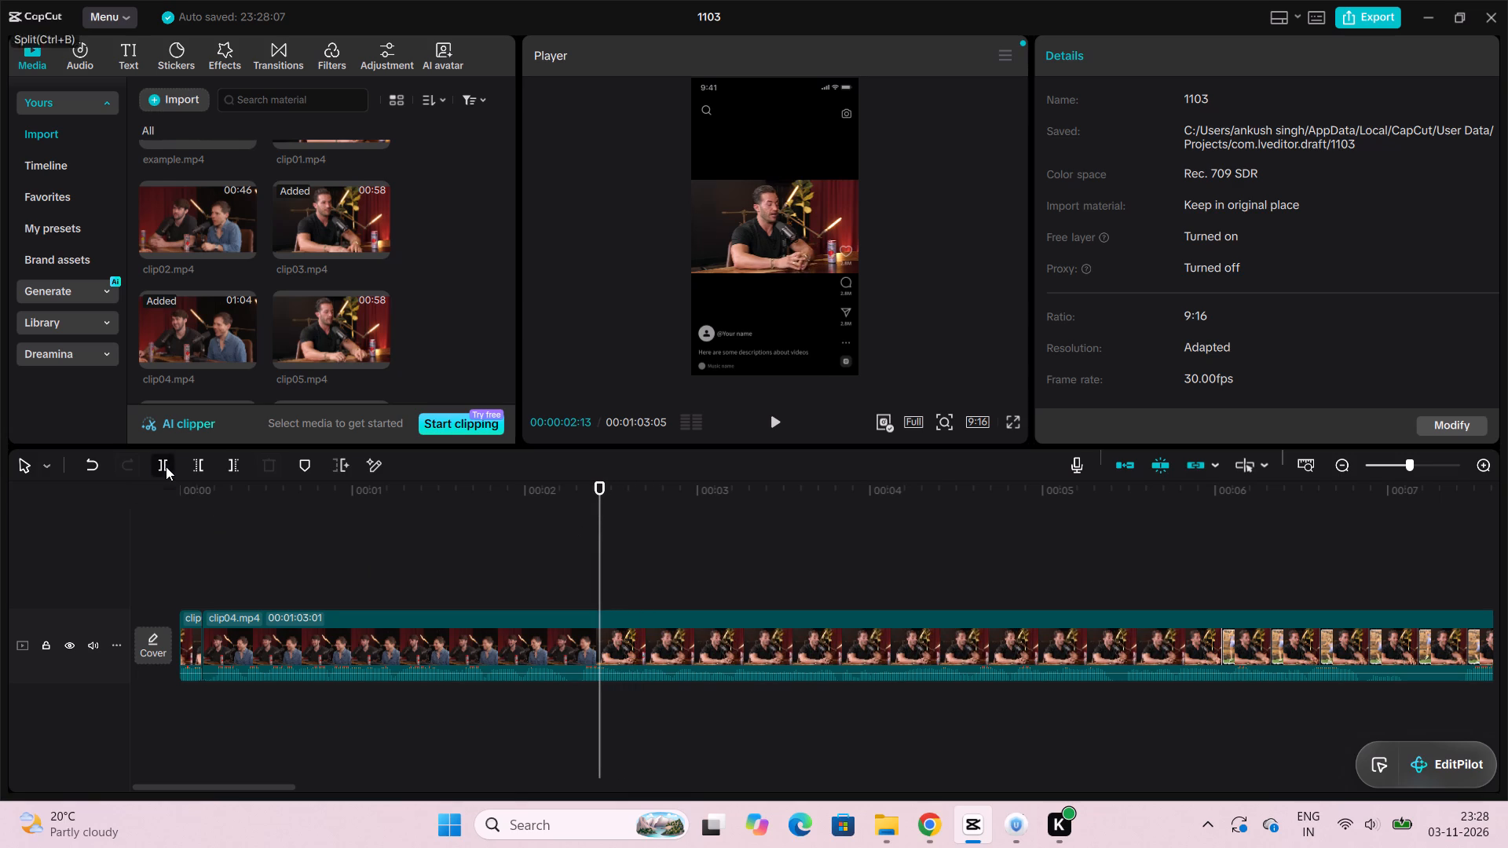
click(284, 629)
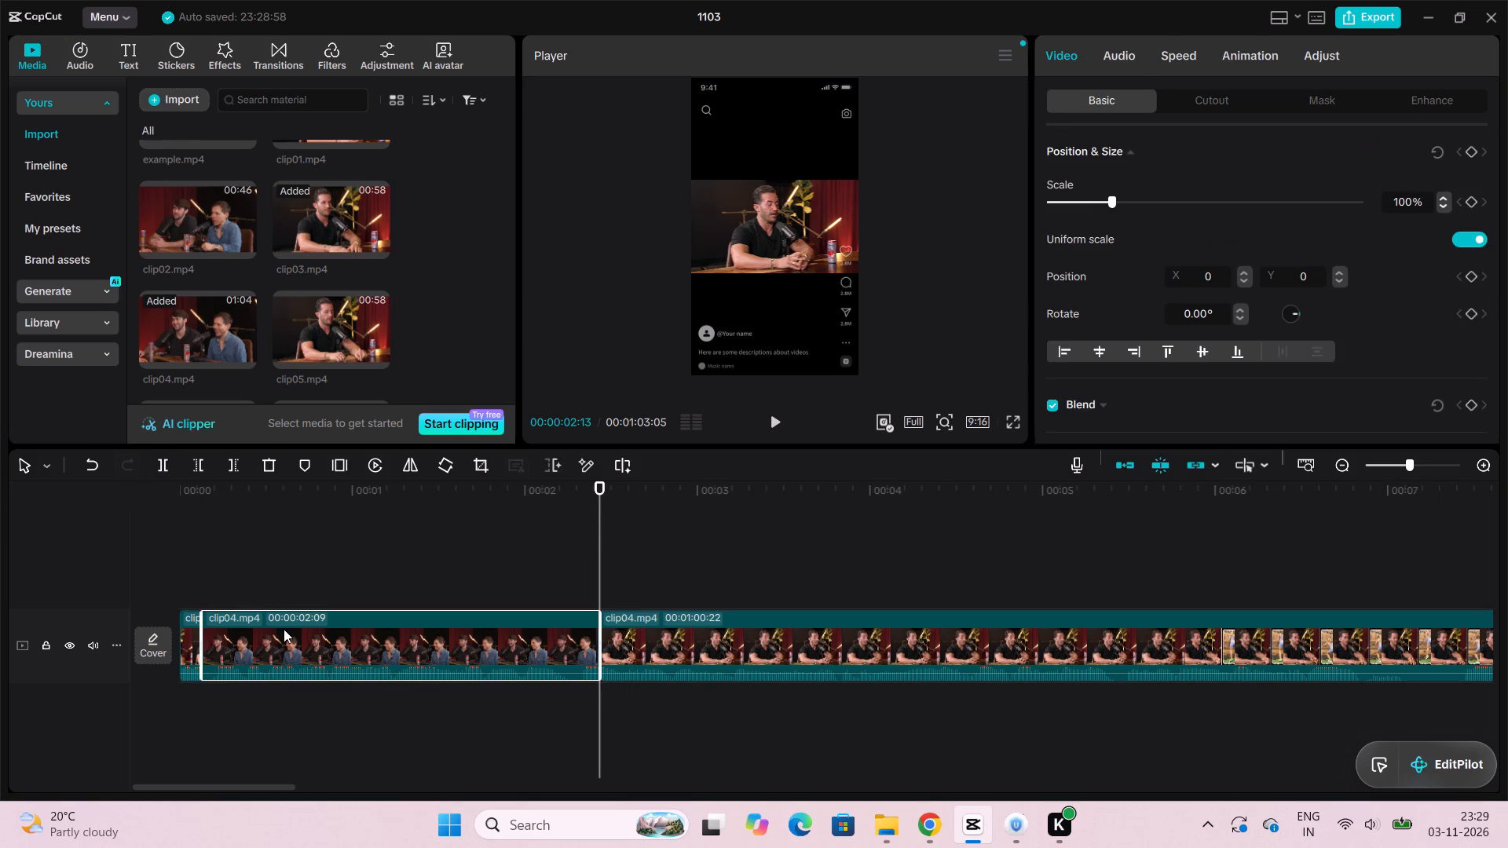
key(Delete)
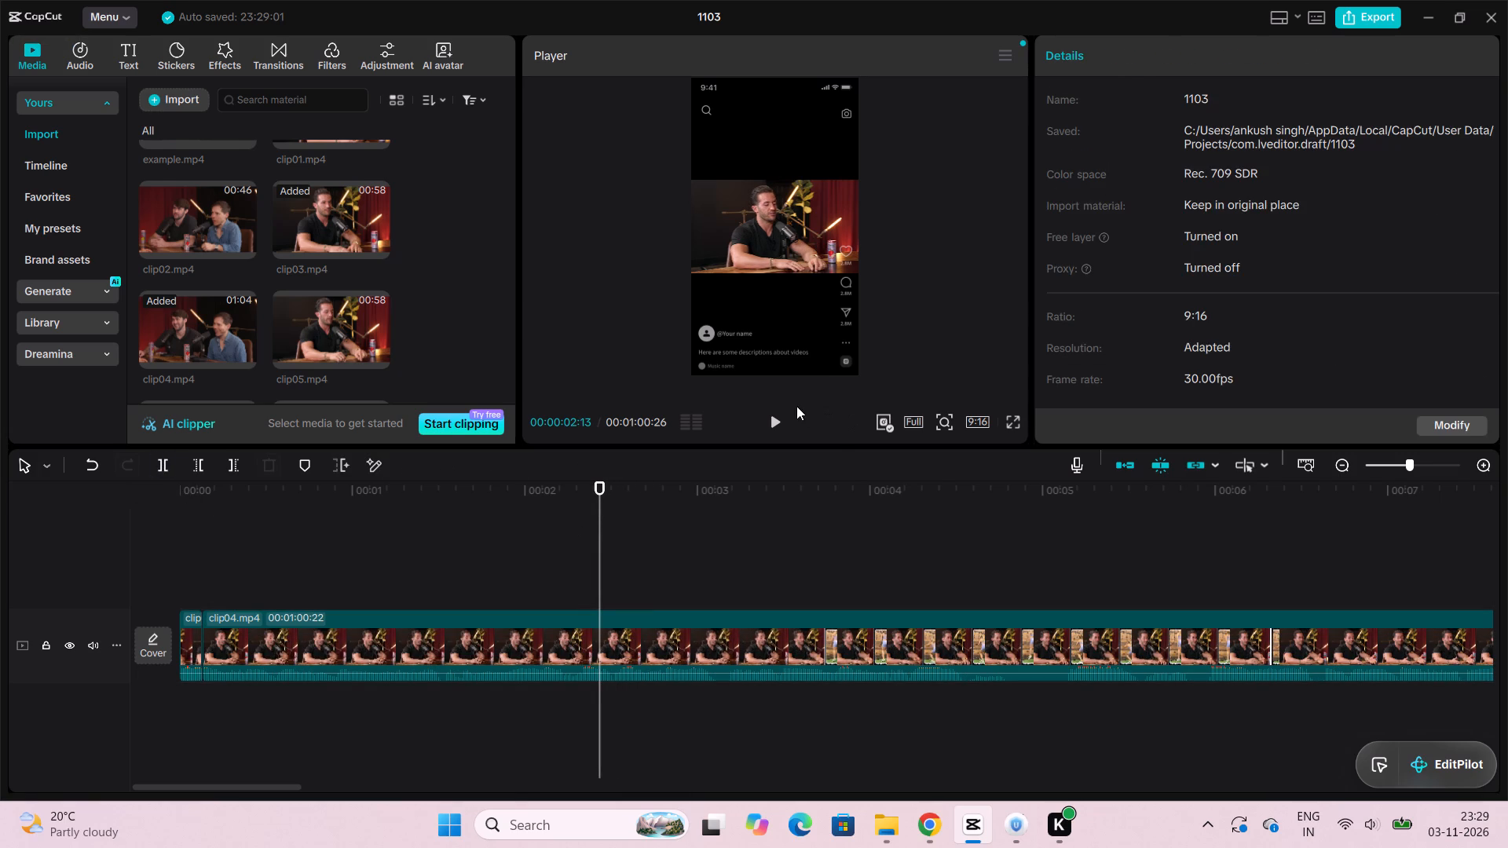
Replay the trimmed opening of clip04.mp4 several times to find where the first spoken line should start.
click(778, 423)
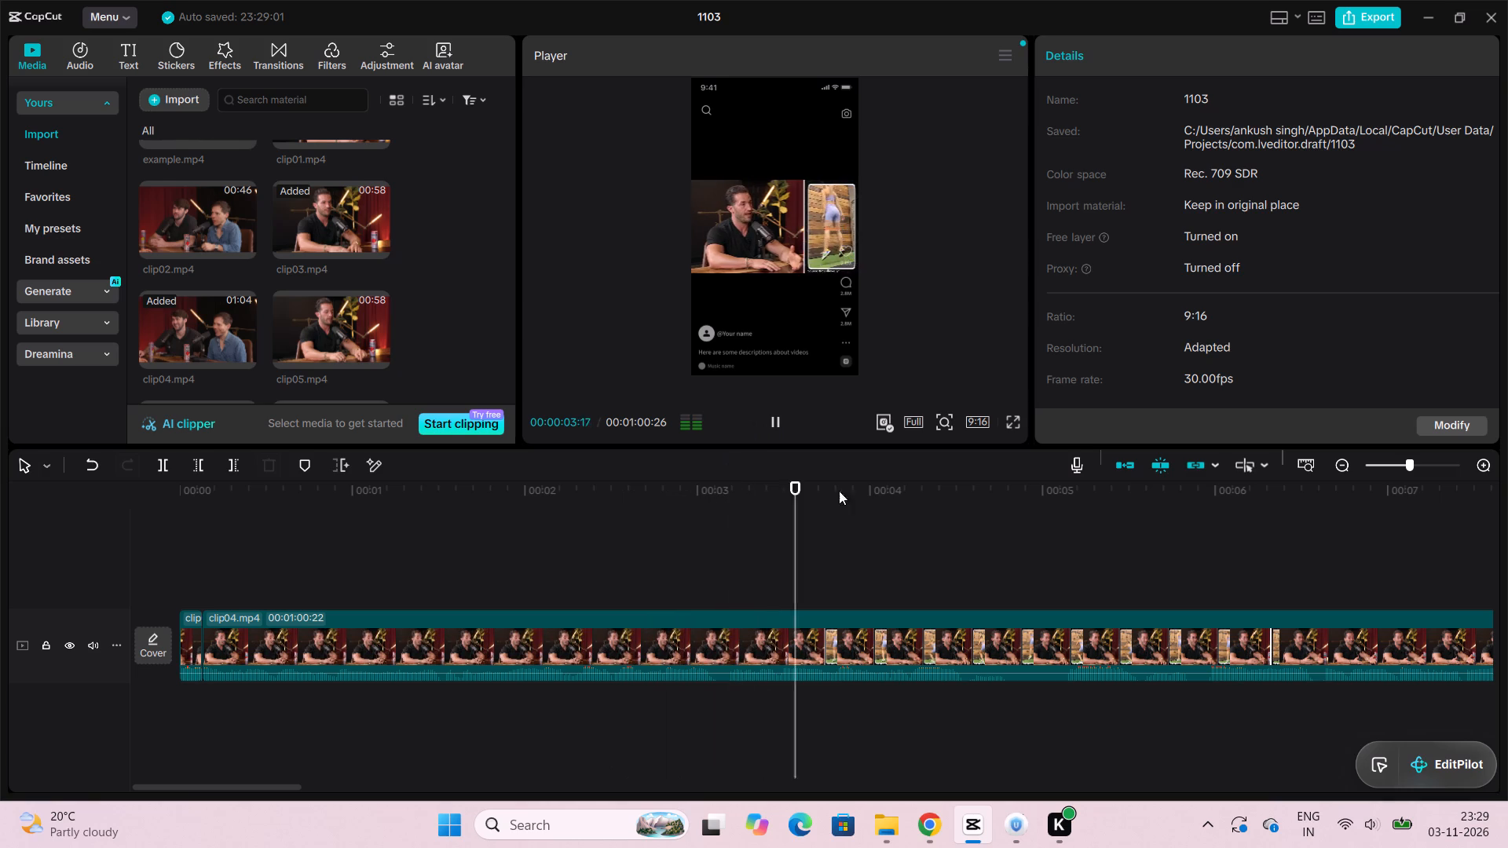
click(781, 419)
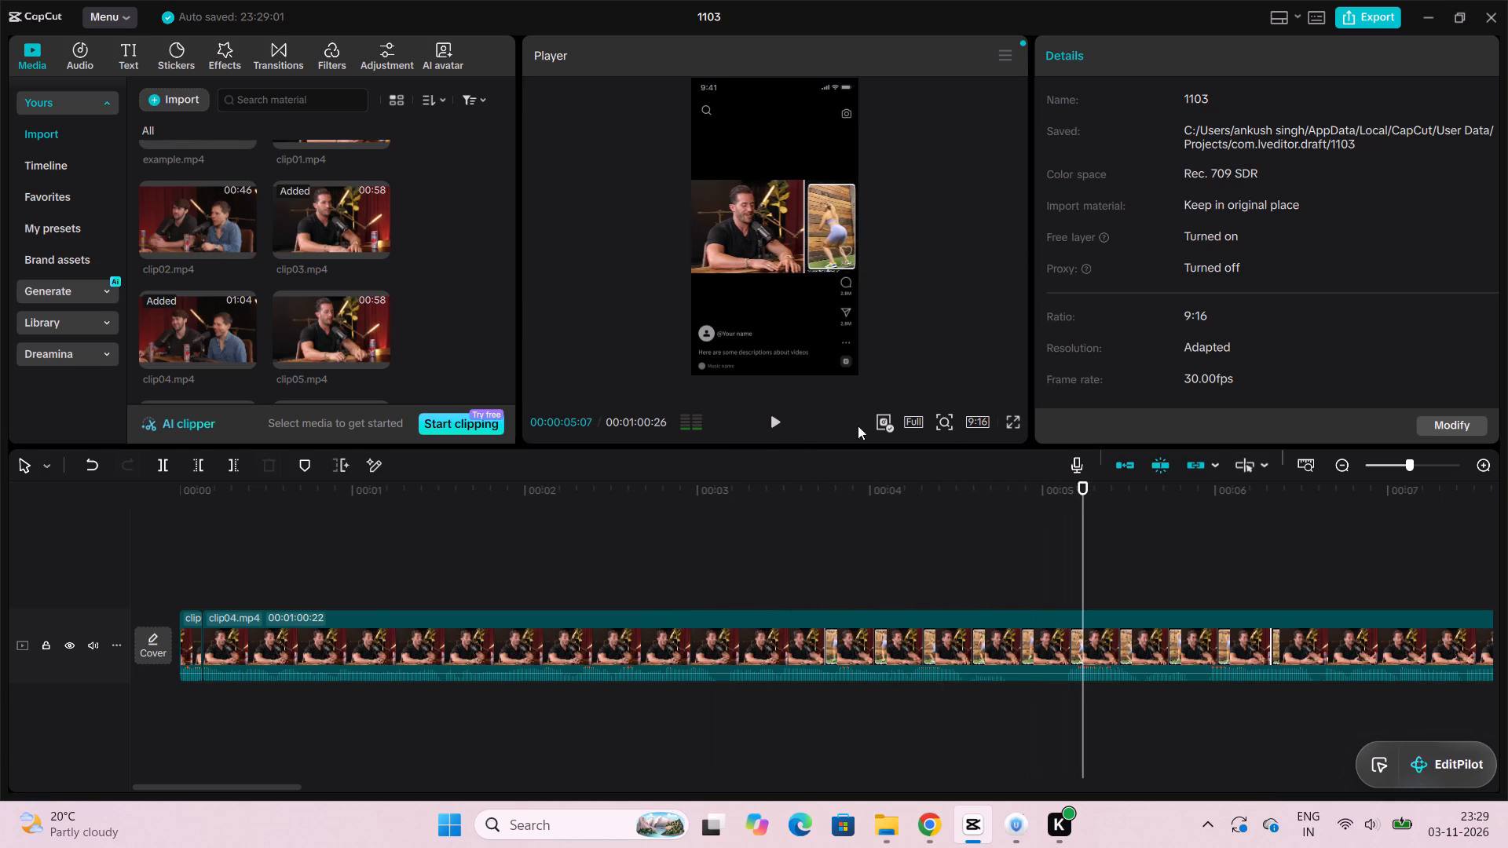
drag(1084, 488, 35, 610)
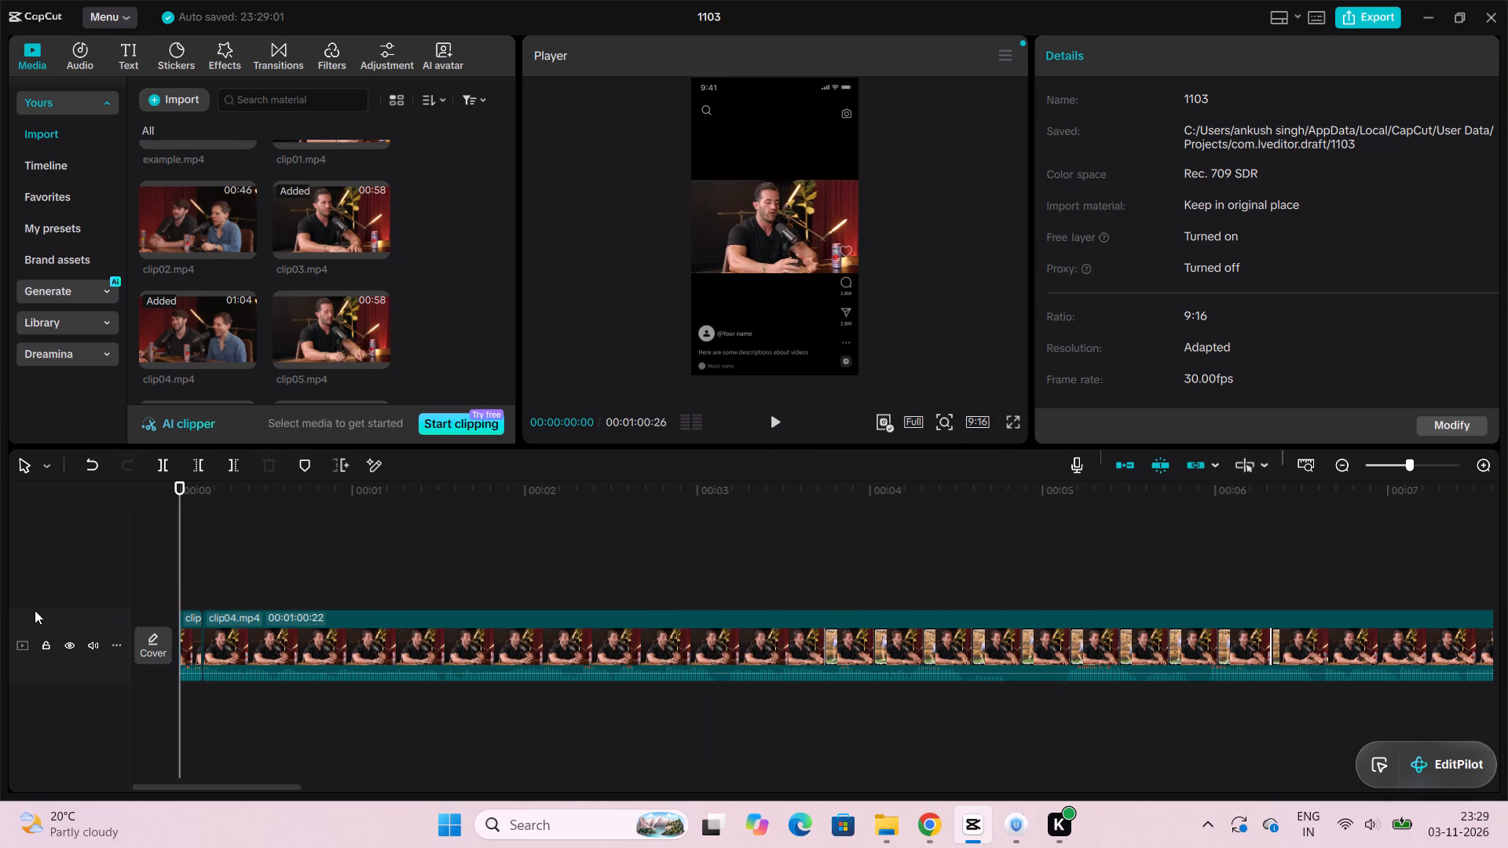
click(774, 420)
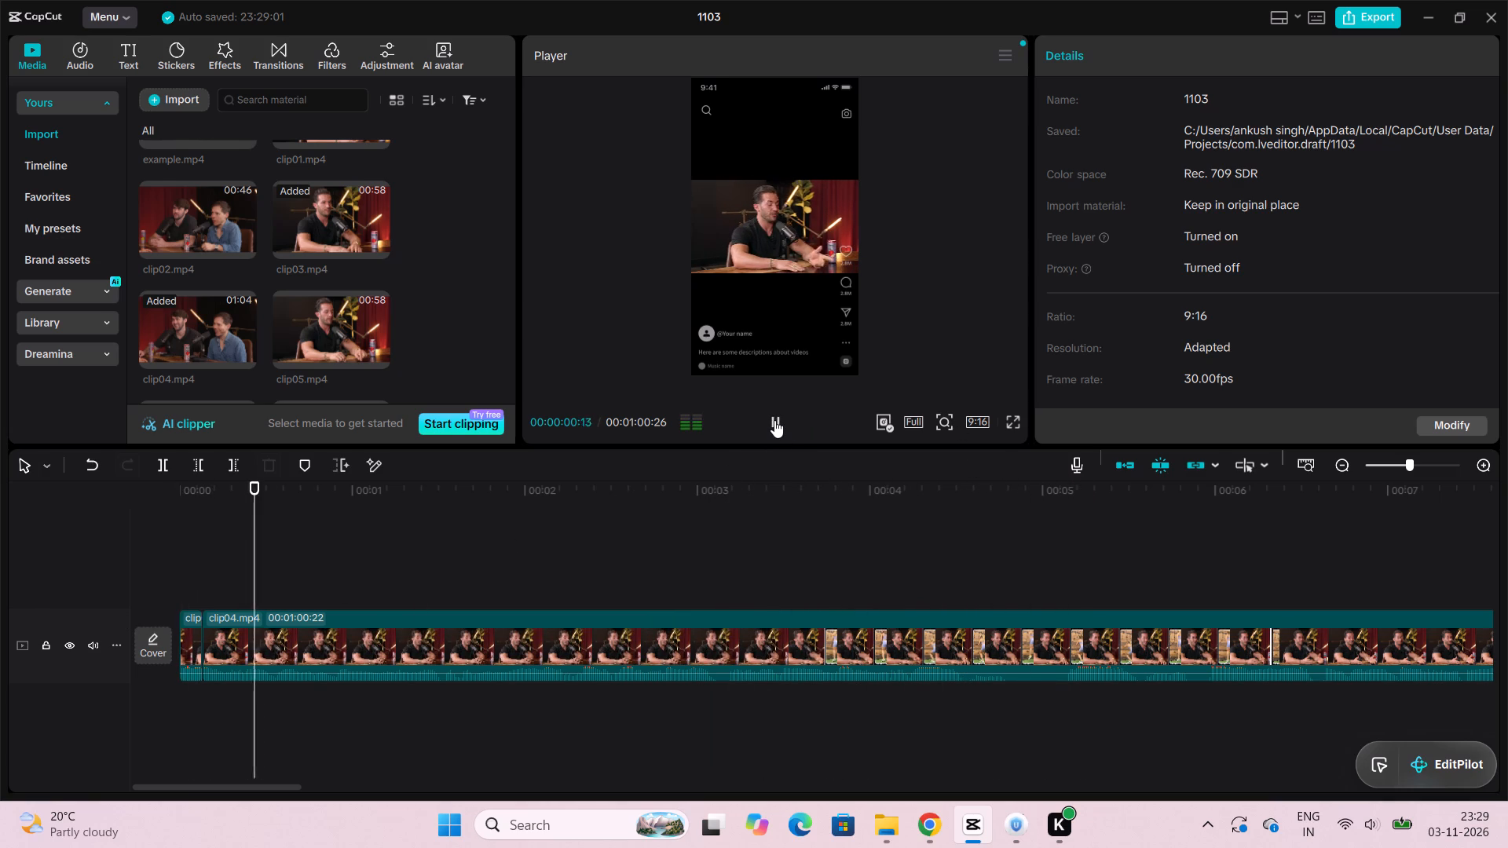
click(774, 420)
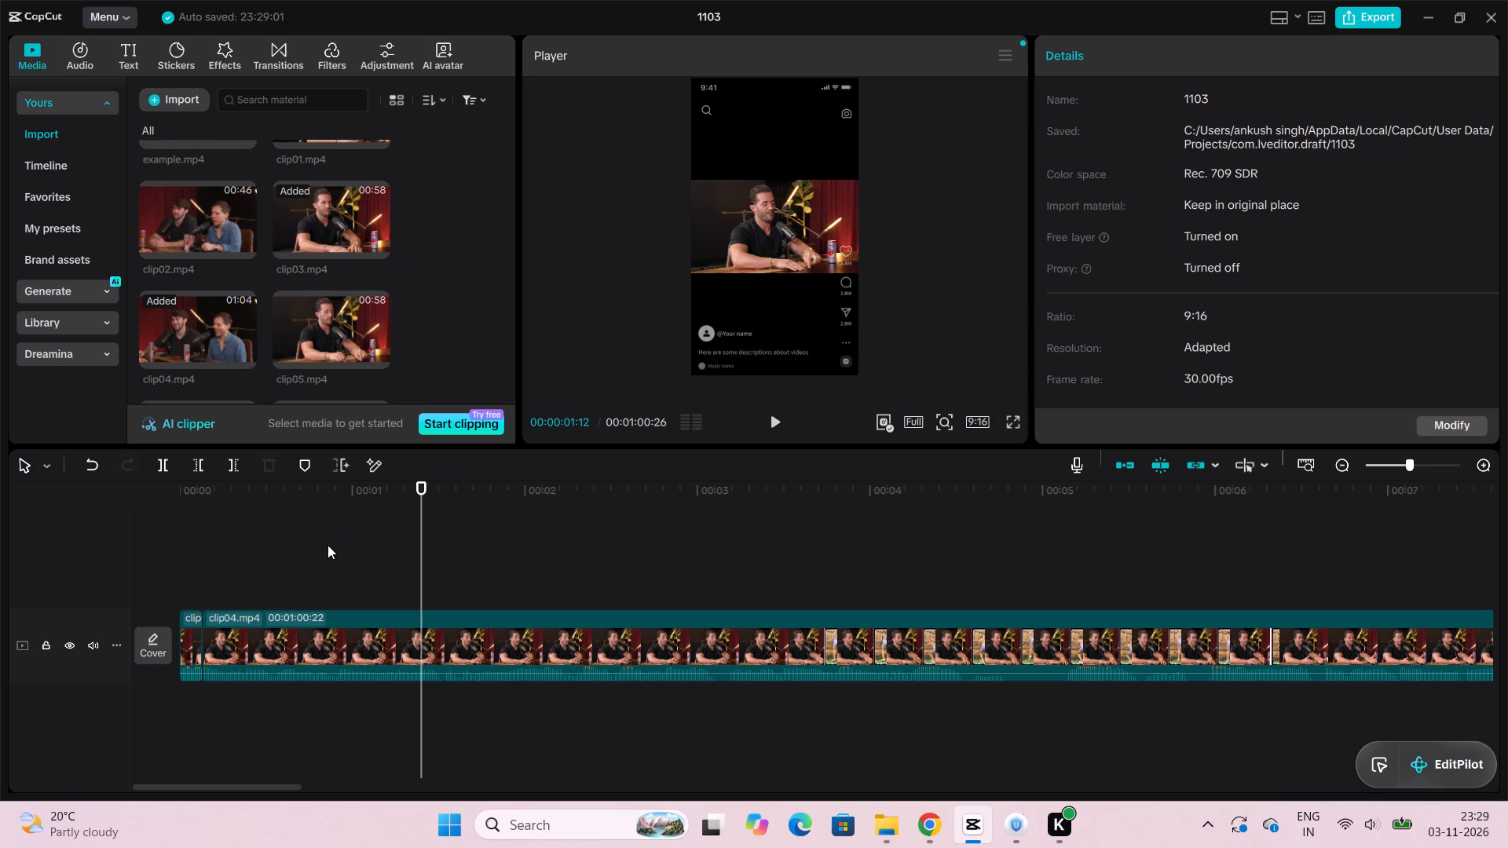
drag(421, 484, 406, 484)
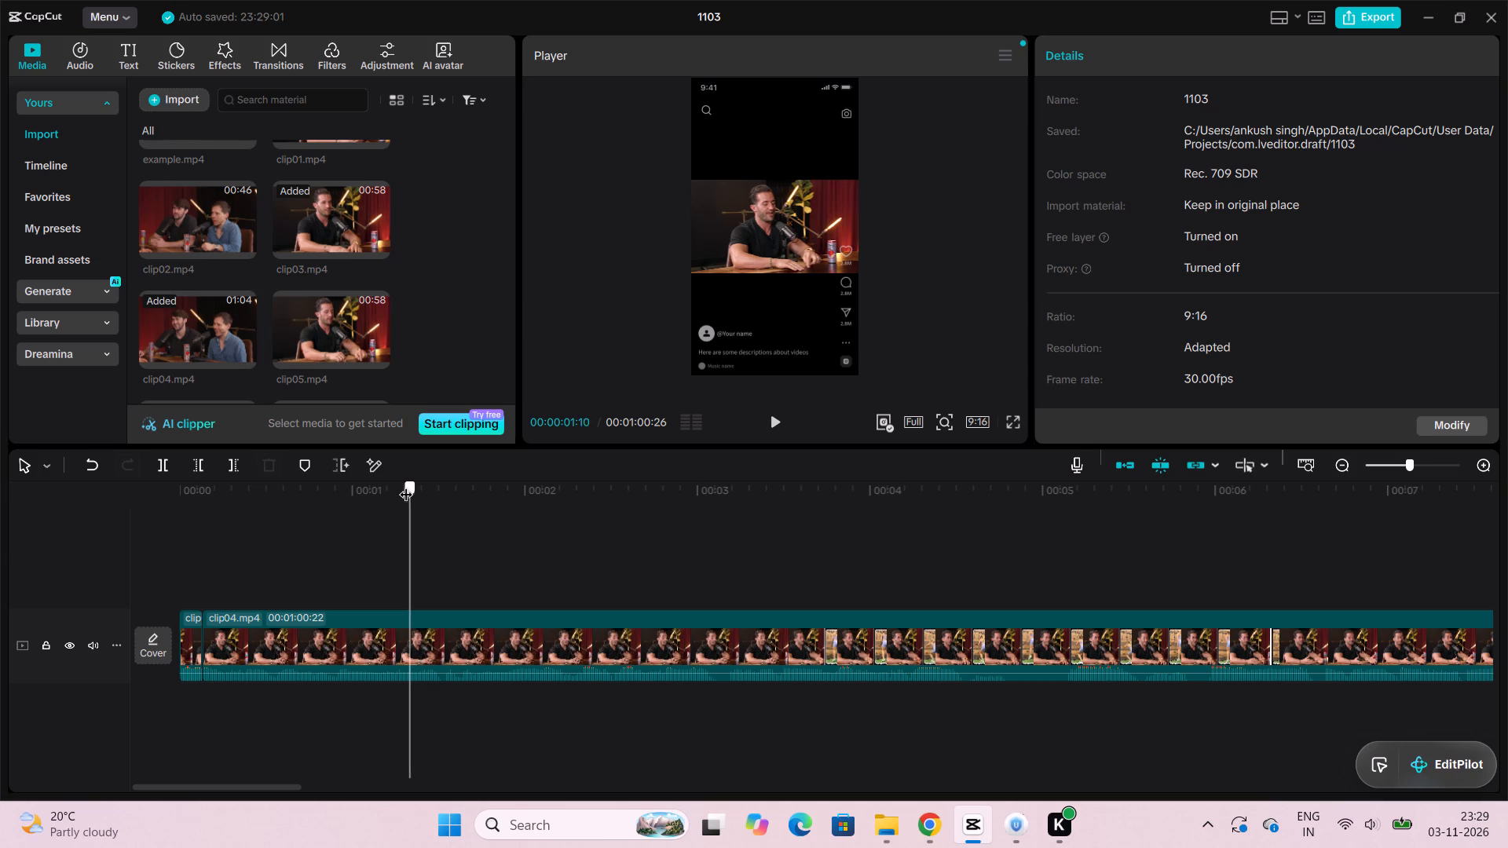
drag(406, 484, 332, 489)
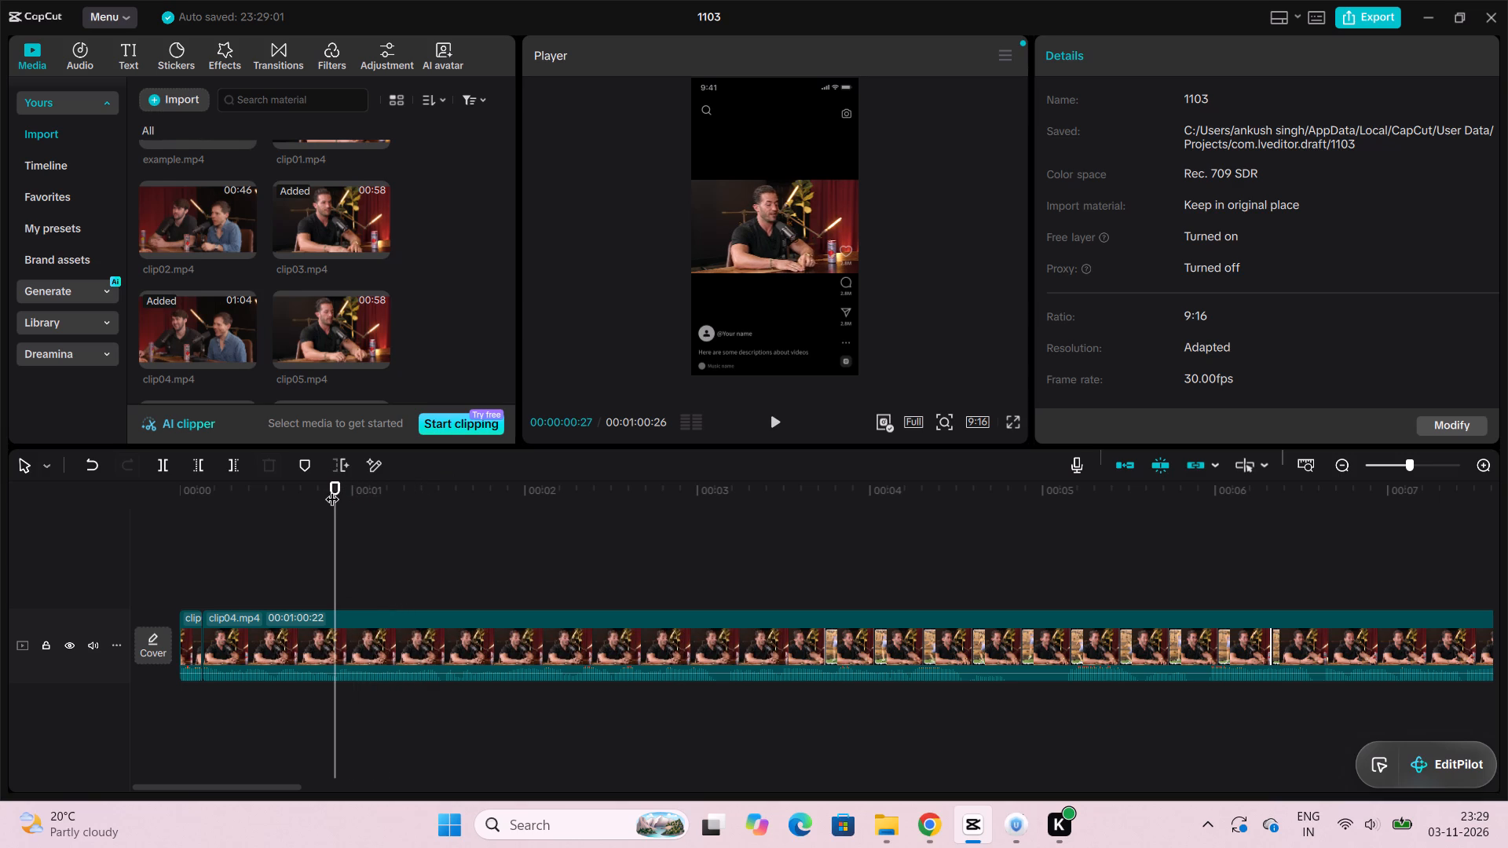
click(767, 418)
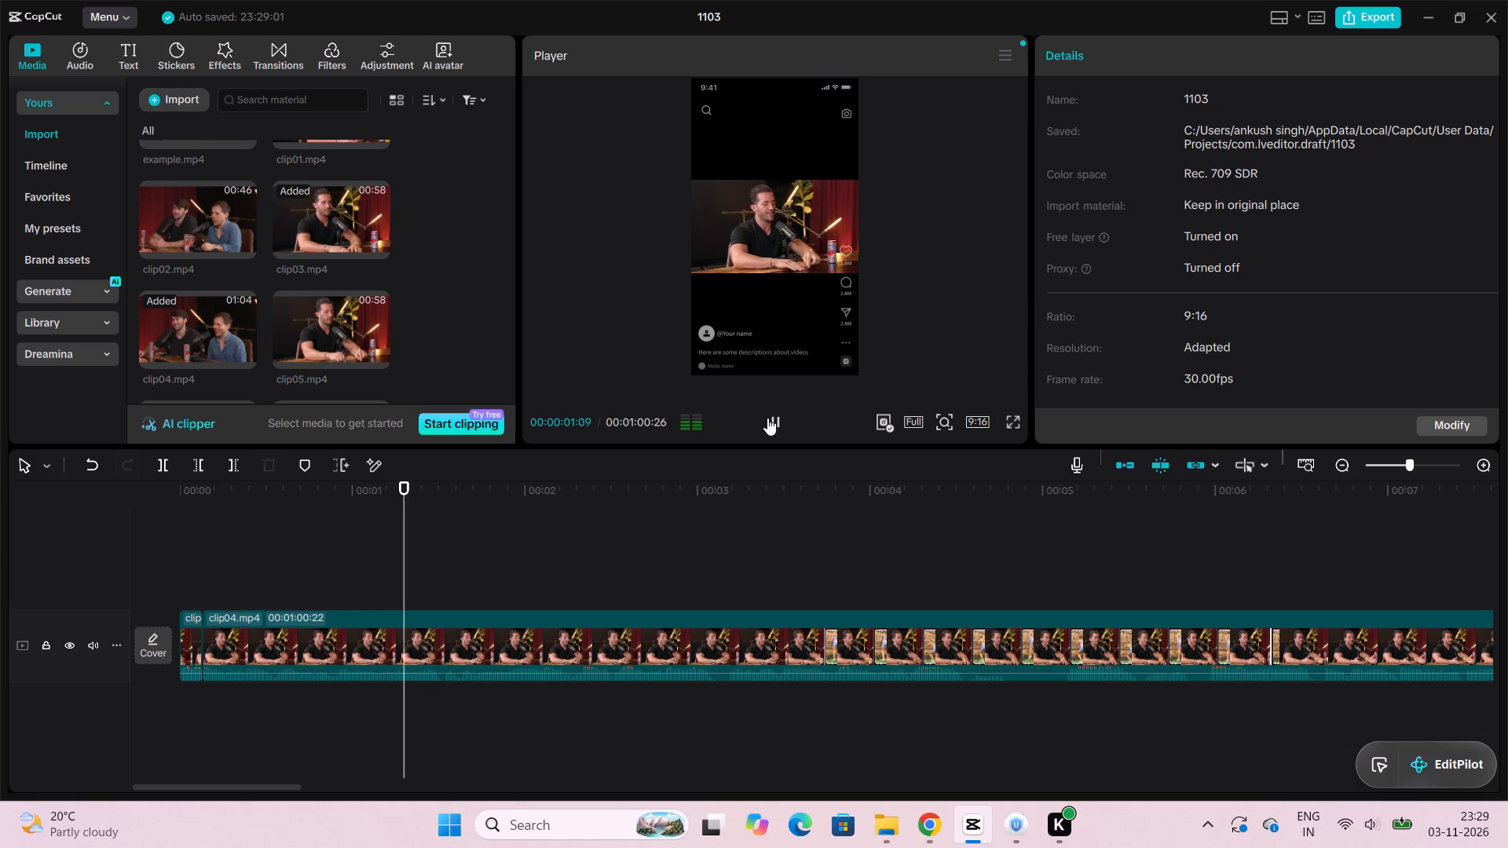
click(767, 418)
drag(469, 486, 382, 482)
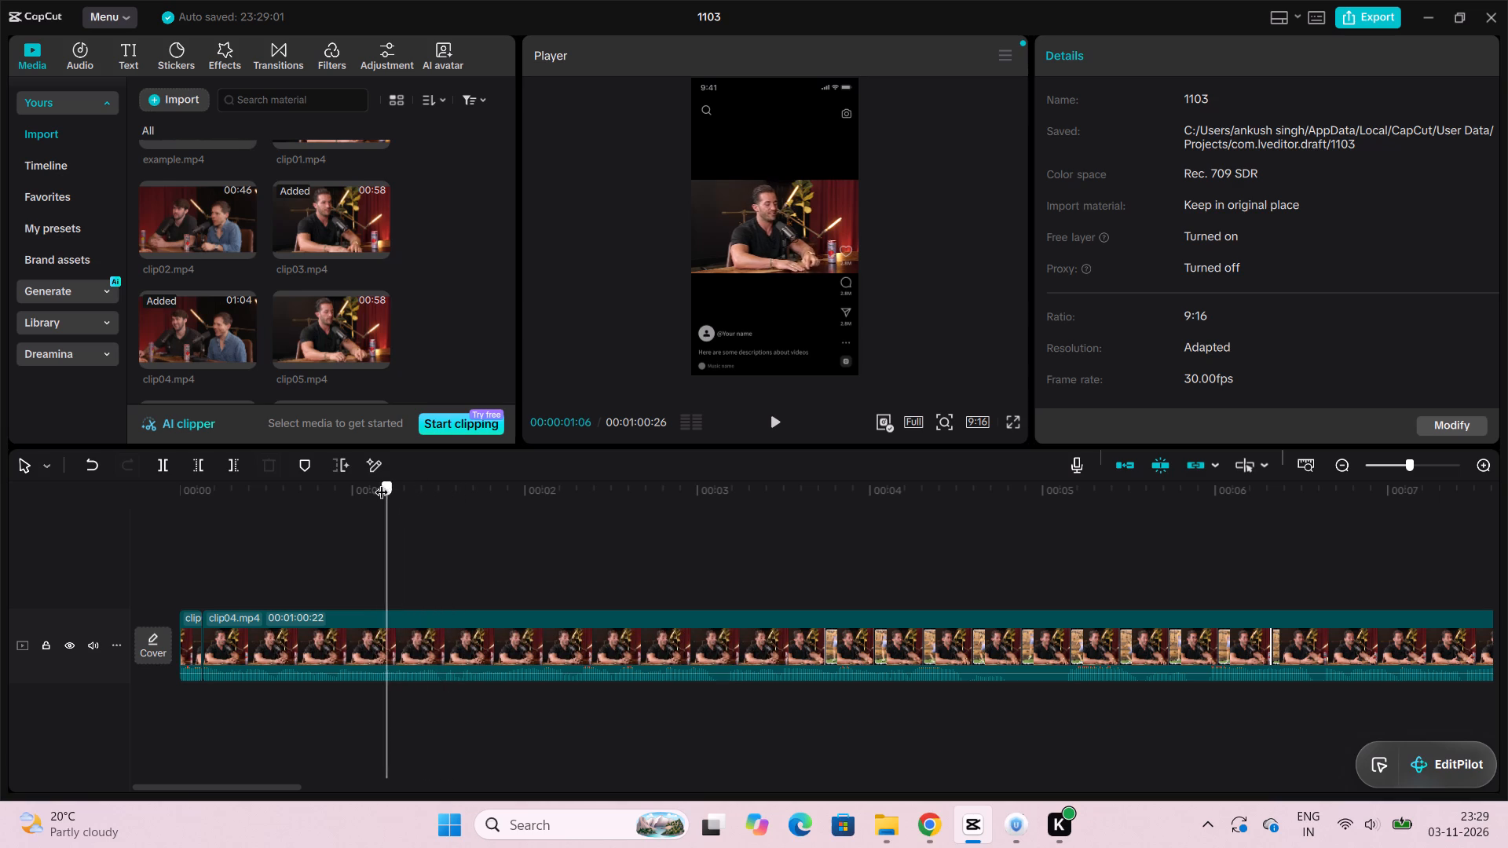
drag(382, 482, 280, 495)
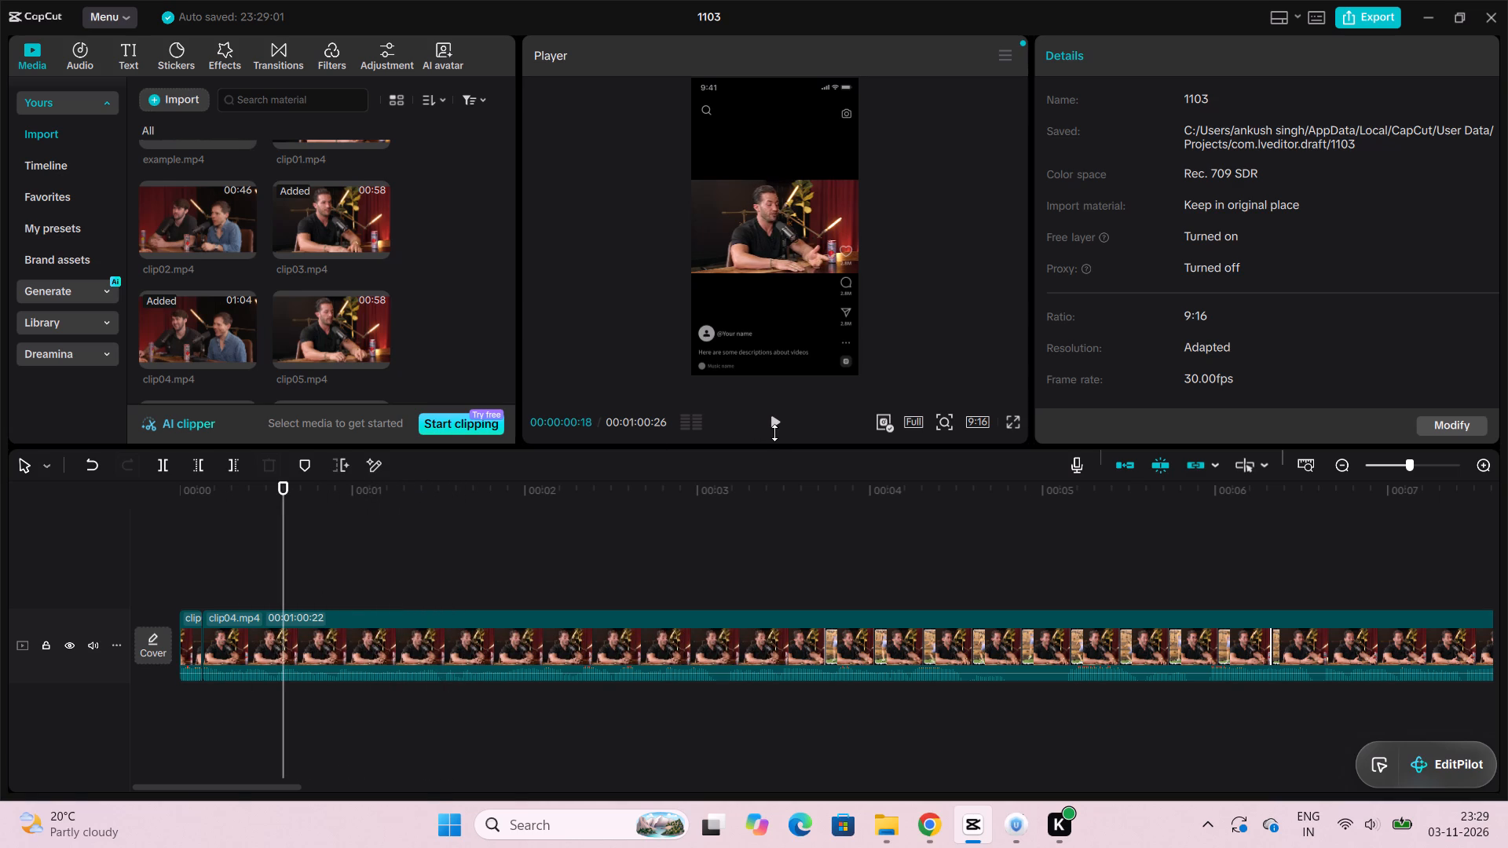
click(773, 423)
click(773, 423)
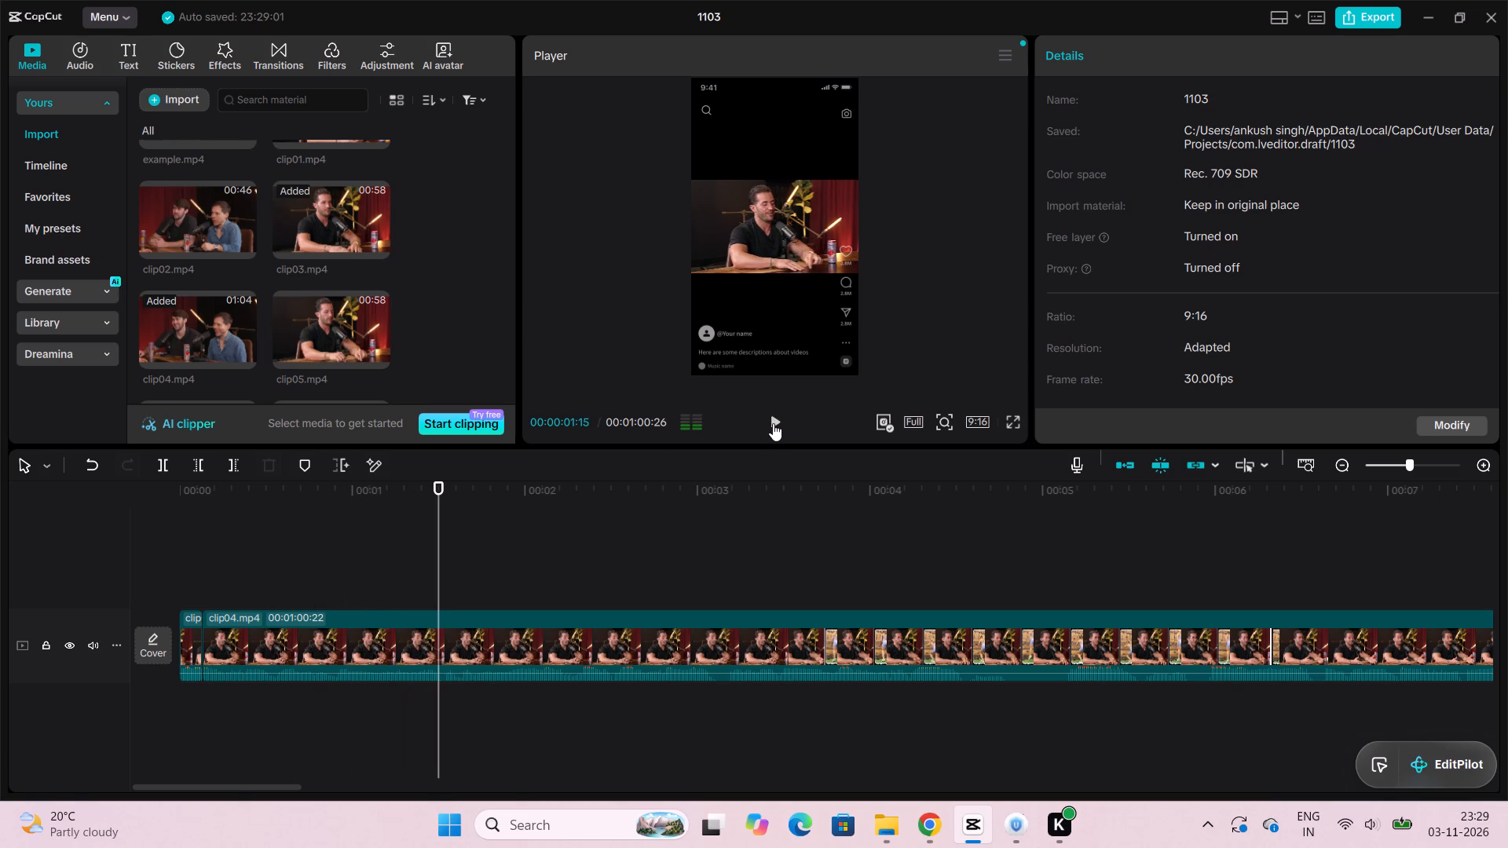
Split clip04.mp4 at 00:00:00:15 and delete everything before the cut, including the clip remnant at the start.
drag(442, 484, 411, 487)
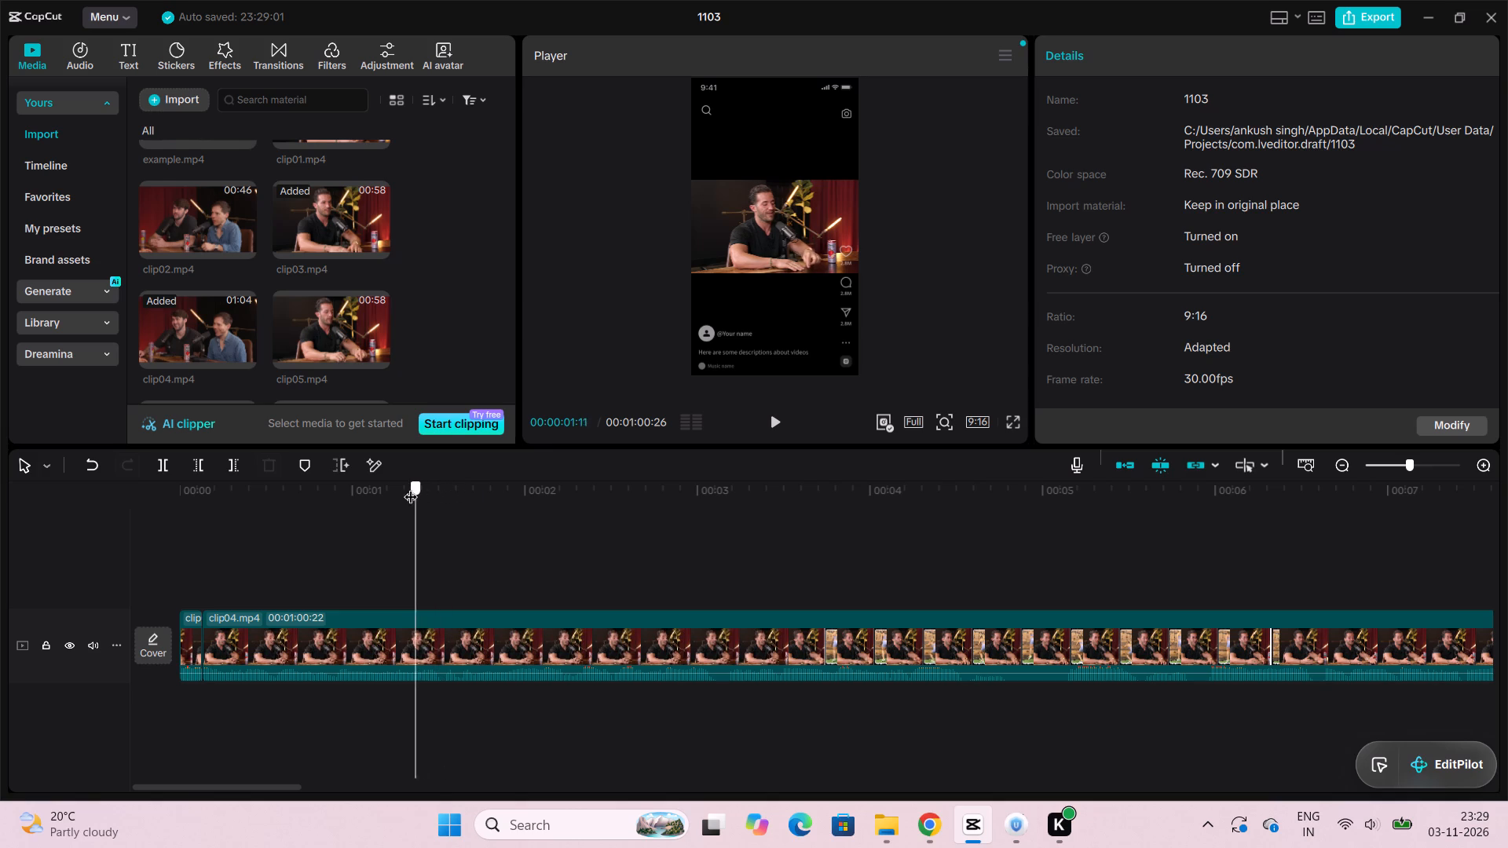
drag(411, 487, 339, 496)
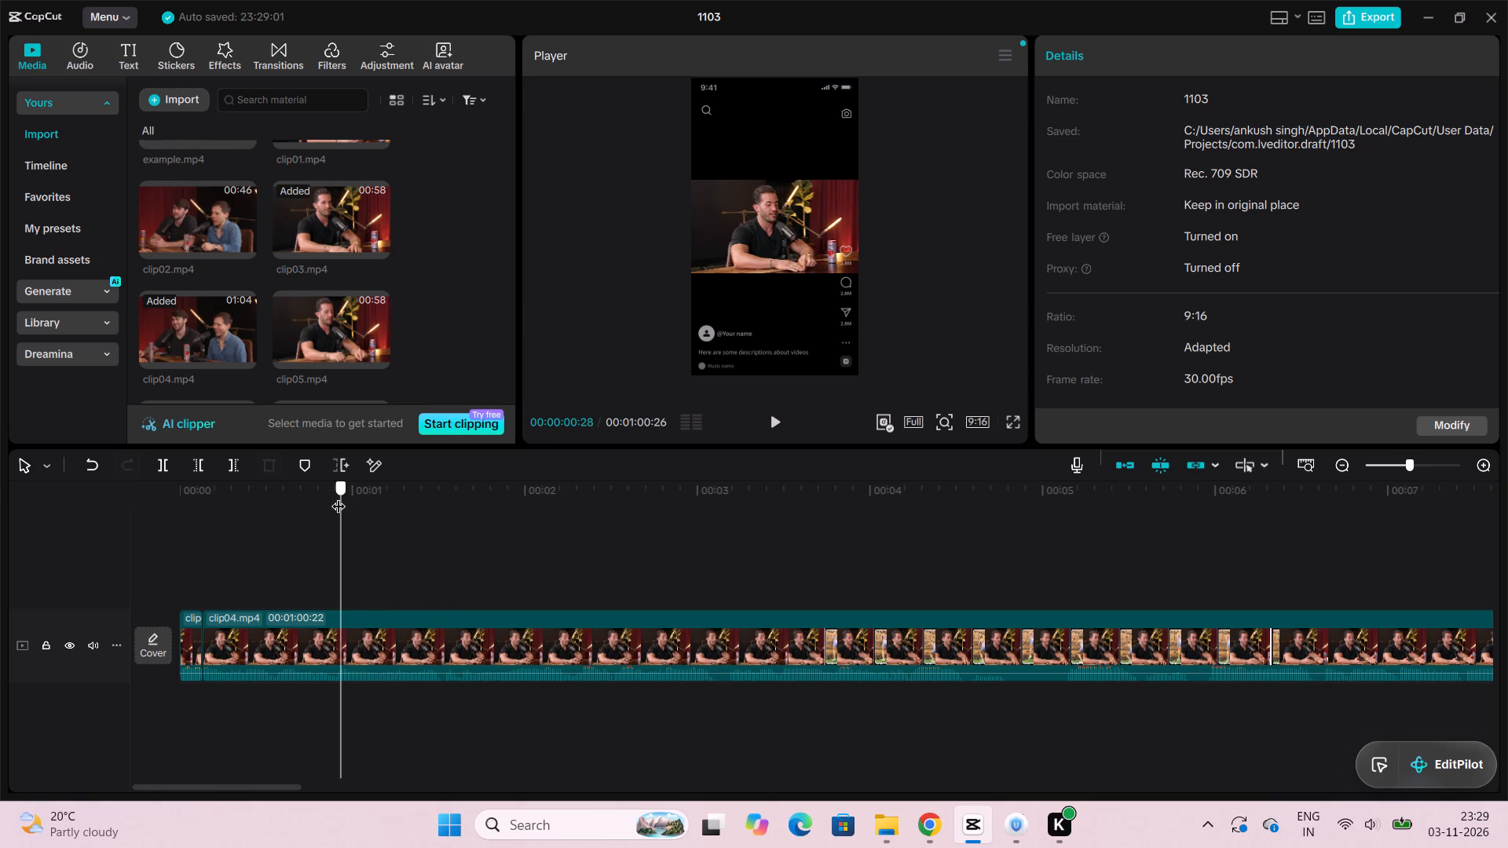
drag(339, 496, 264, 511)
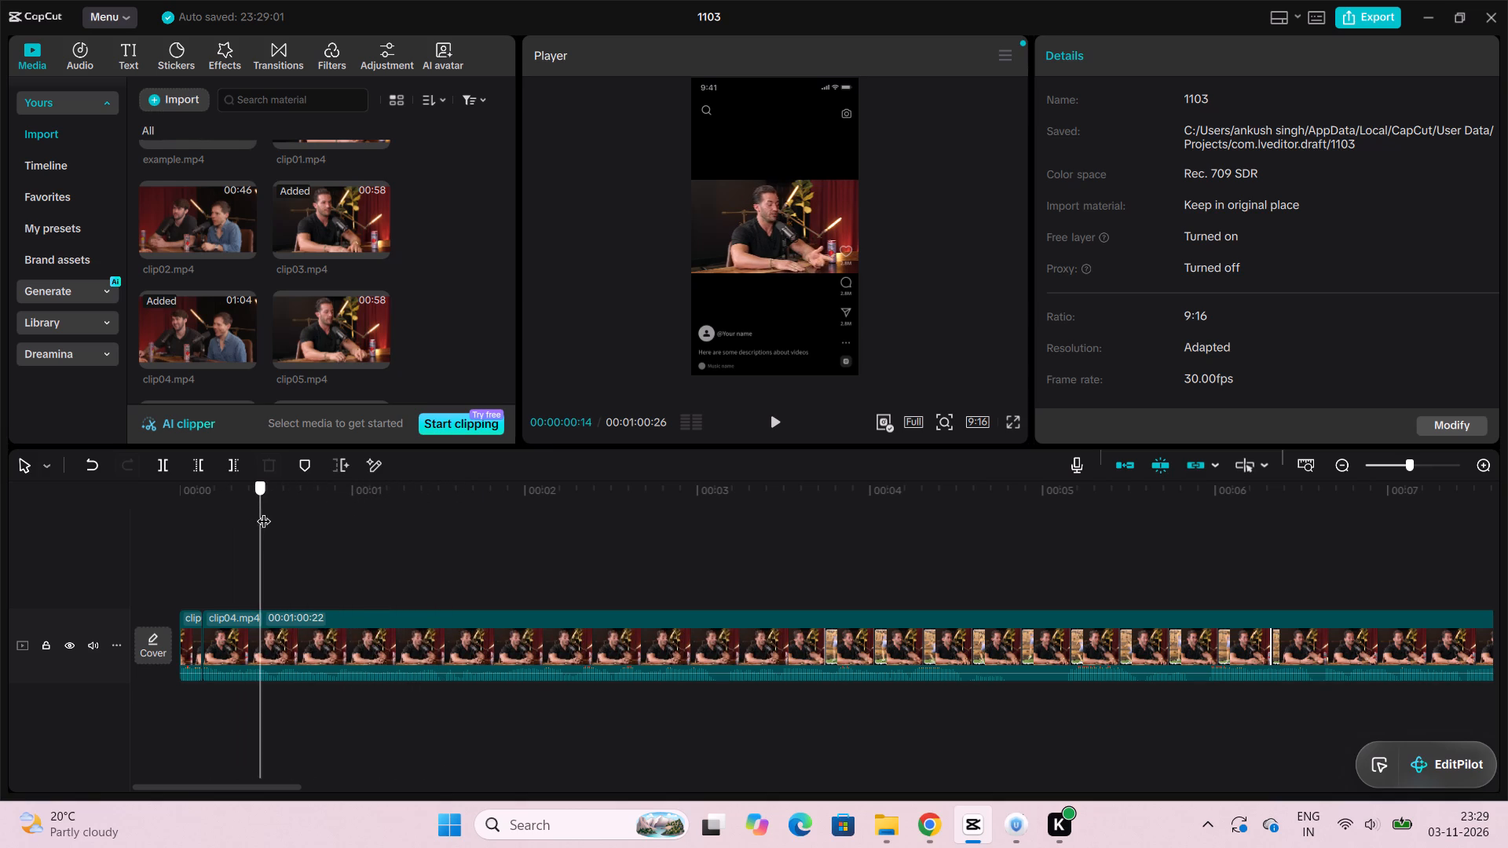
drag(264, 511, 277, 512)
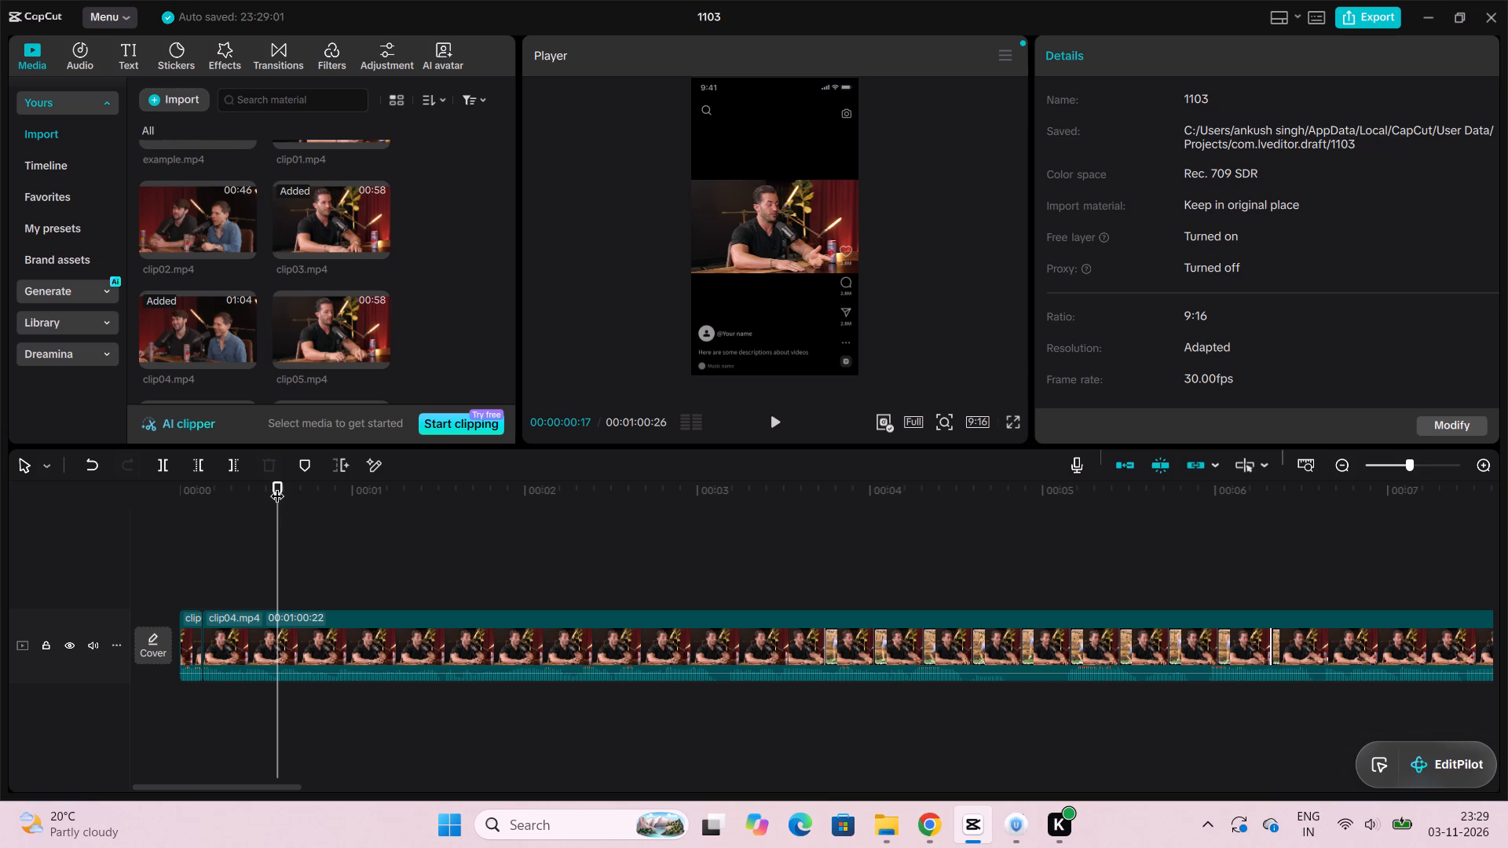
drag(277, 486, 267, 486)
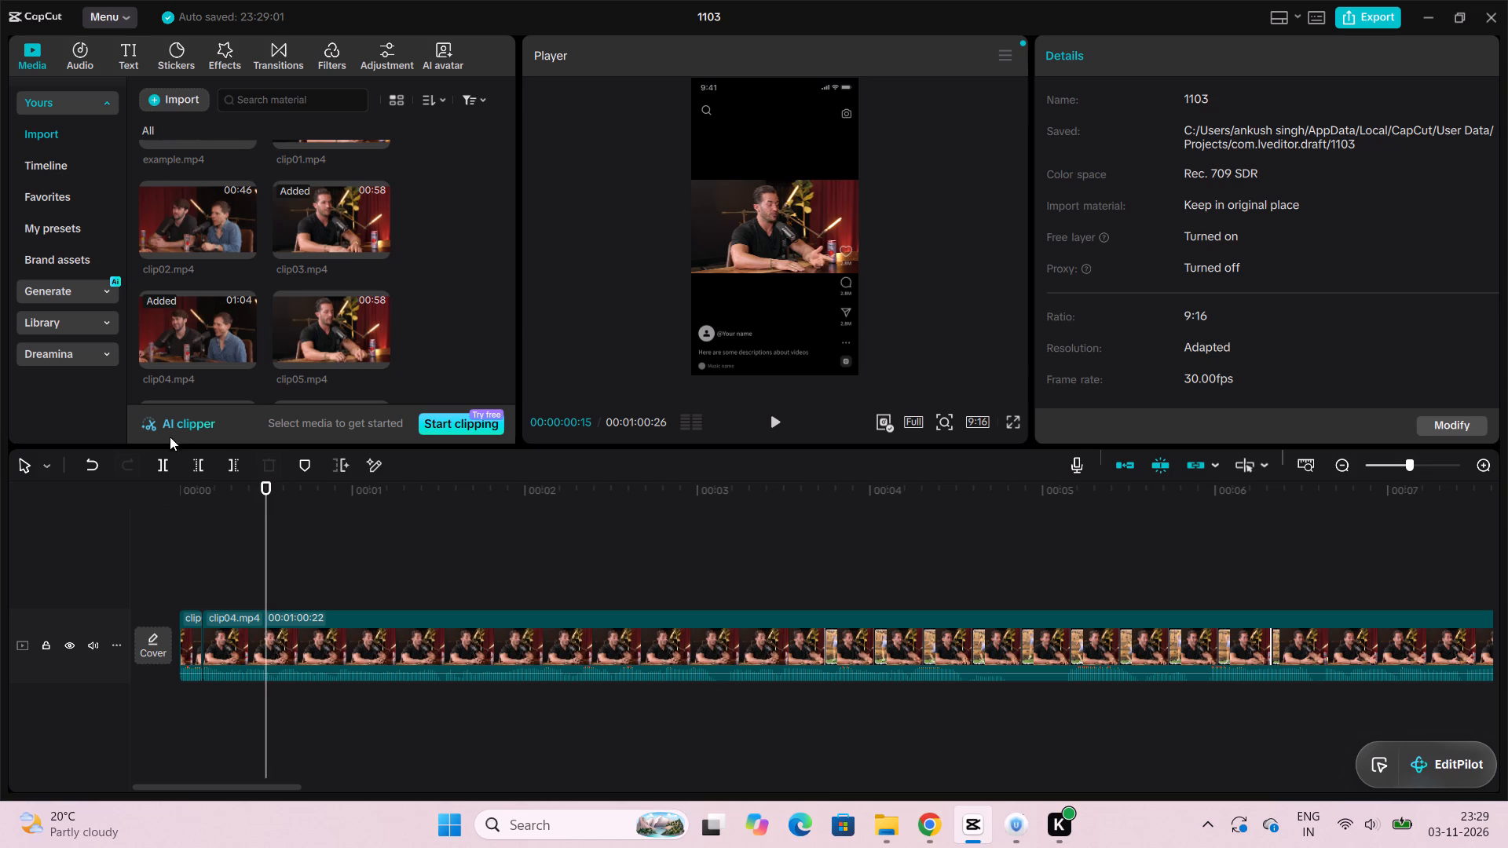
click(164, 464)
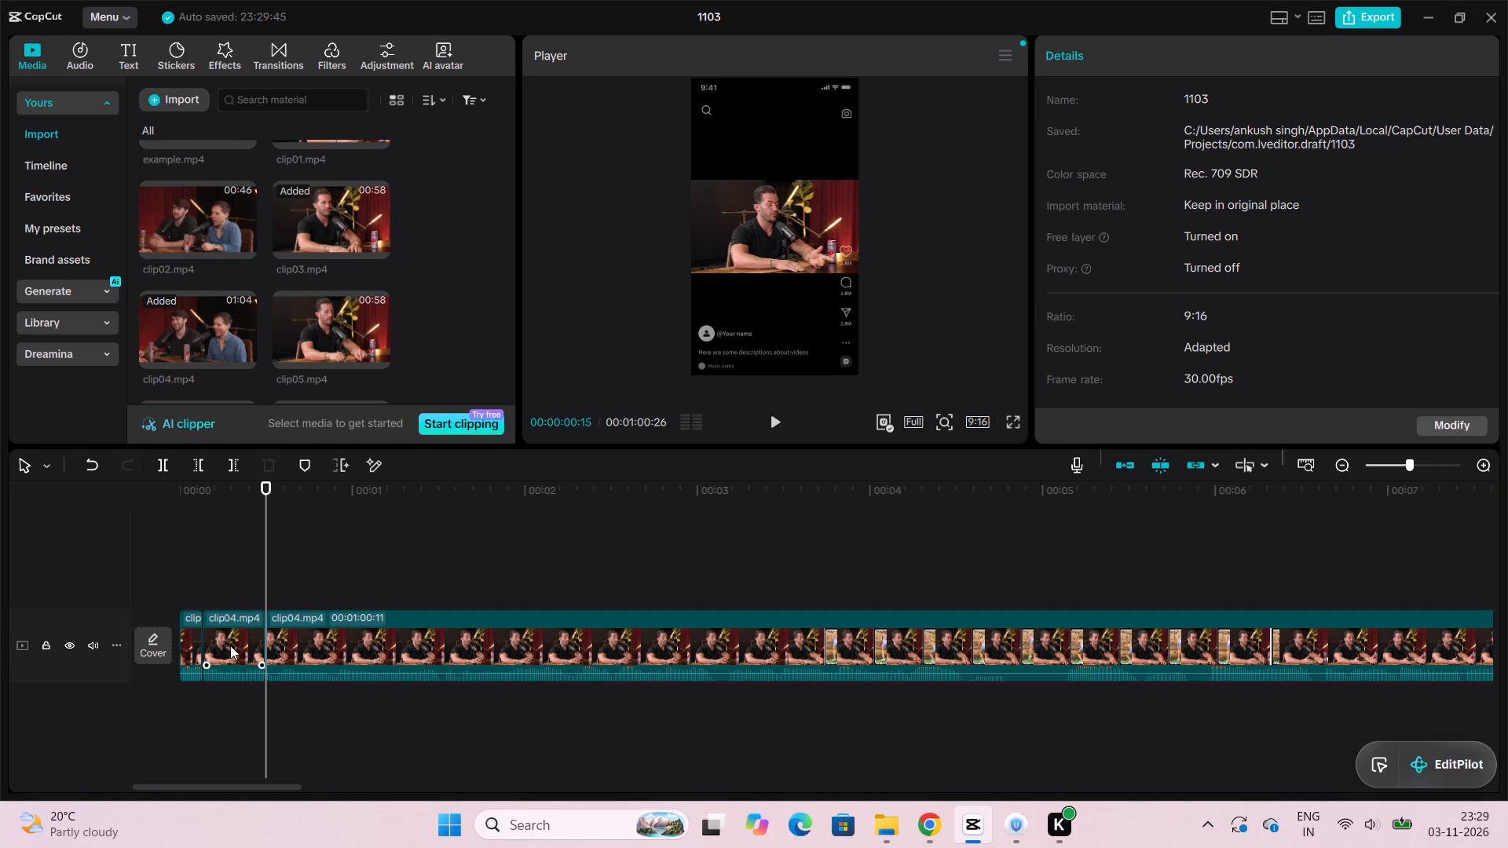
click(230, 645)
key(Delete)
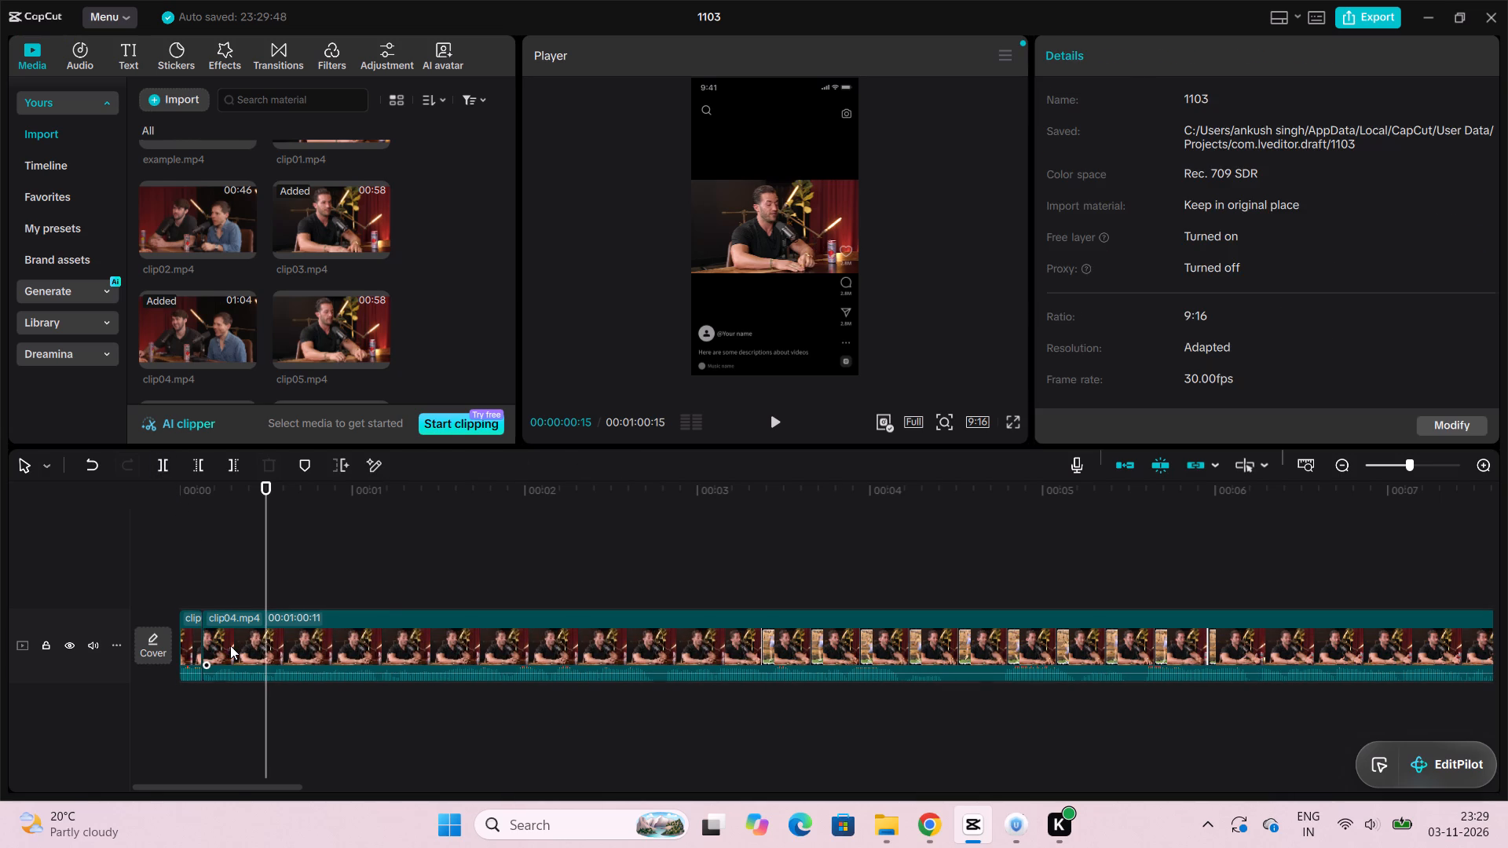
Delete the short leftover piece of clip04.mp4 at the very start of the timeline.
click(188, 649)
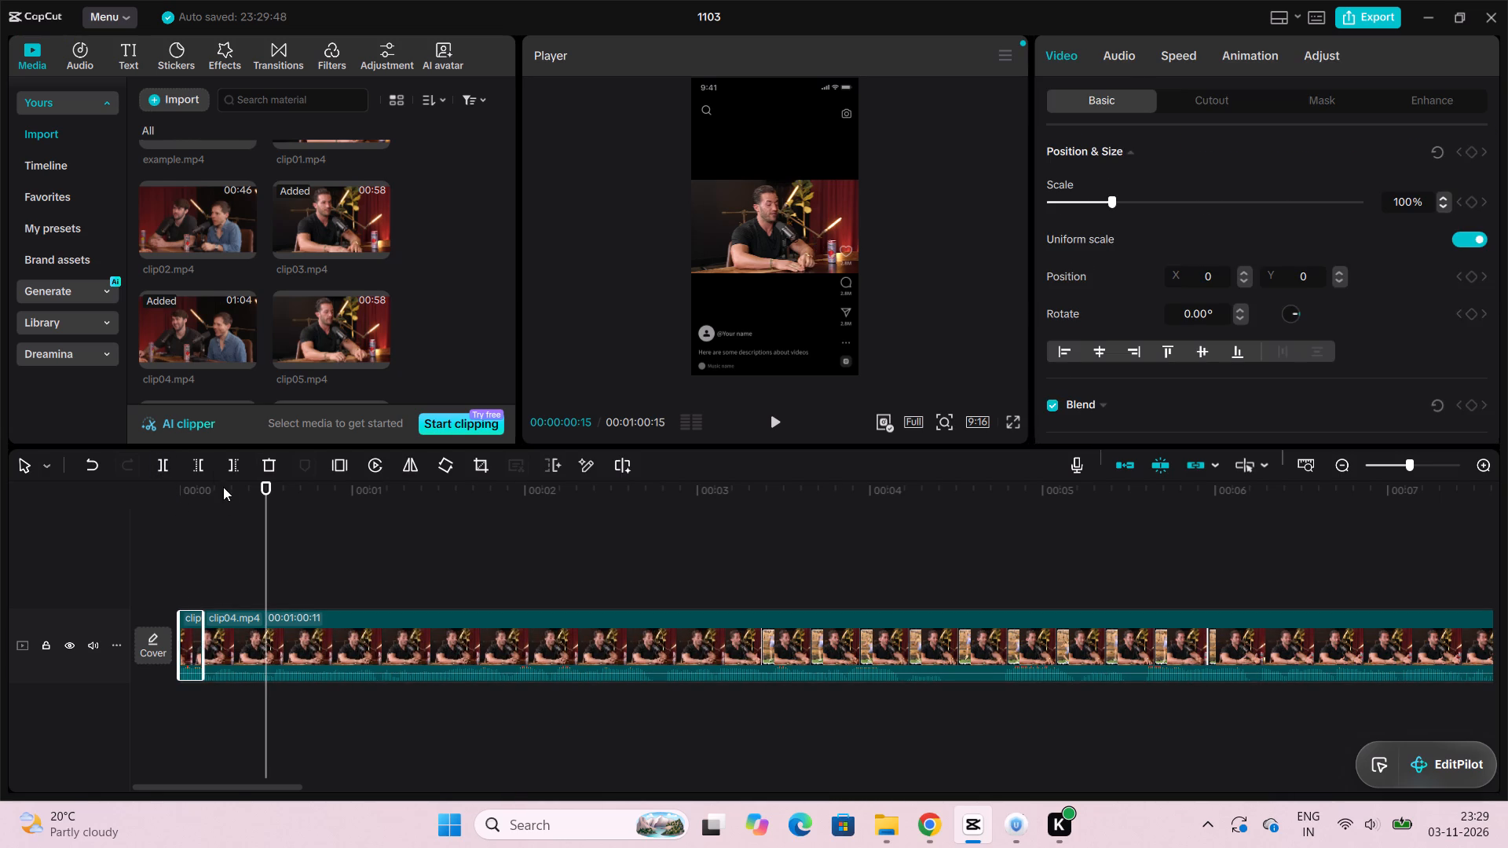
key(Delete)
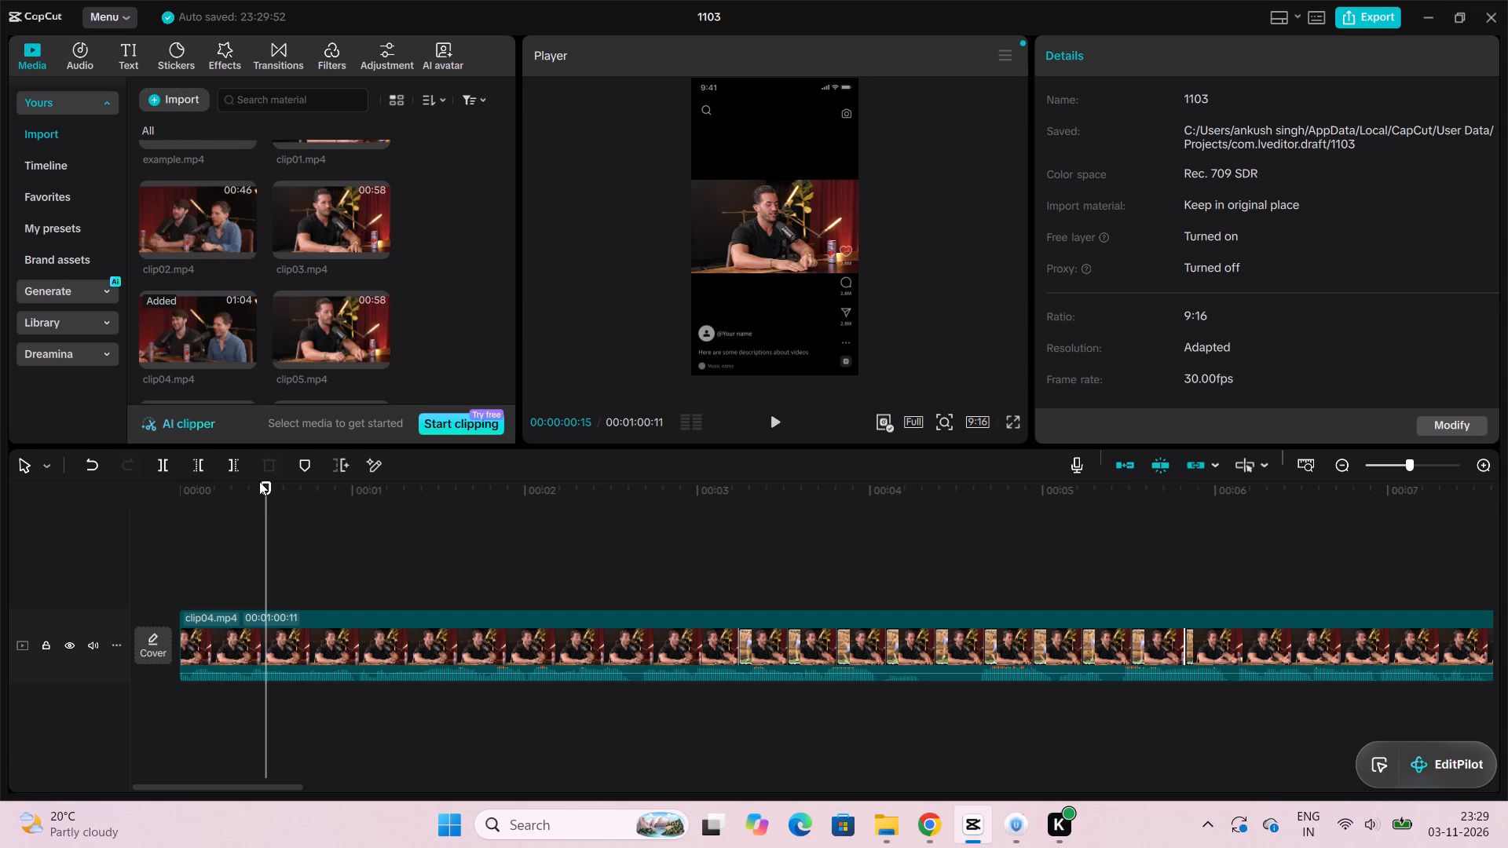
Play the trimmed clip04.mp4 from its beginning to about 00:00:33:15 to check the new opening and the speech that follows.
drag(265, 486, 136, 500)
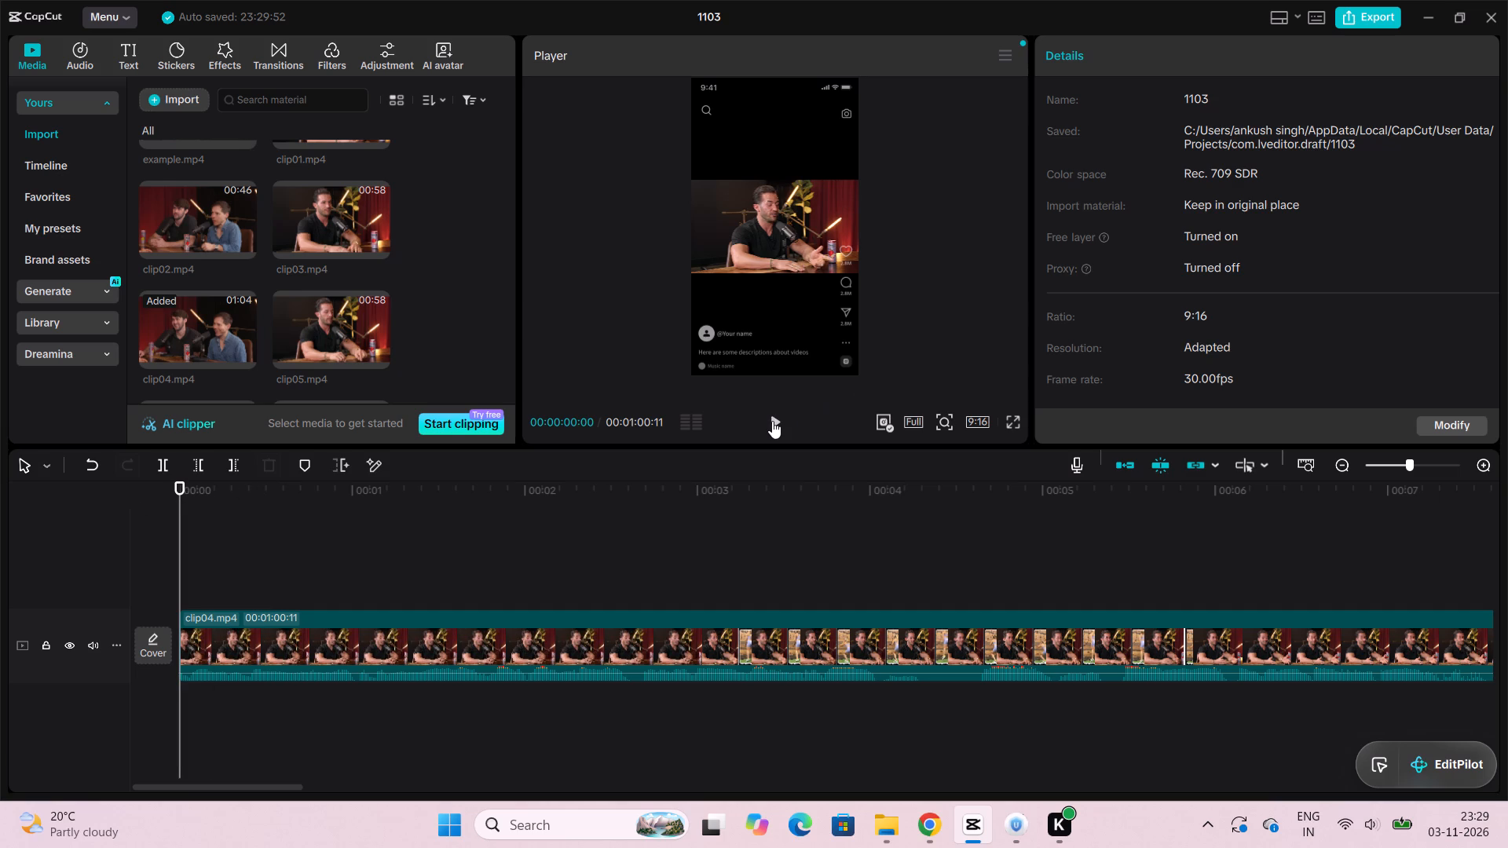
click(772, 421)
click(772, 421)
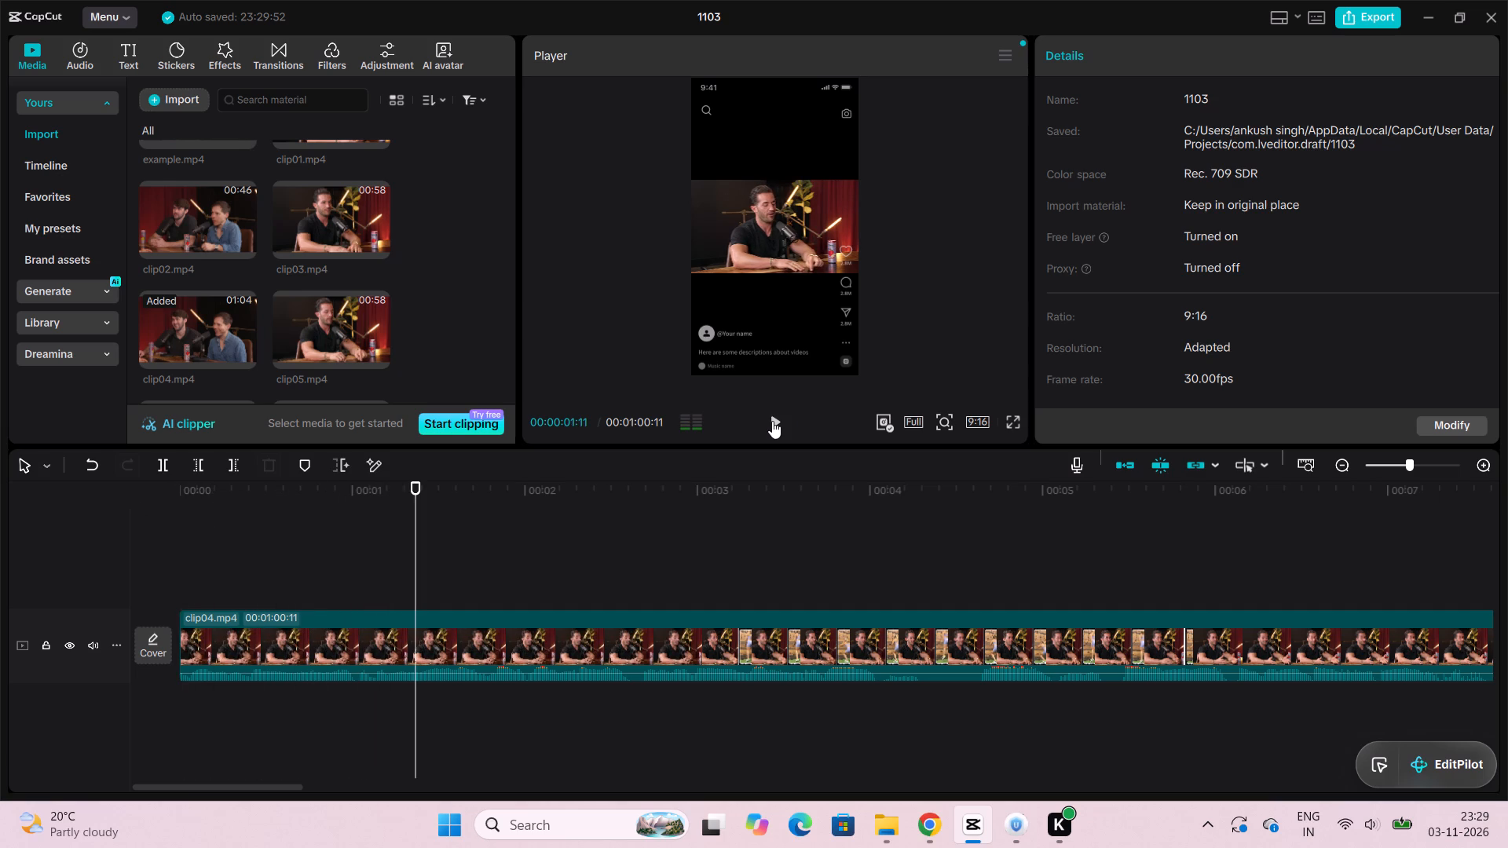
click(772, 421)
click(772, 421)
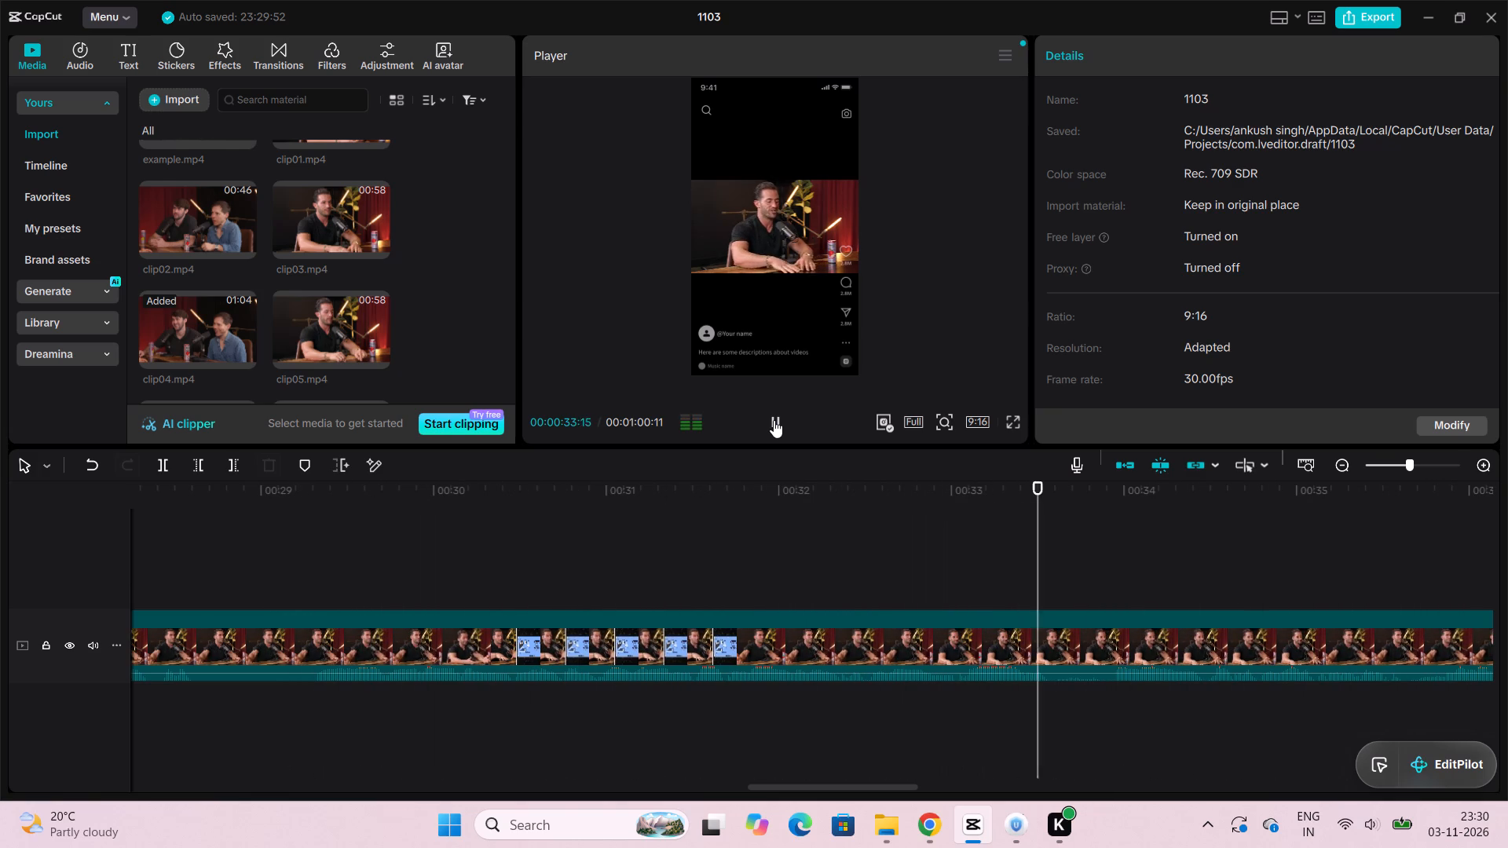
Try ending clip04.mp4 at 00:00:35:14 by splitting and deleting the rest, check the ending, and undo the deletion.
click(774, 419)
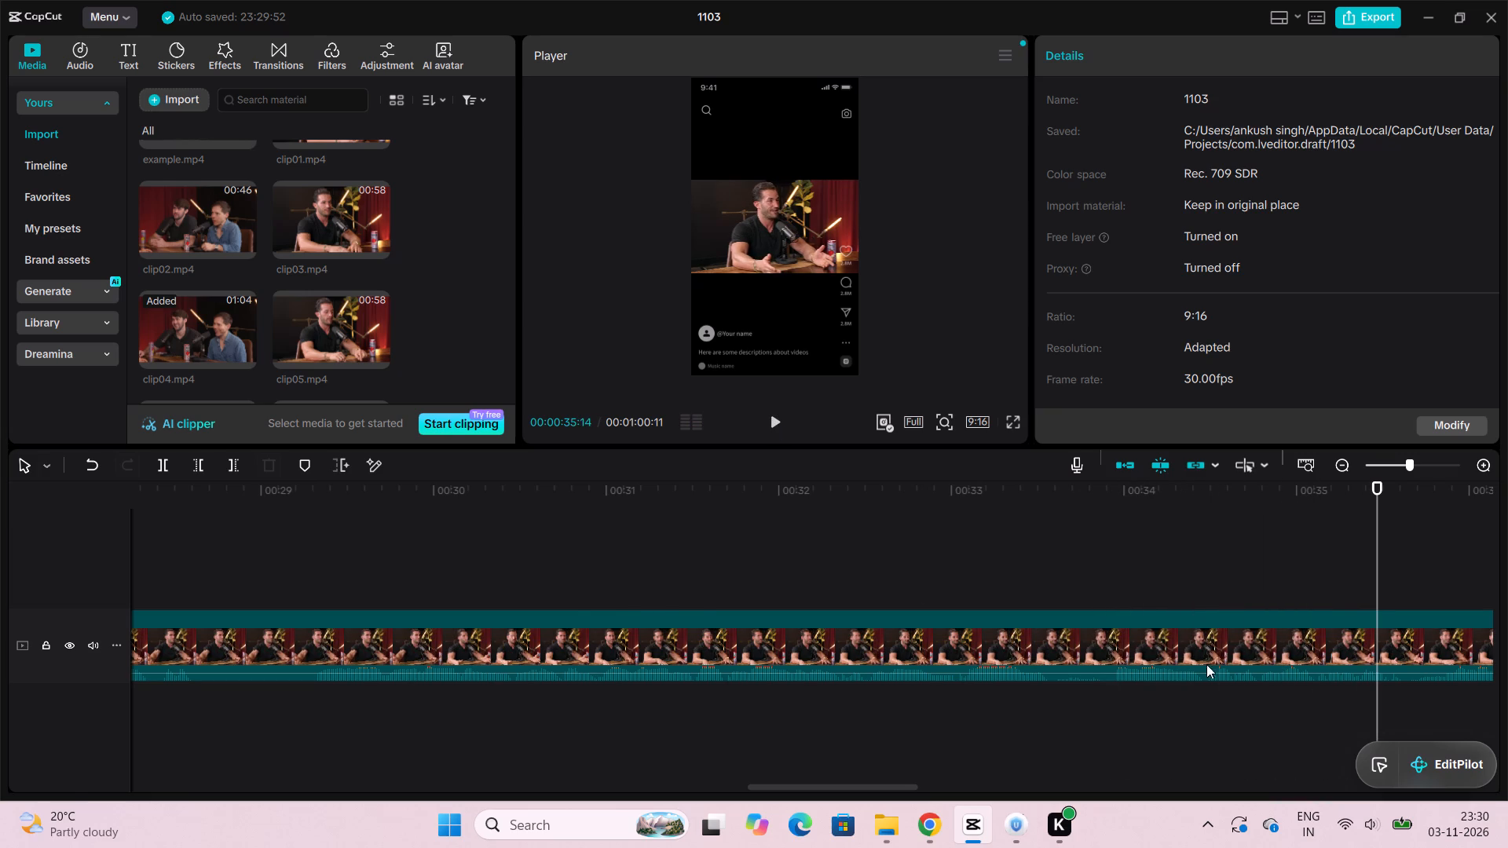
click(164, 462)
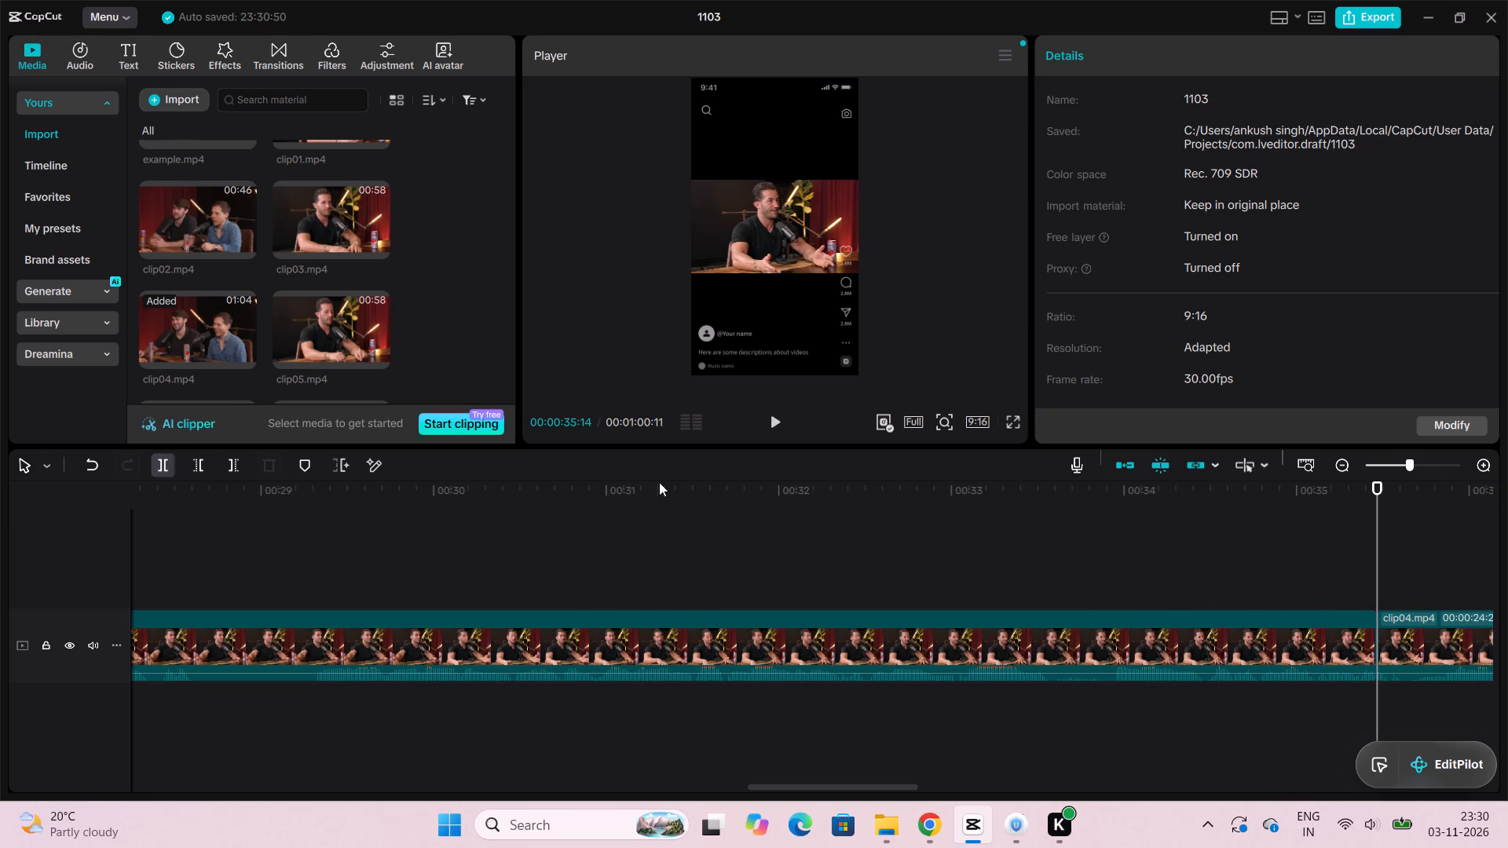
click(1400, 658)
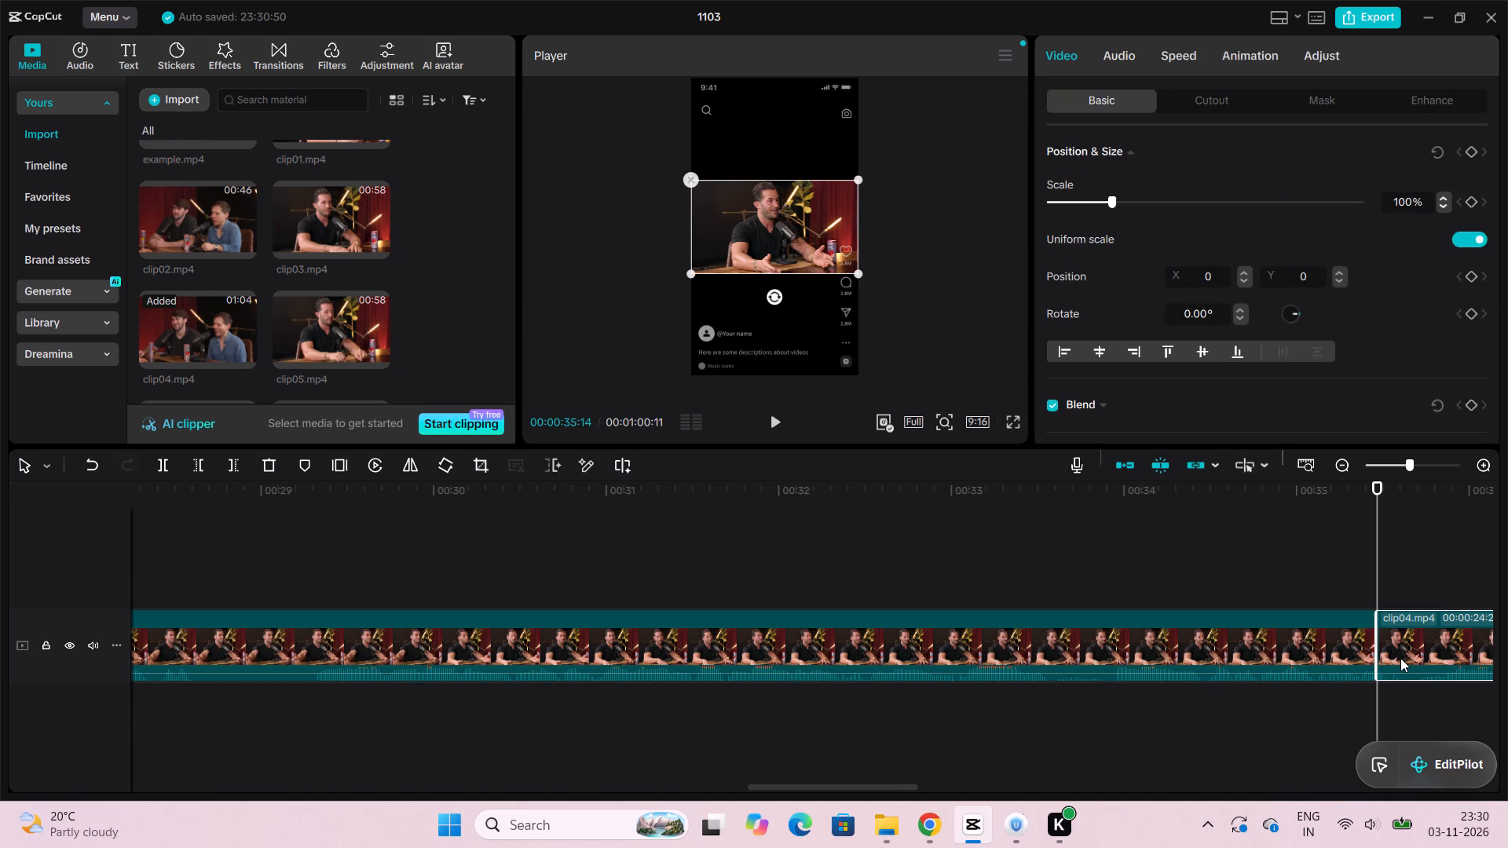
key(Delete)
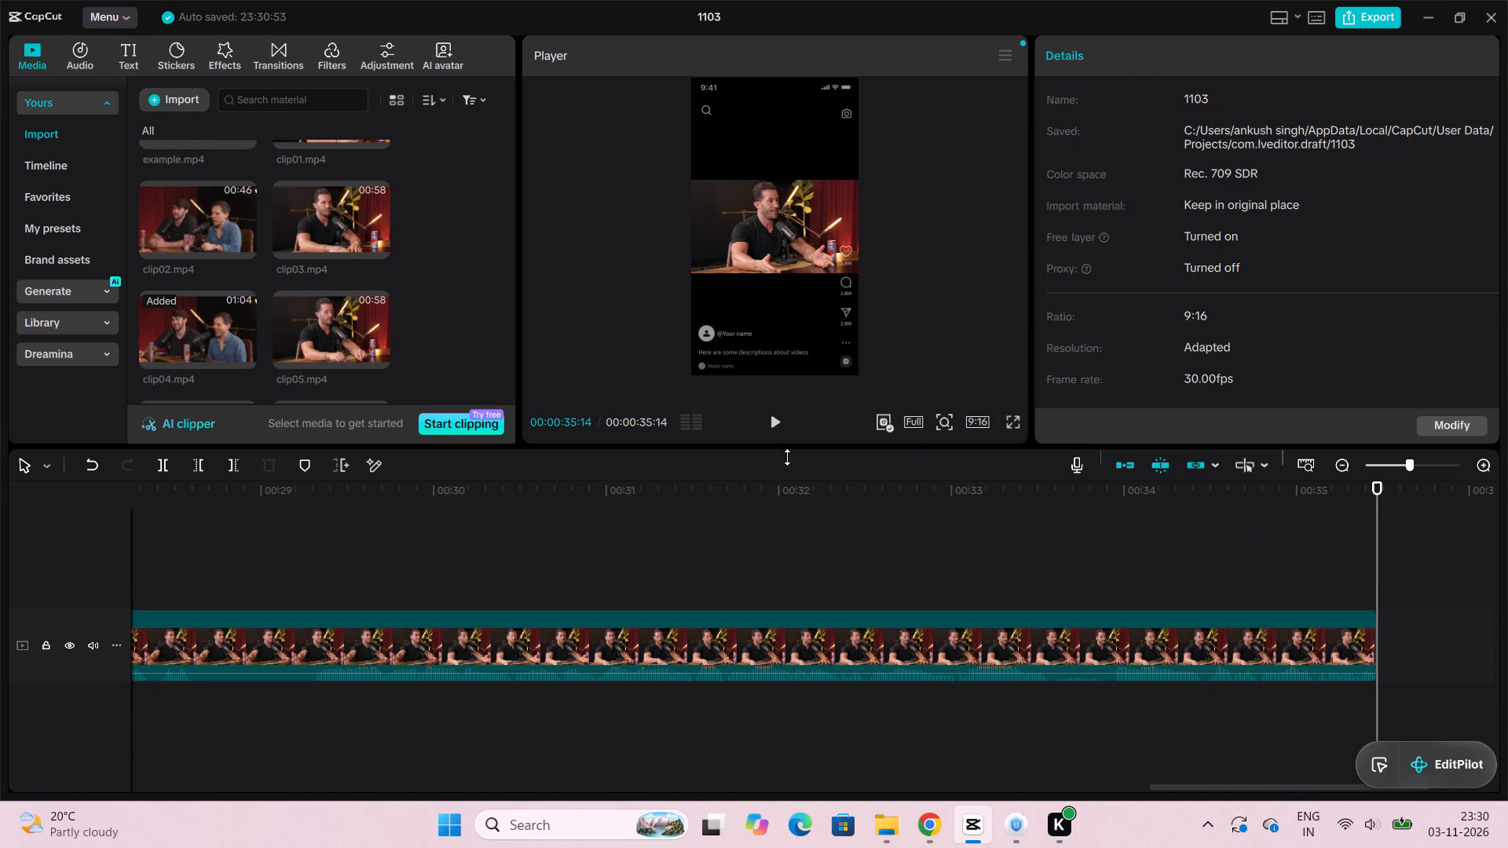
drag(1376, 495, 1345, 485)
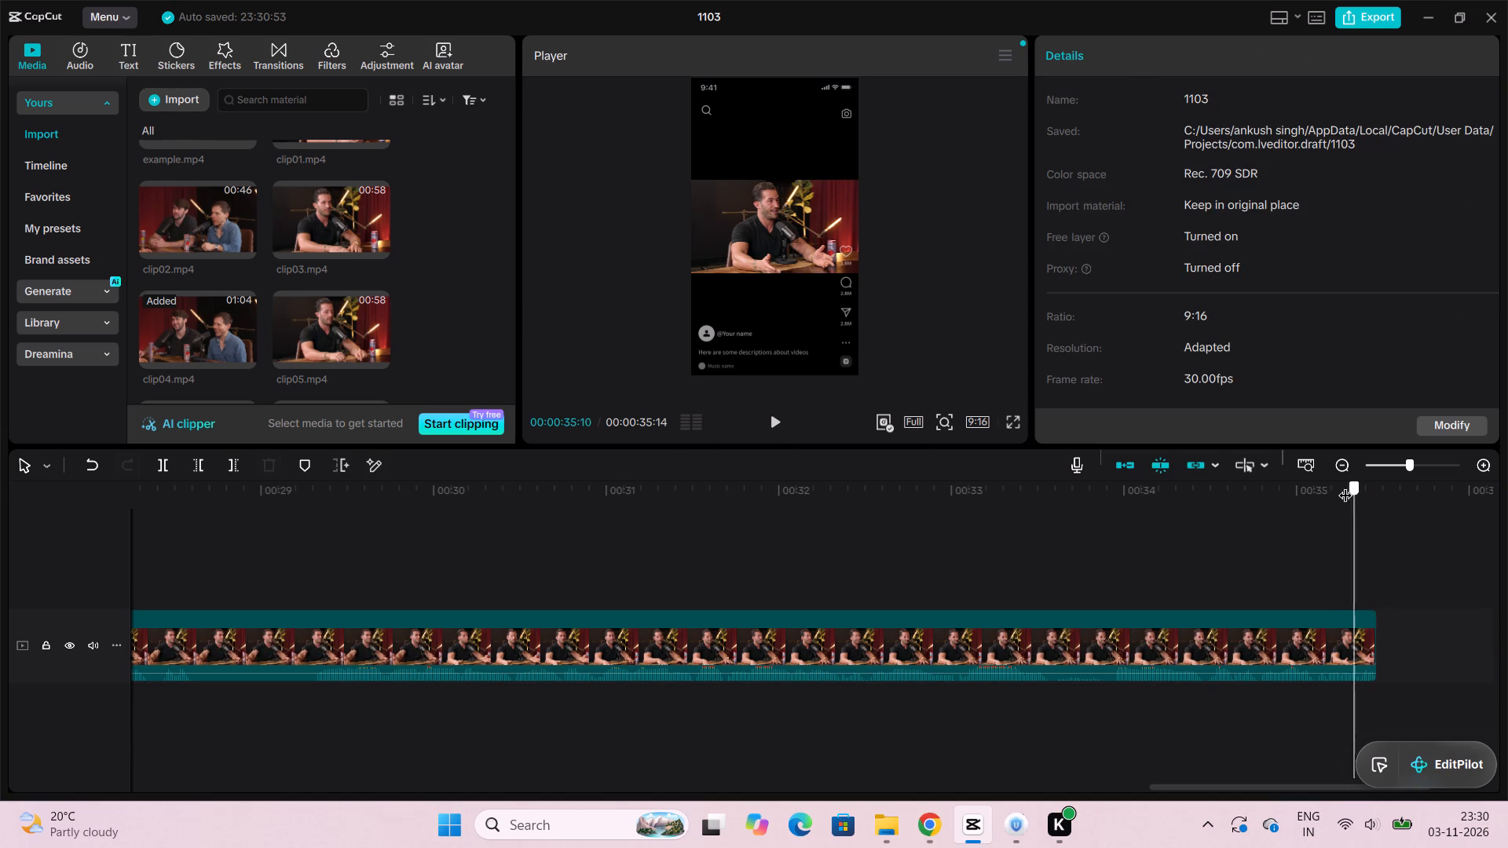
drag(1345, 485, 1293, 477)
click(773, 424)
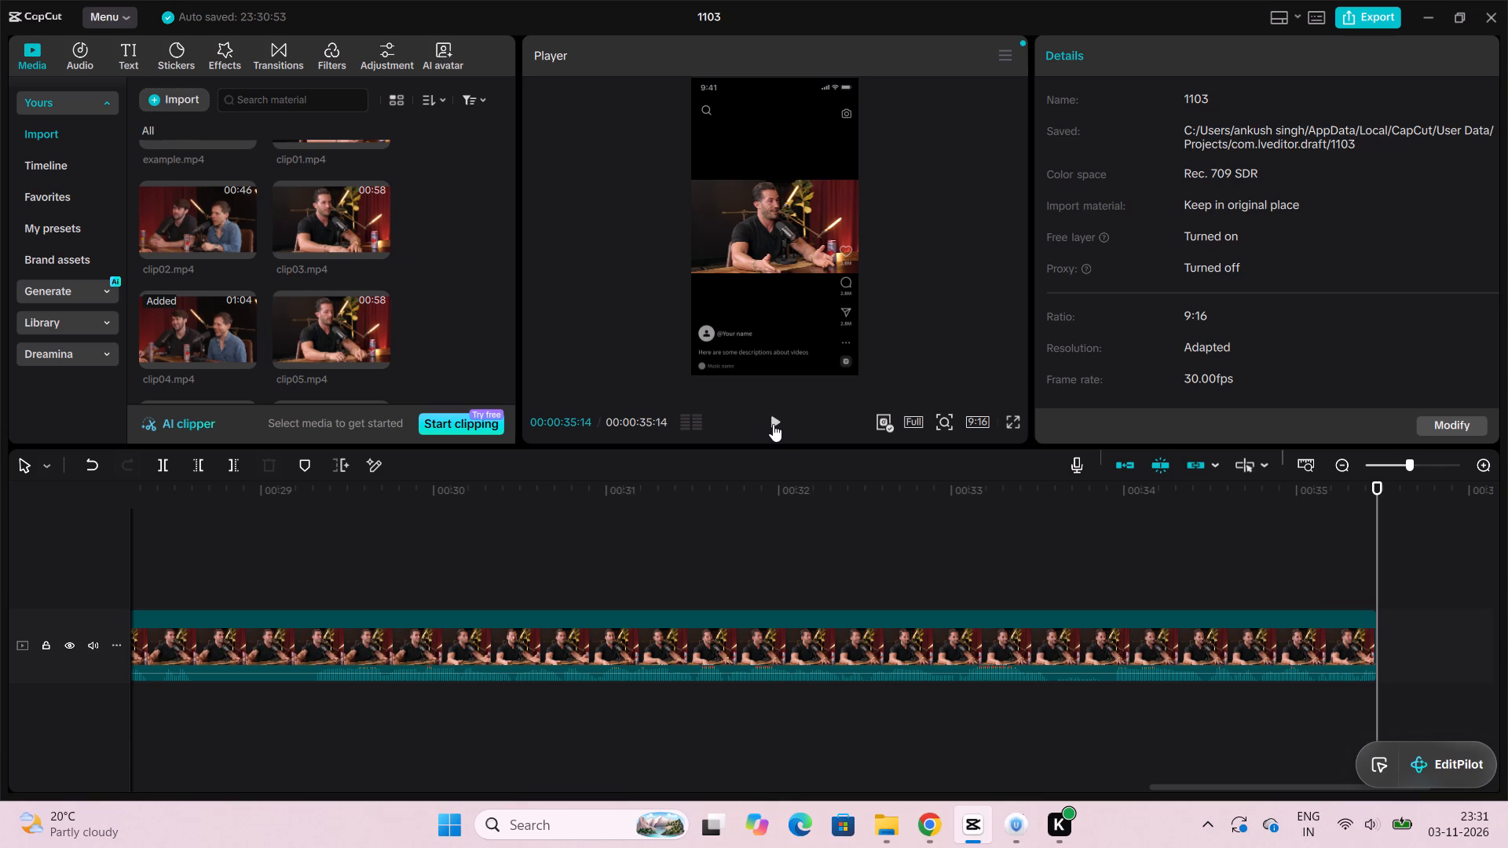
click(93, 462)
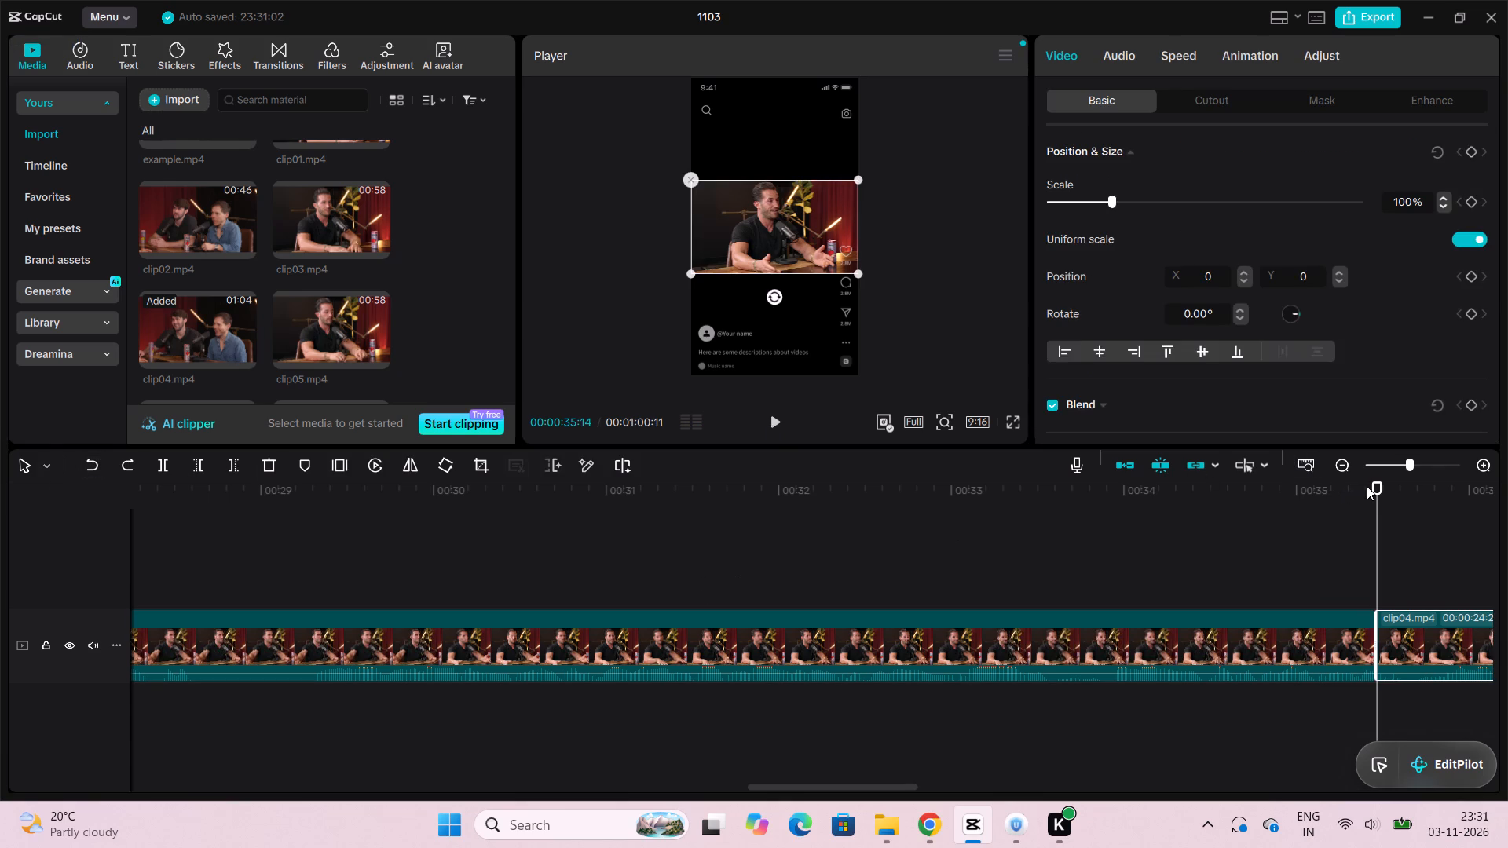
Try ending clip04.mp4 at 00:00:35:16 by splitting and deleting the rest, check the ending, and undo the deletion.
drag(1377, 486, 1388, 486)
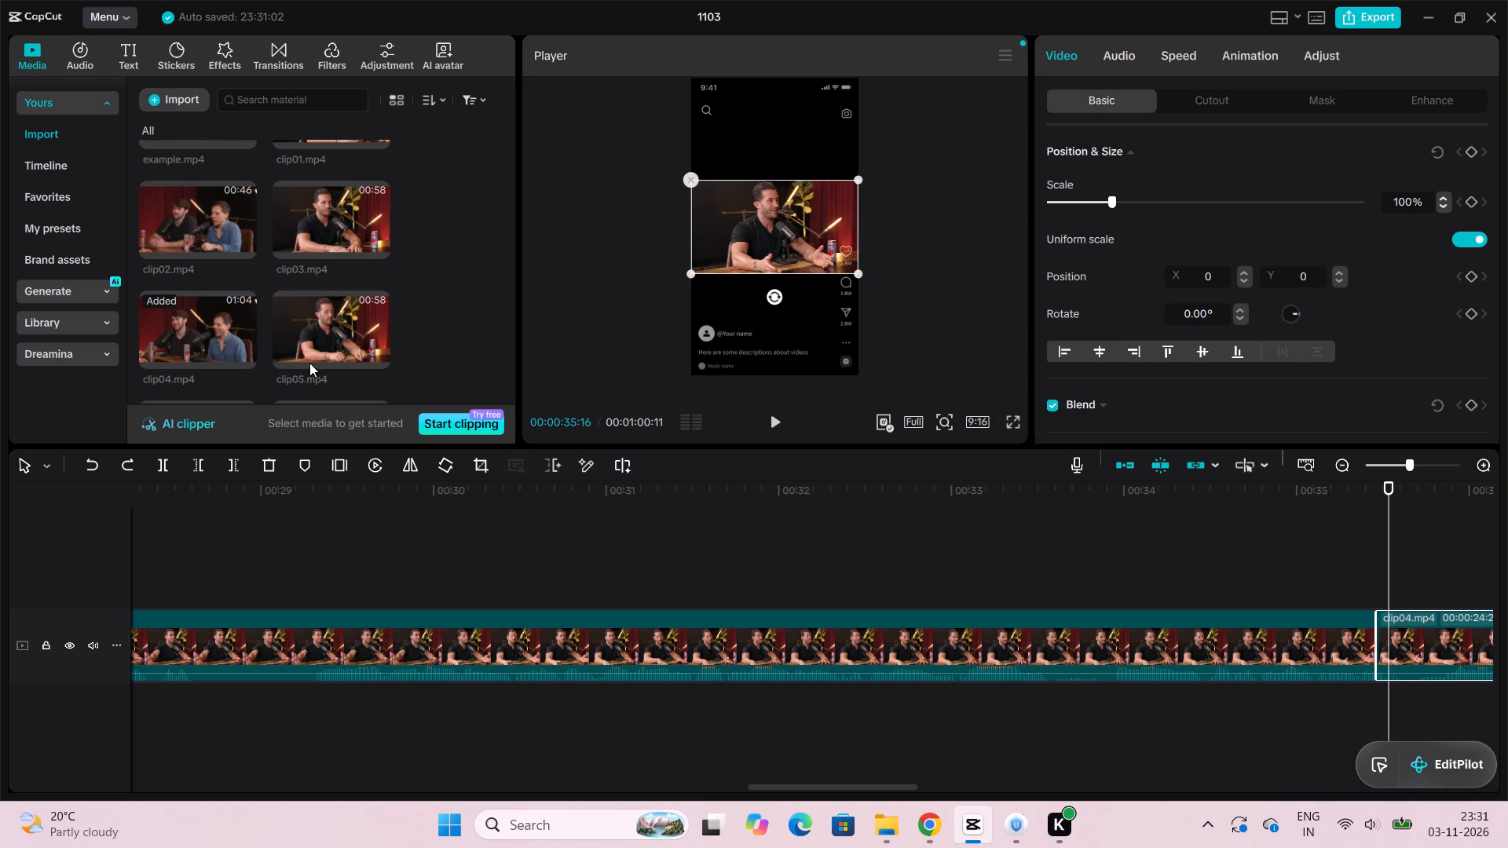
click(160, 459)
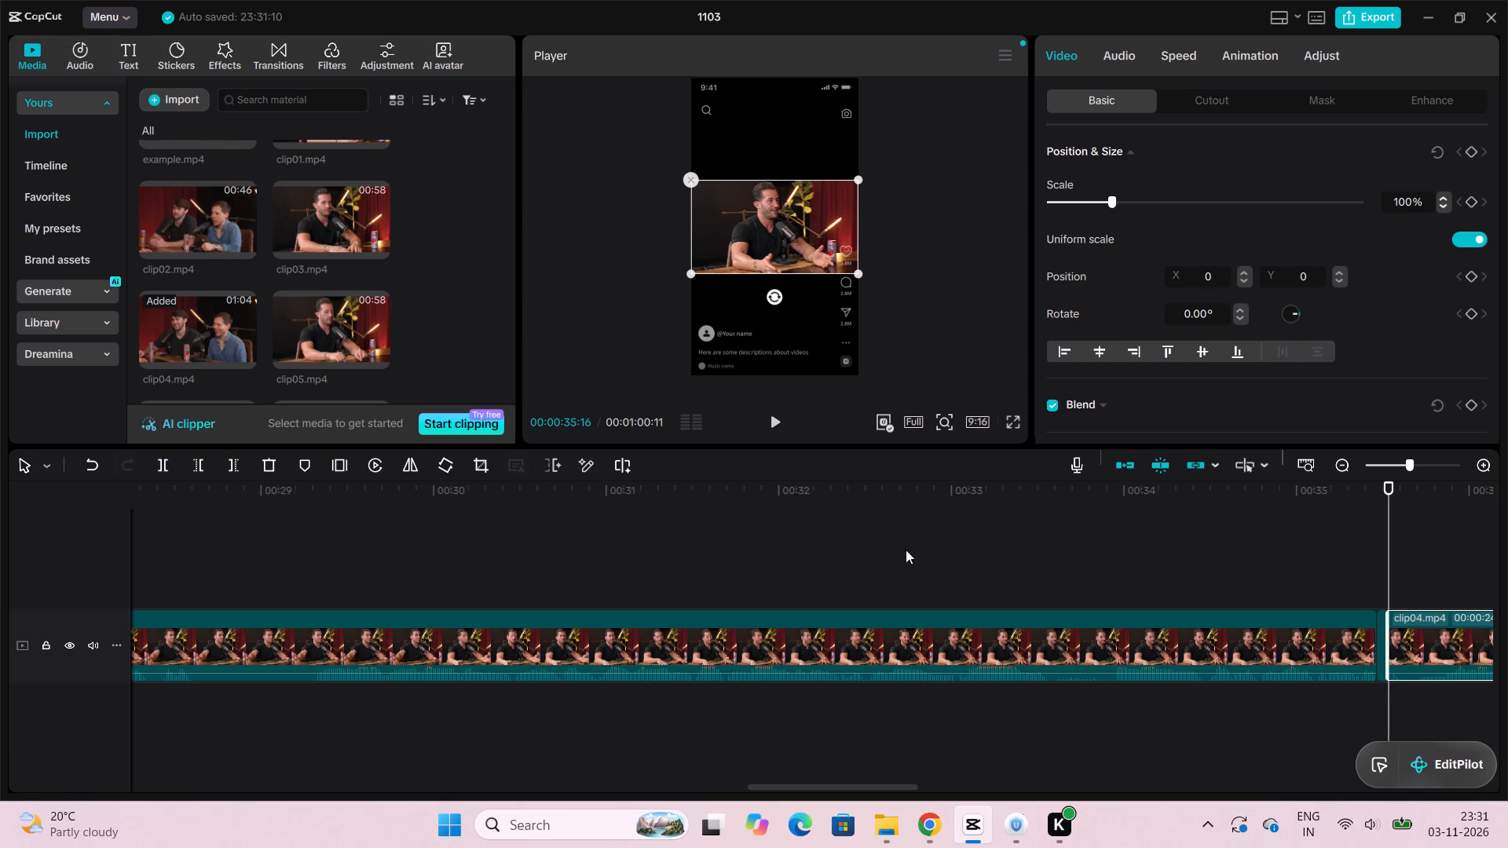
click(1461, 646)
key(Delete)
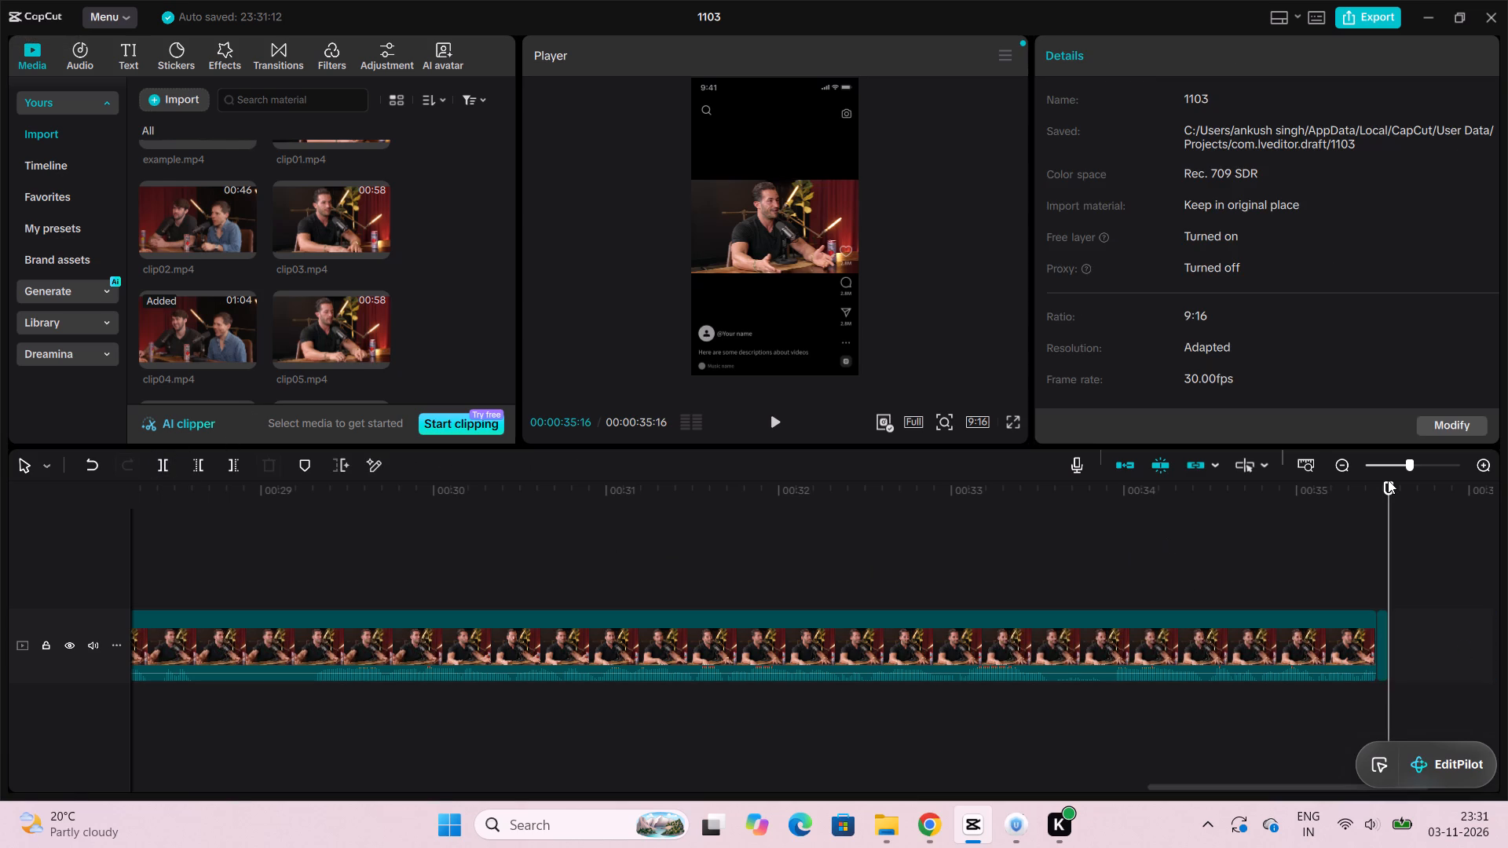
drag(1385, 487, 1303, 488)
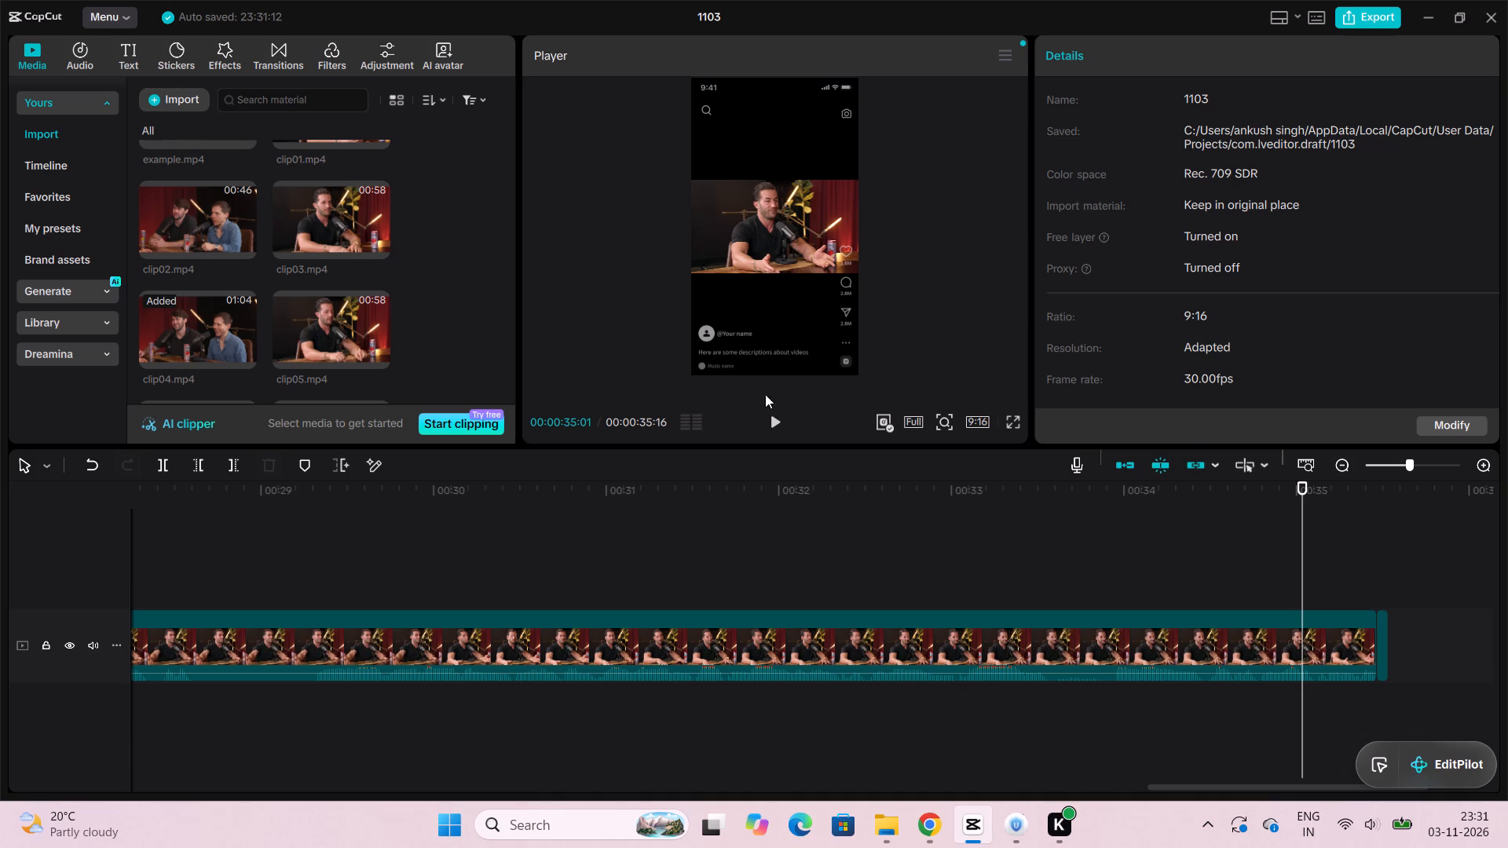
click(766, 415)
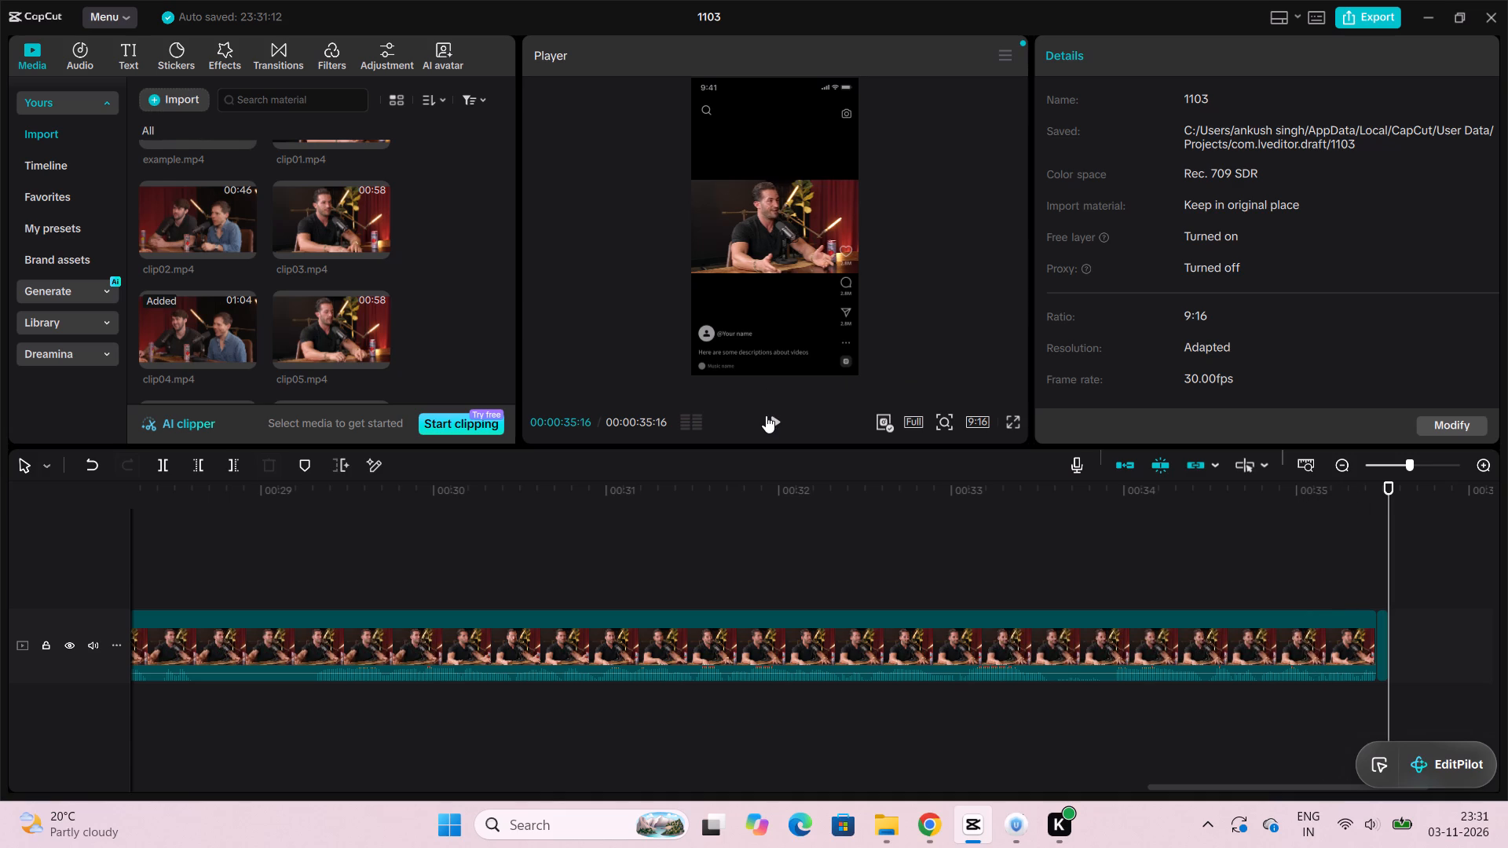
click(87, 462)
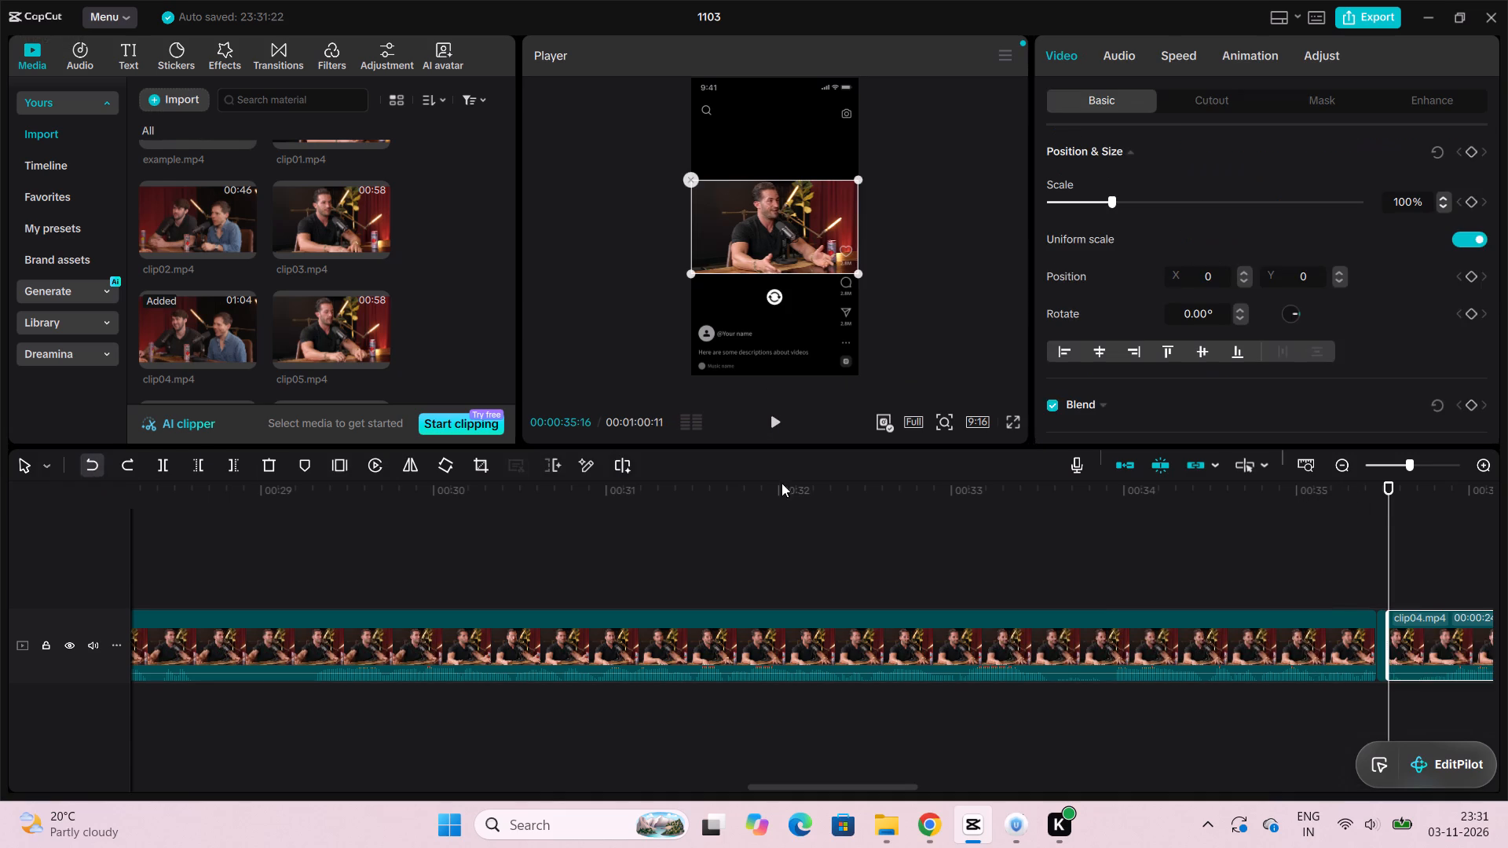
Split clip04.mp4 at 00:00:35:21 and delete everything after the cut.
drag(1389, 481, 1406, 482)
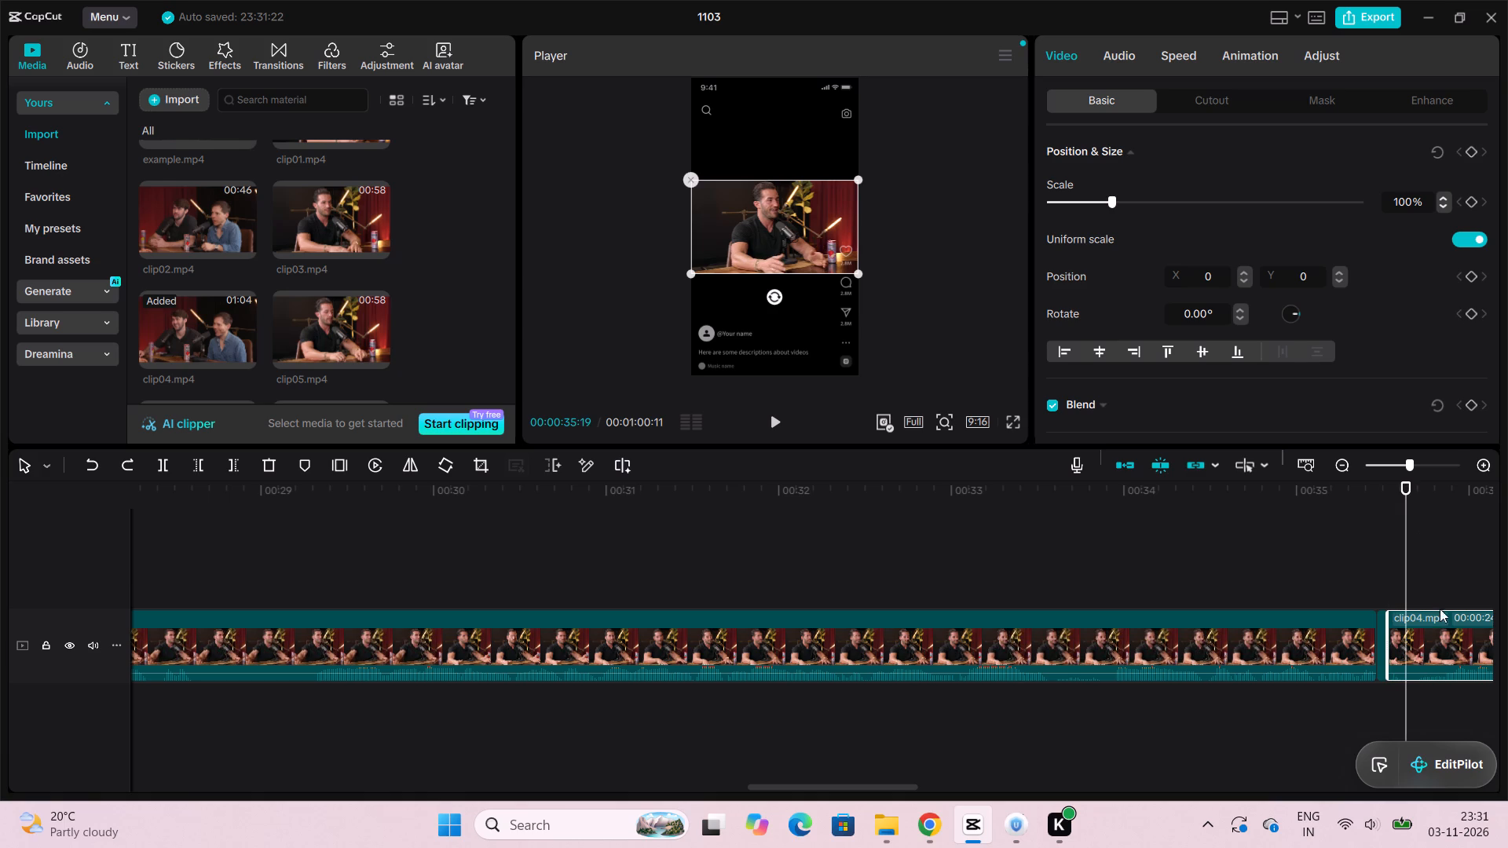
click(1445, 637)
drag(1409, 482, 1418, 484)
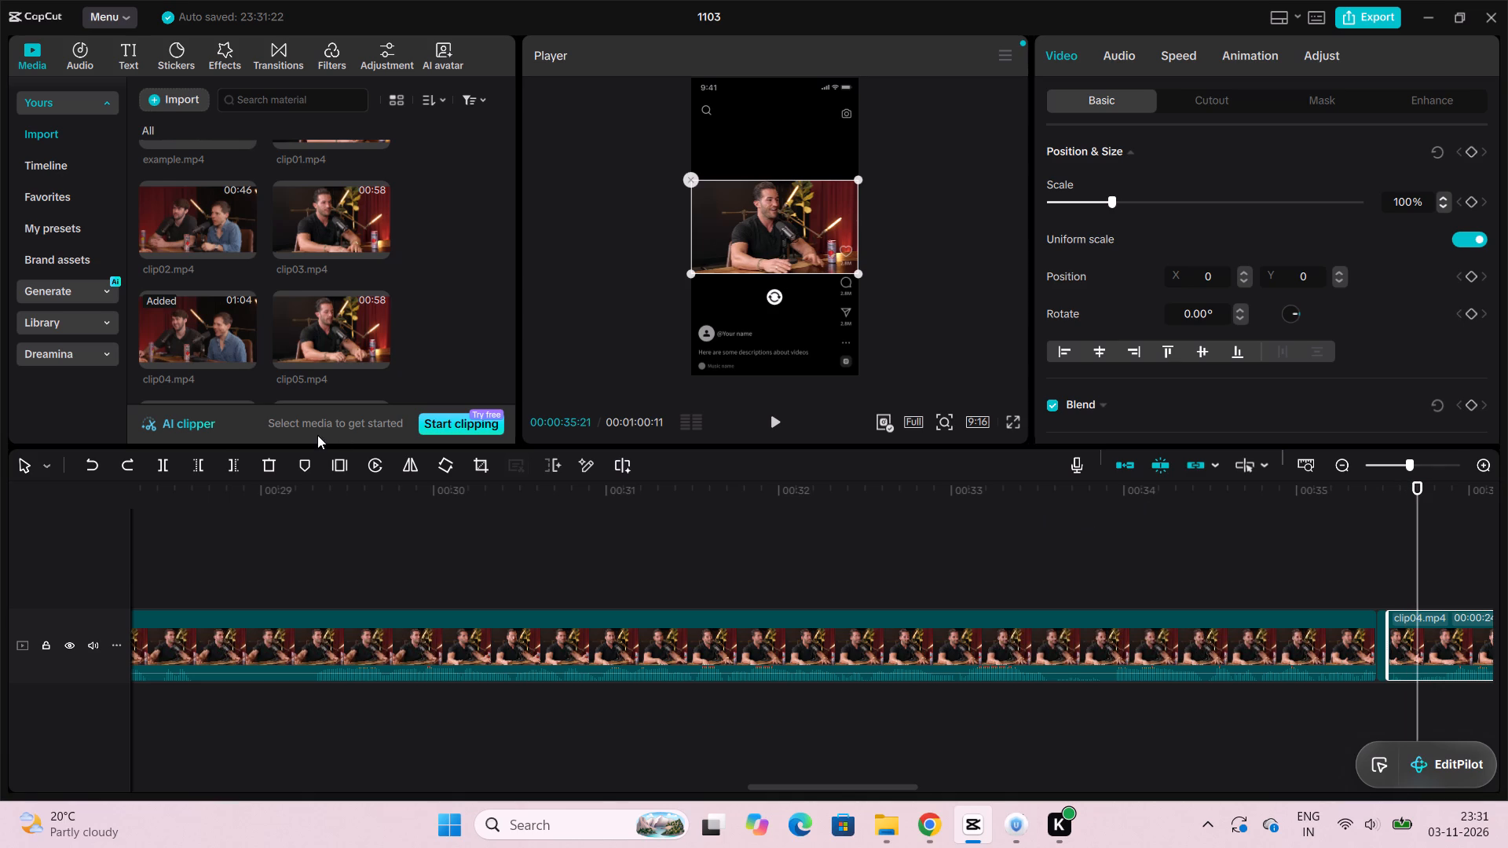
click(153, 461)
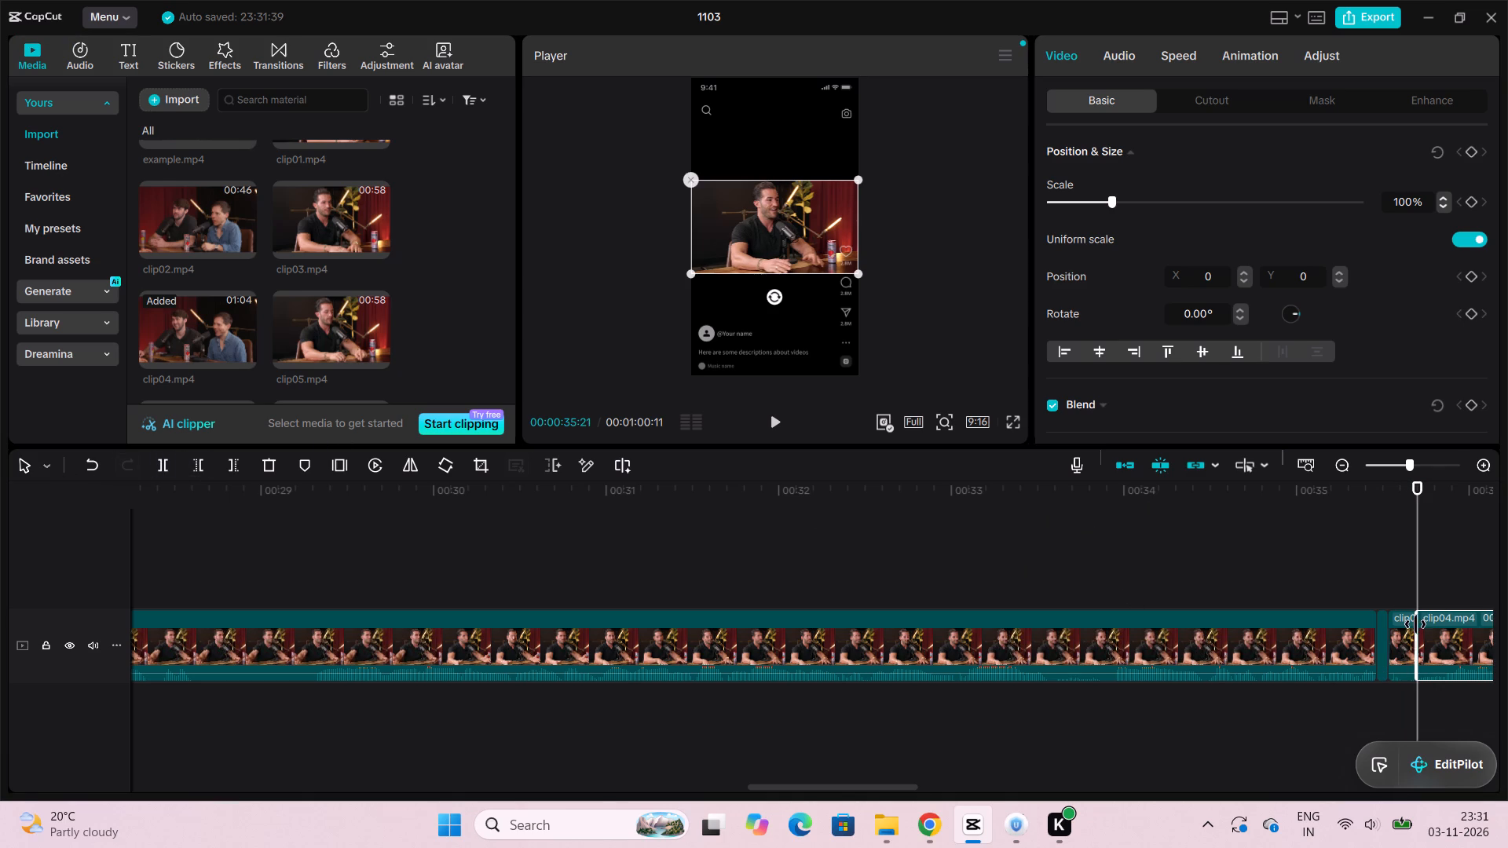
click(1451, 627)
key(Delete)
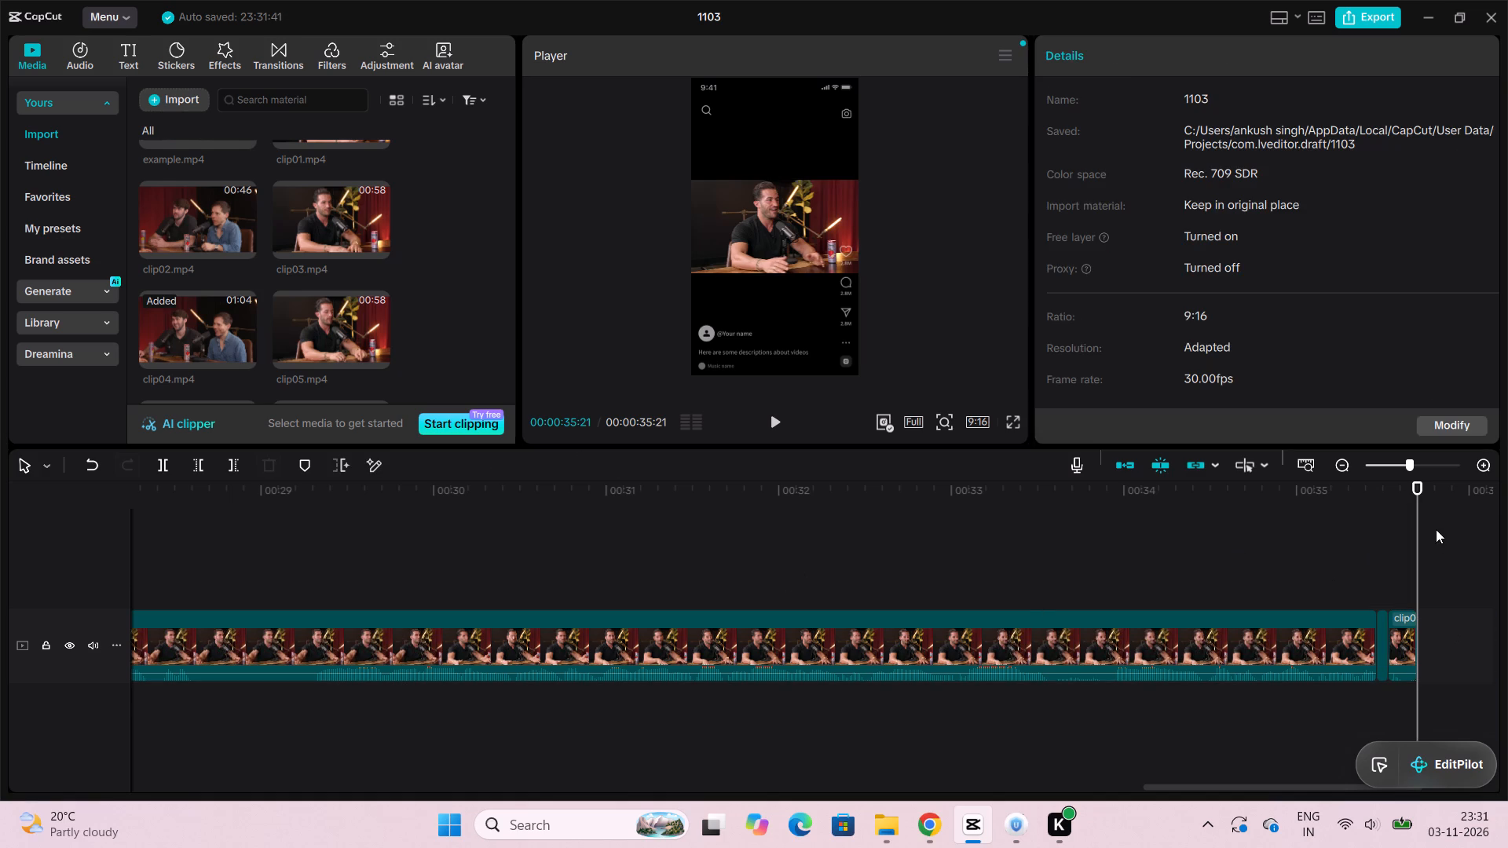
Replay the trimmed ending of clip04.mp4 and play the whole clip from the start to check both cuts.
drag(1417, 487, 1366, 499)
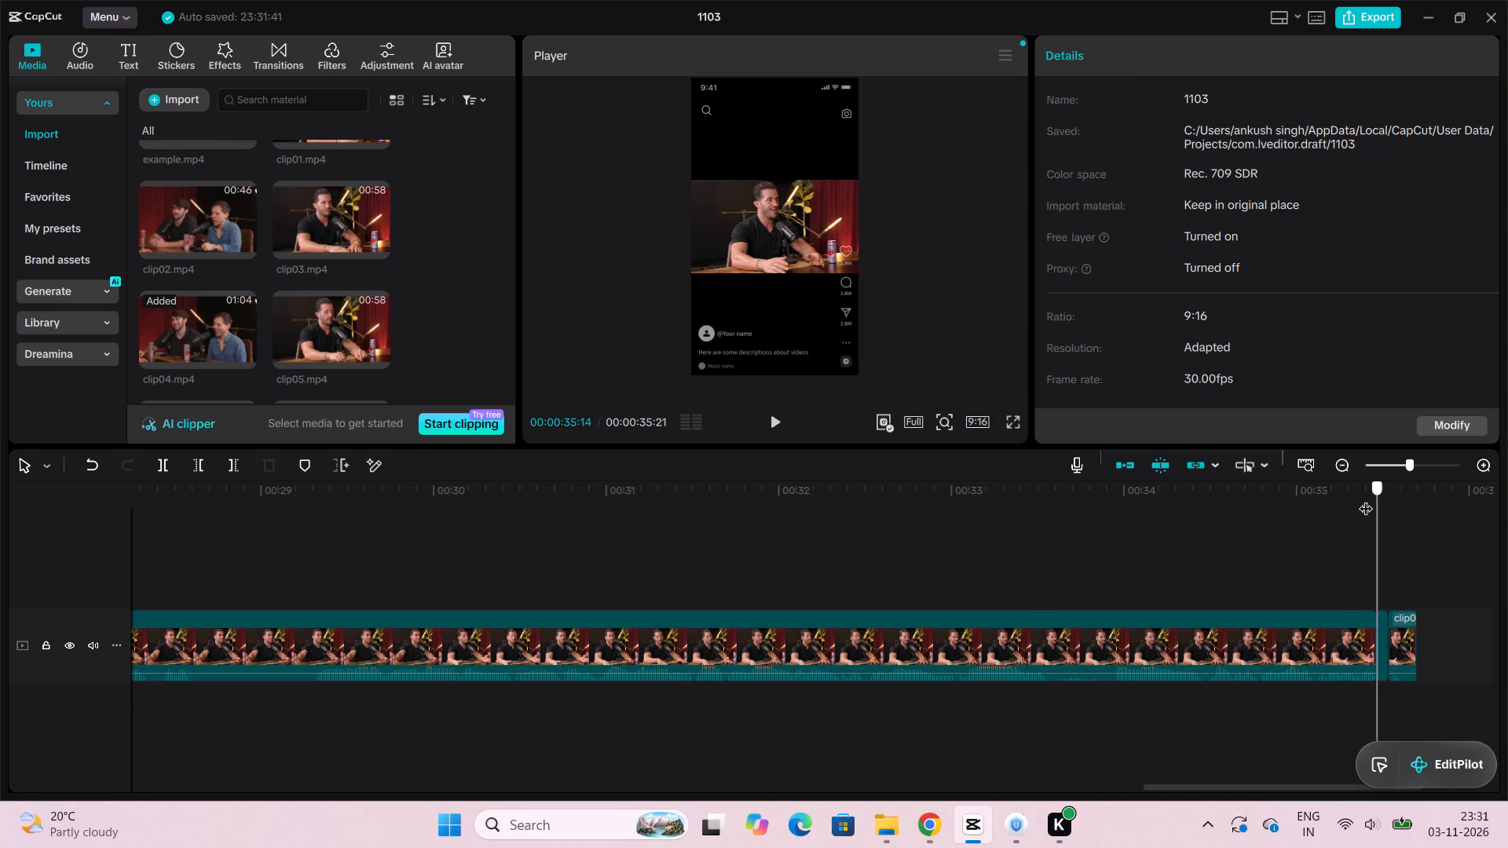
drag(1366, 499, 1353, 501)
click(774, 424)
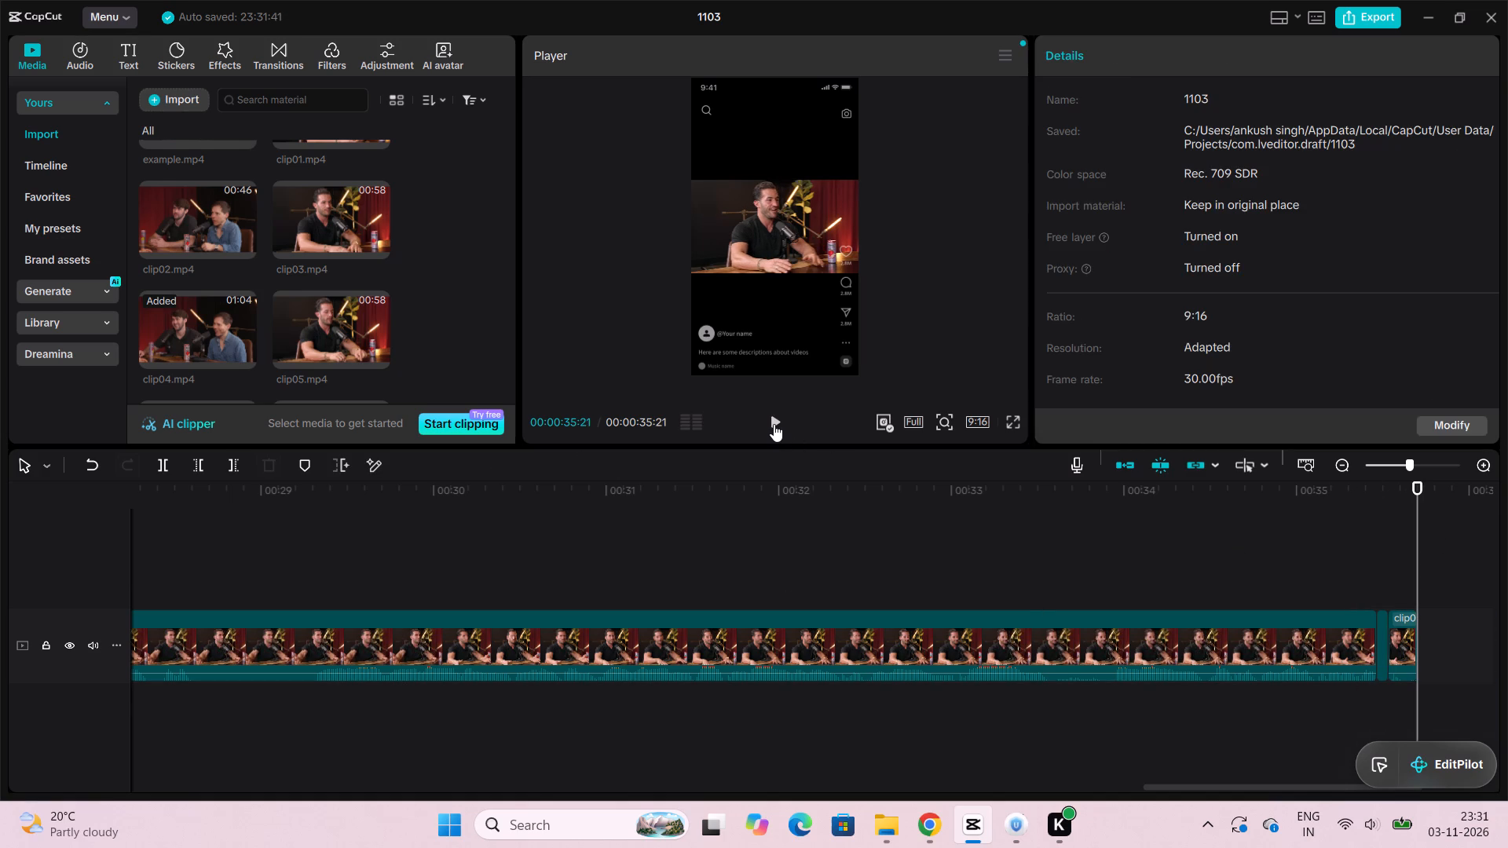
scroll(650, 615, right, 12)
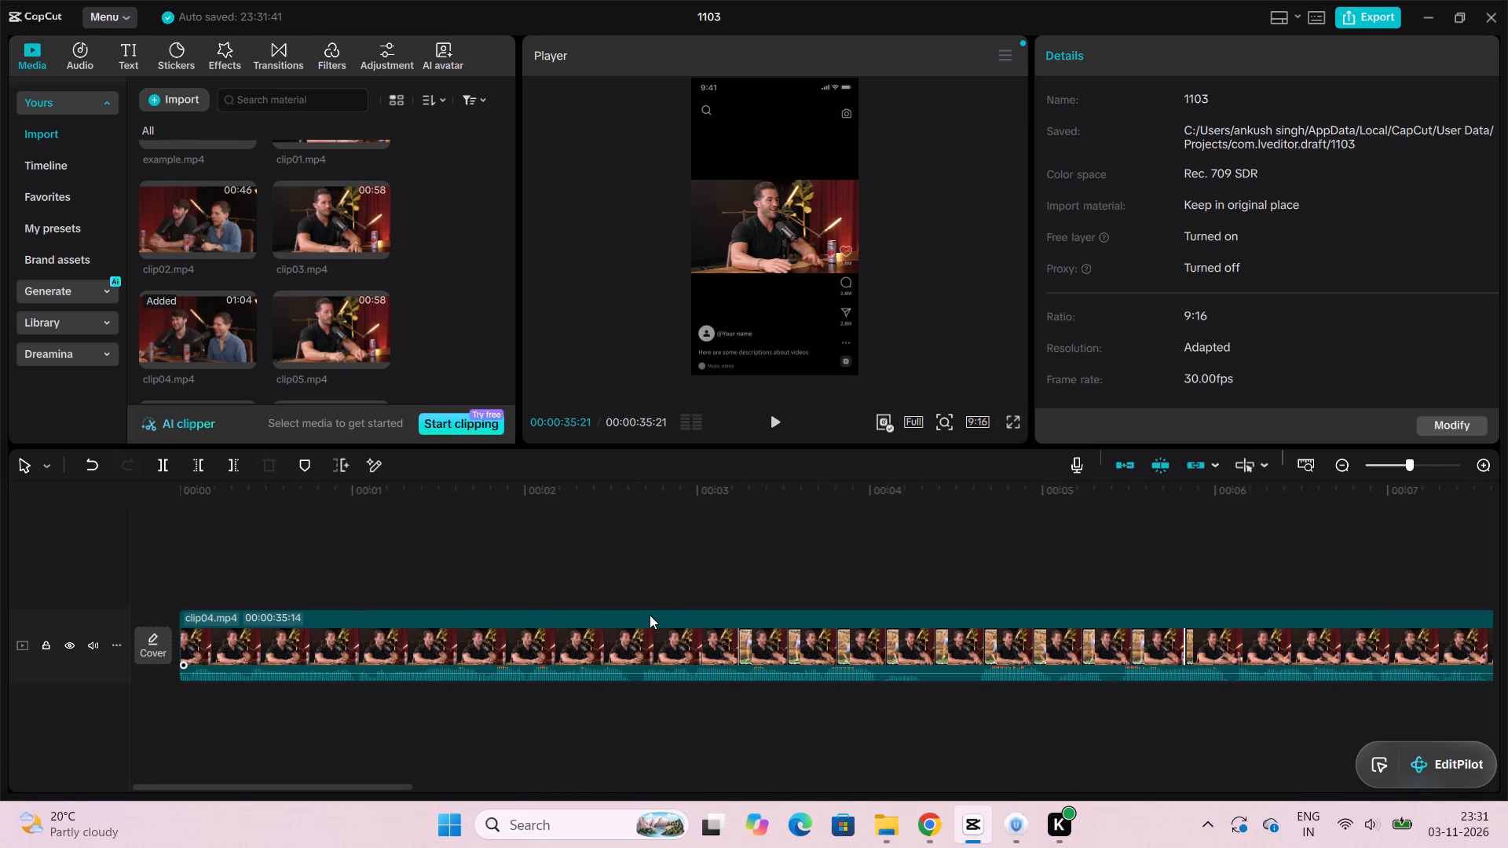
scroll(650, 615, right, 2)
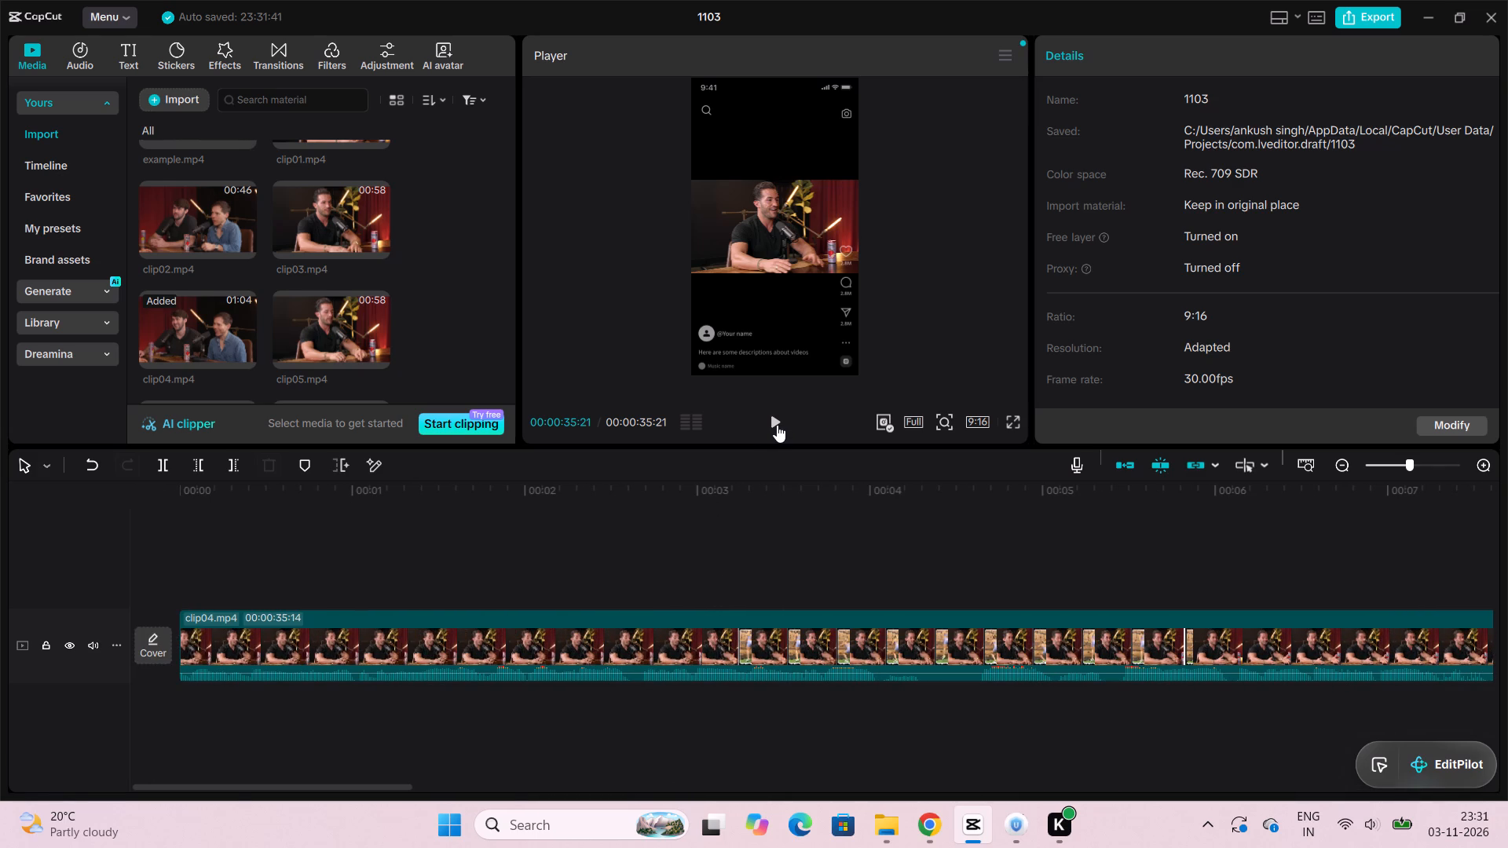
click(775, 423)
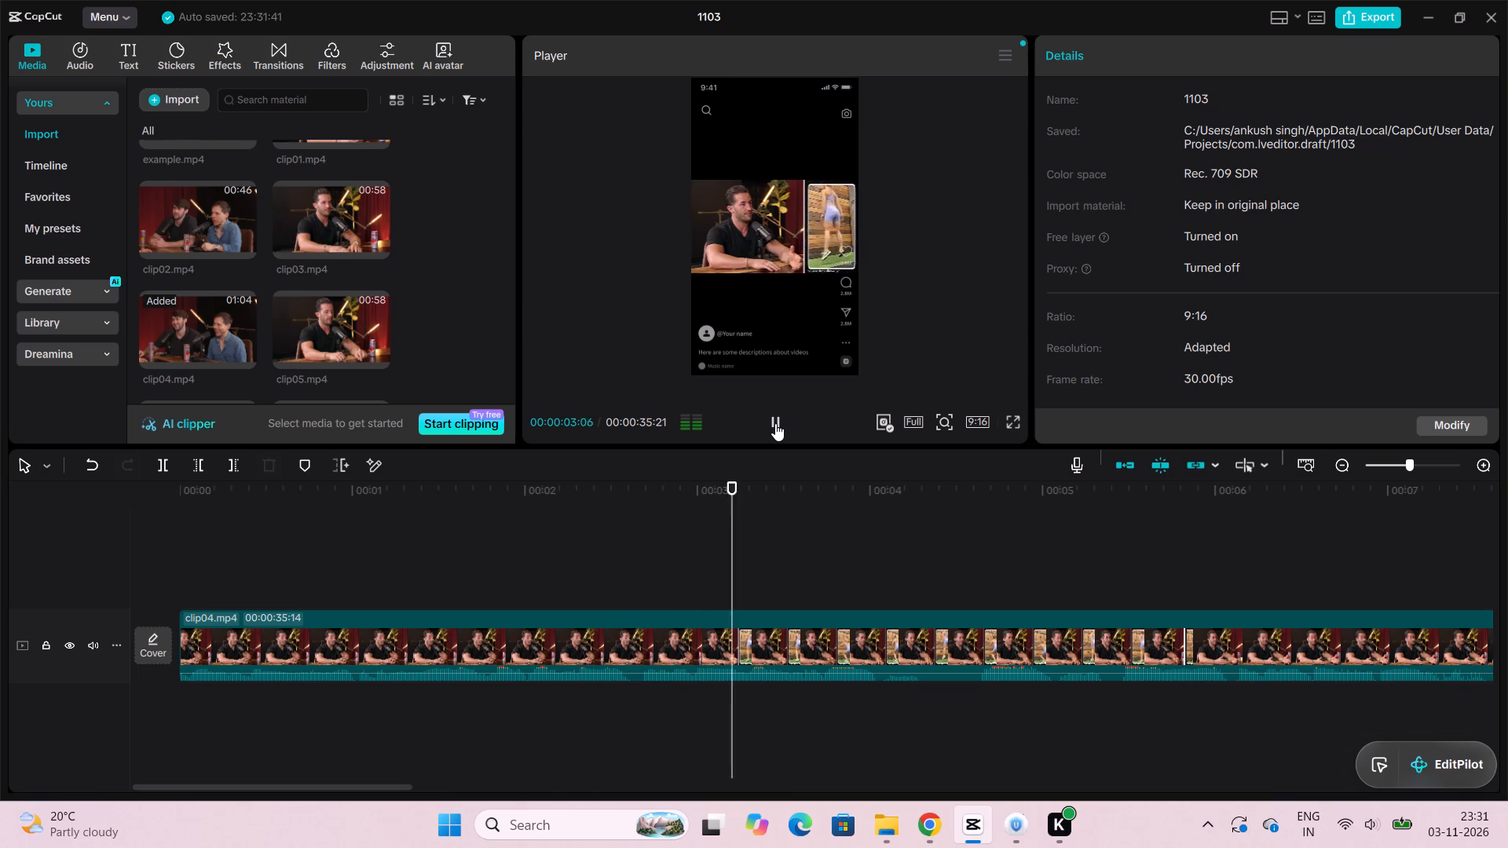
scroll(1126, 672, left, 1)
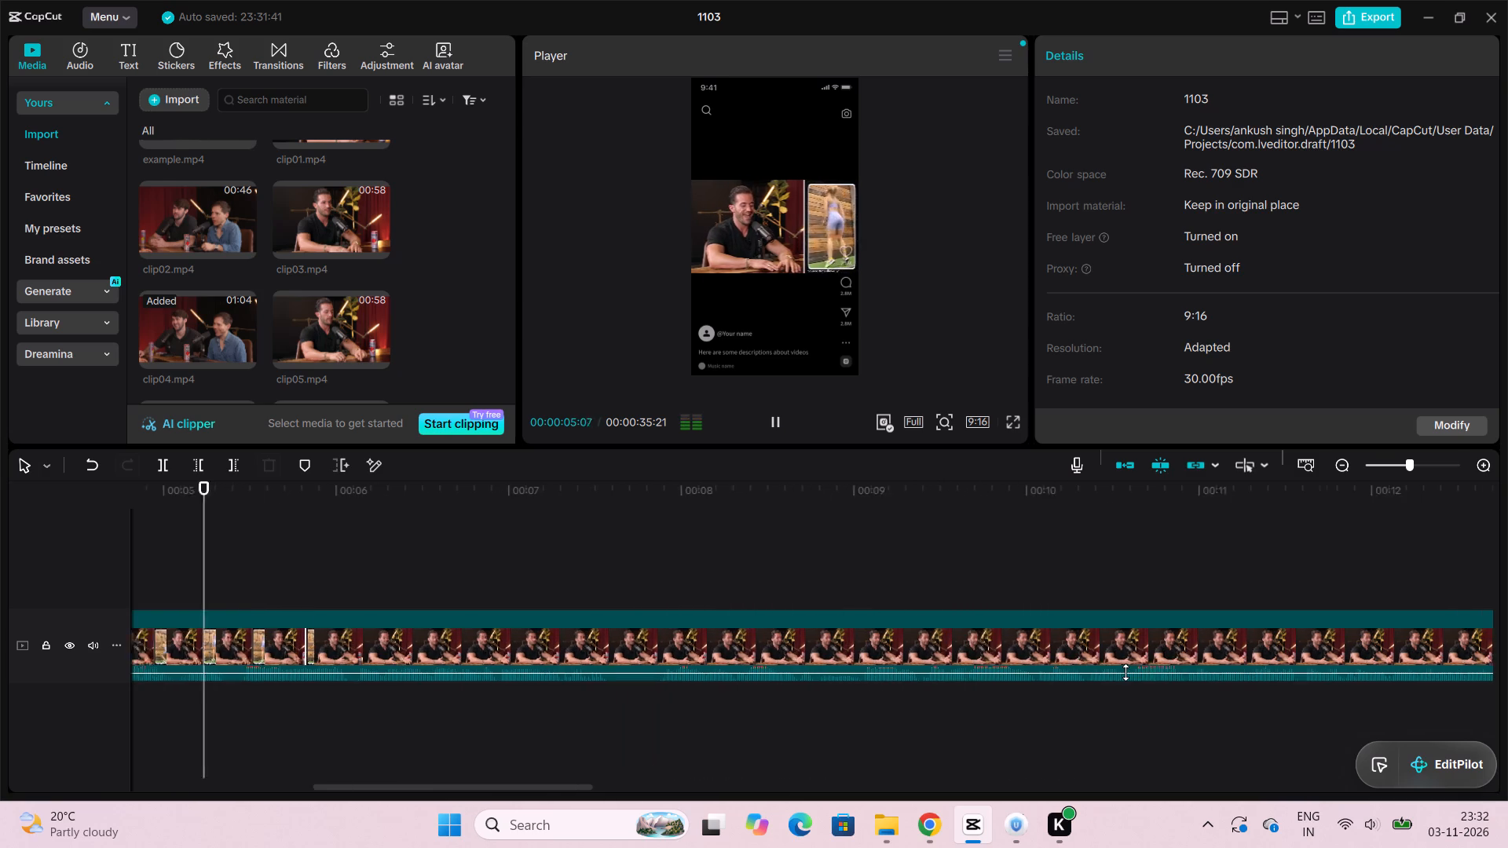
scroll(1126, 672, left, 2)
click(1075, 574)
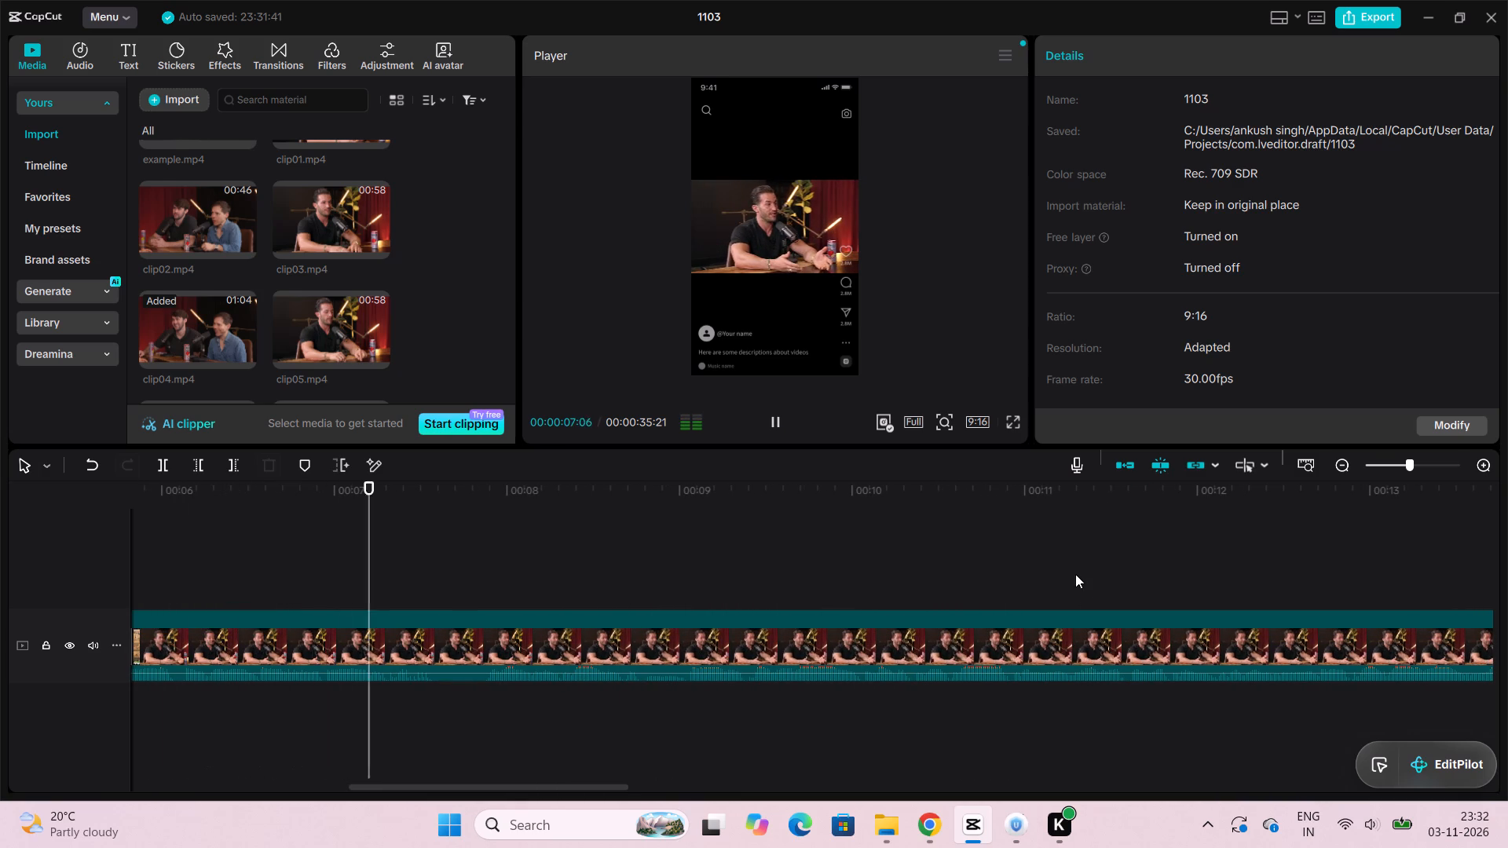
click(774, 422)
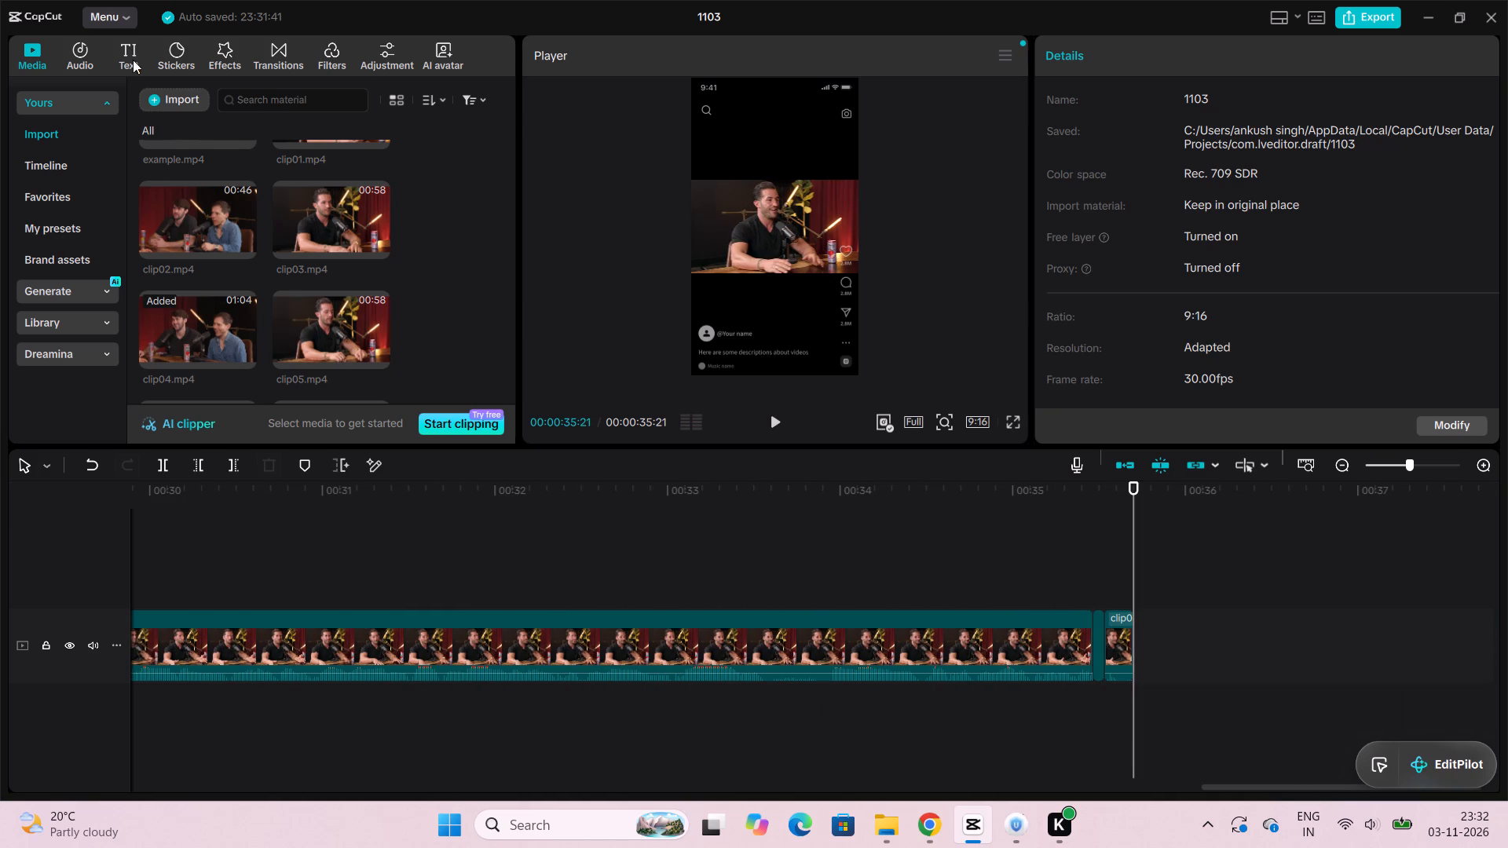
Generate English auto captions for the trimmed clip04.mp4.
click(128, 53)
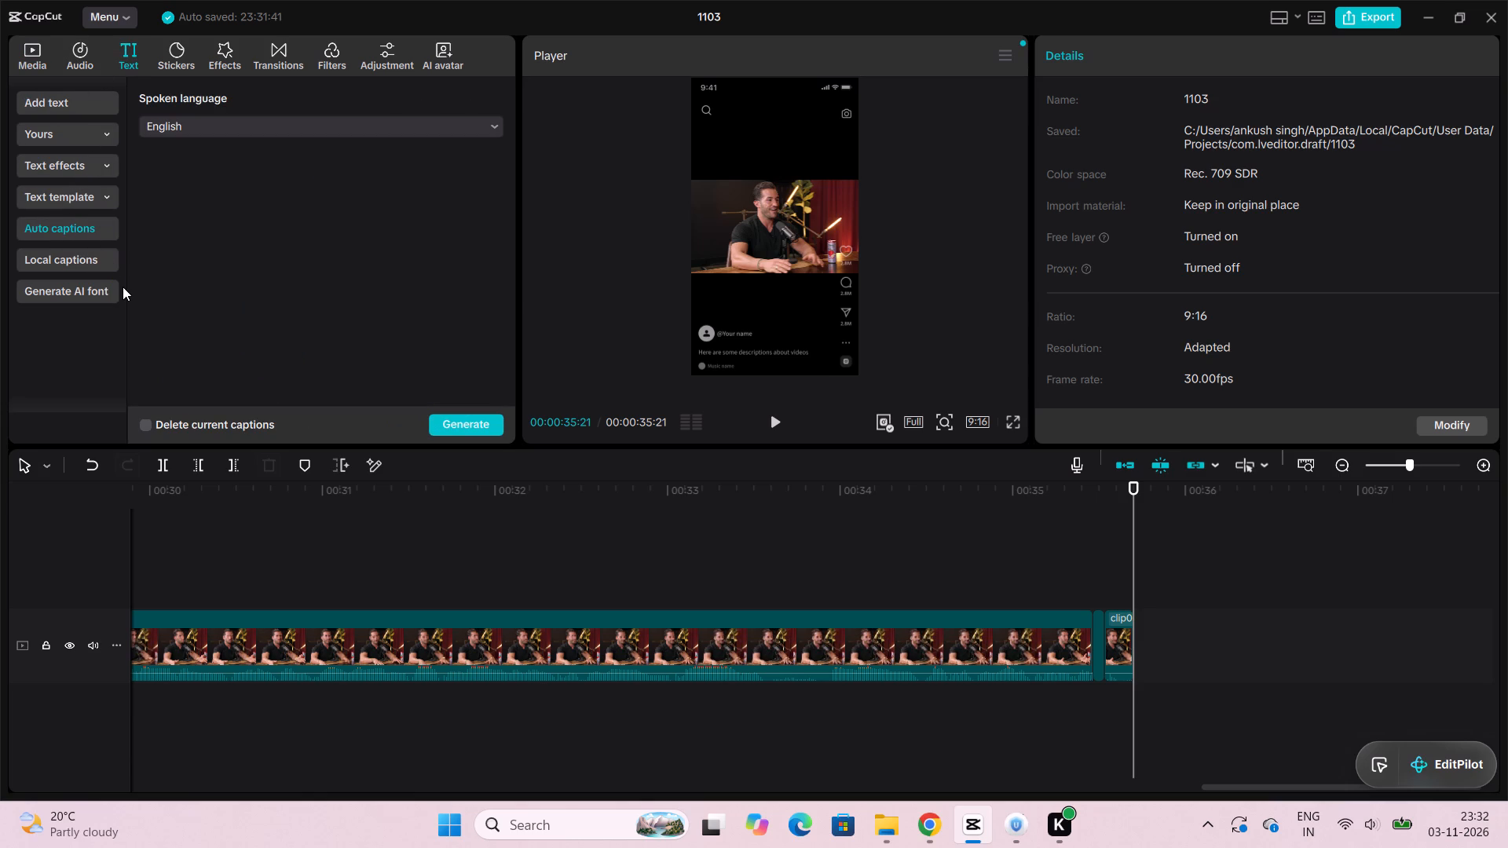
click(70, 231)
click(472, 423)
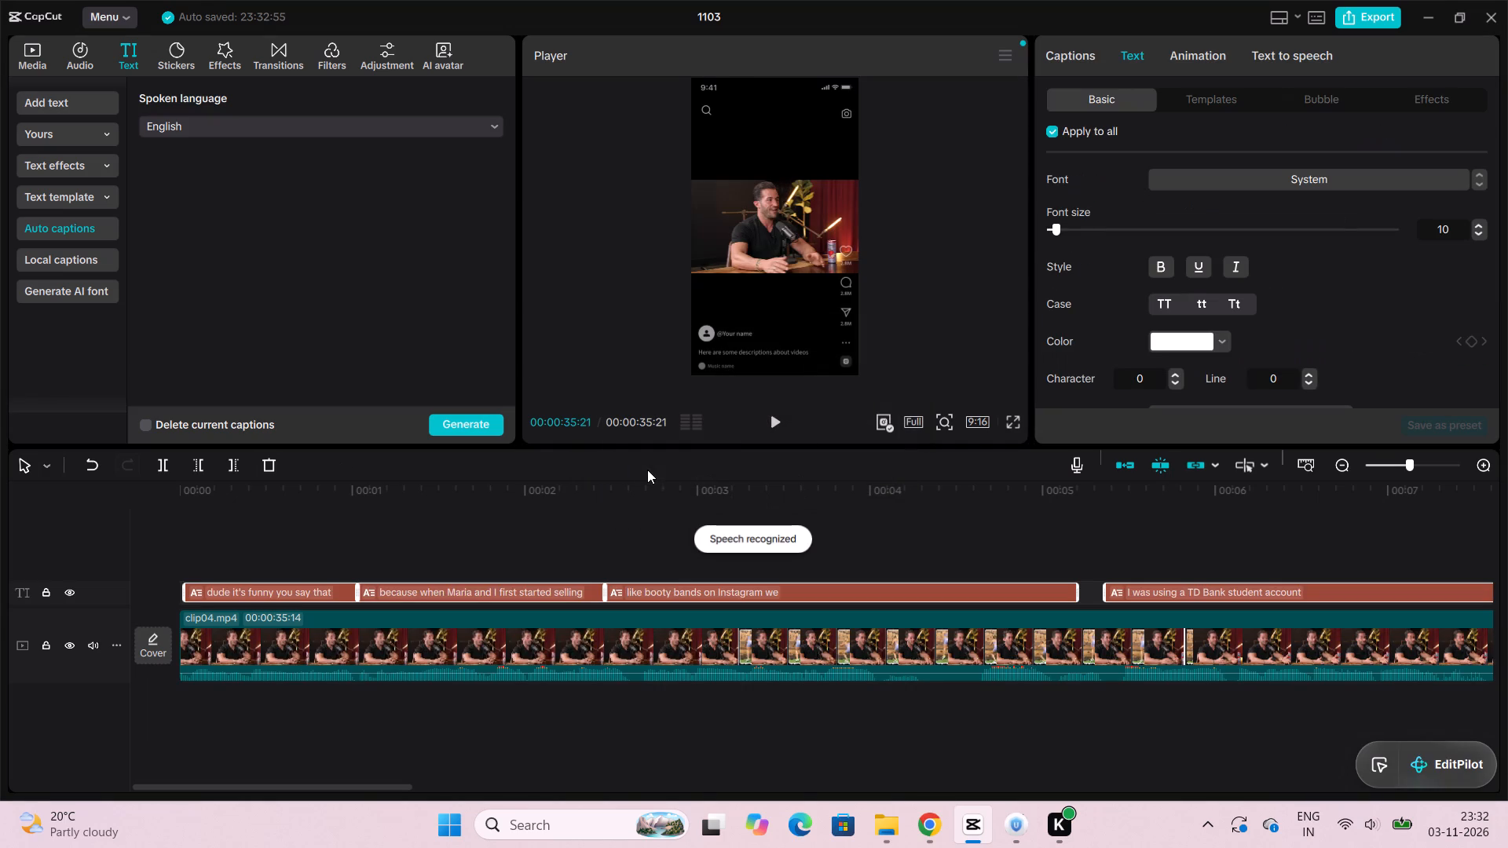
Play to a visible caption and move all captions up to sit horizontally centred just below the interview footage.
click(772, 419)
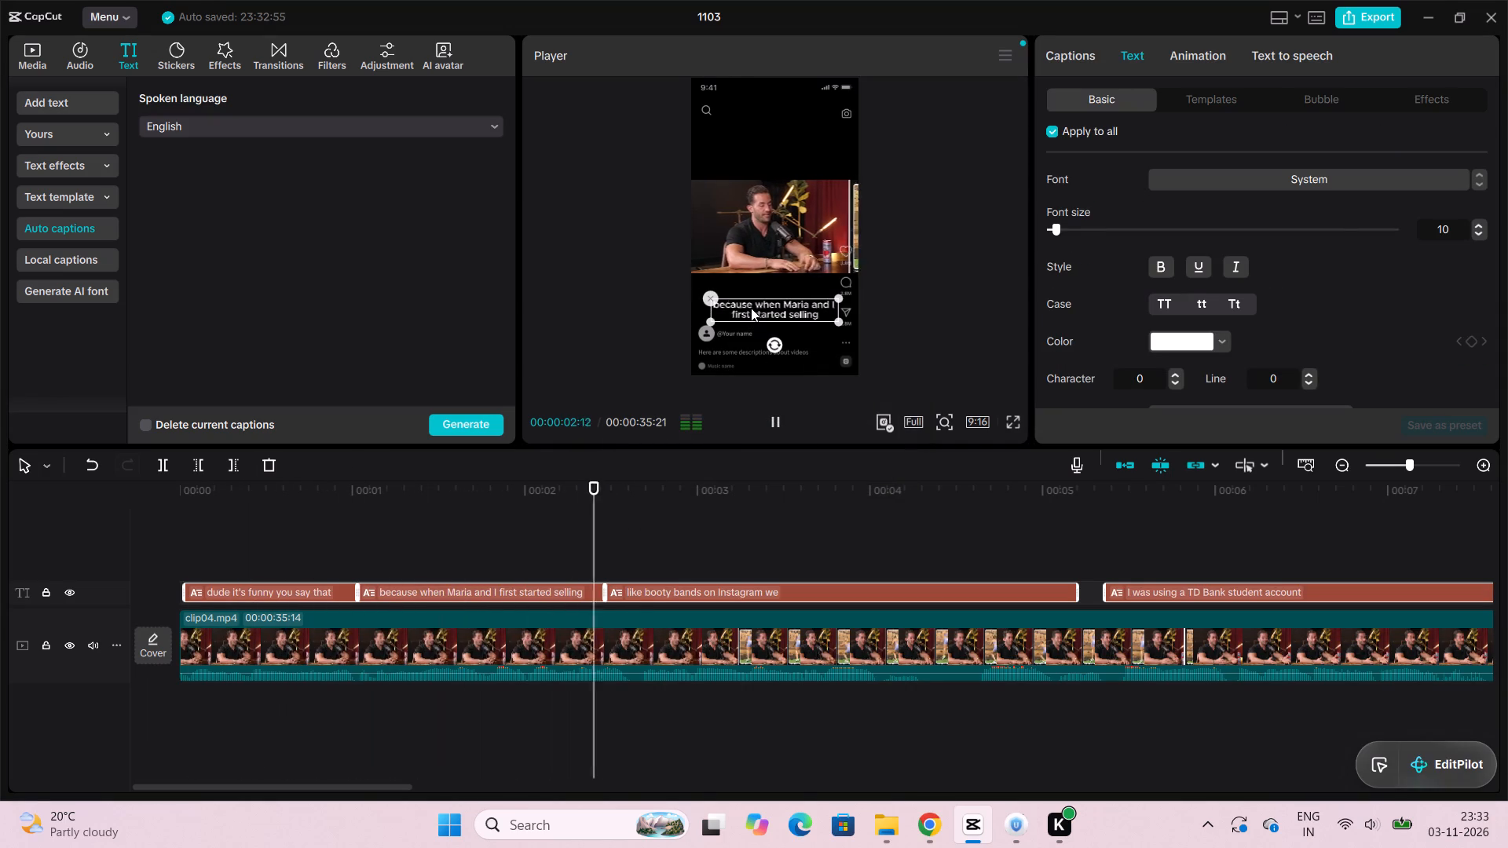
drag(751, 308, 746, 286)
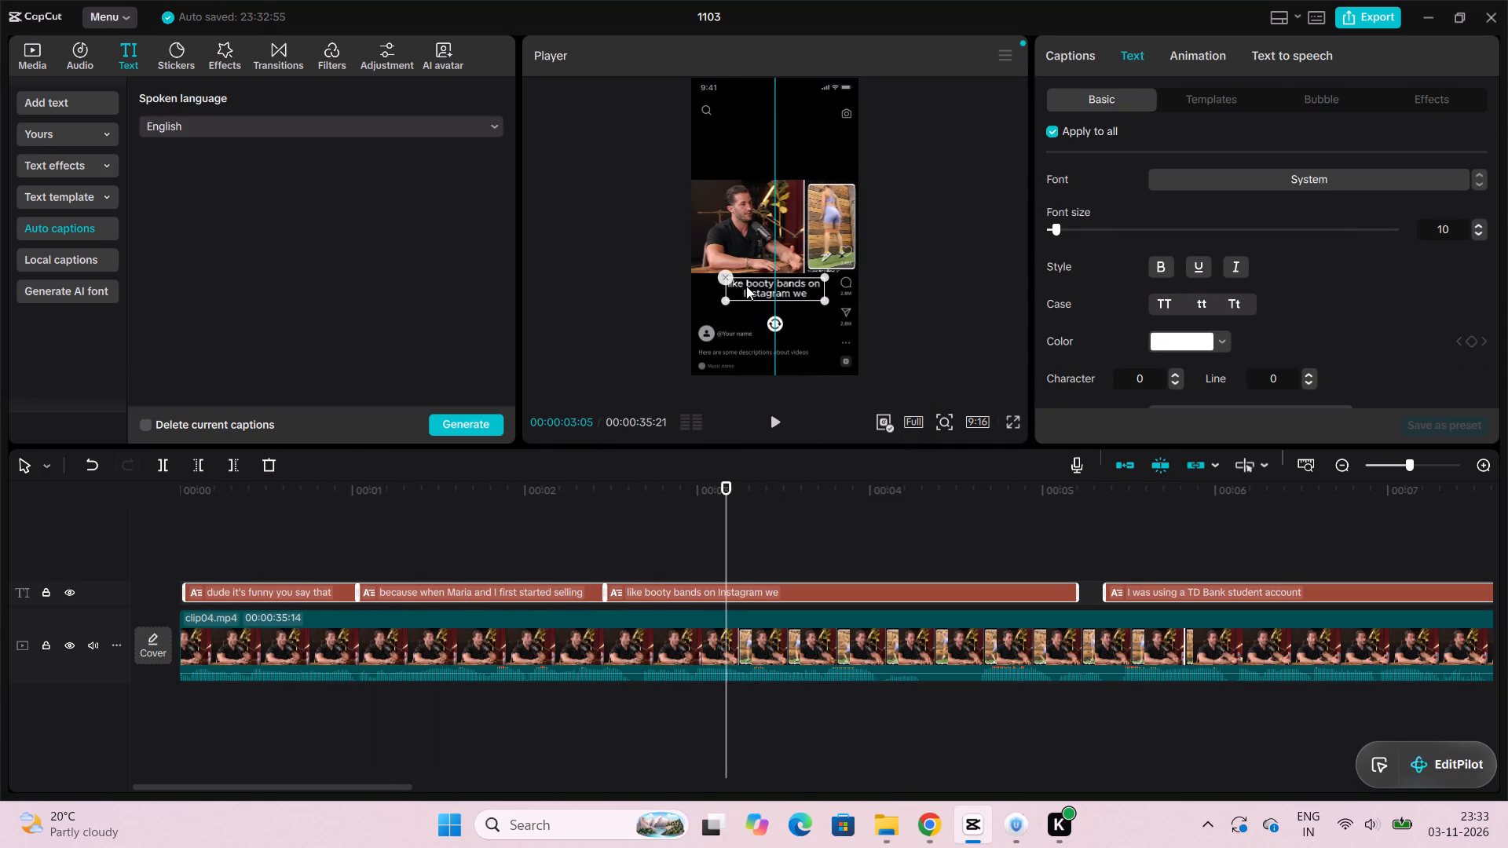
drag(746, 286, 747, 291)
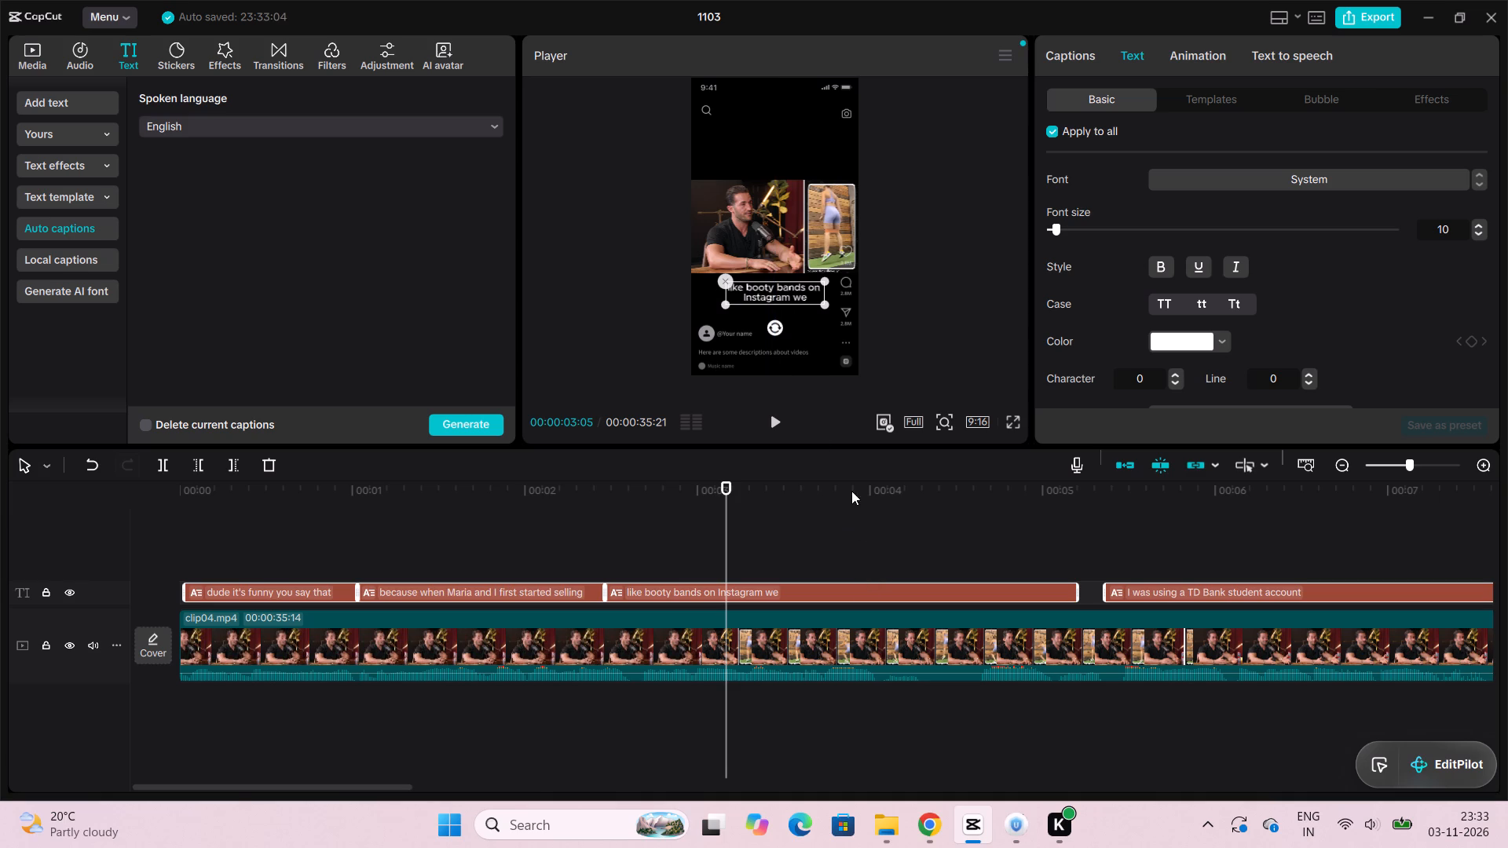
Play the captioned clip04.mp4 through to its end to check the captions' text, timing and placement.
click(770, 423)
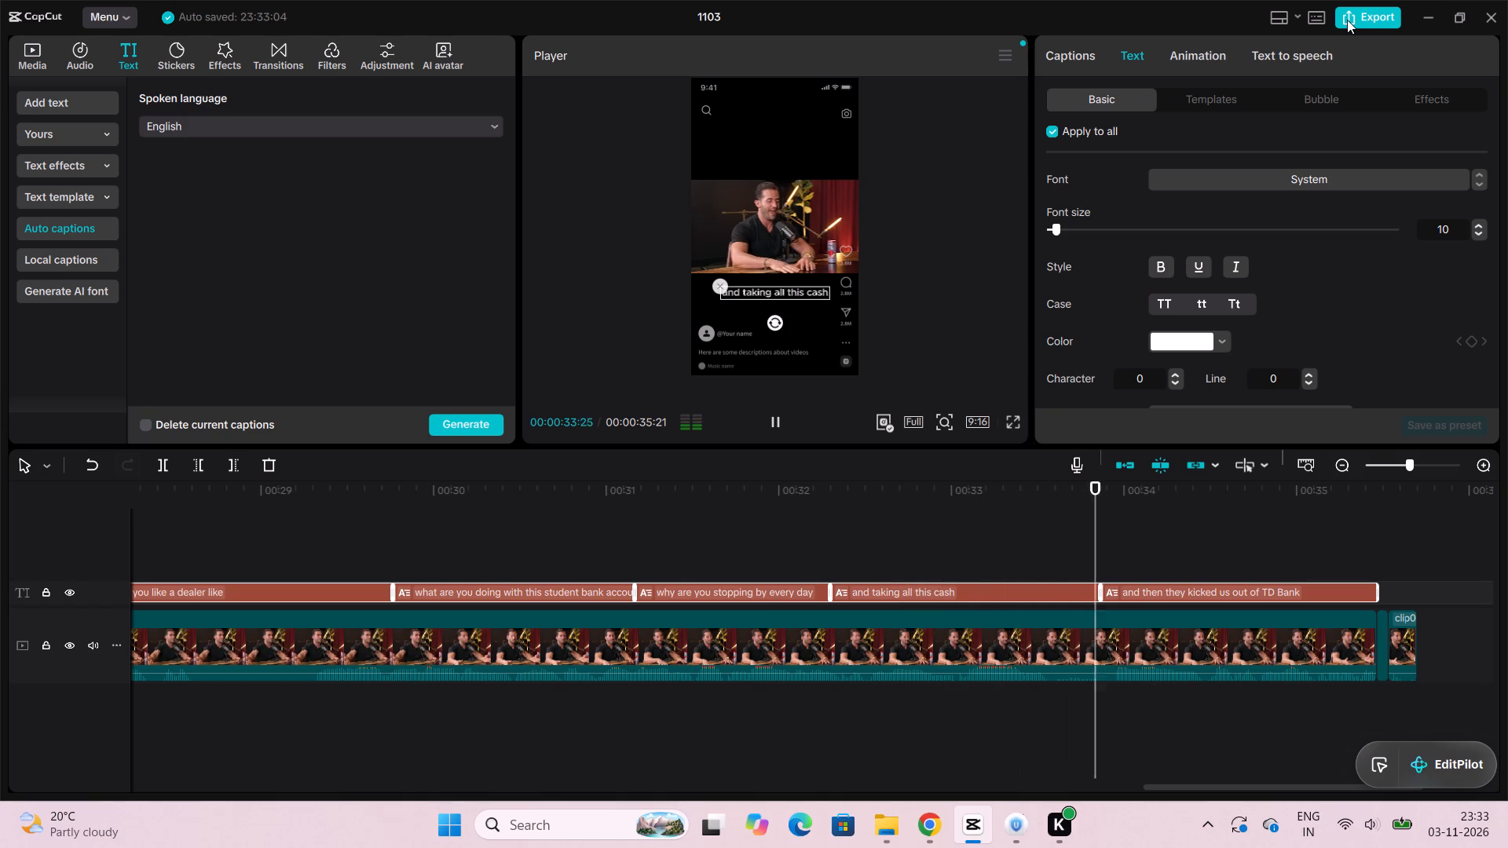
click(956, 199)
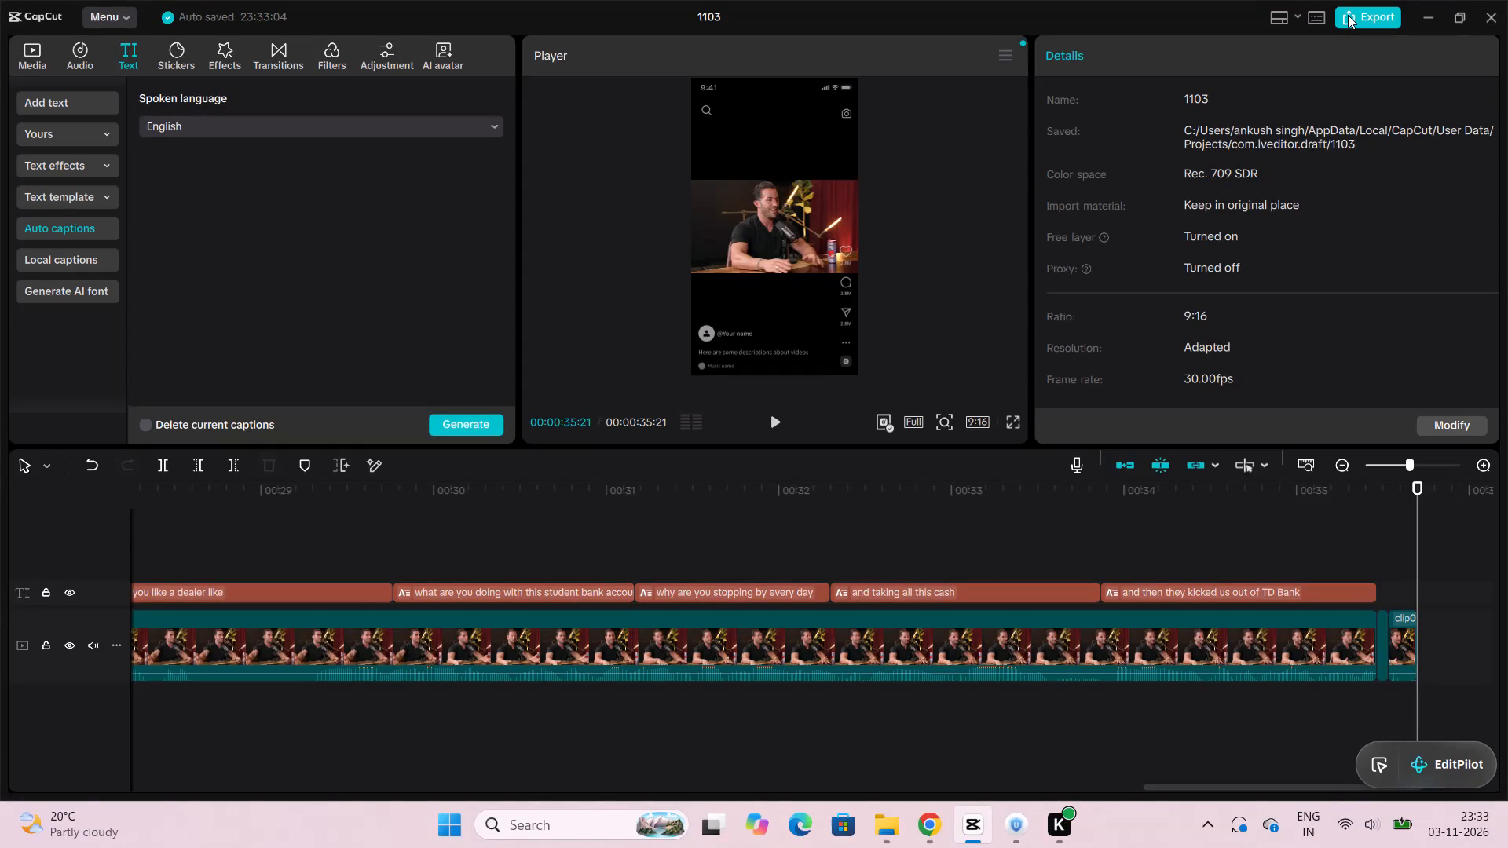
Export the captioned clip04.mp4 video as a 1080P, 30fps mp4 titled 1103 and dismiss the sharing options.
click(1348, 15)
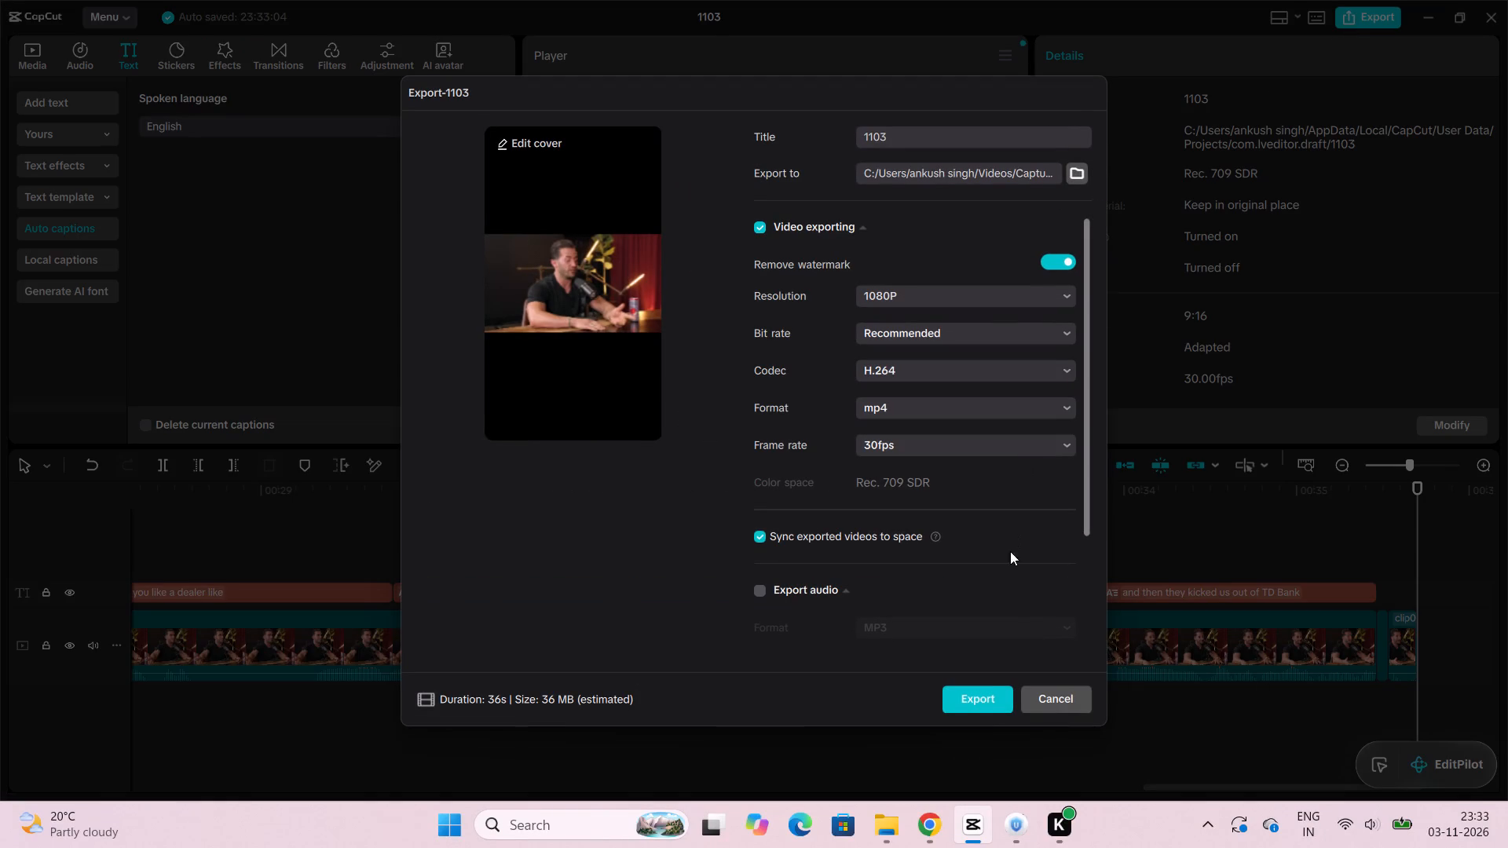
click(981, 697)
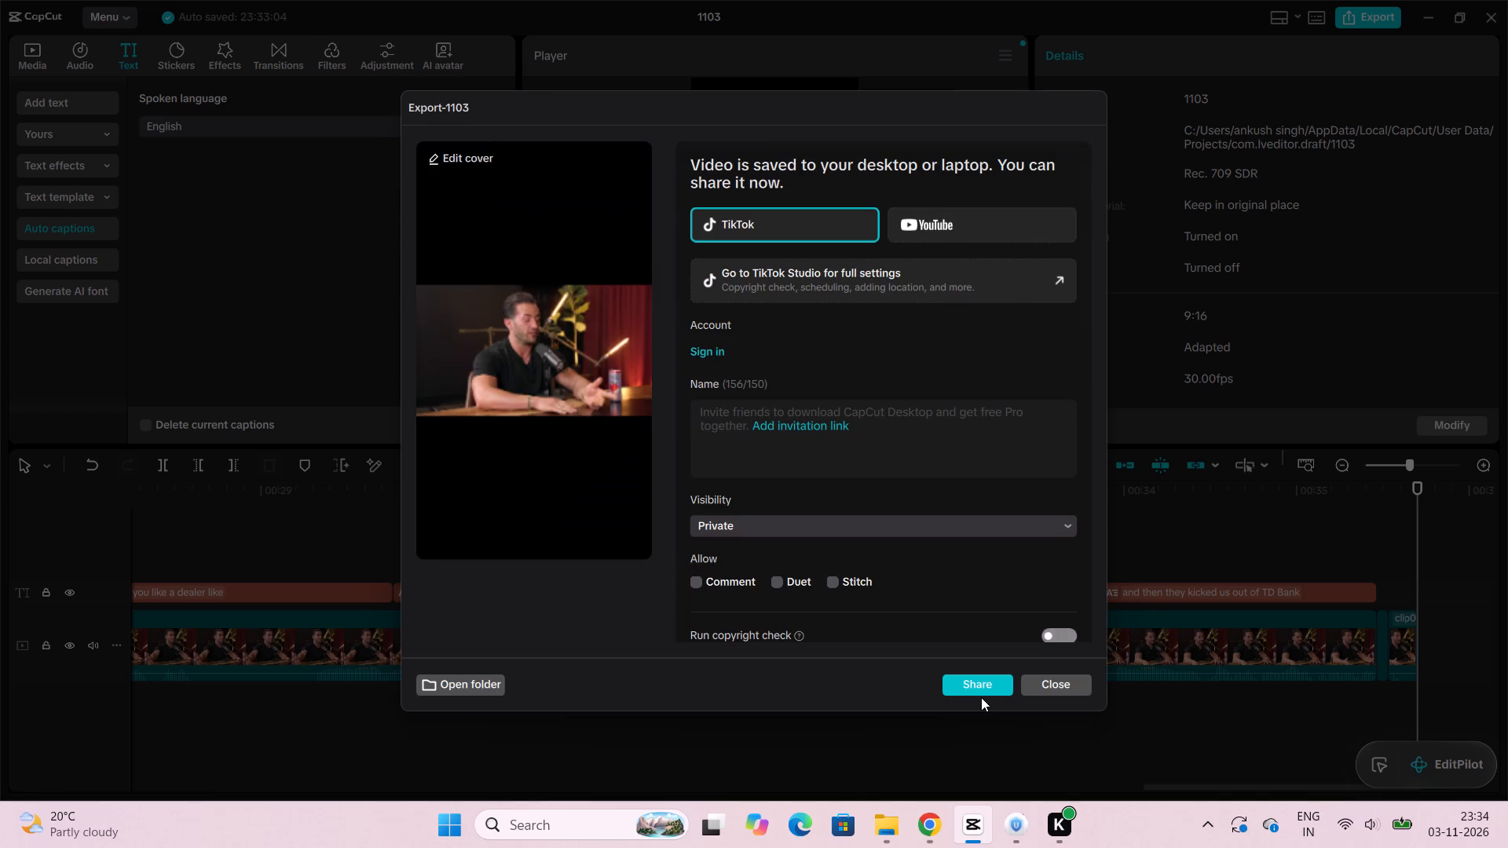
click(1045, 681)
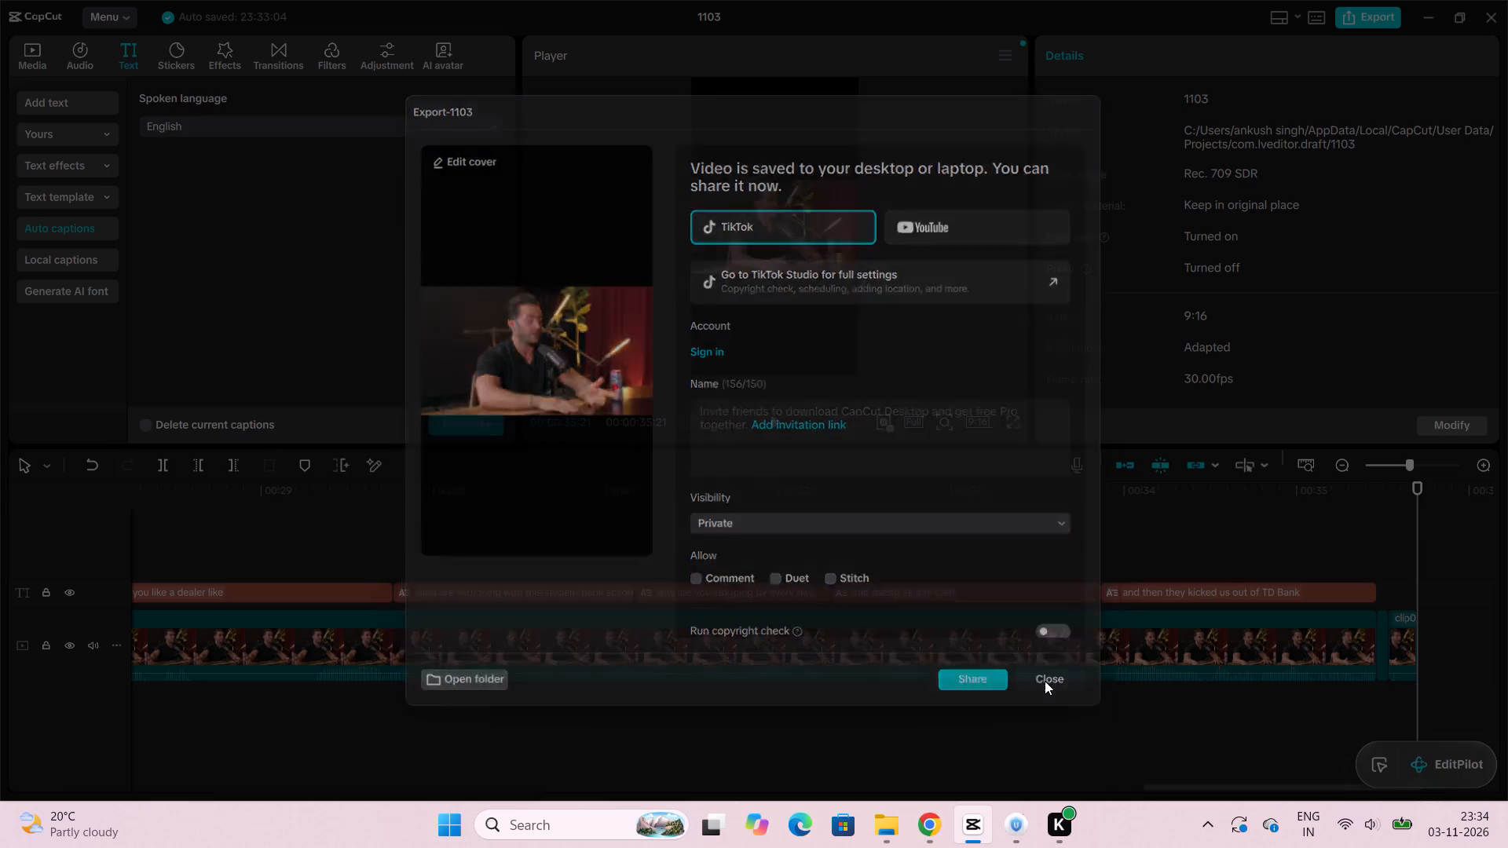
Add clip05.mp4 from the imported media to the timeline, directly after clip04.mp4.
click(20, 64)
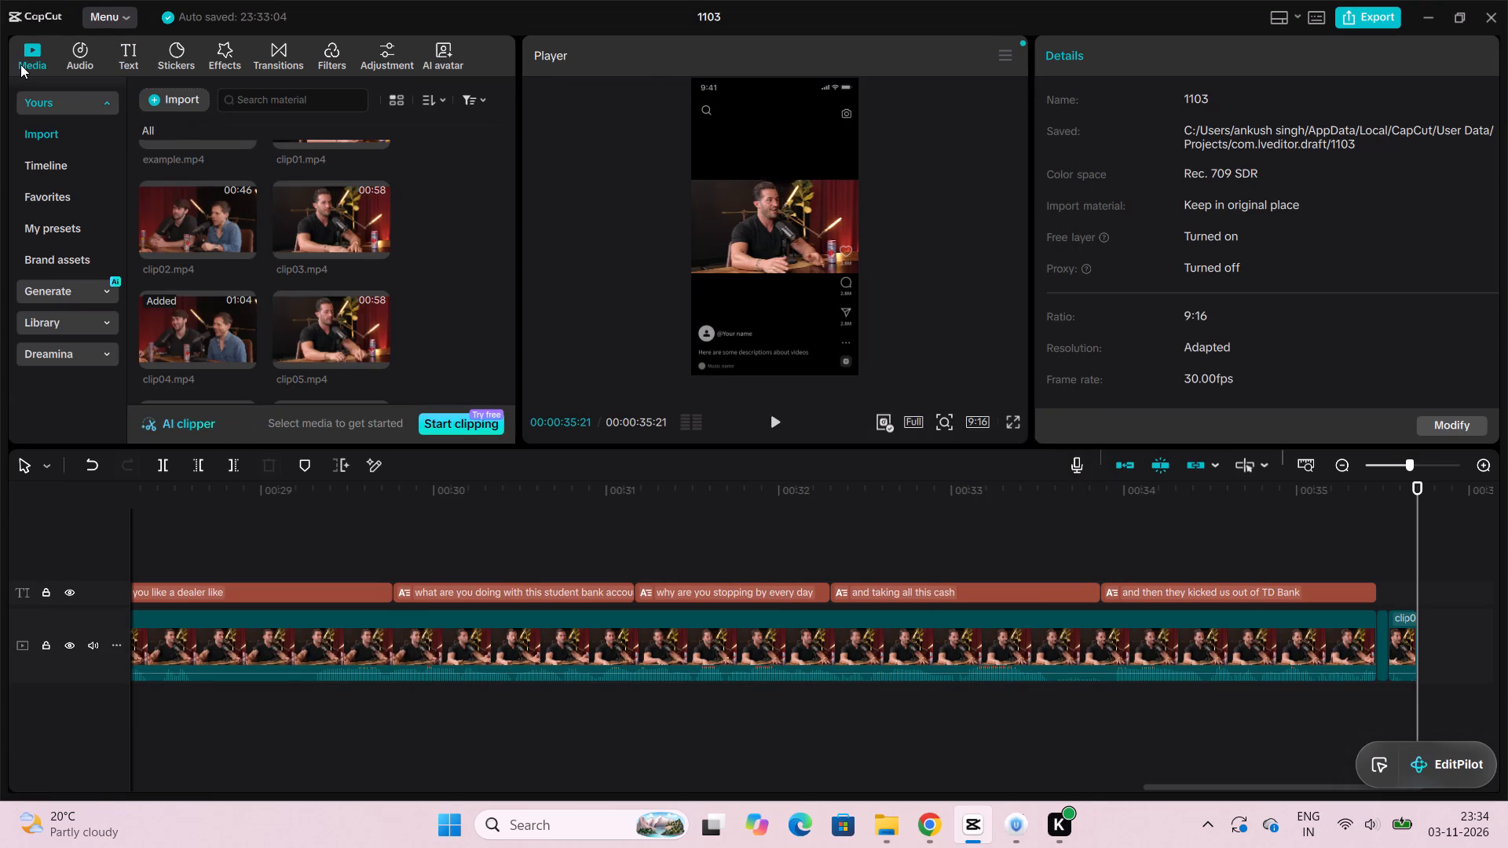
scroll(273, 286, down, 1)
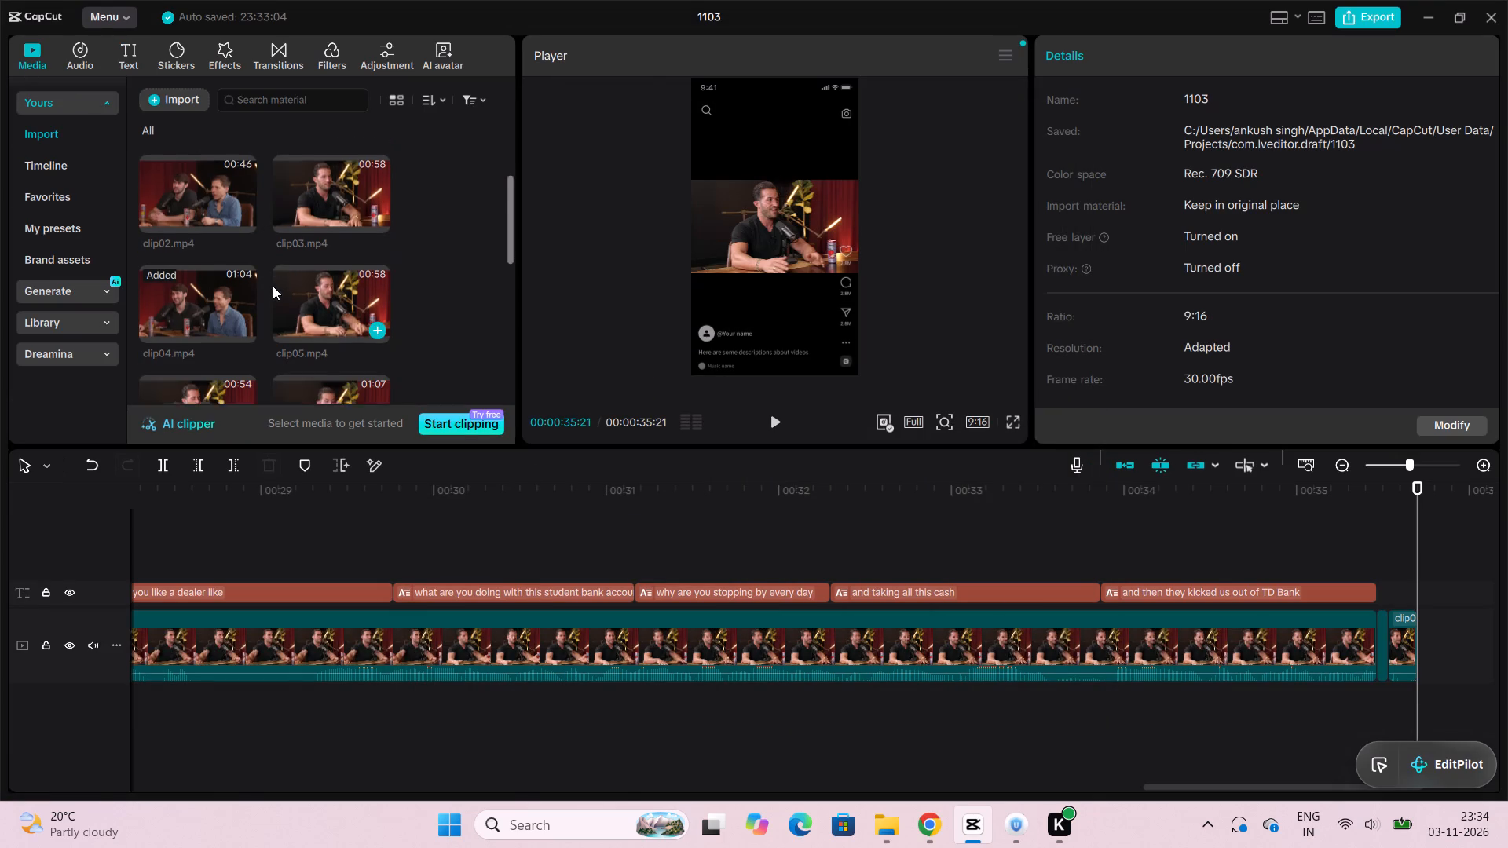
scroll(273, 286, down, 2)
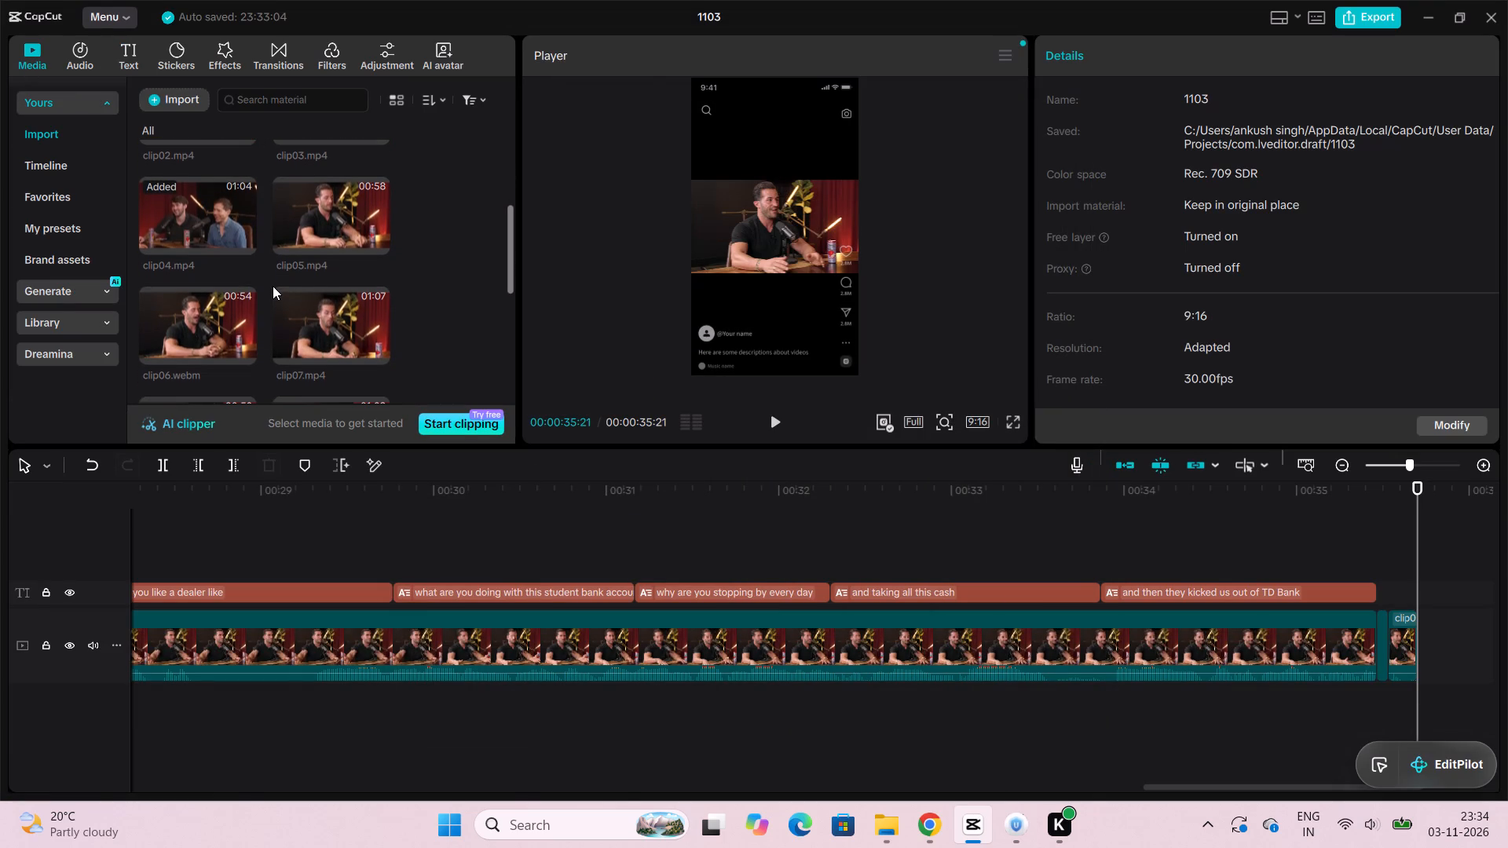
scroll(273, 286, down, 2)
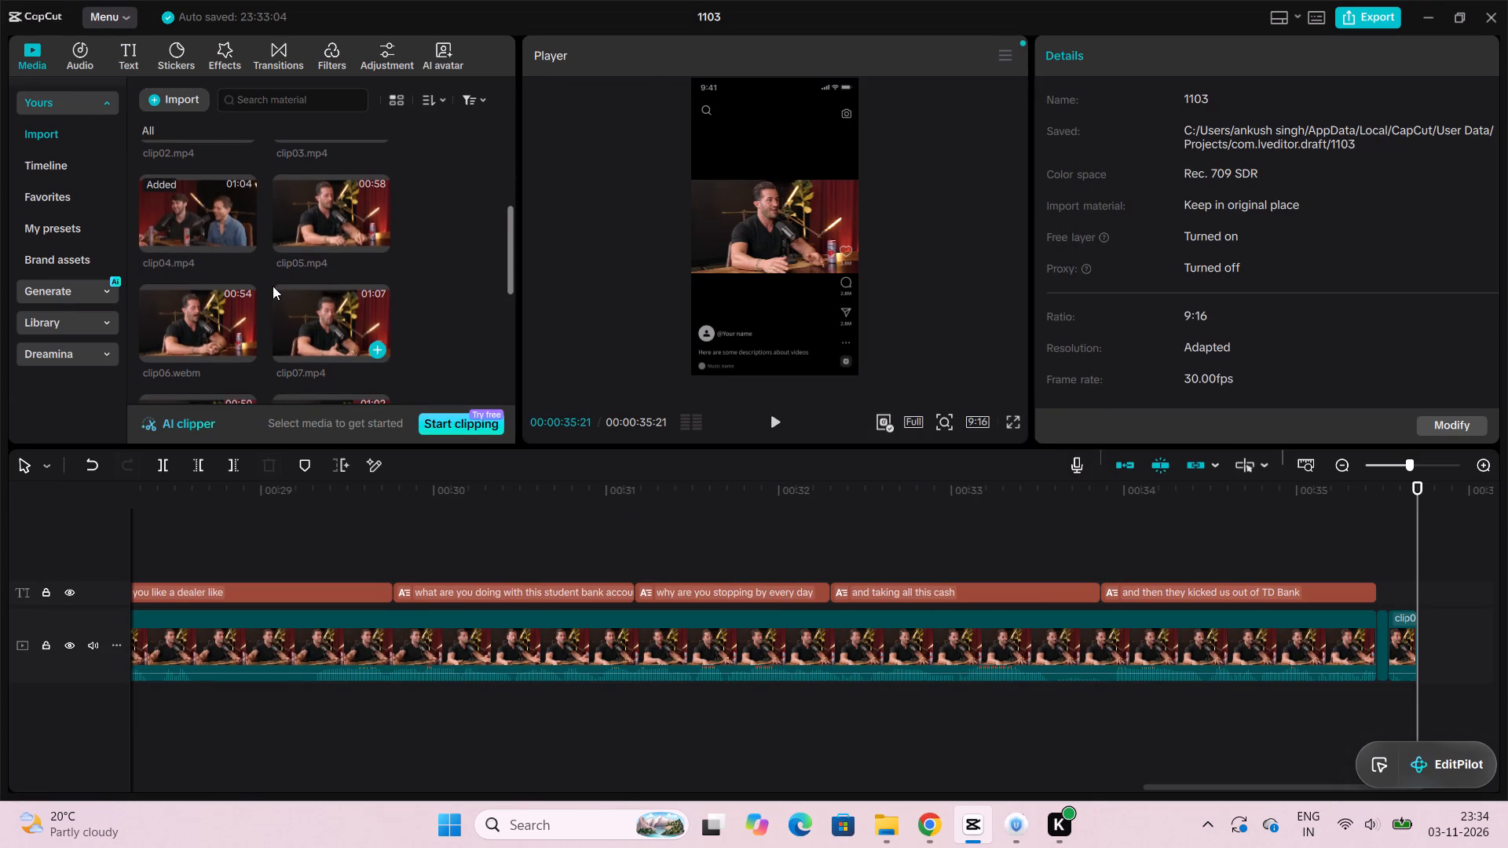
scroll(273, 286, down, 2)
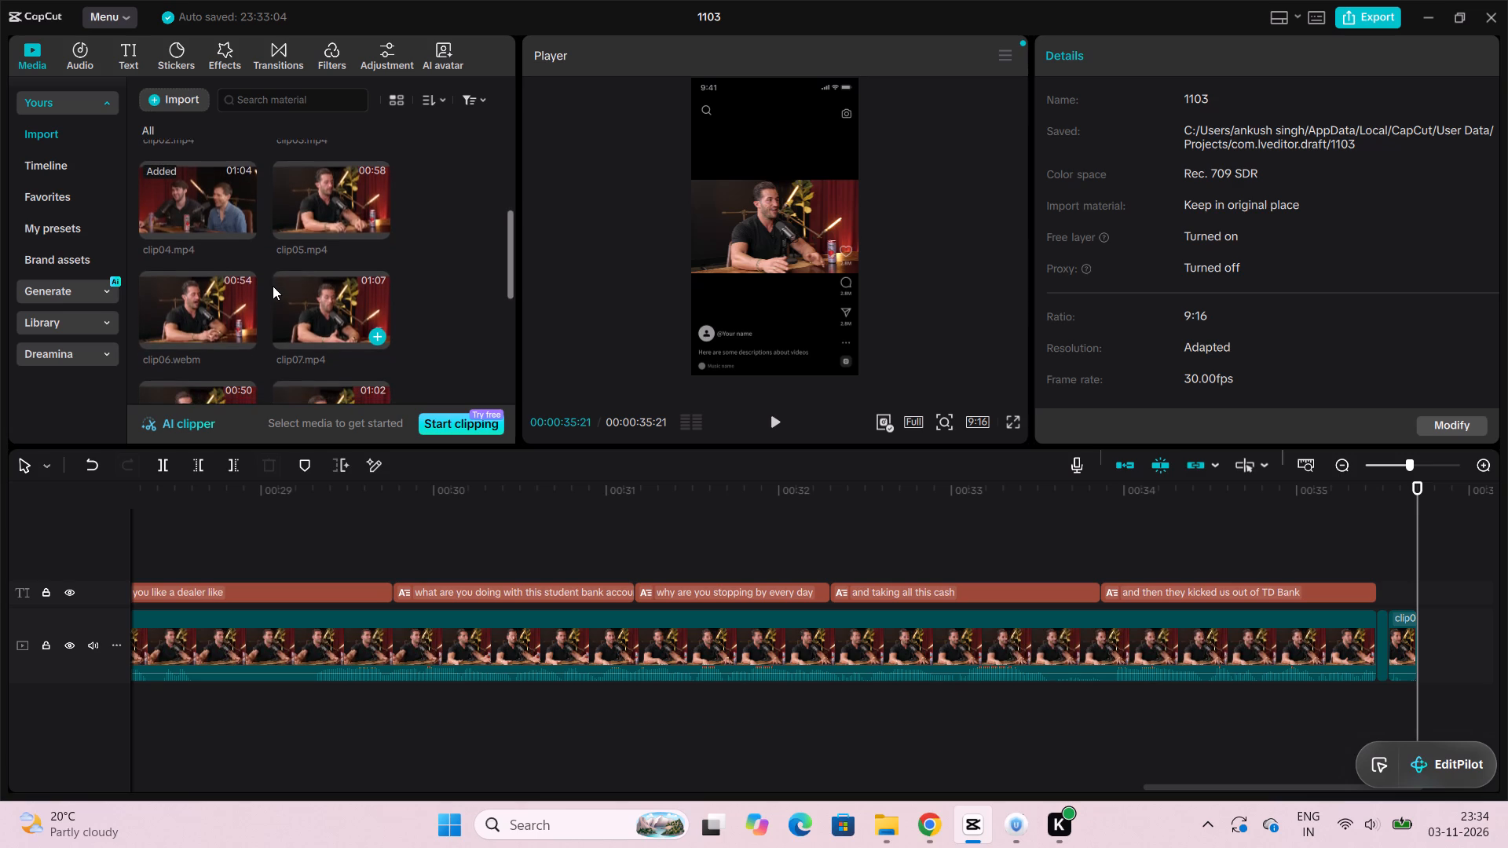
scroll(273, 286, down, 1)
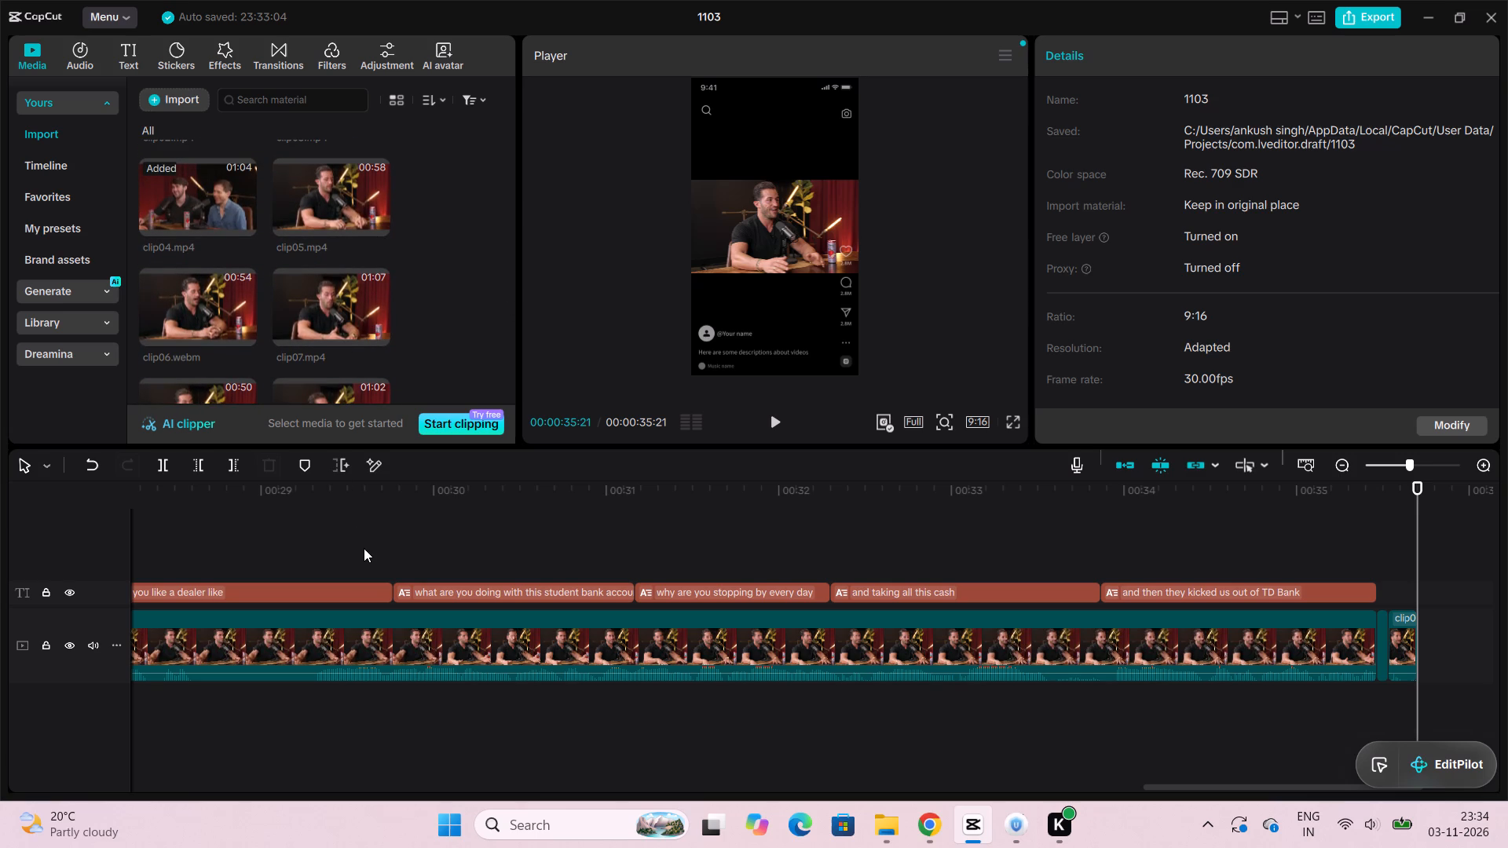
ctrl+scroll(364, 548, down, 2)
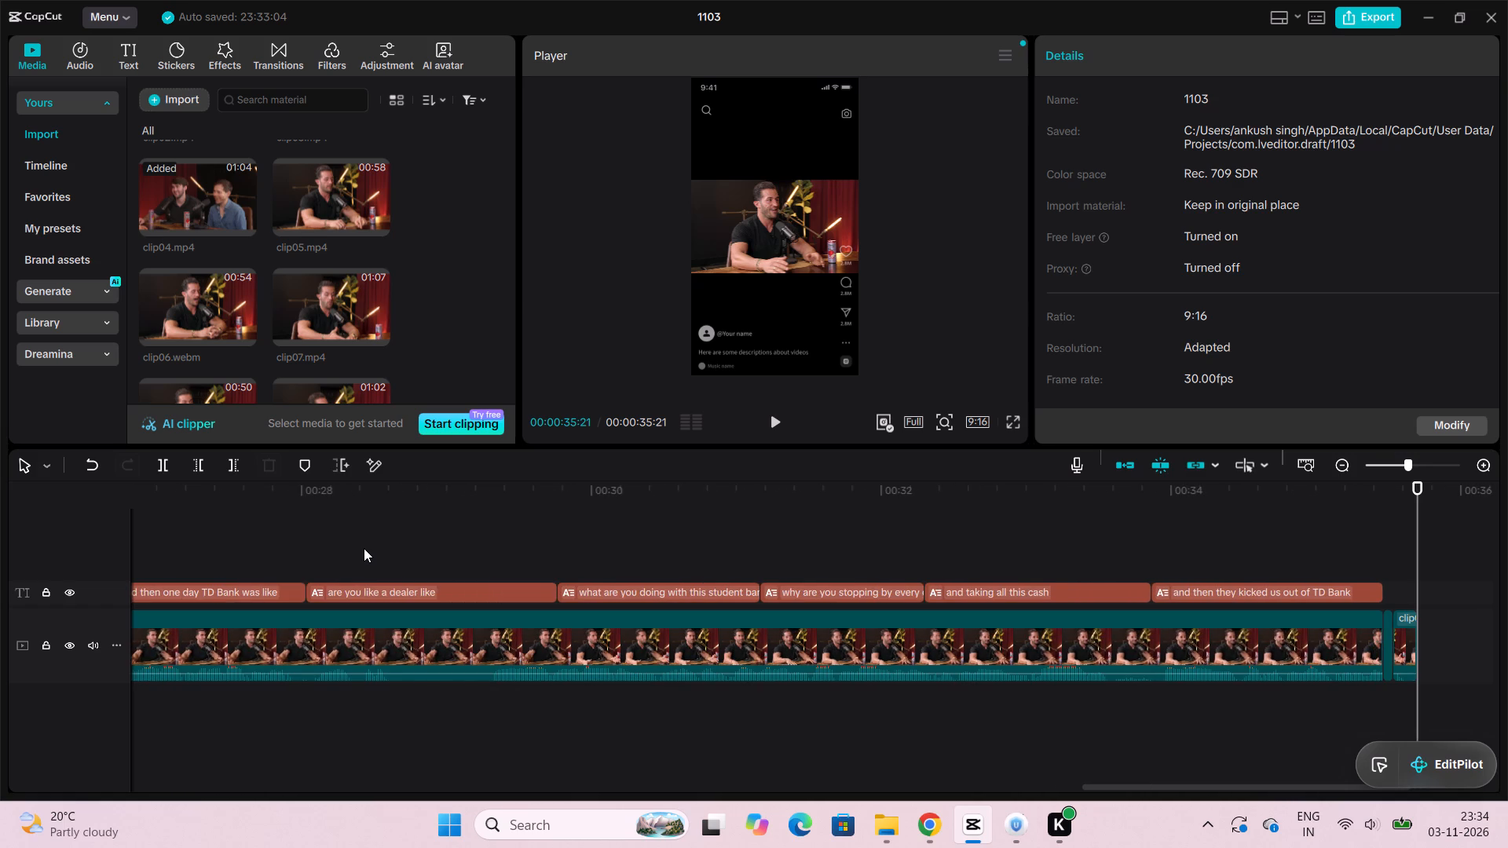
ctrl+scroll(364, 548, down, 10)
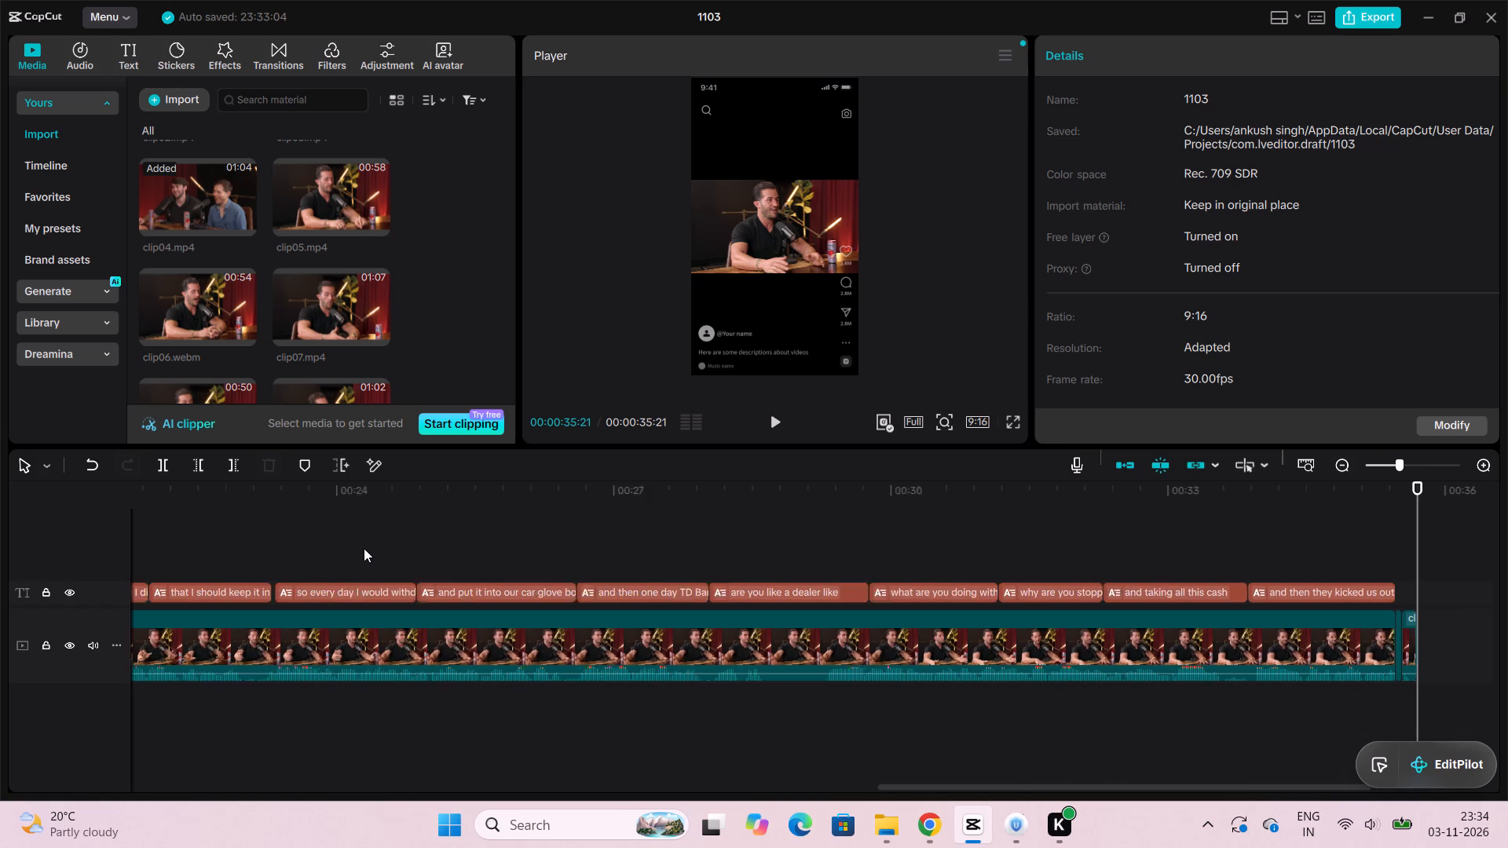
ctrl+scroll(364, 548, down, 15)
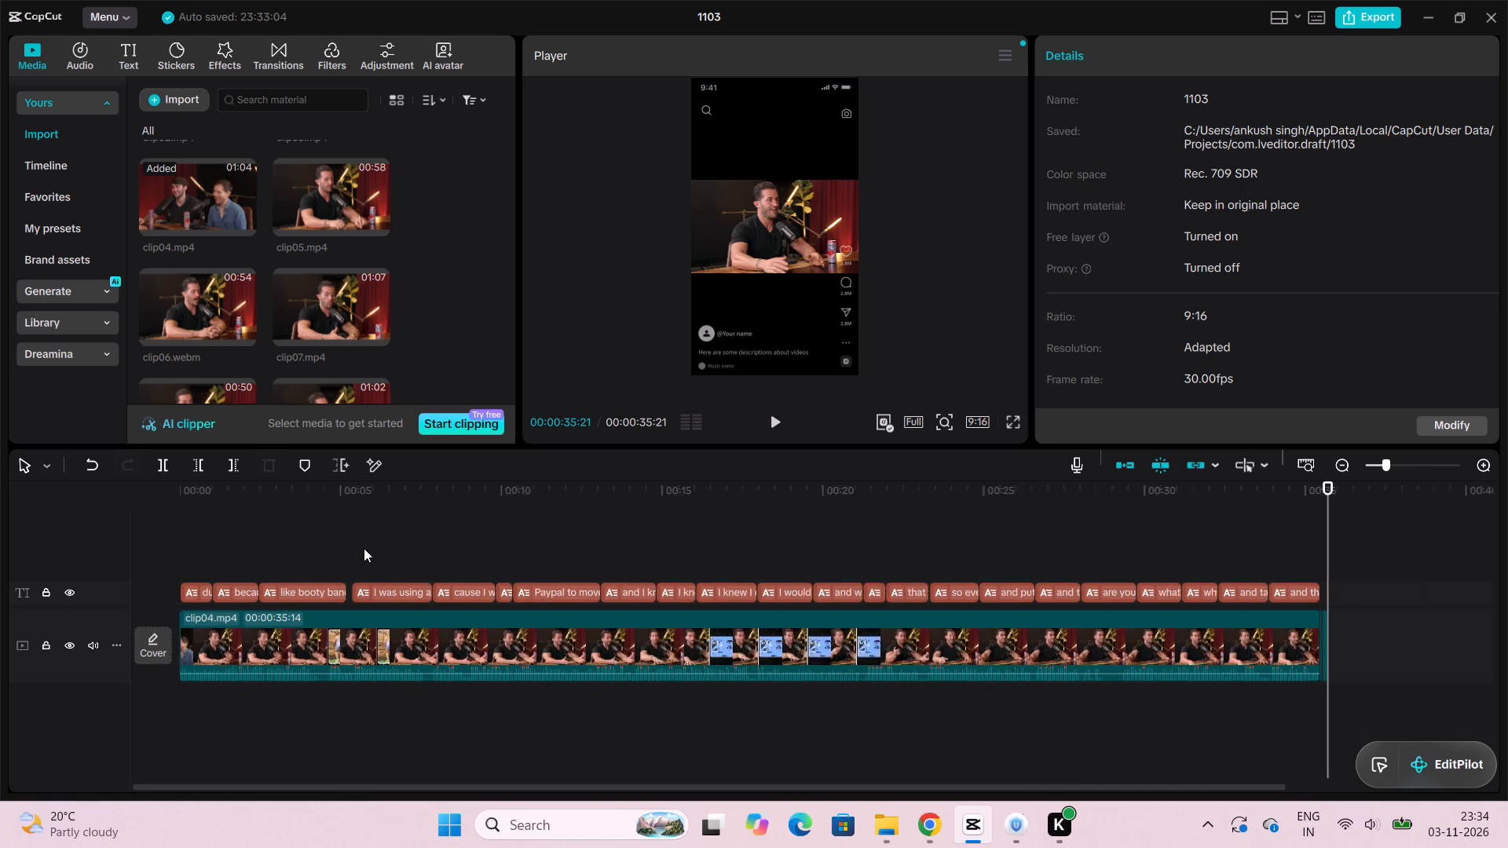
ctrl+scroll(364, 548, down, 12)
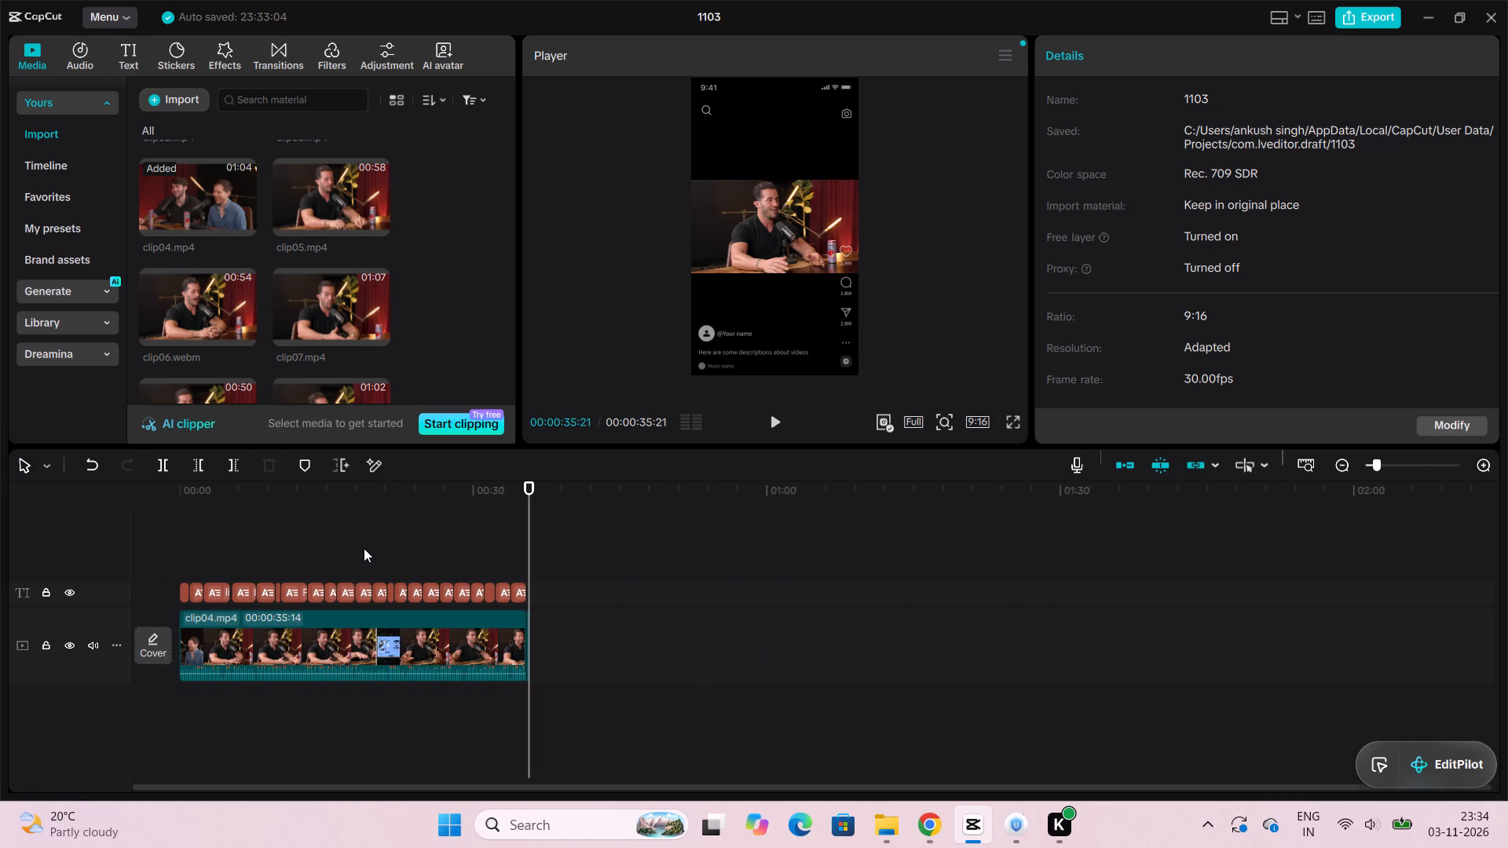
ctrl+scroll(364, 548, down, 13)
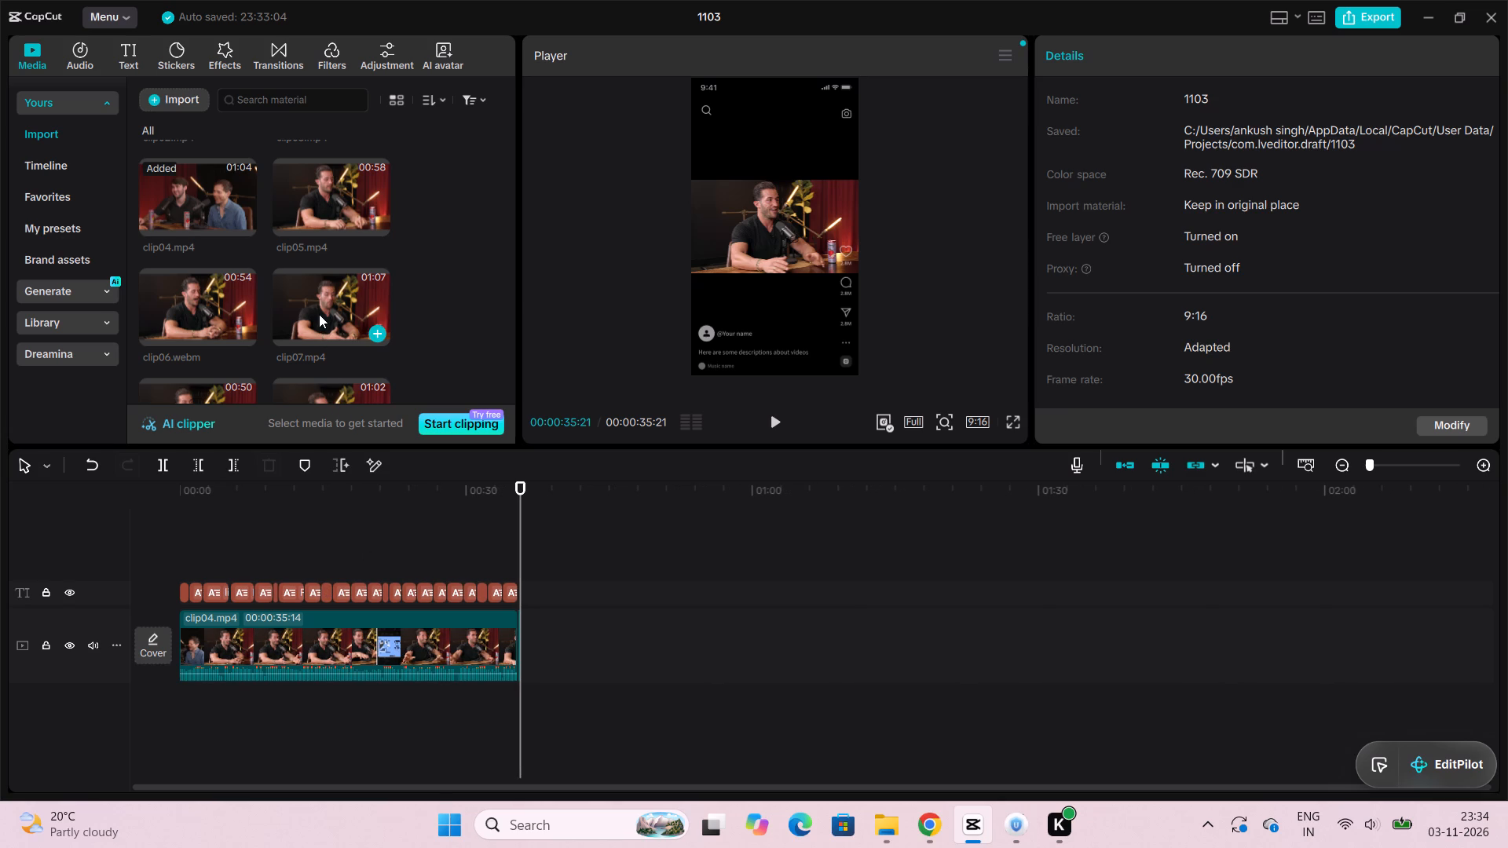
click(317, 213)
click(375, 225)
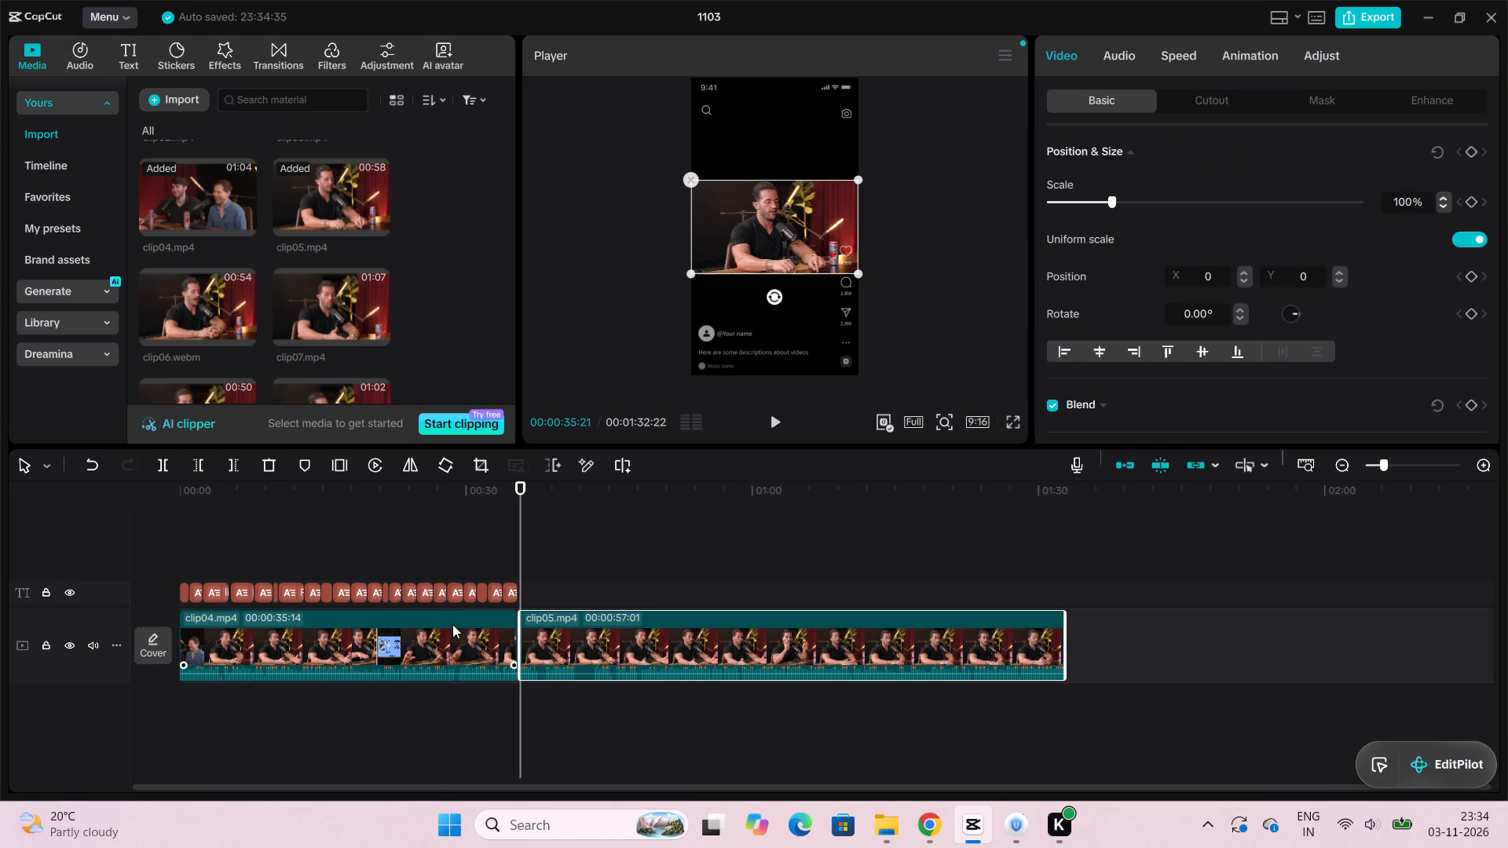
Delete the already exported clip04.mp4 from the timeline.
click(430, 660)
key(Delete)
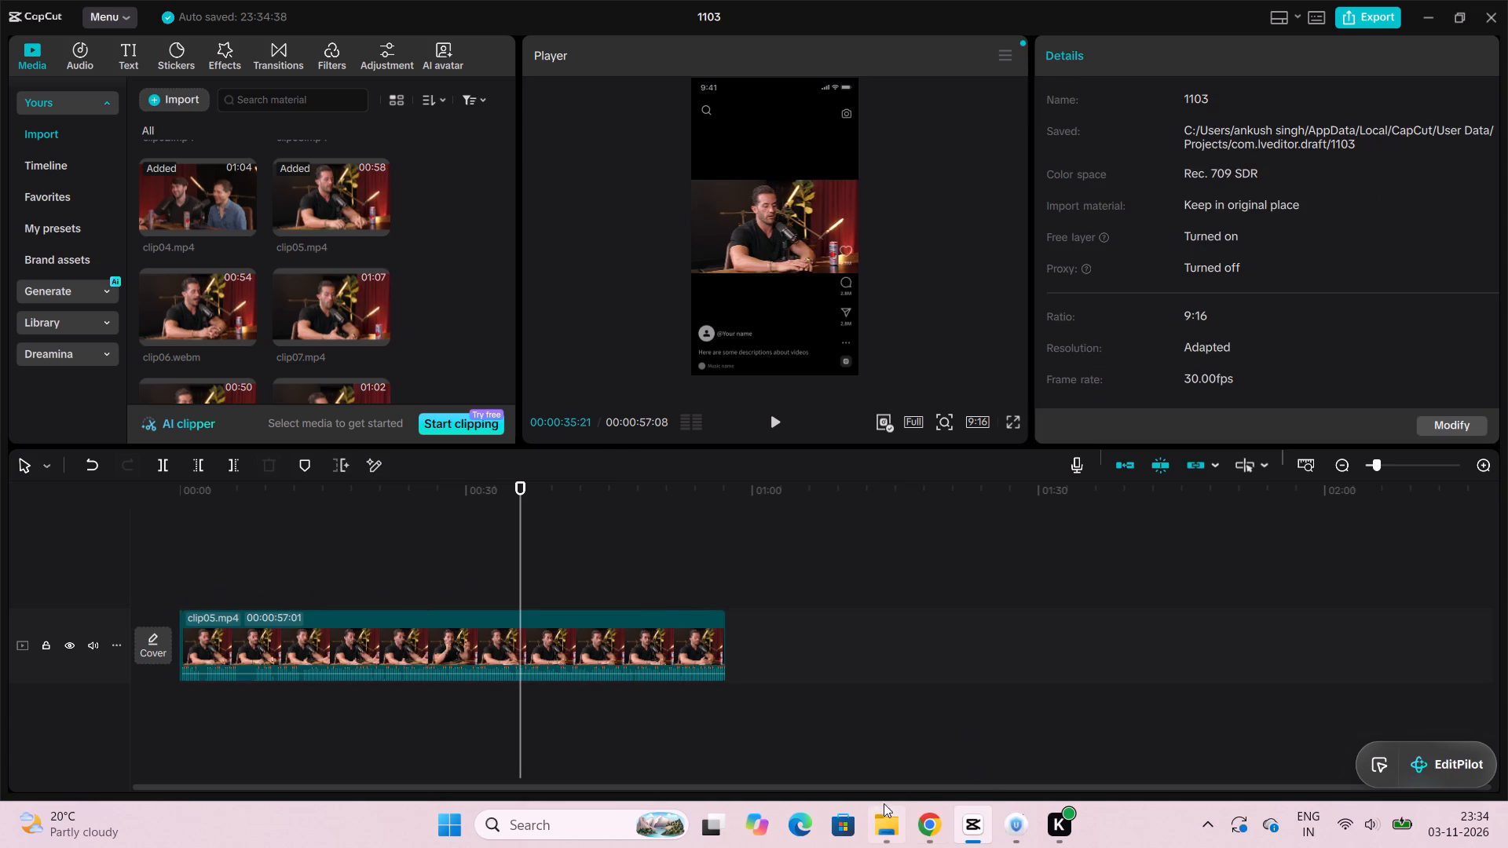
Rename the exported video 1103 in the Captures folder of File Explorer as 4 and close the folder window.
click(866, 816)
click(545, 199)
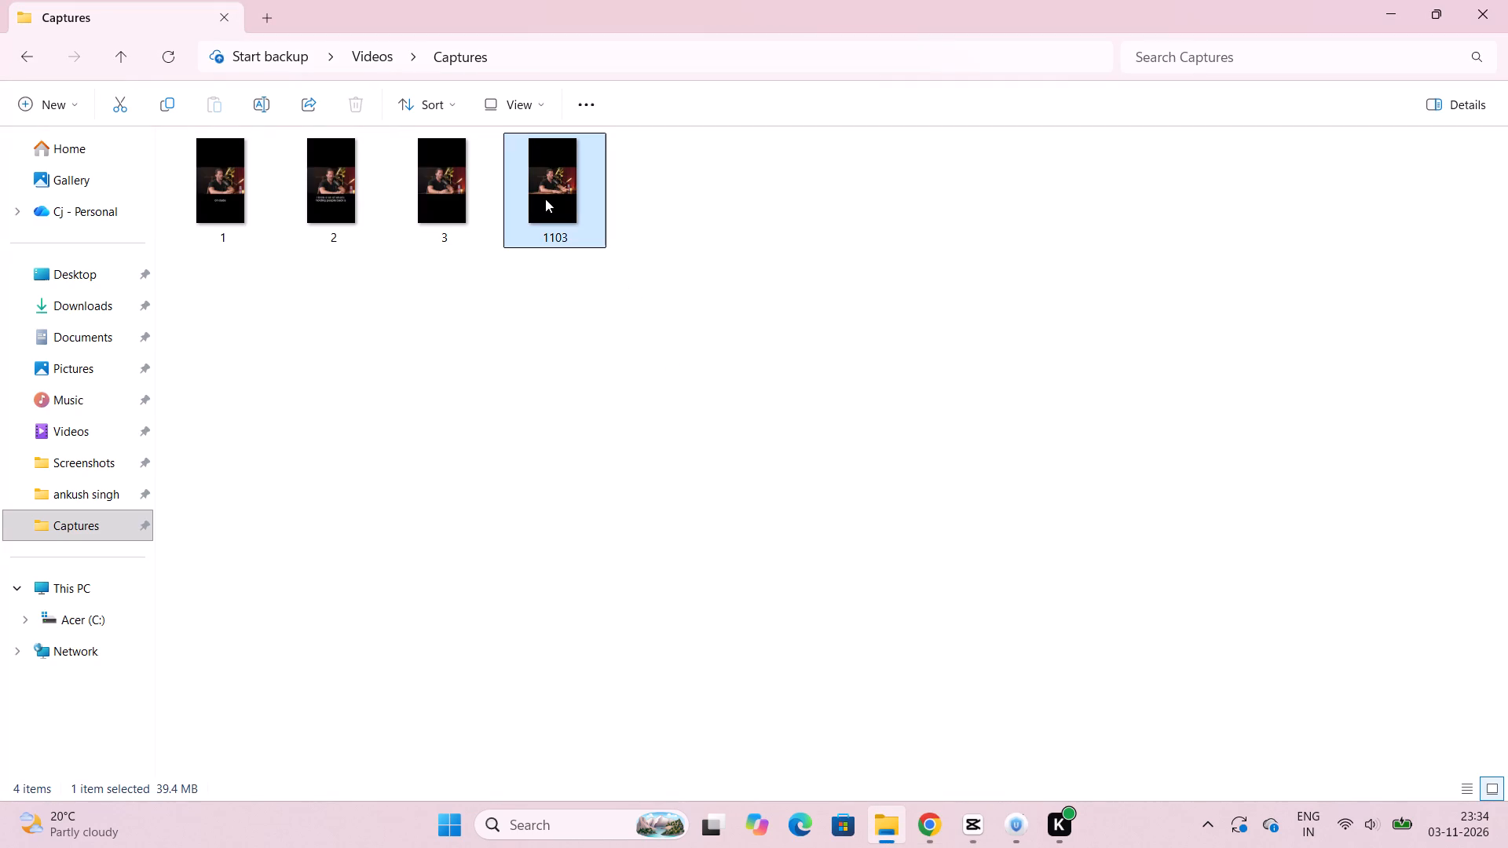
click(251, 107)
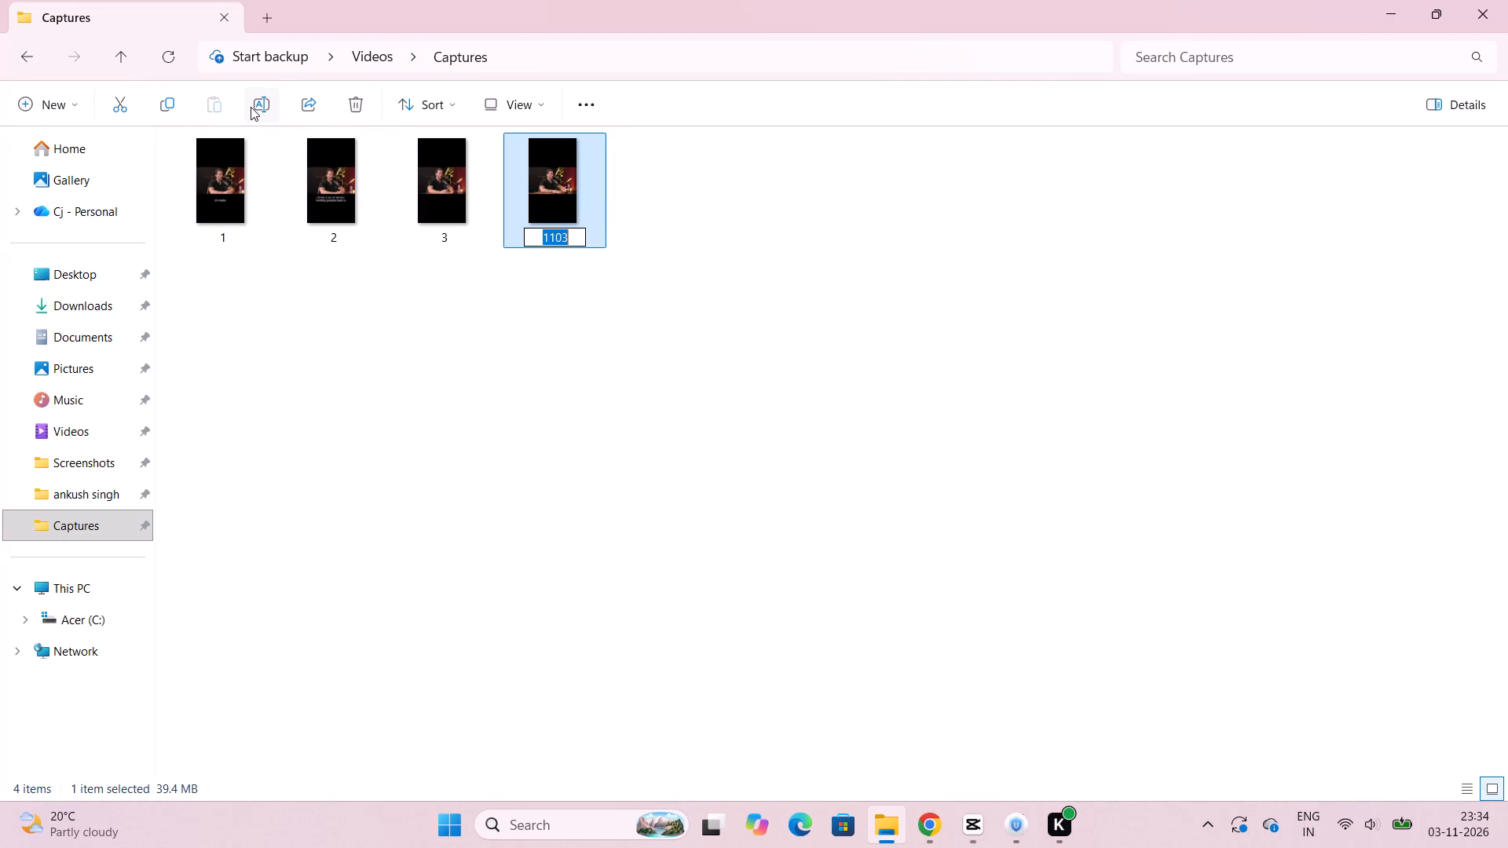
key(BackSpace)
key(4)
click(533, 339)
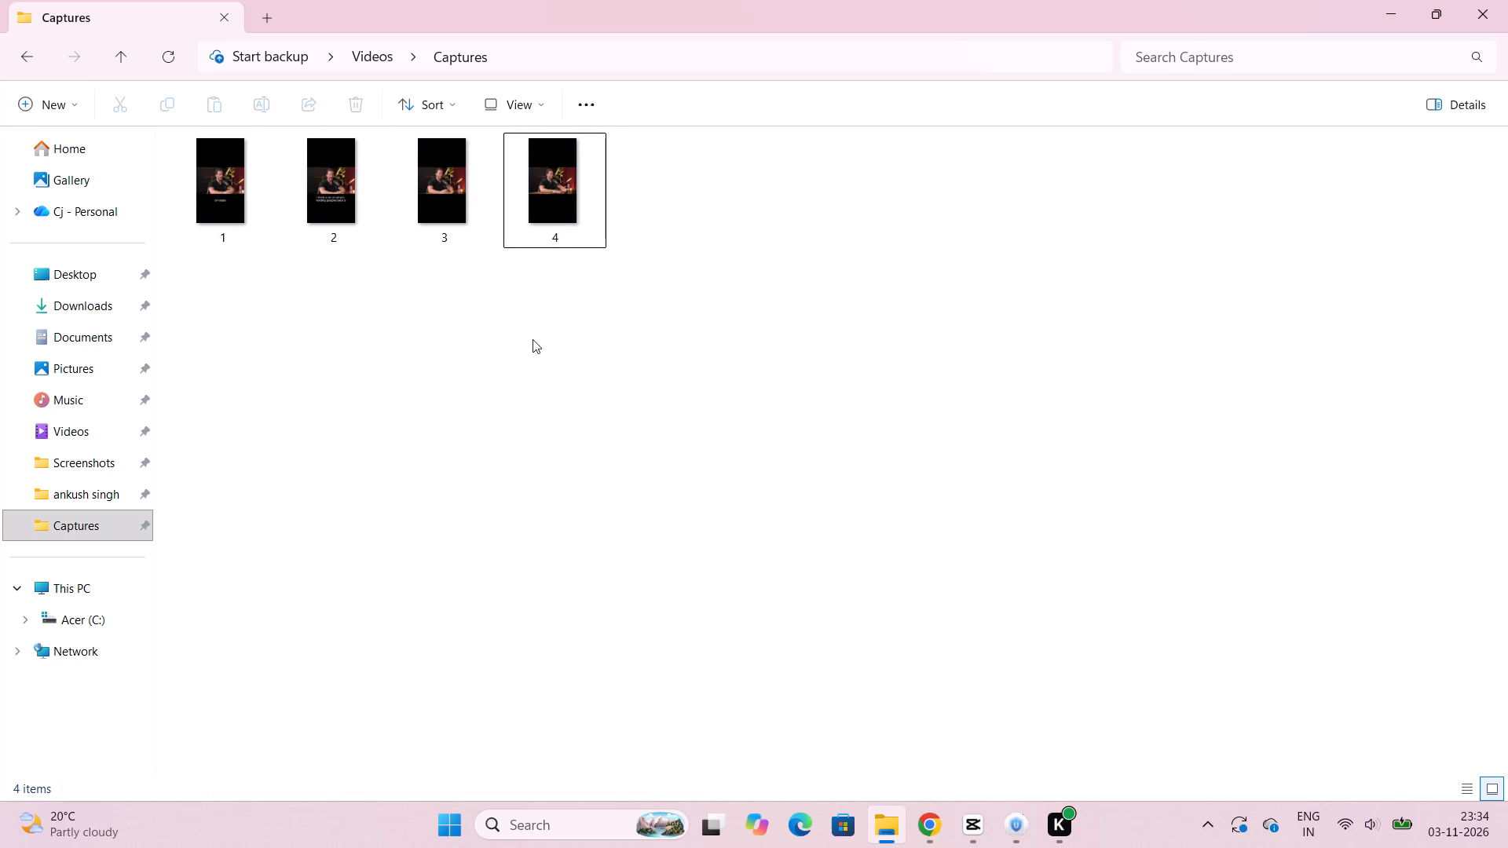
click(1470, 6)
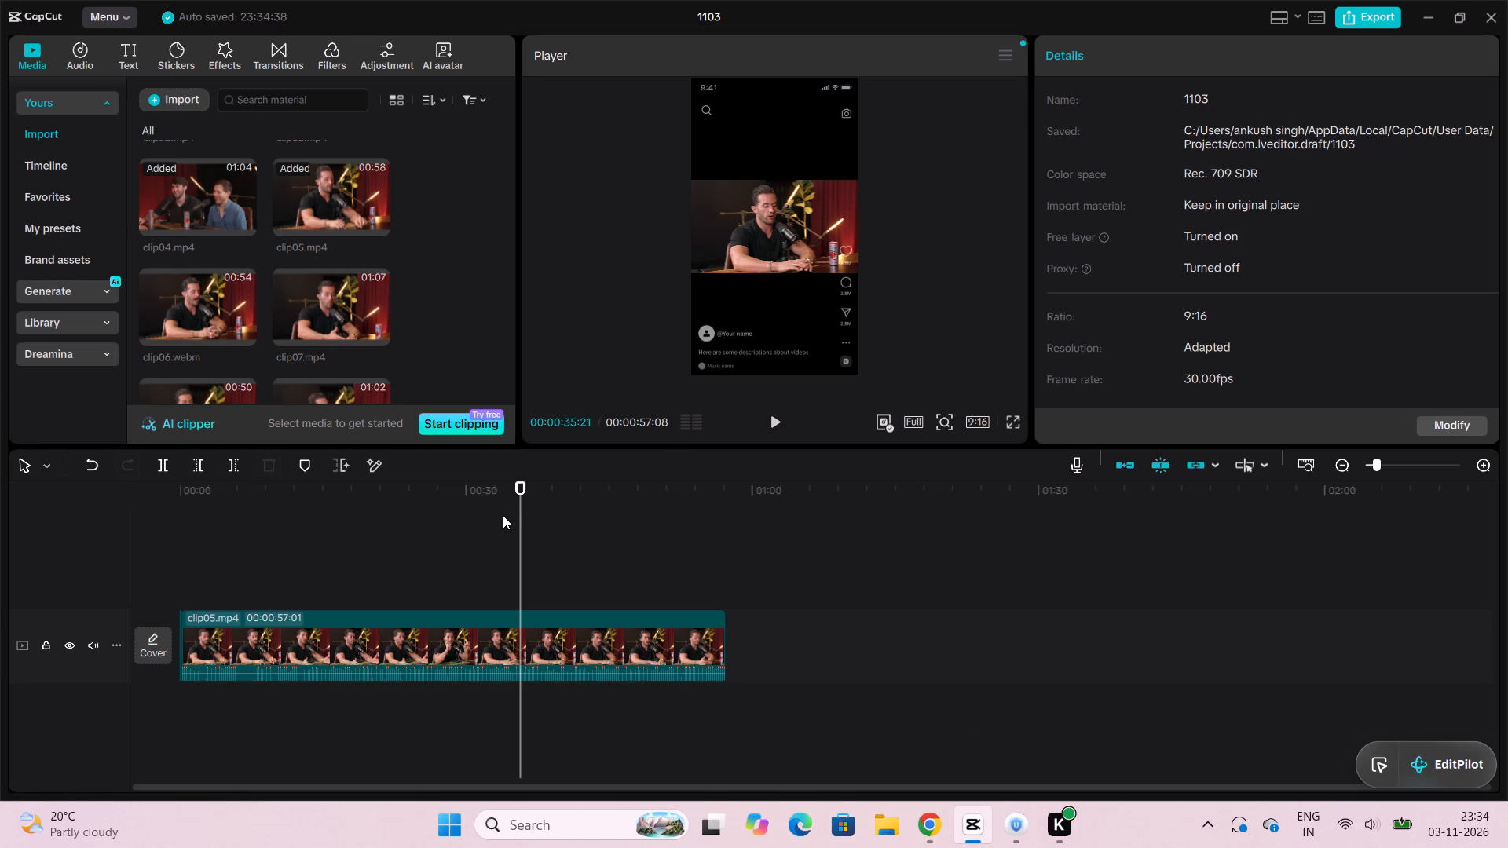
drag(522, 483, 256, 554)
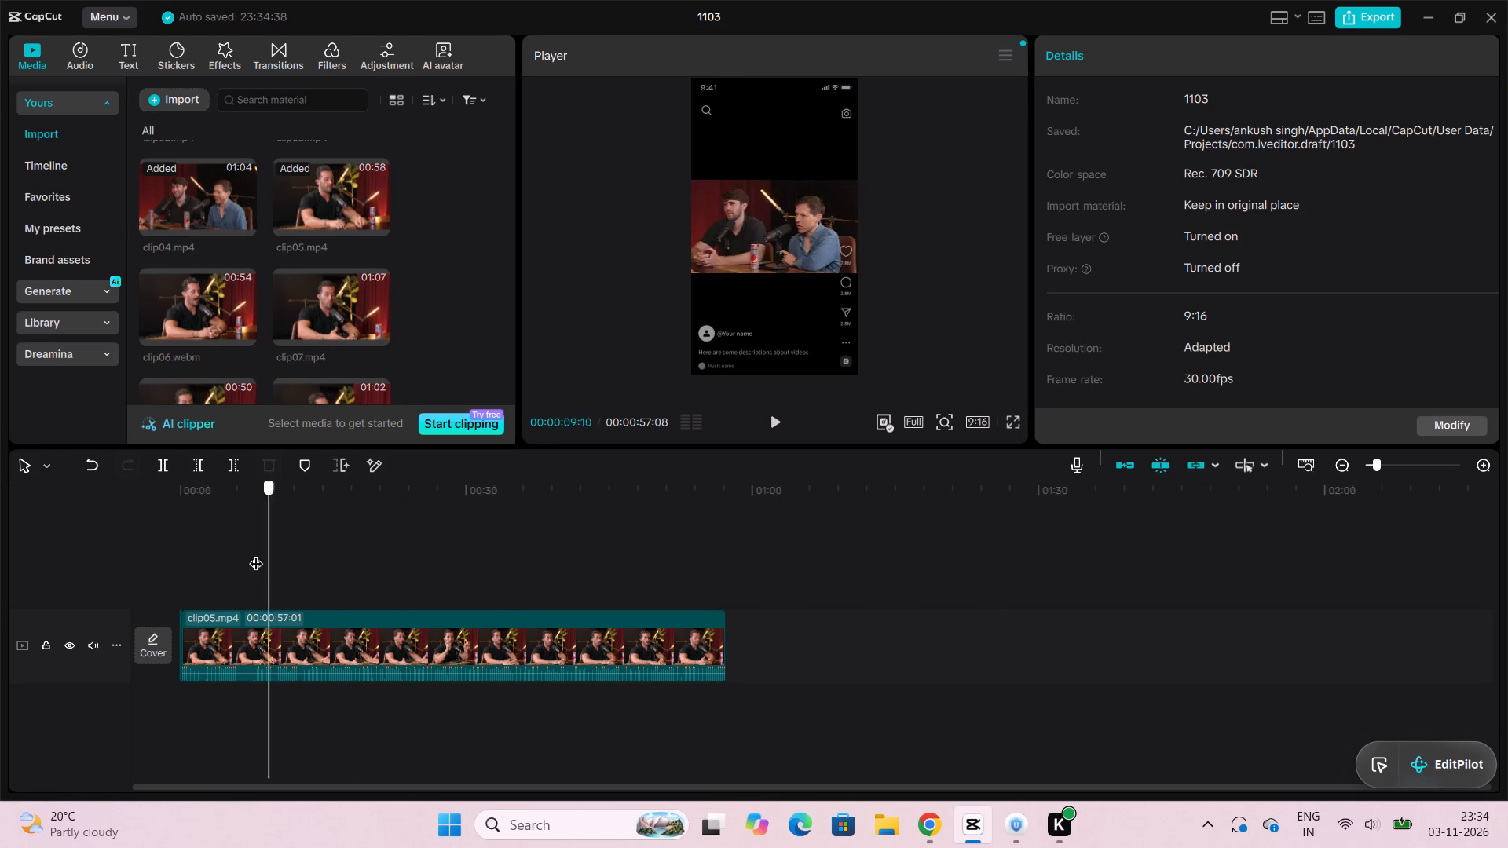
drag(256, 554, 146, 562)
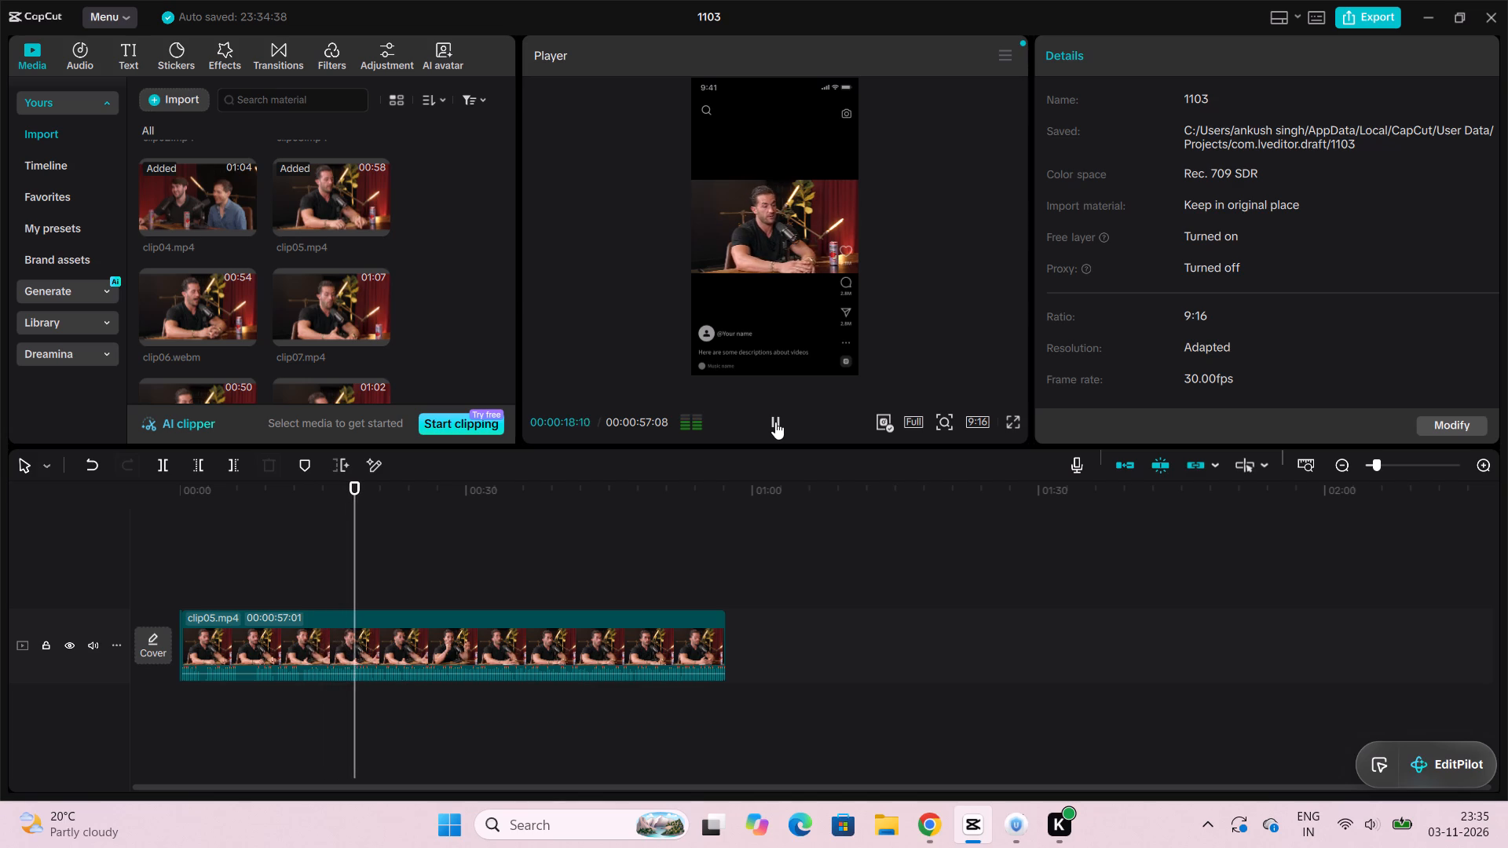
click(775, 422)
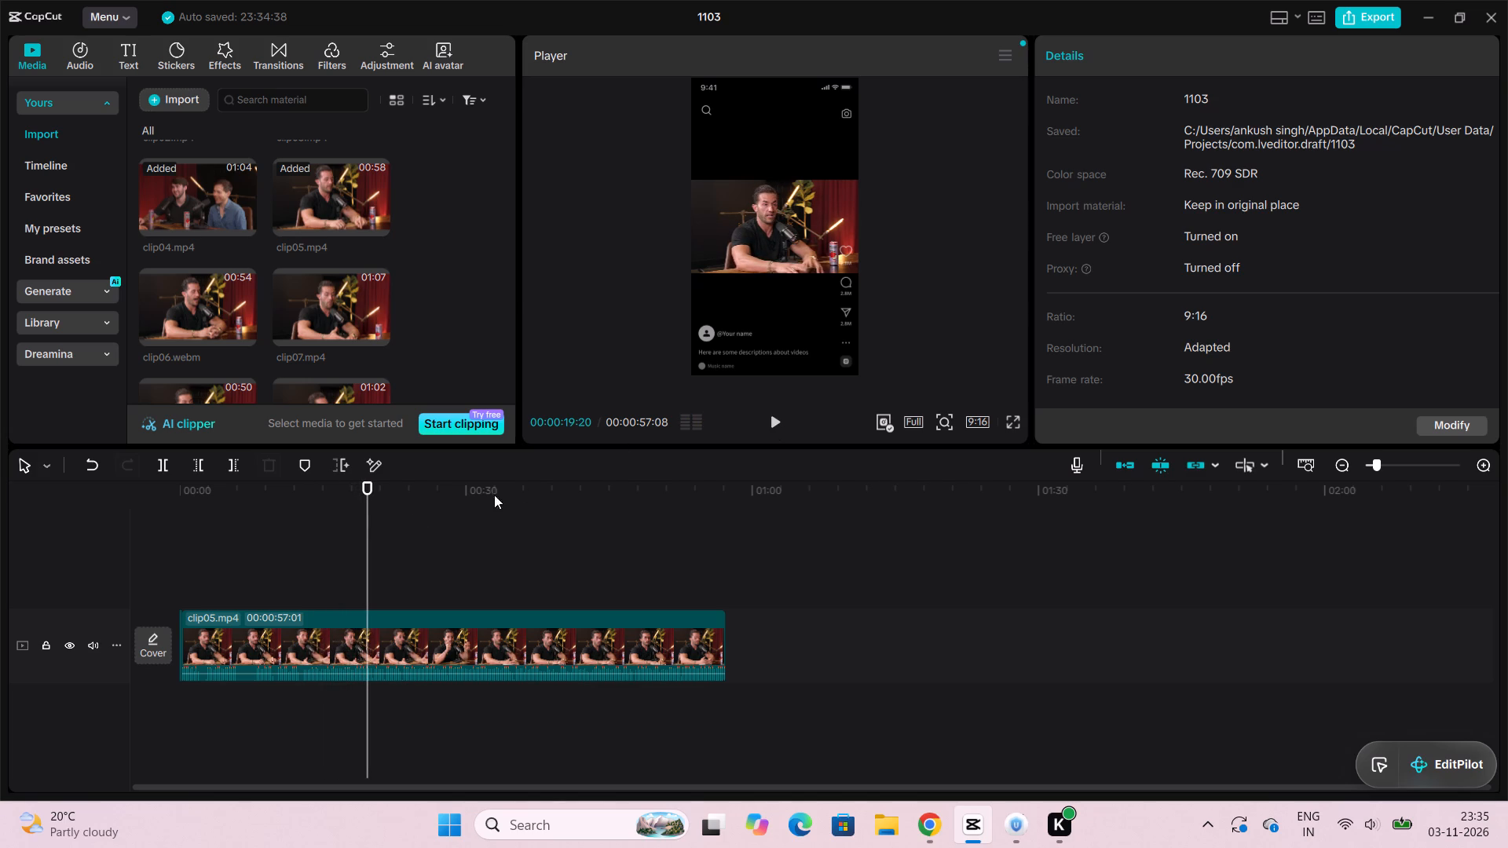
drag(368, 482, 324, 486)
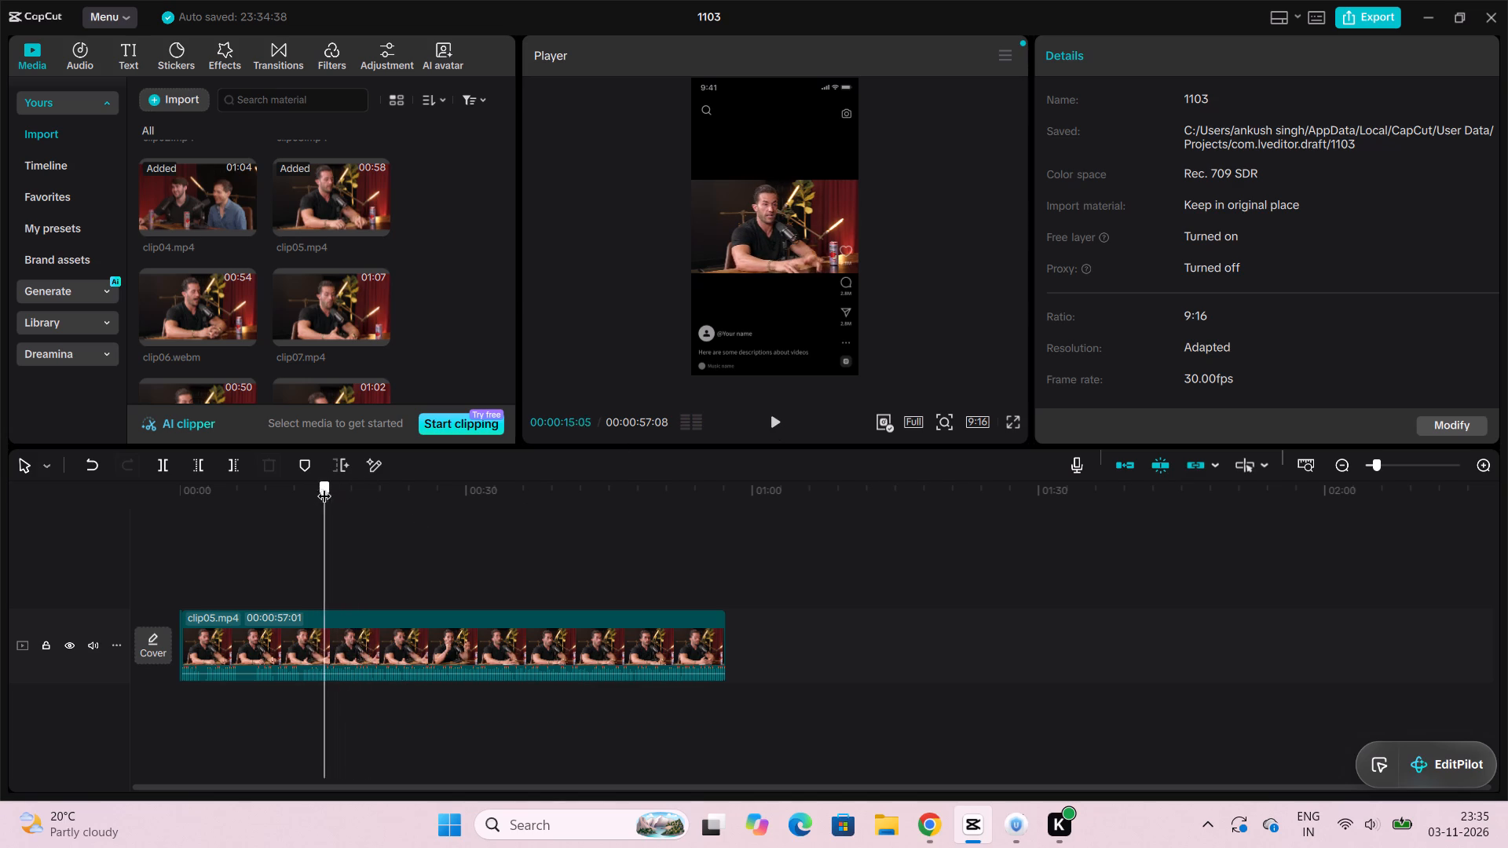
drag(324, 486, 283, 496)
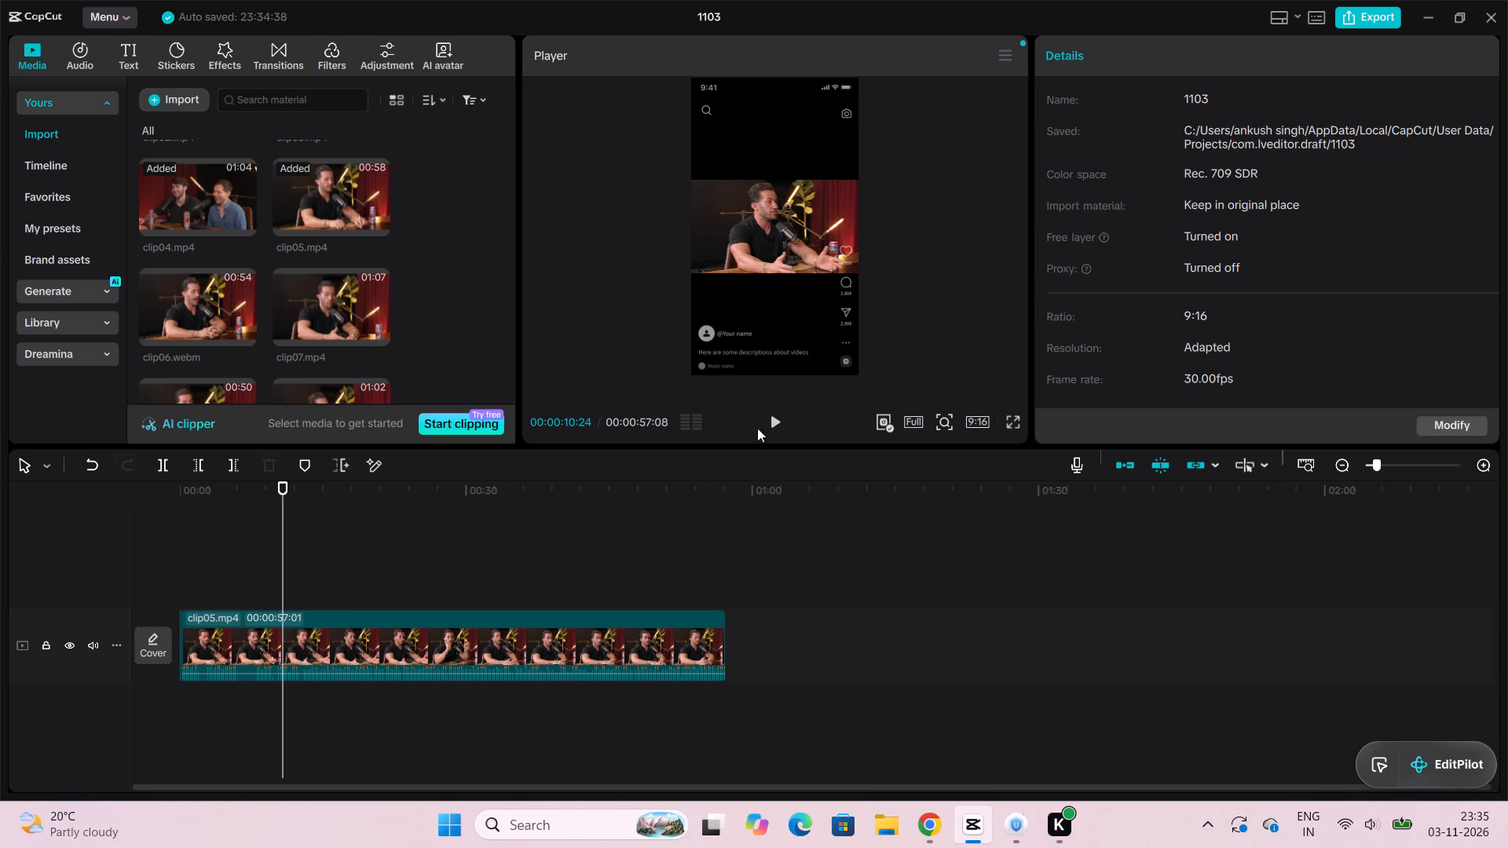
click(771, 422)
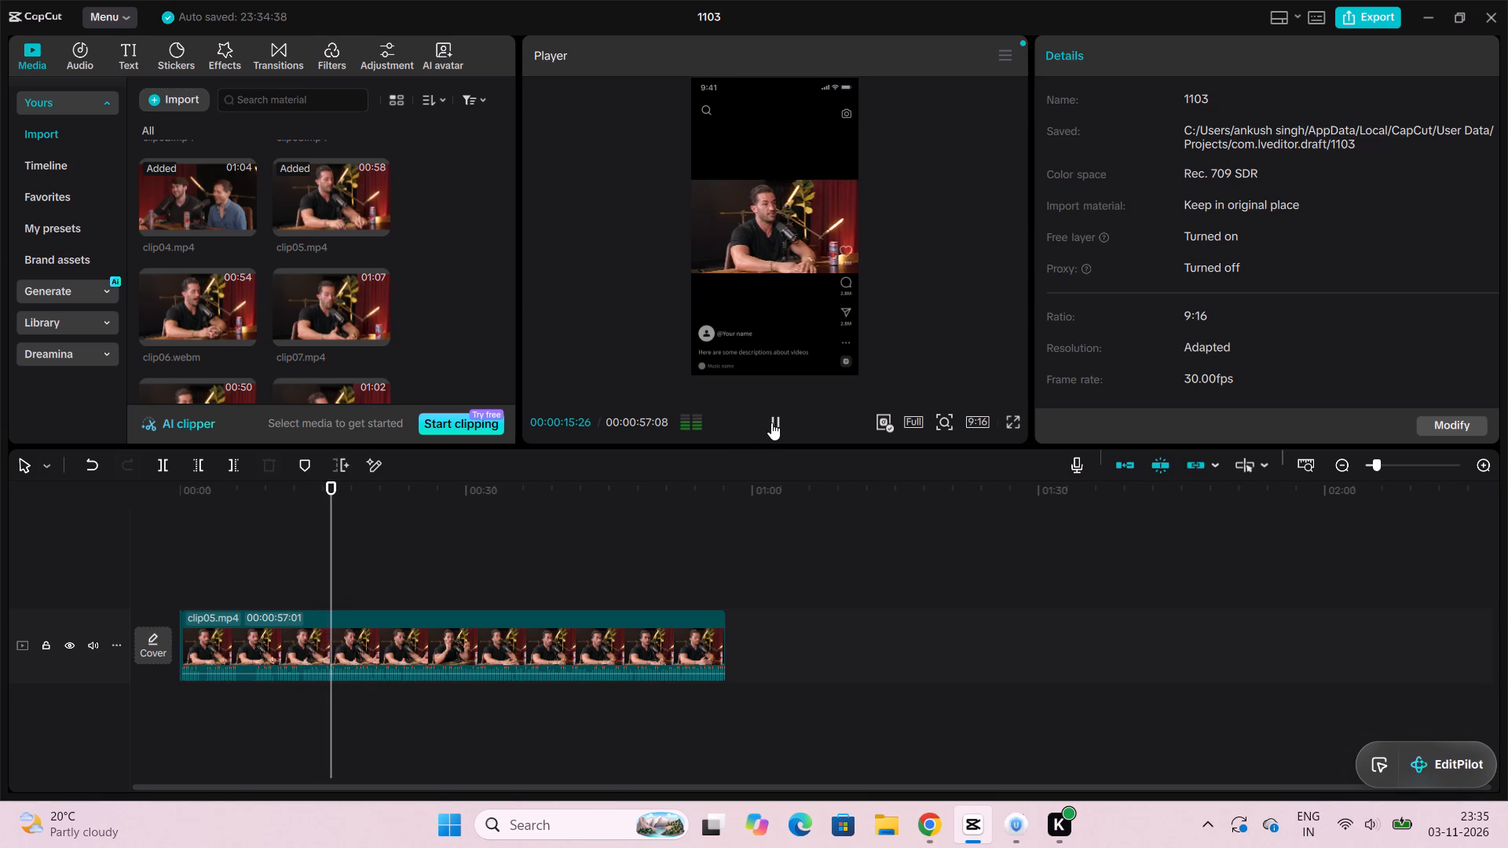
click(771, 422)
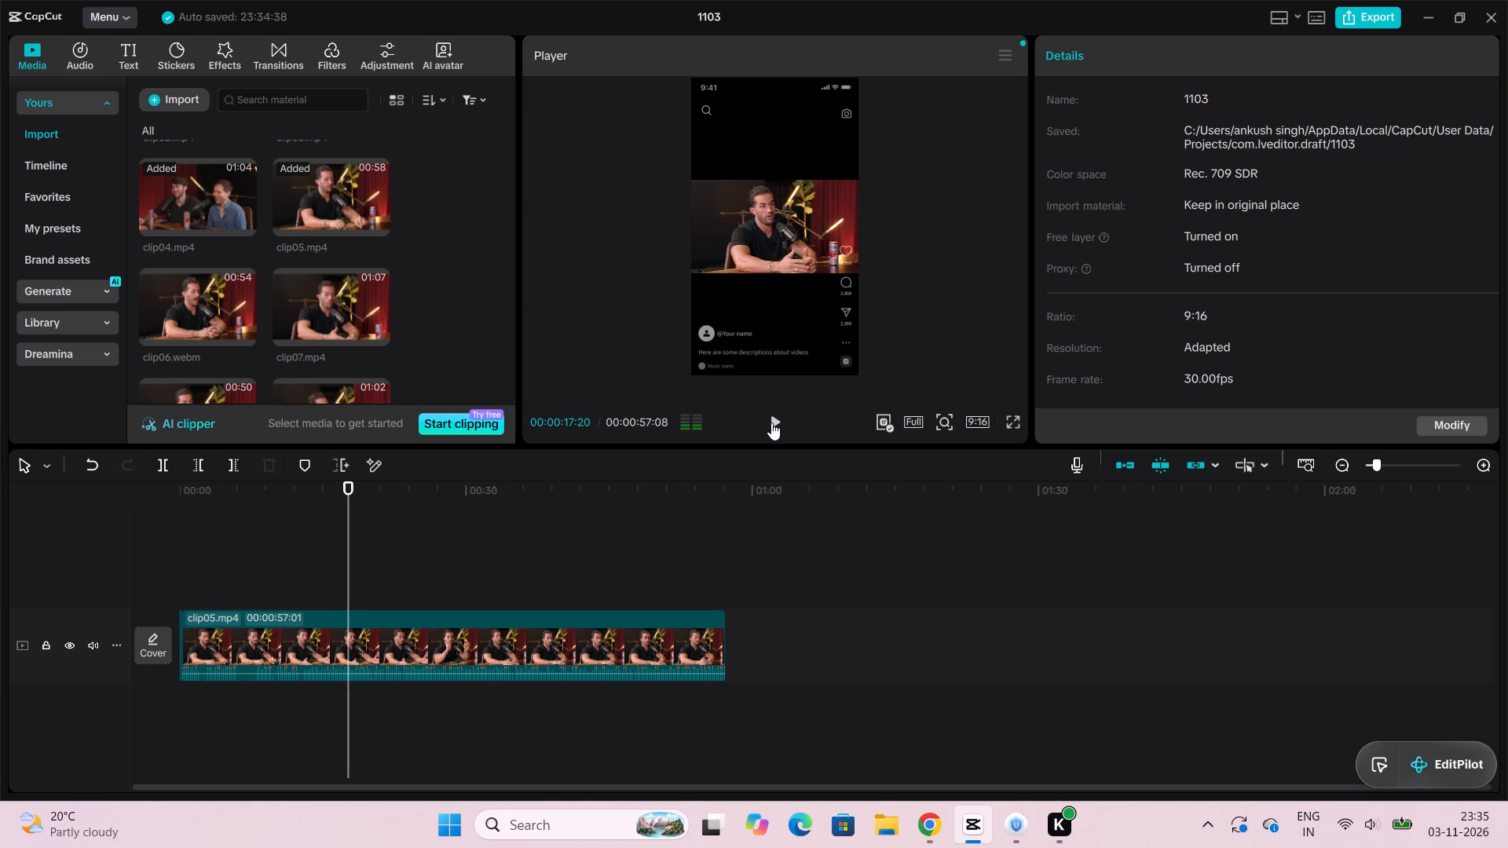
drag(344, 482, 302, 488)
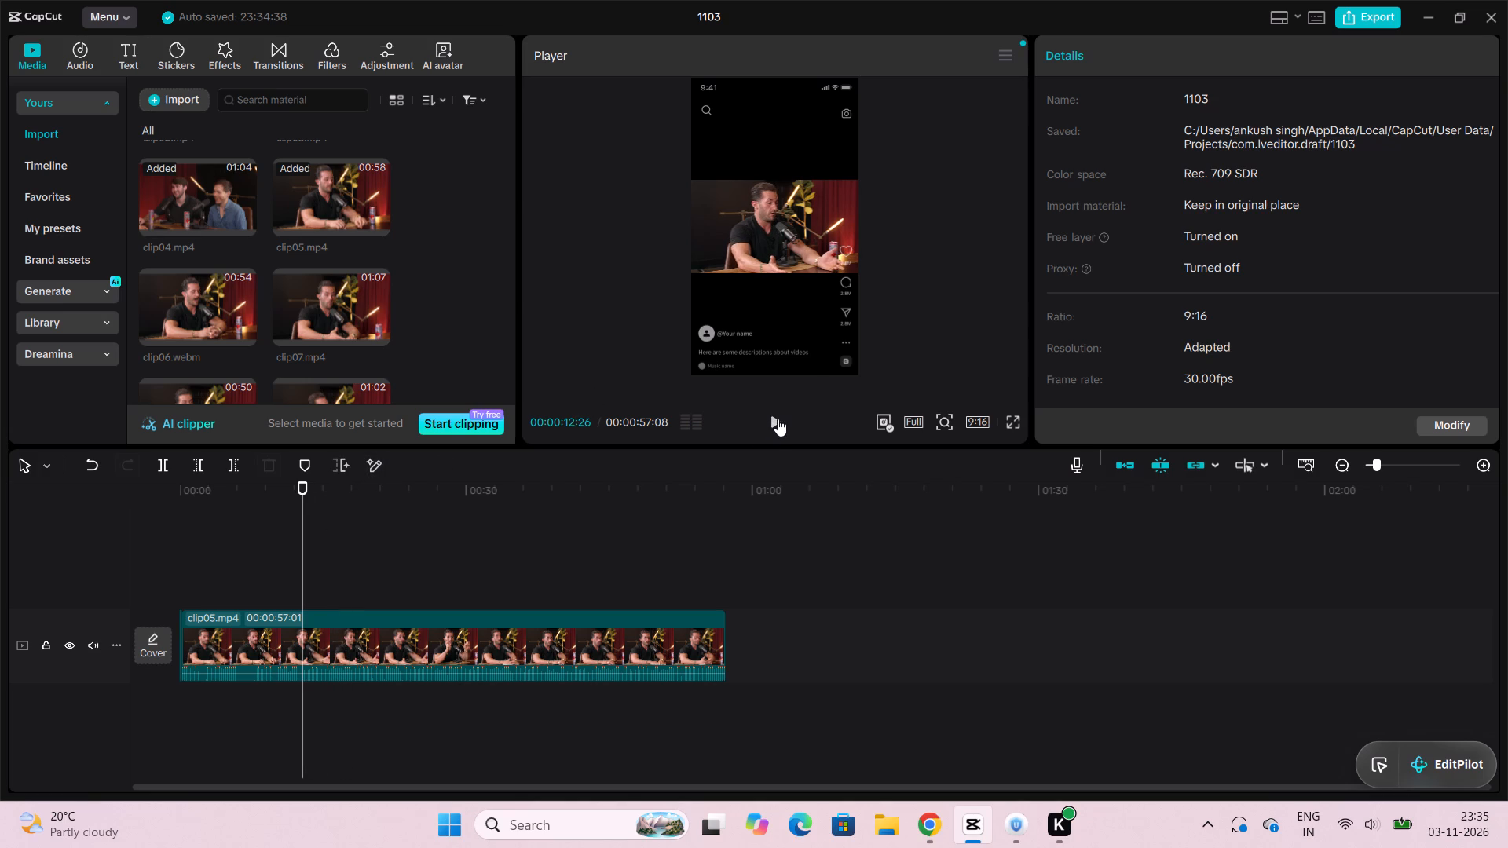
click(778, 419)
click(778, 419)
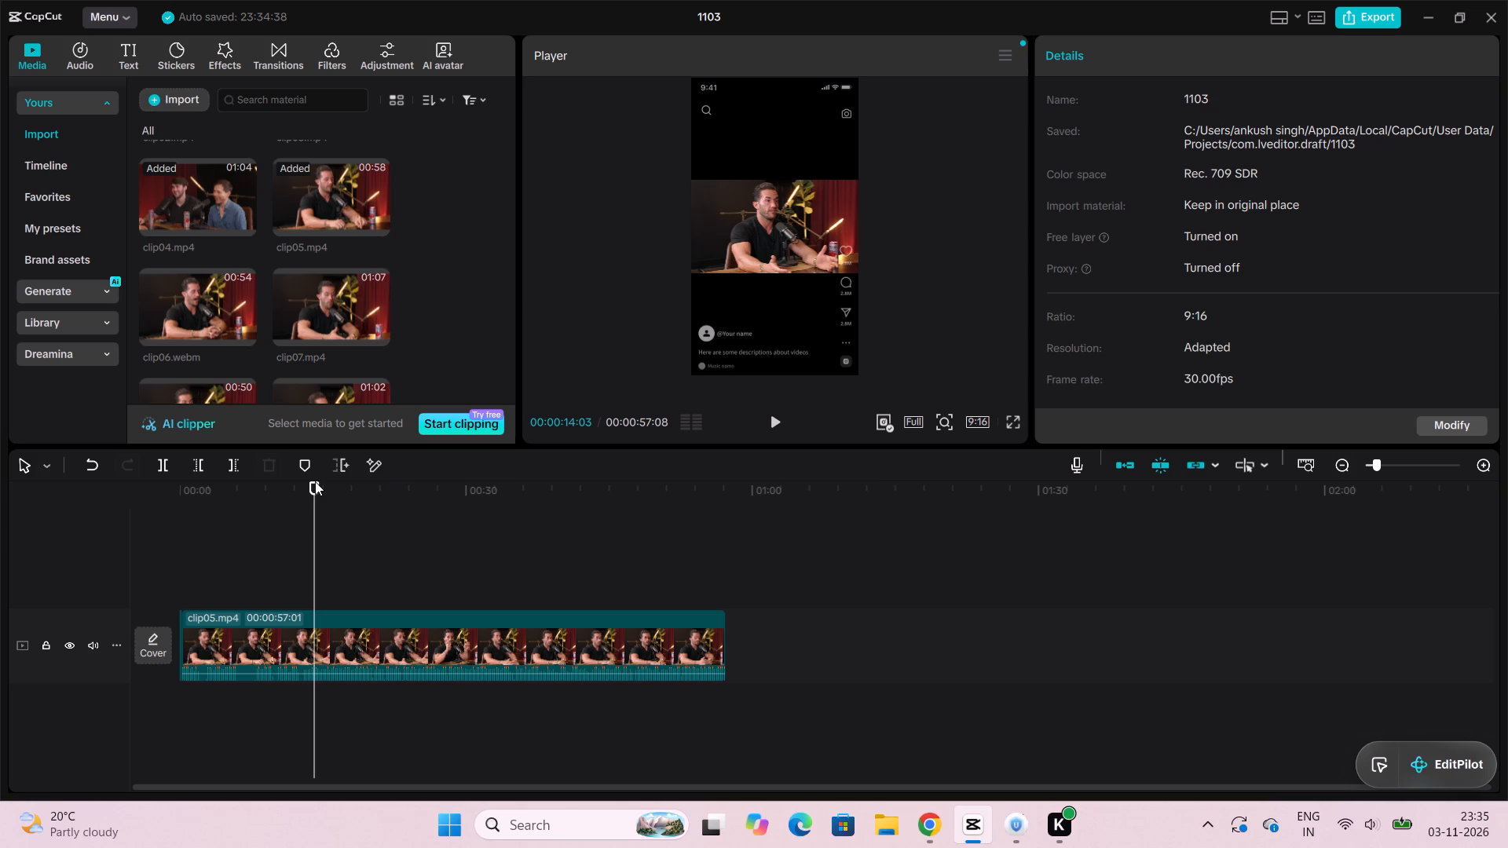
Split clip05.mp4 at 00:00:12:09 on the timeline and delete the part before the cut.
drag(313, 483, 306, 483)
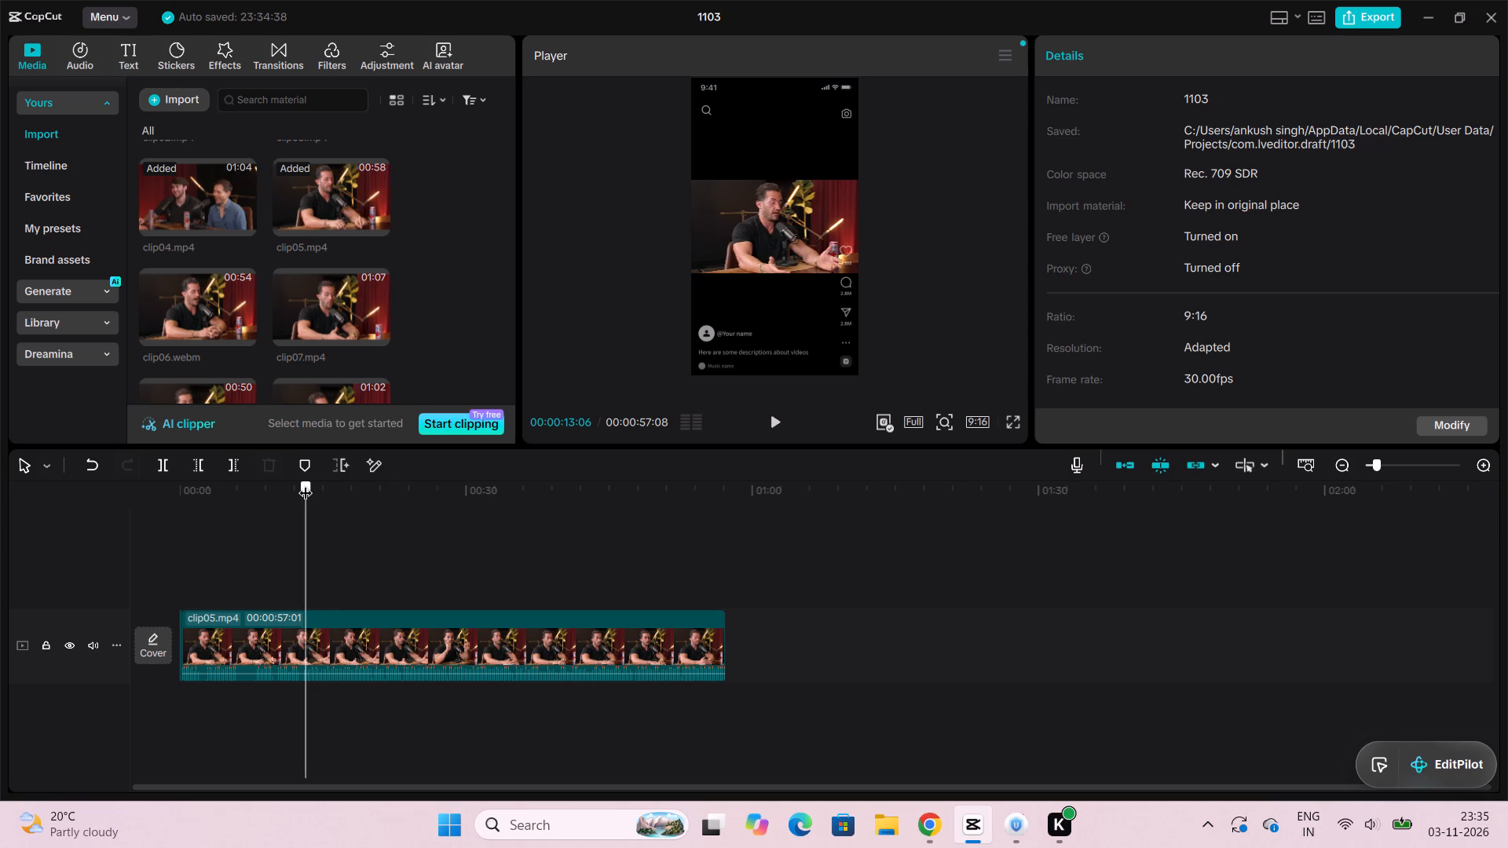
drag(306, 483, 299, 483)
click(299, 483)
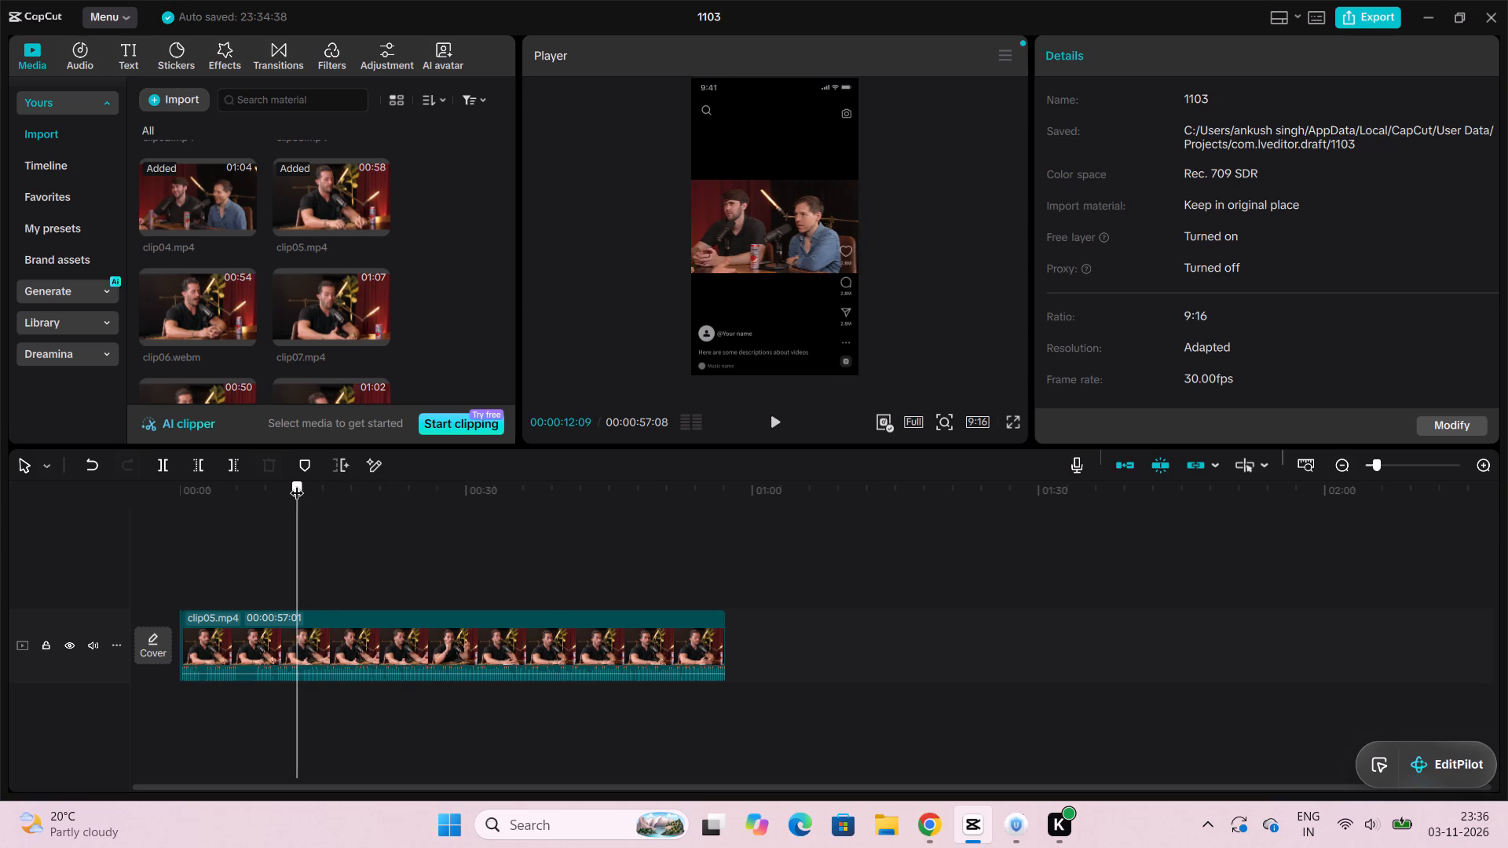
click(237, 631)
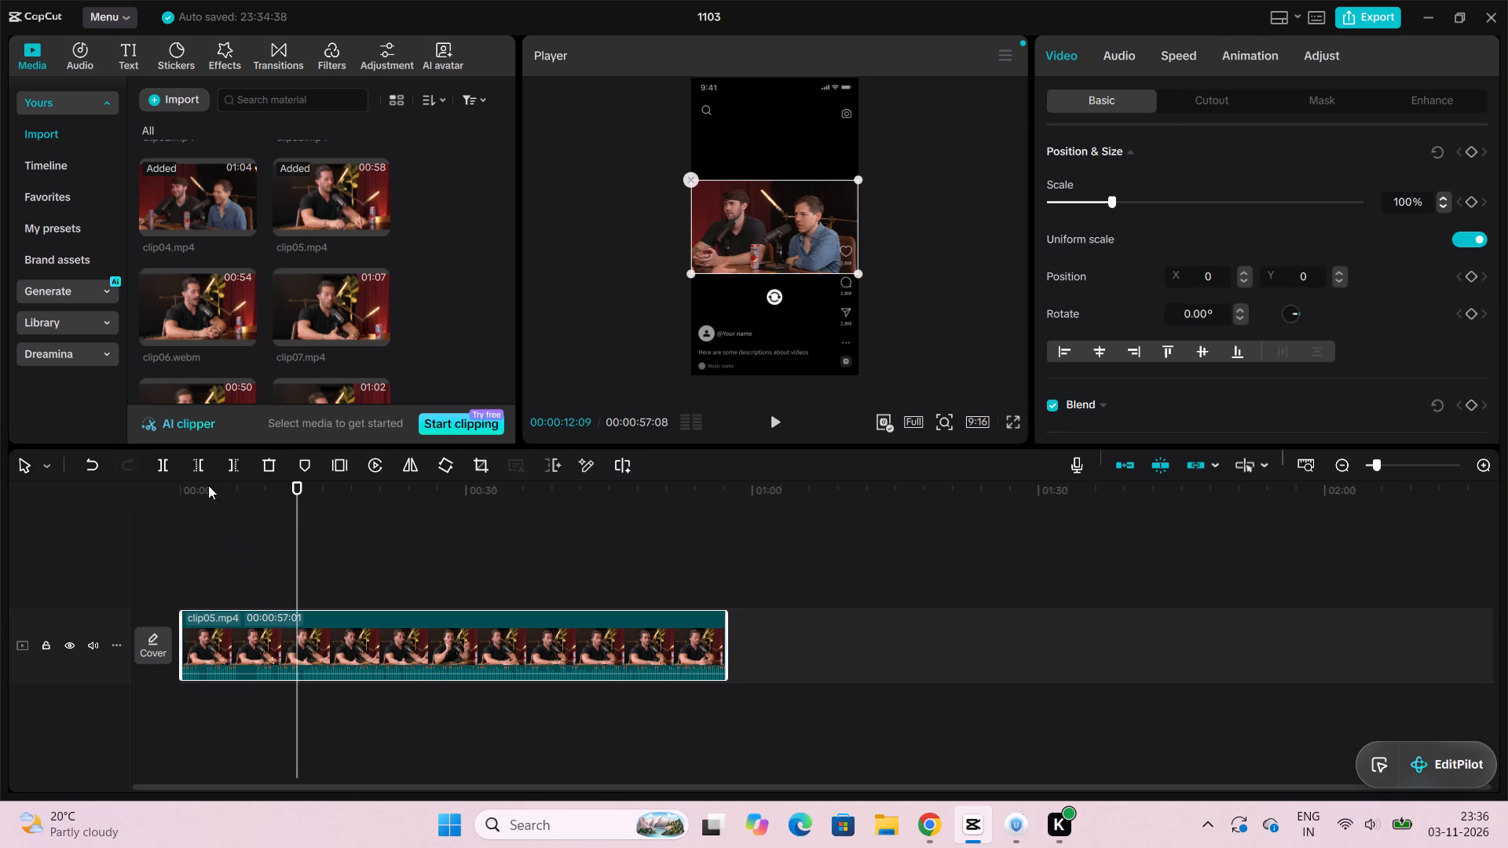
click(162, 472)
click(235, 655)
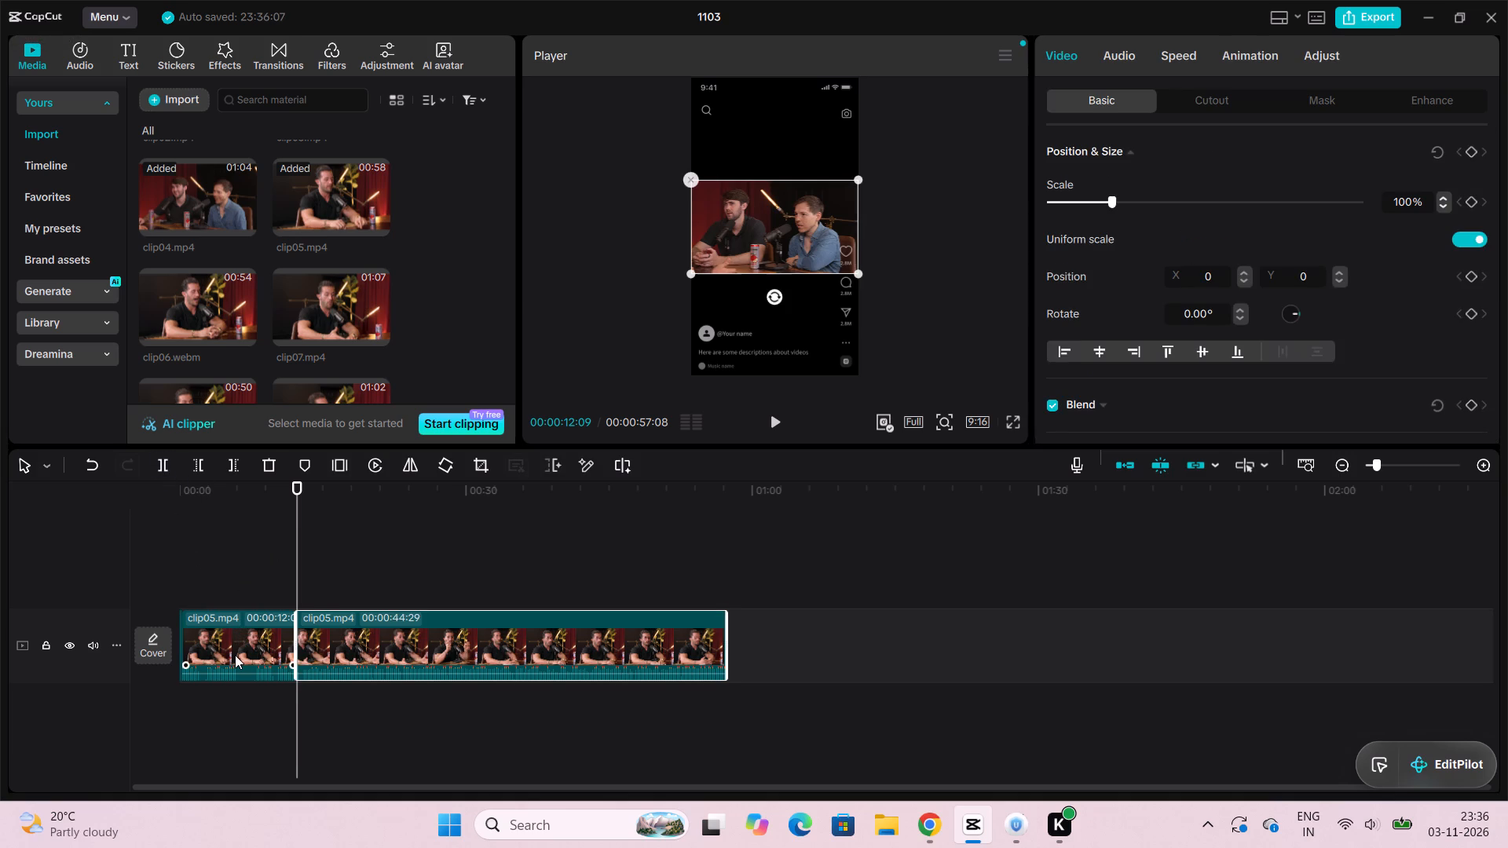
key(Delete)
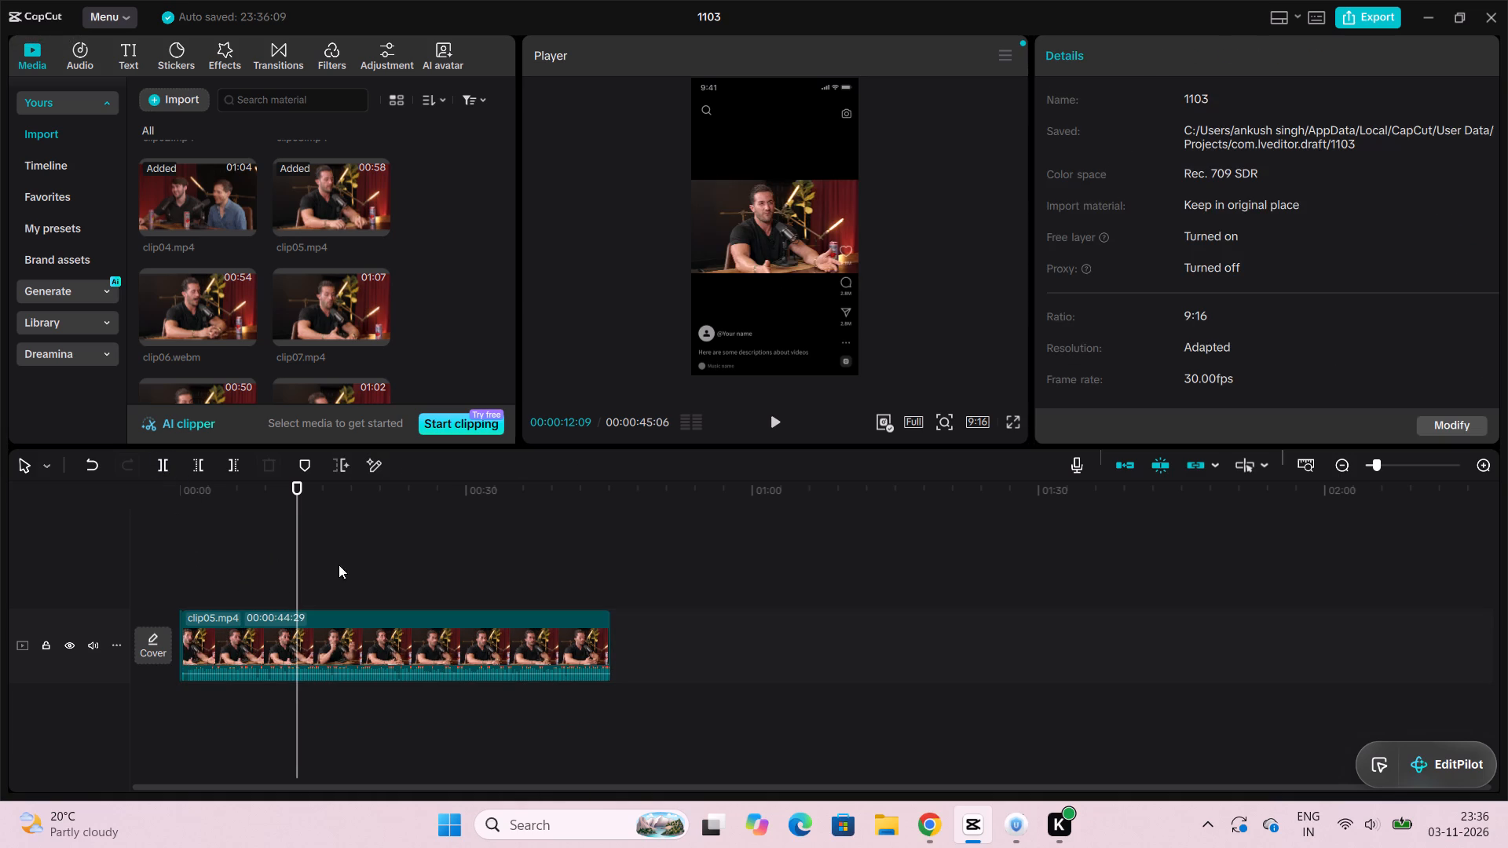
Play and replay the first three seconds of the trimmed clip05.mp4 to pinpoint where the opening line starts.
drag(297, 483, 115, 506)
click(775, 424)
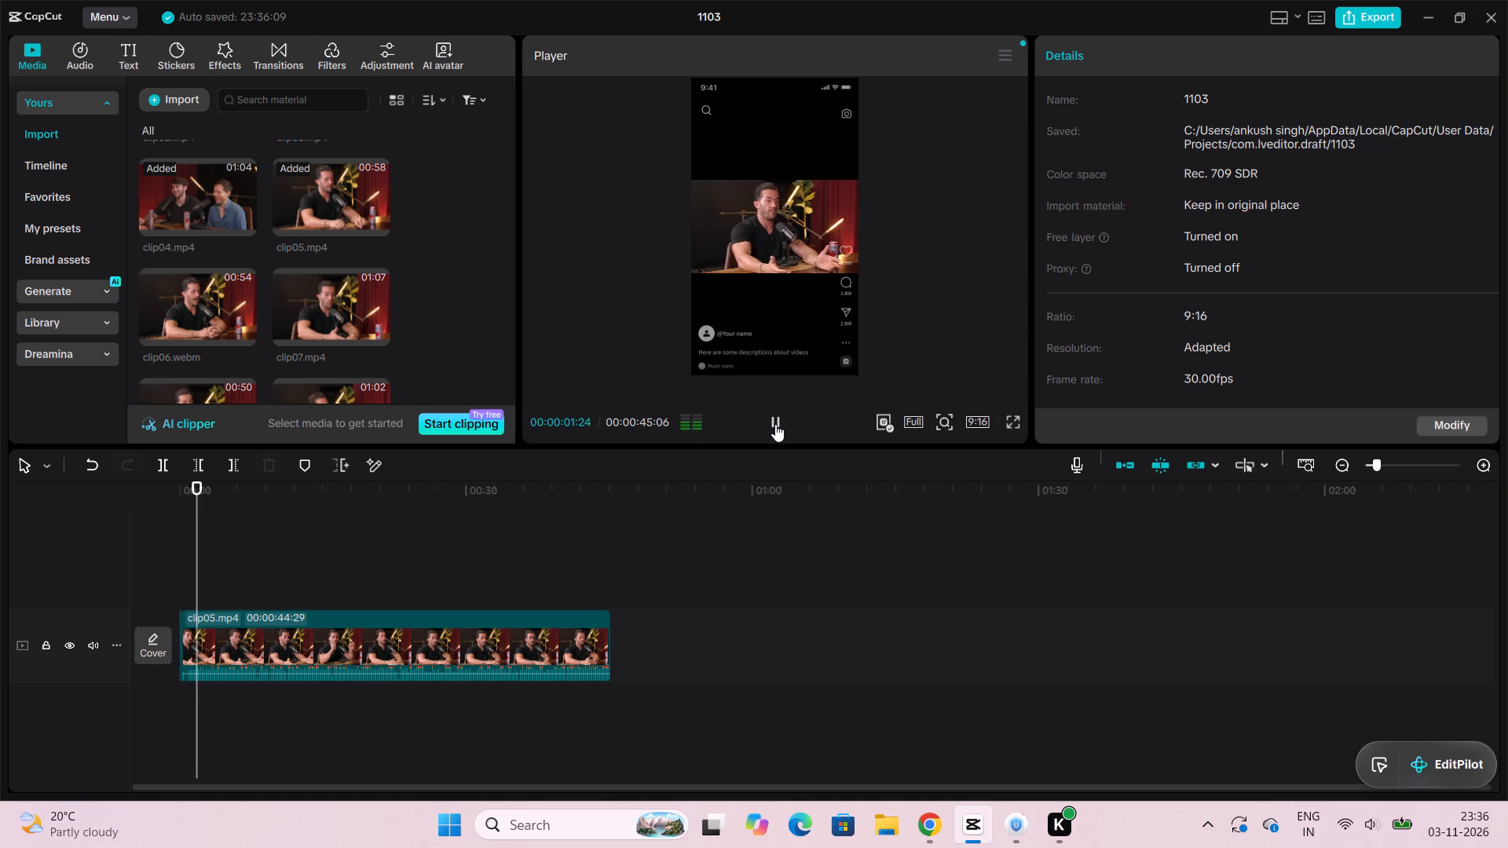
click(775, 424)
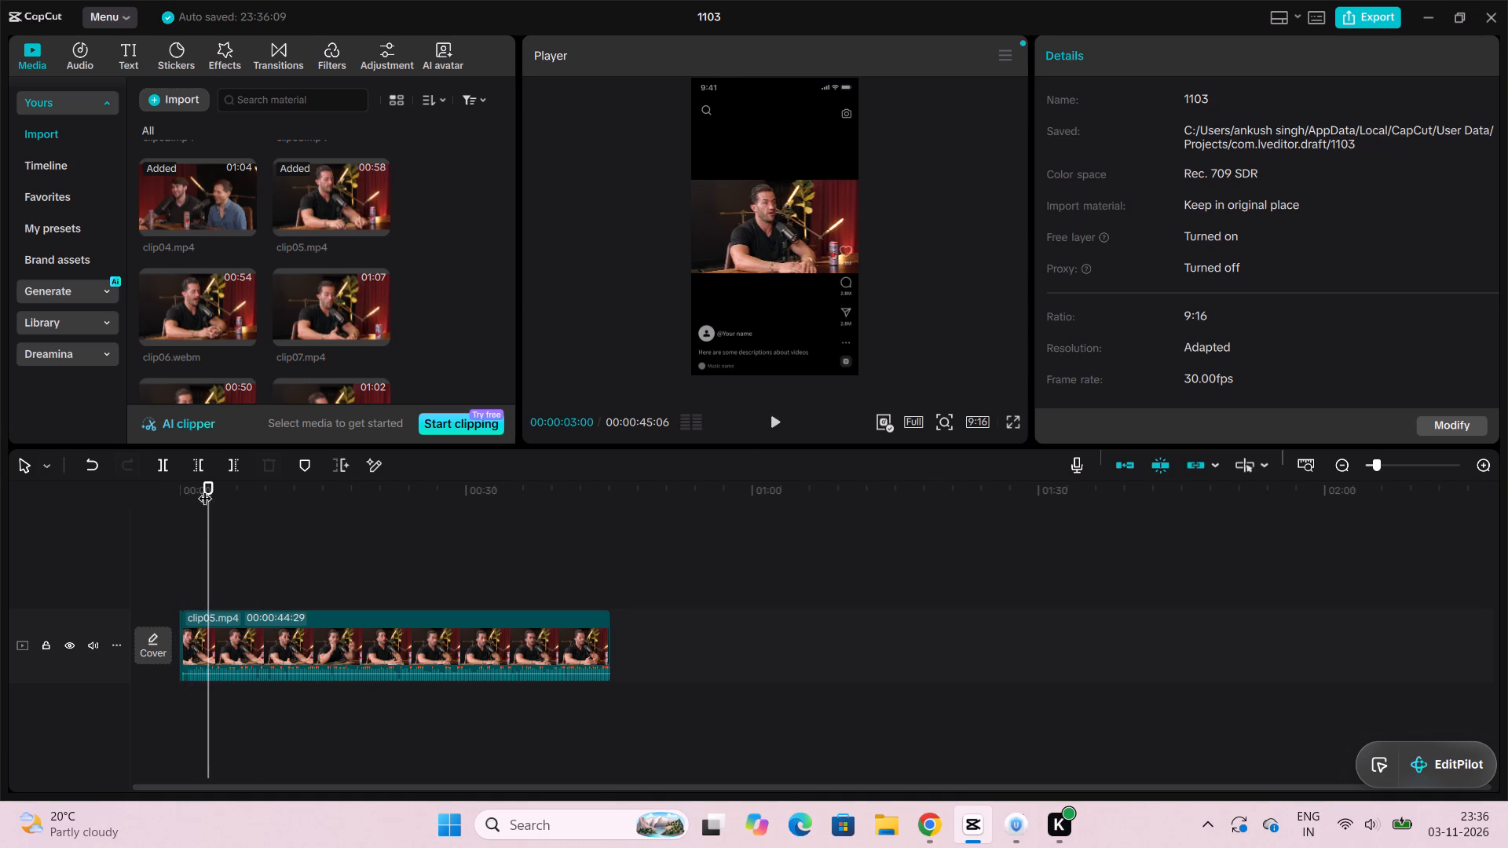
key(ctrl+plus)
key(ctrl+plus)
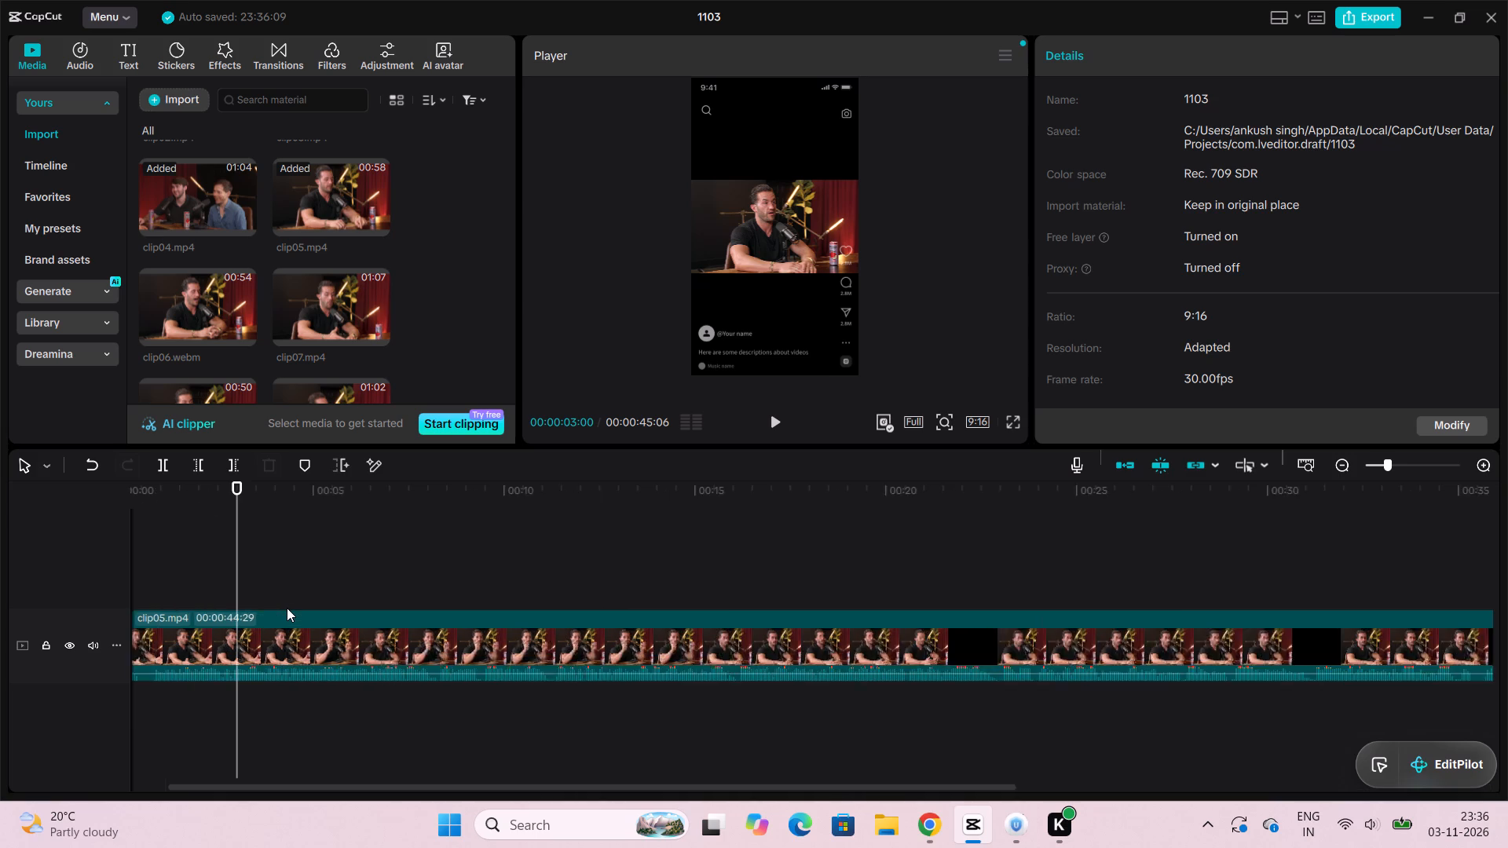
key(ctrl+plus)
key(ctrl+plus)
scroll(287, 608, right, 6)
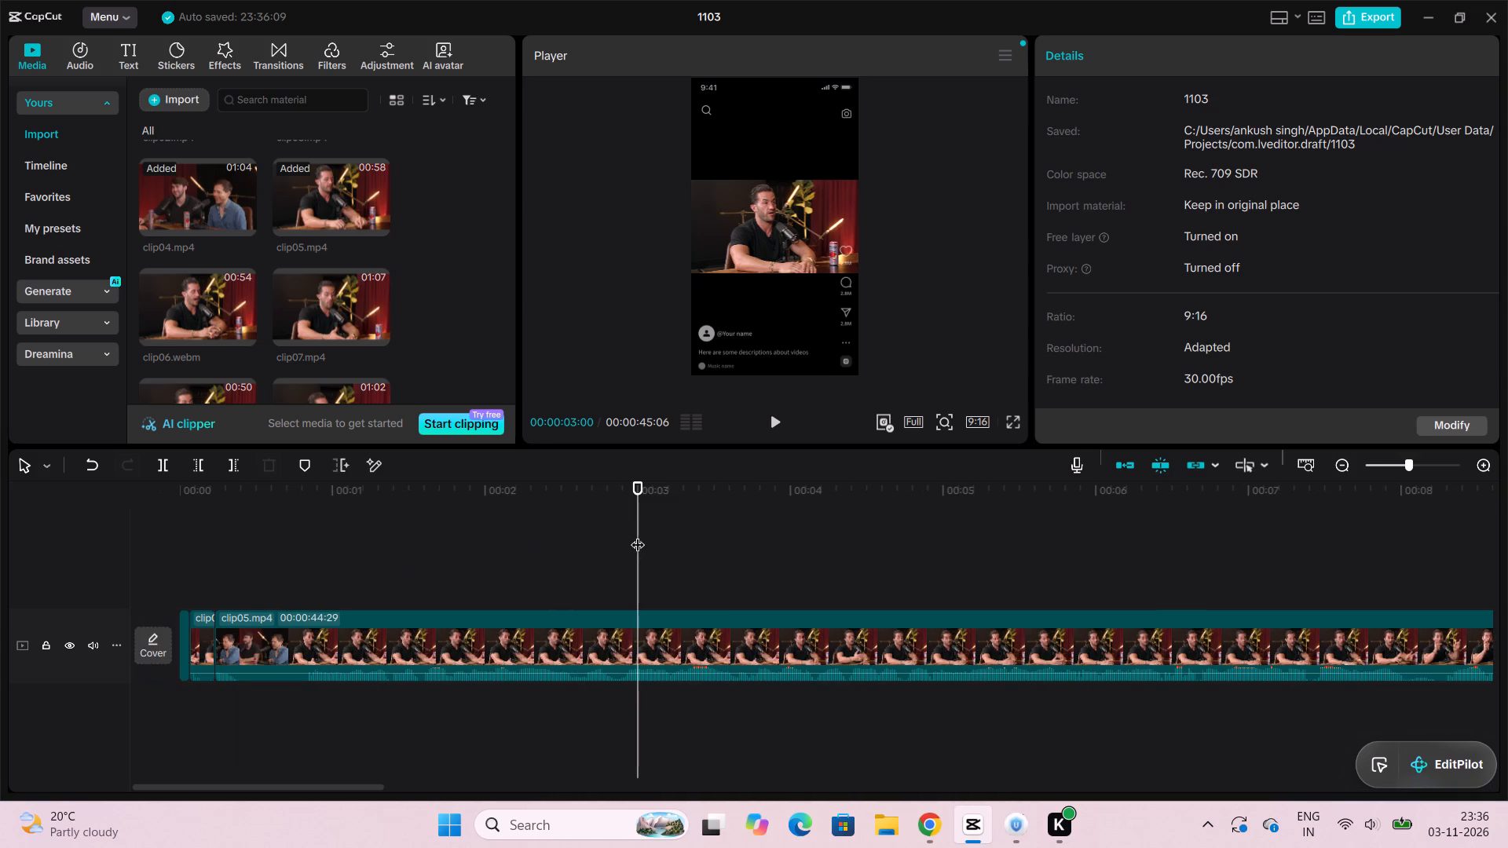
drag(638, 485, 453, 484)
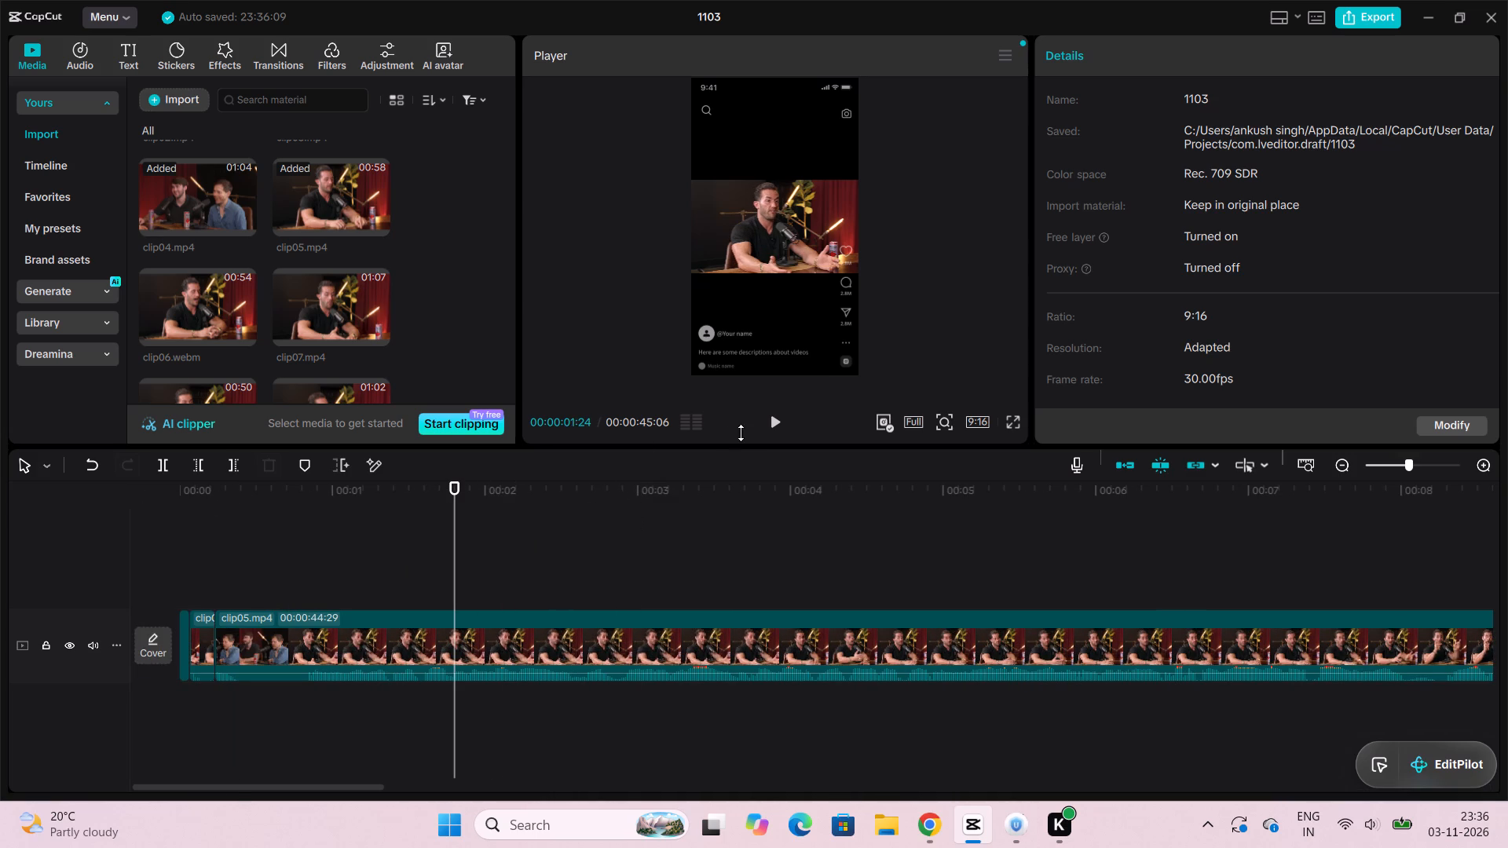
click(774, 423)
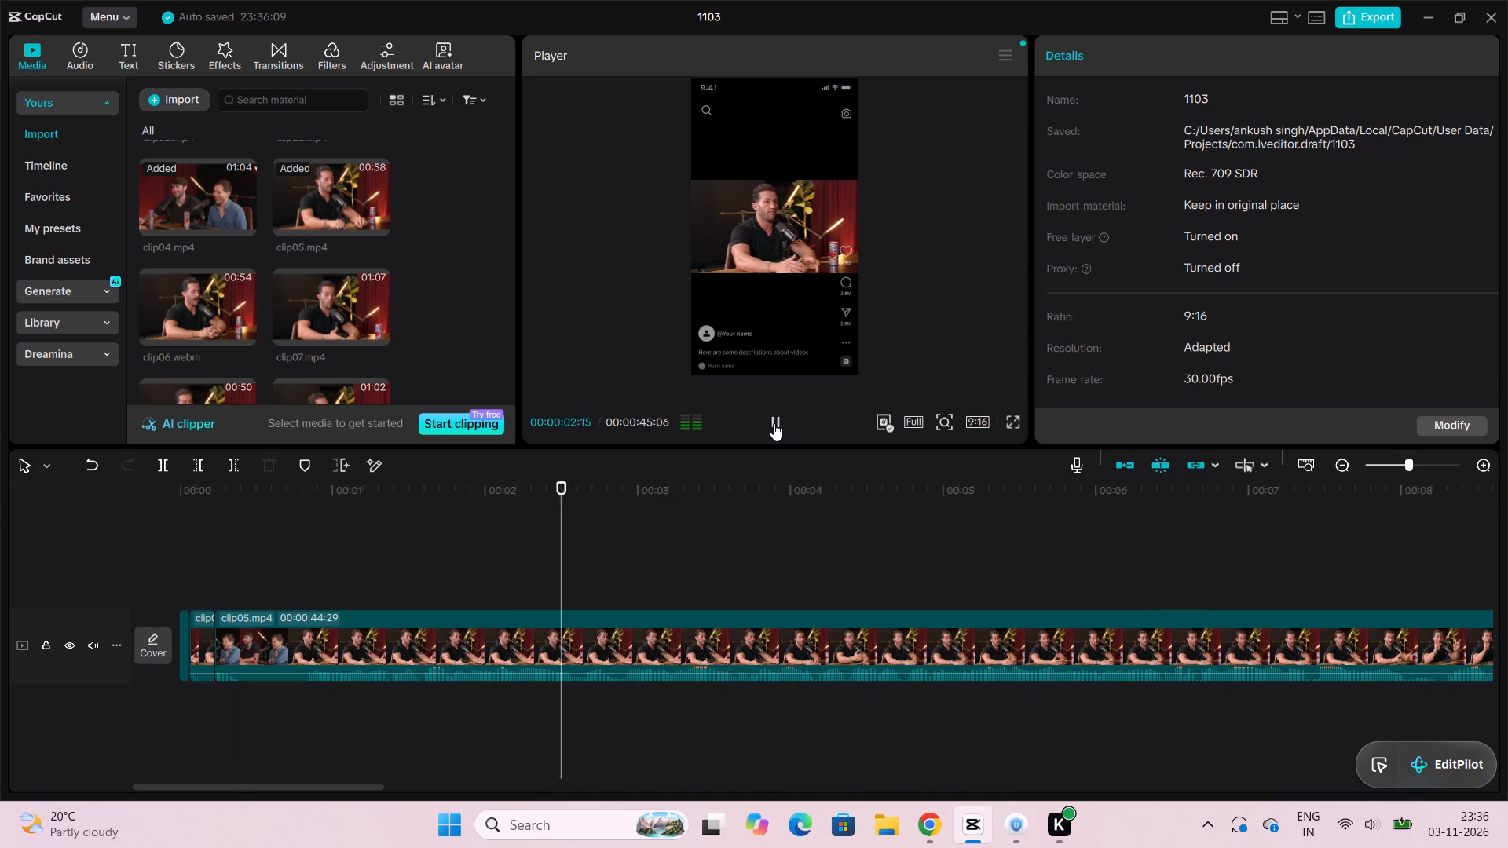
click(774, 423)
drag(639, 486, 458, 477)
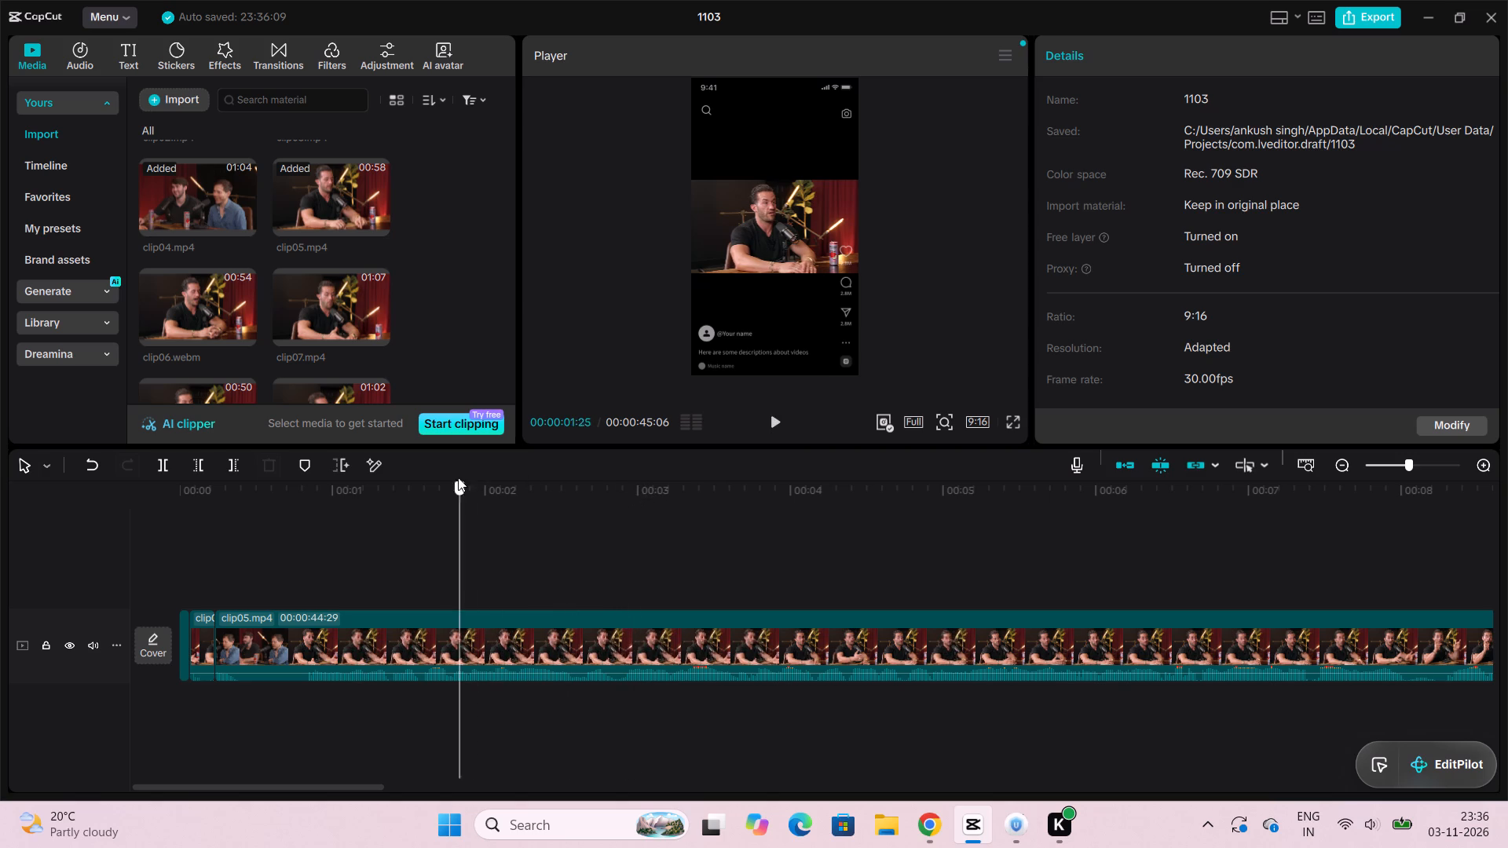
drag(458, 477, 299, 496)
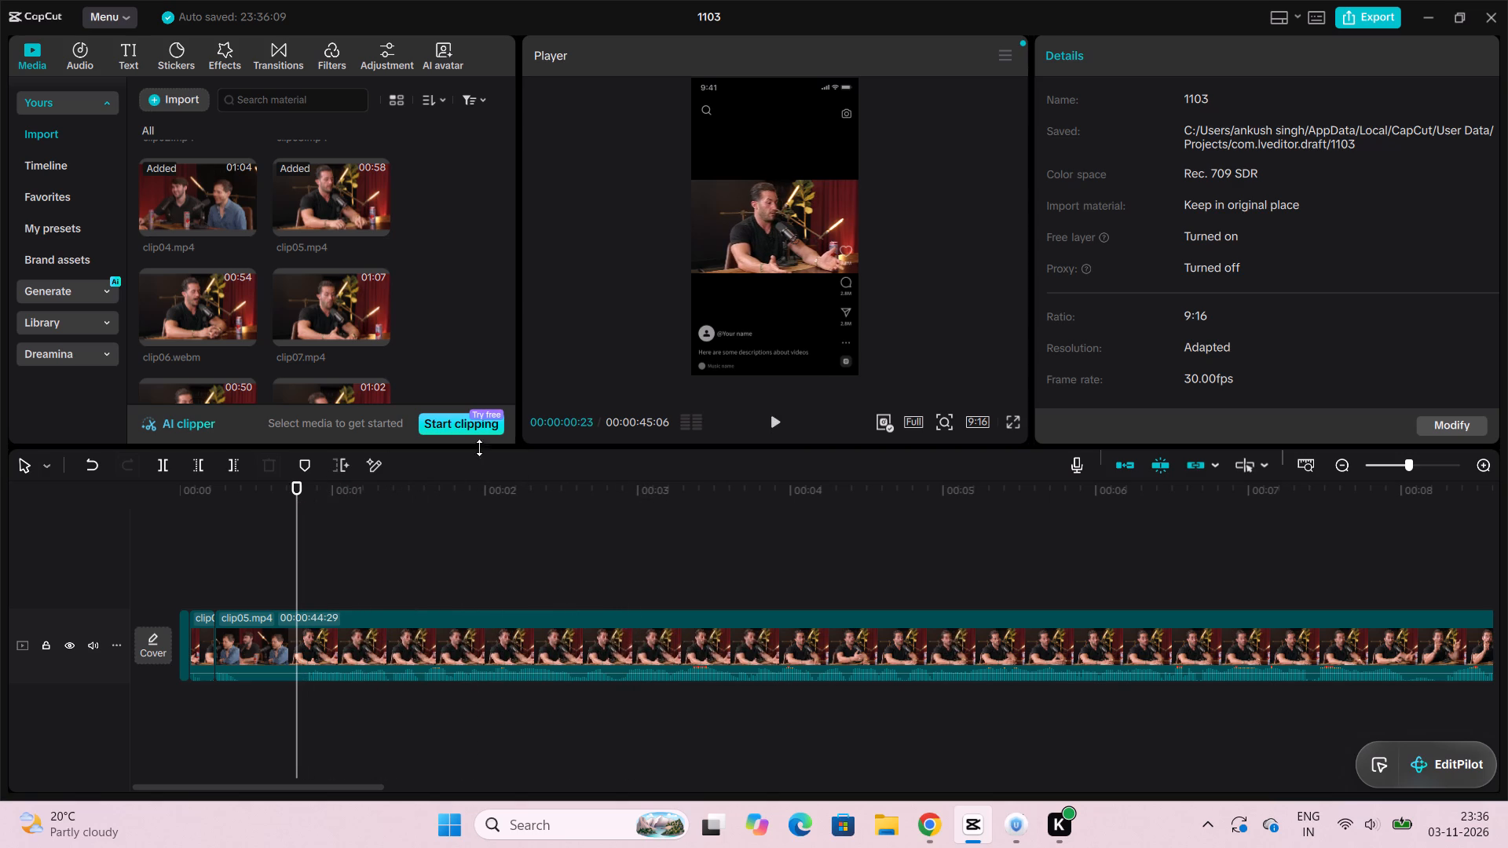
click(775, 419)
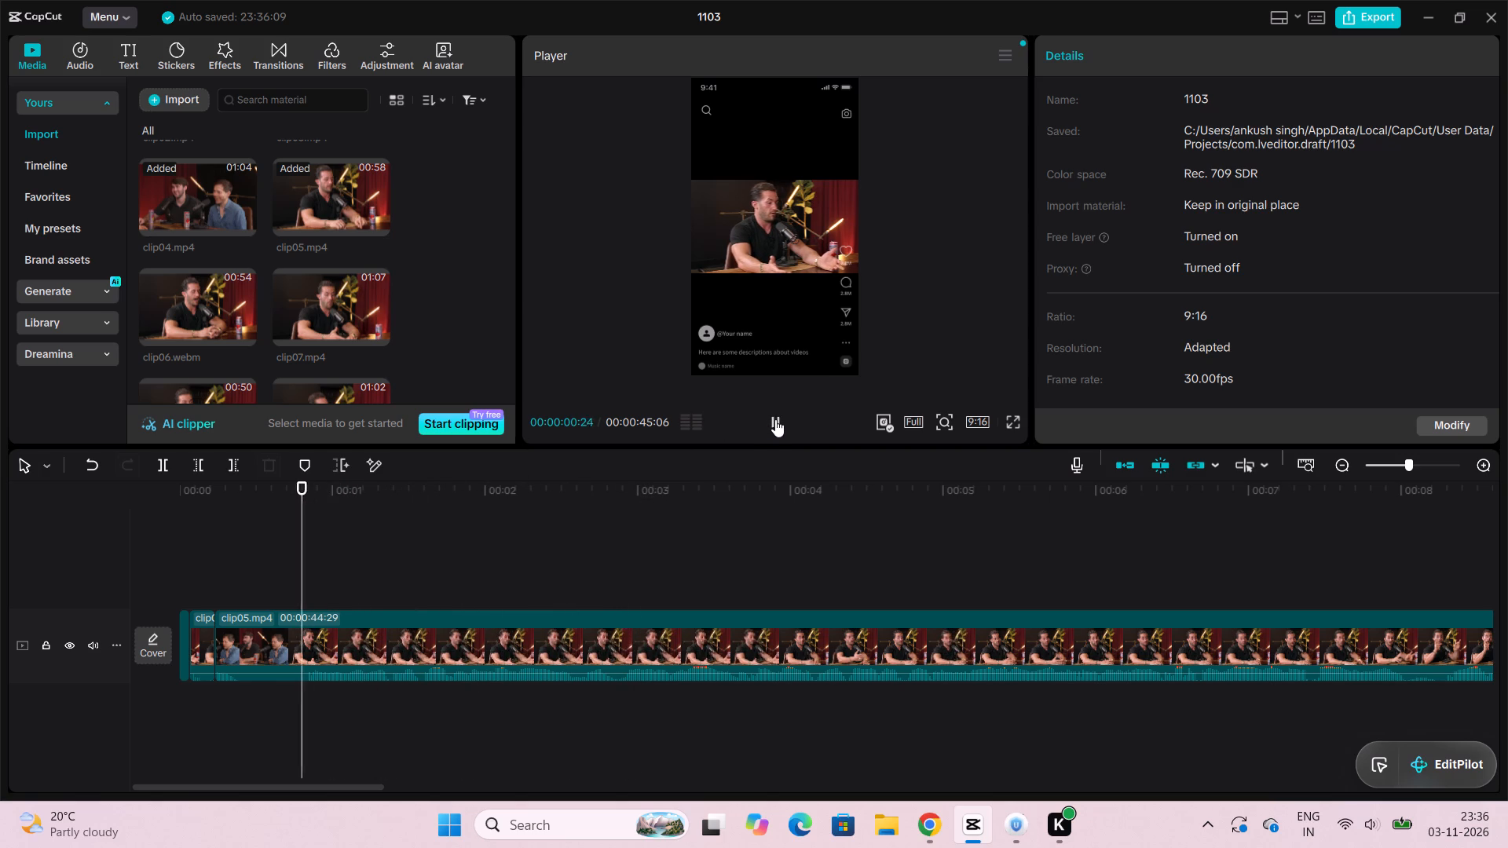
click(775, 419)
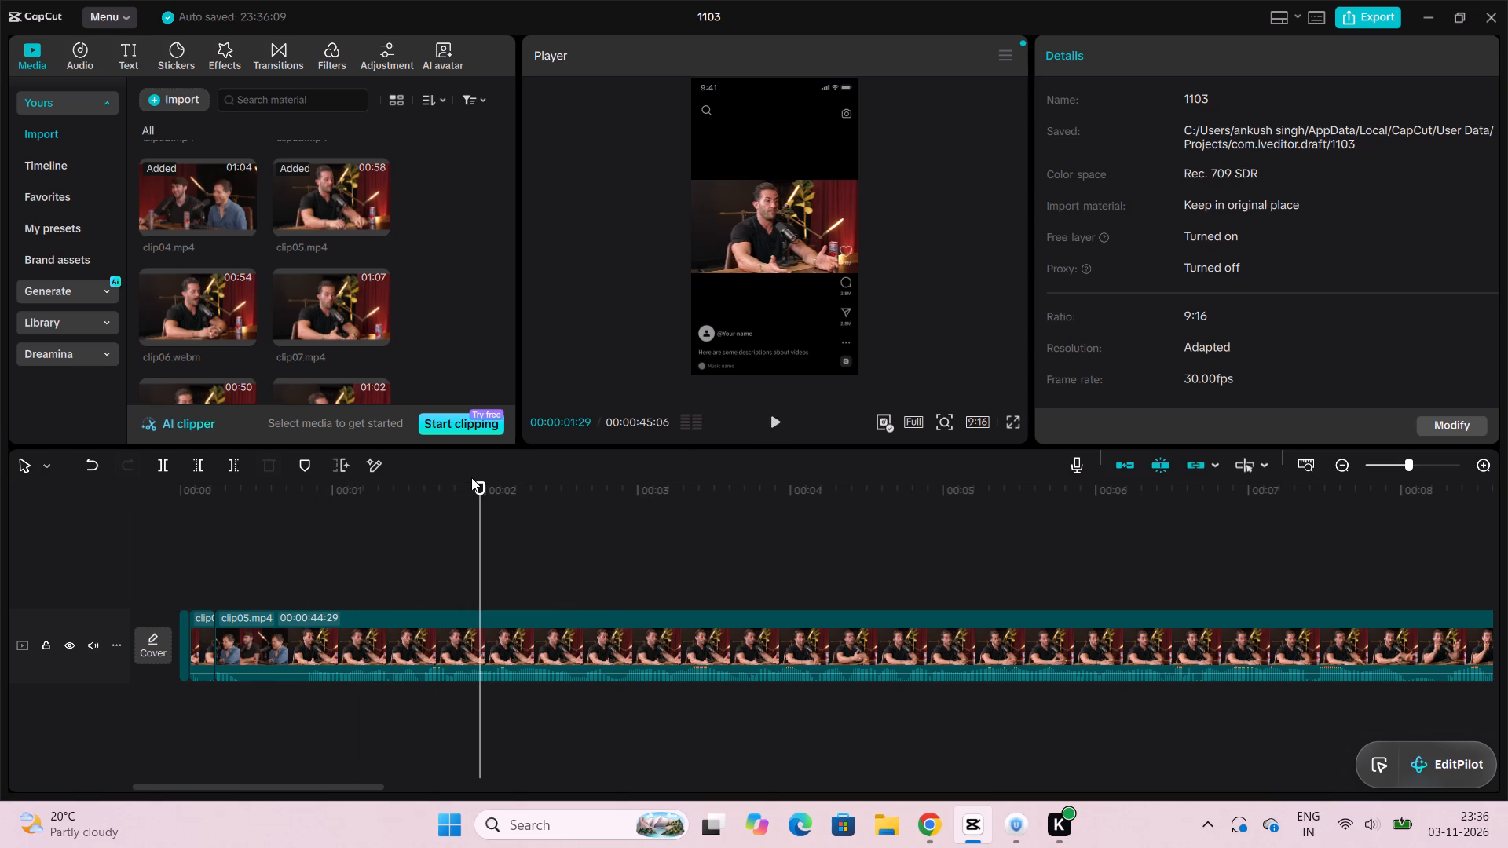
drag(480, 488, 435, 497)
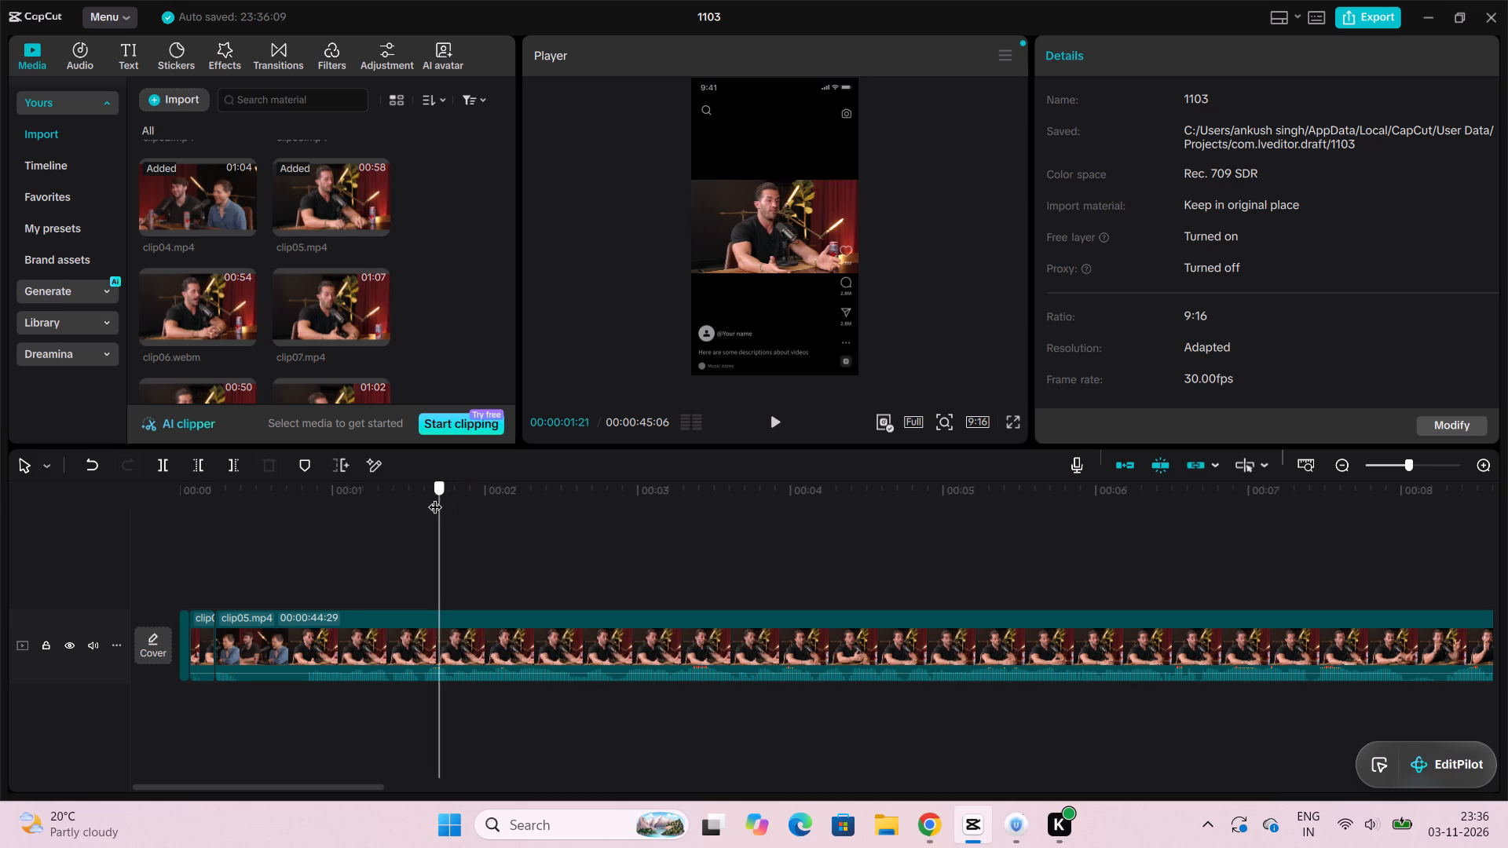
drag(435, 497, 379, 509)
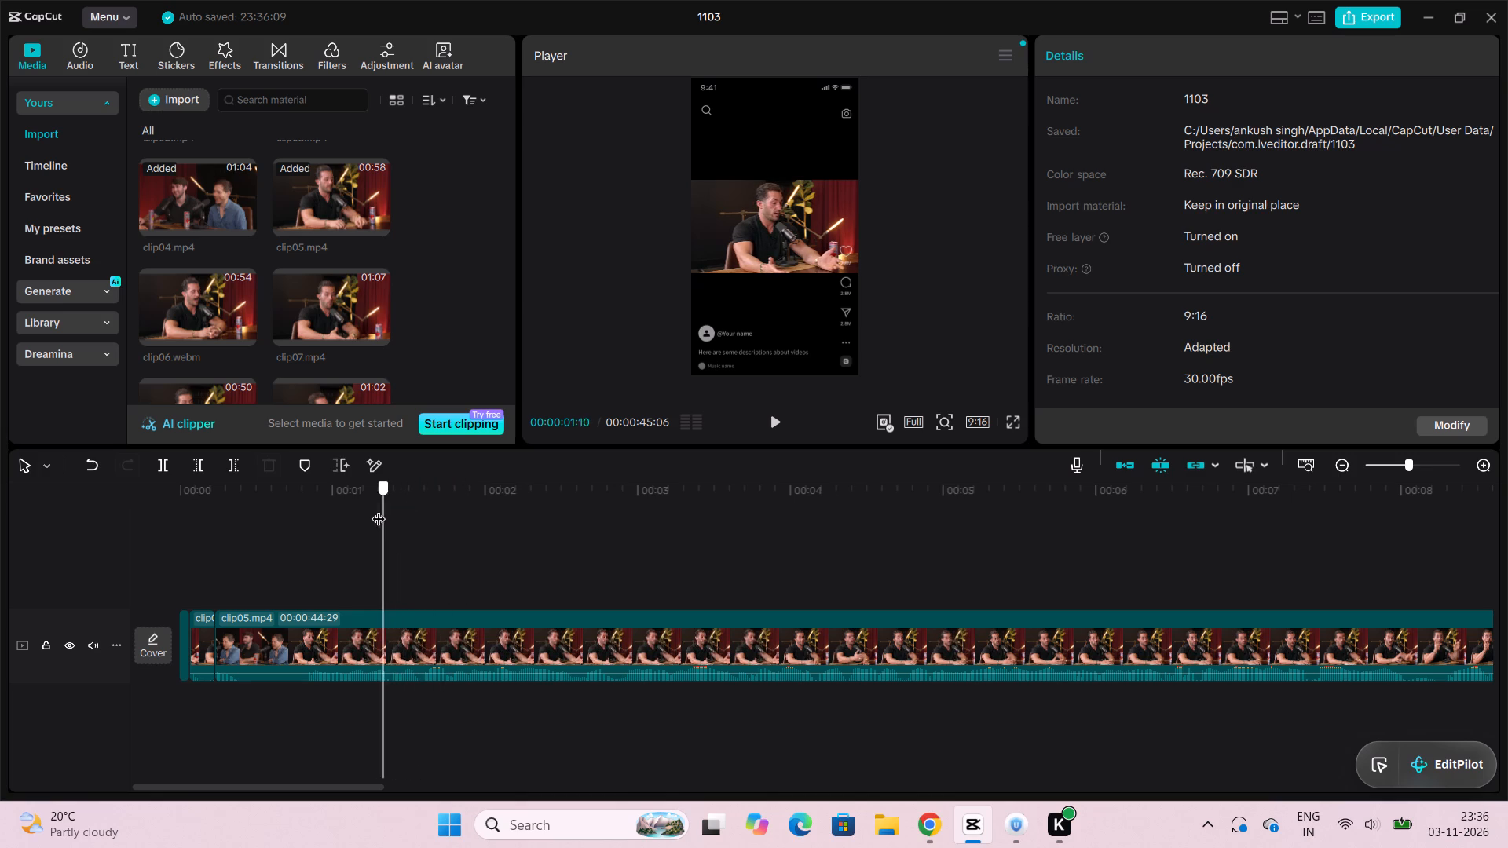
drag(379, 509, 353, 509)
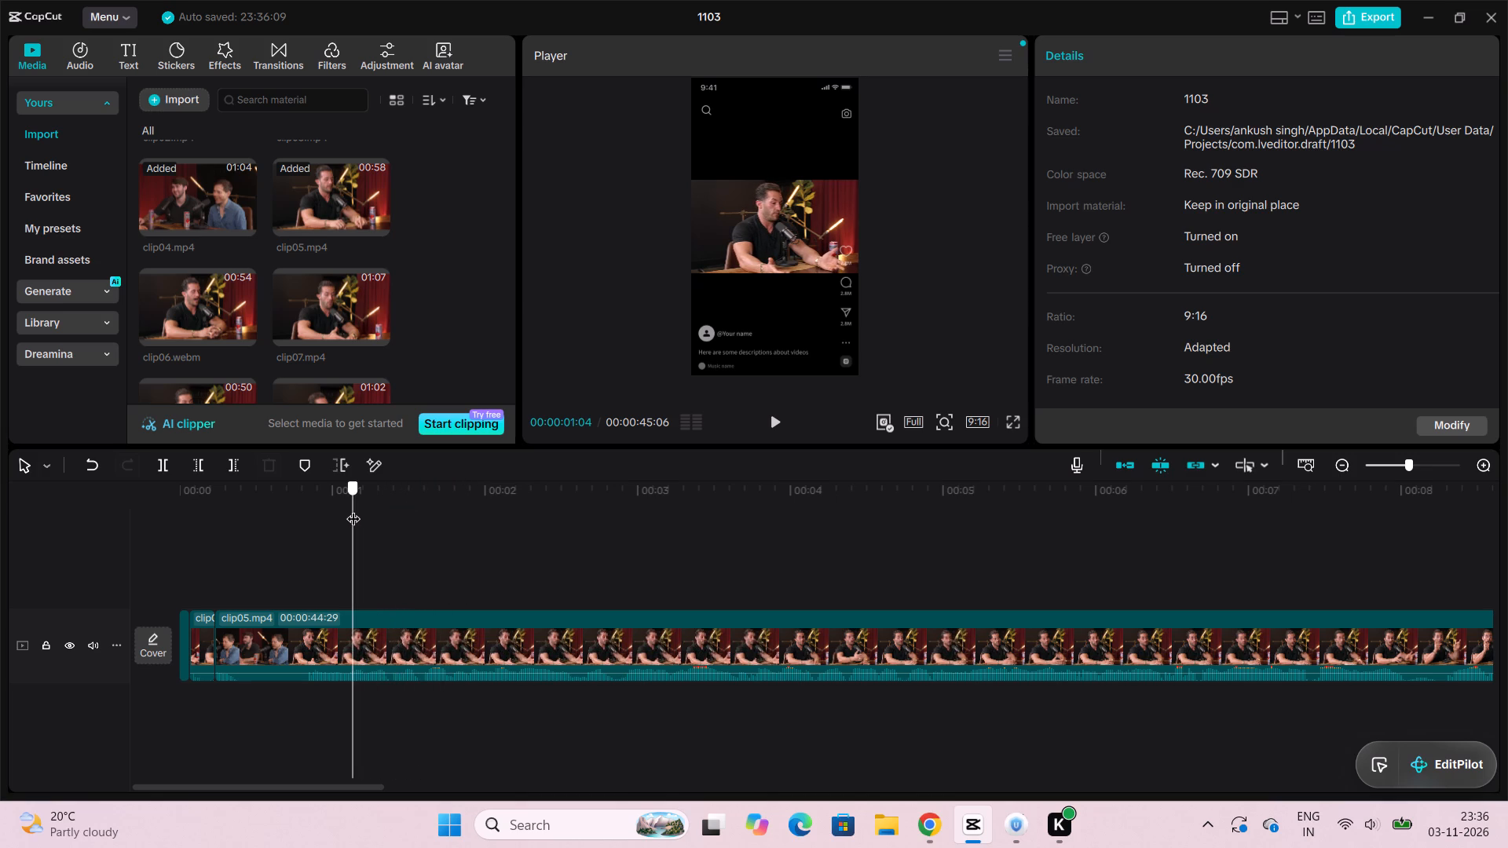
drag(353, 509, 339, 507)
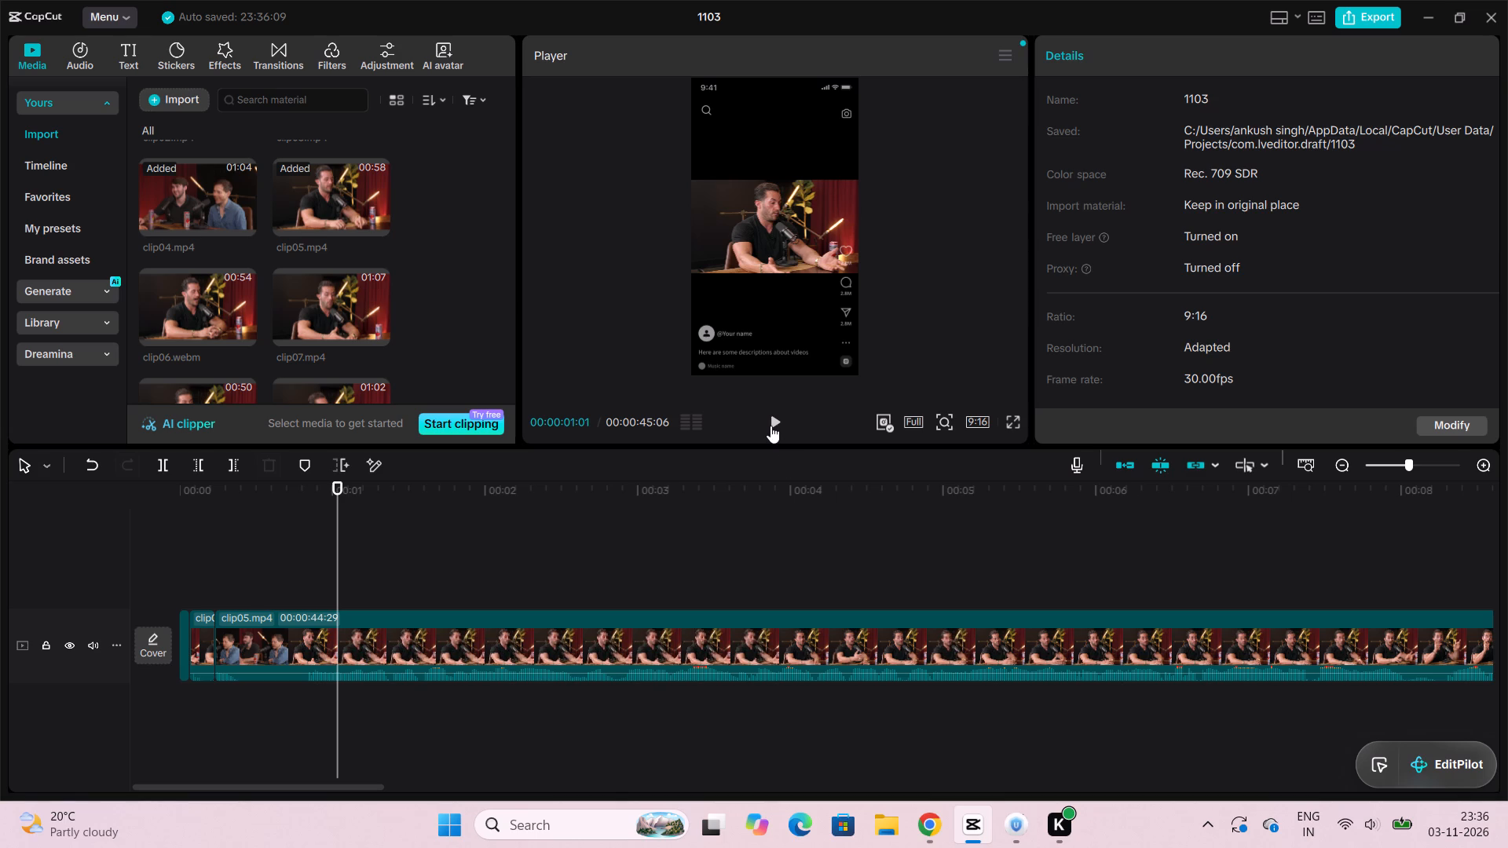
click(770, 426)
click(770, 426)
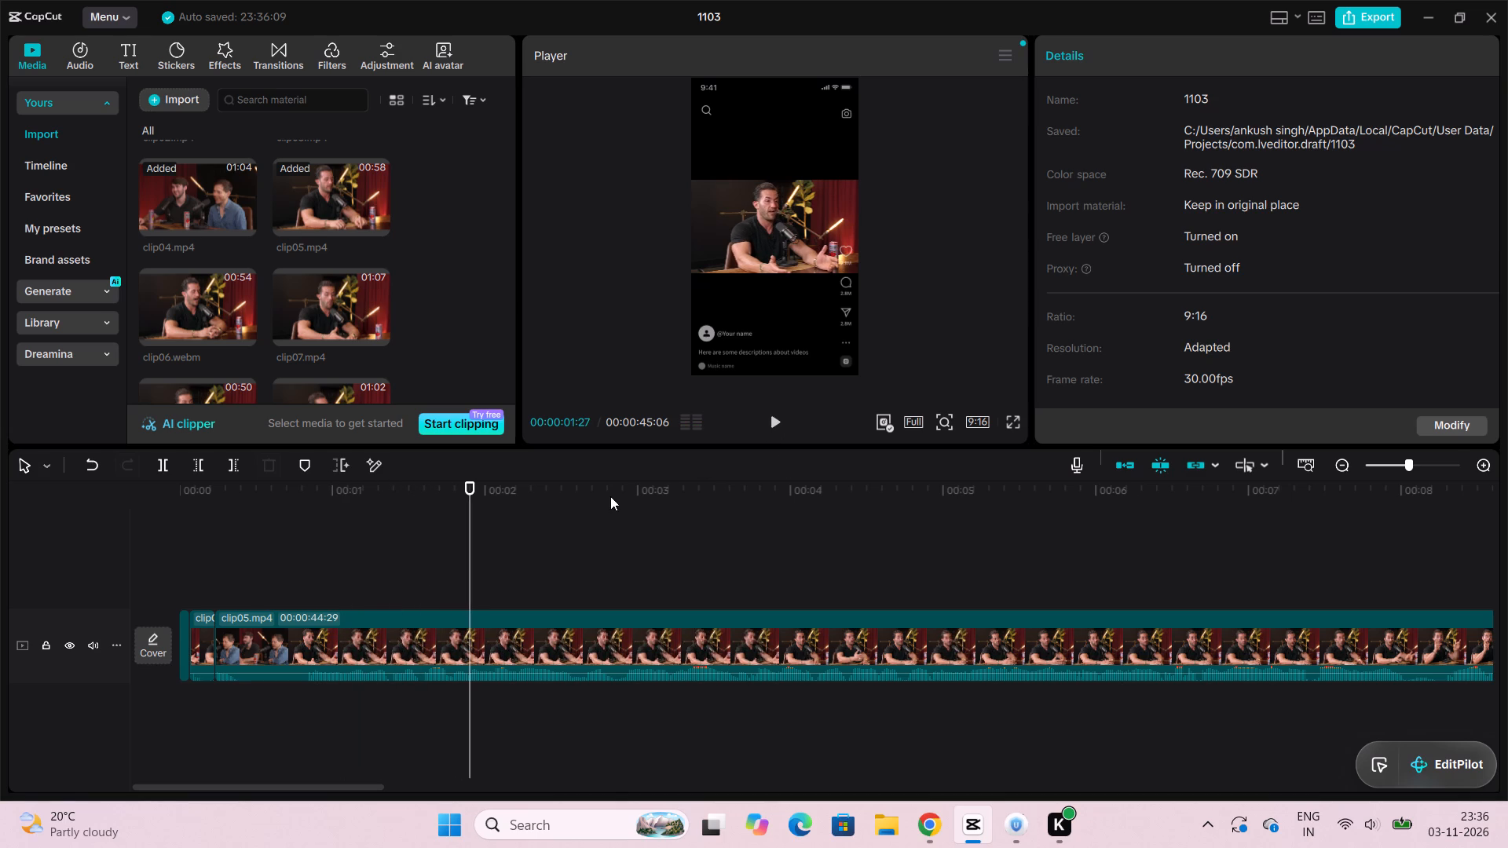
Split clip05.mp4 at 00:00:01:00 and delete the short piece just before the cut.
drag(470, 488, 405, 497)
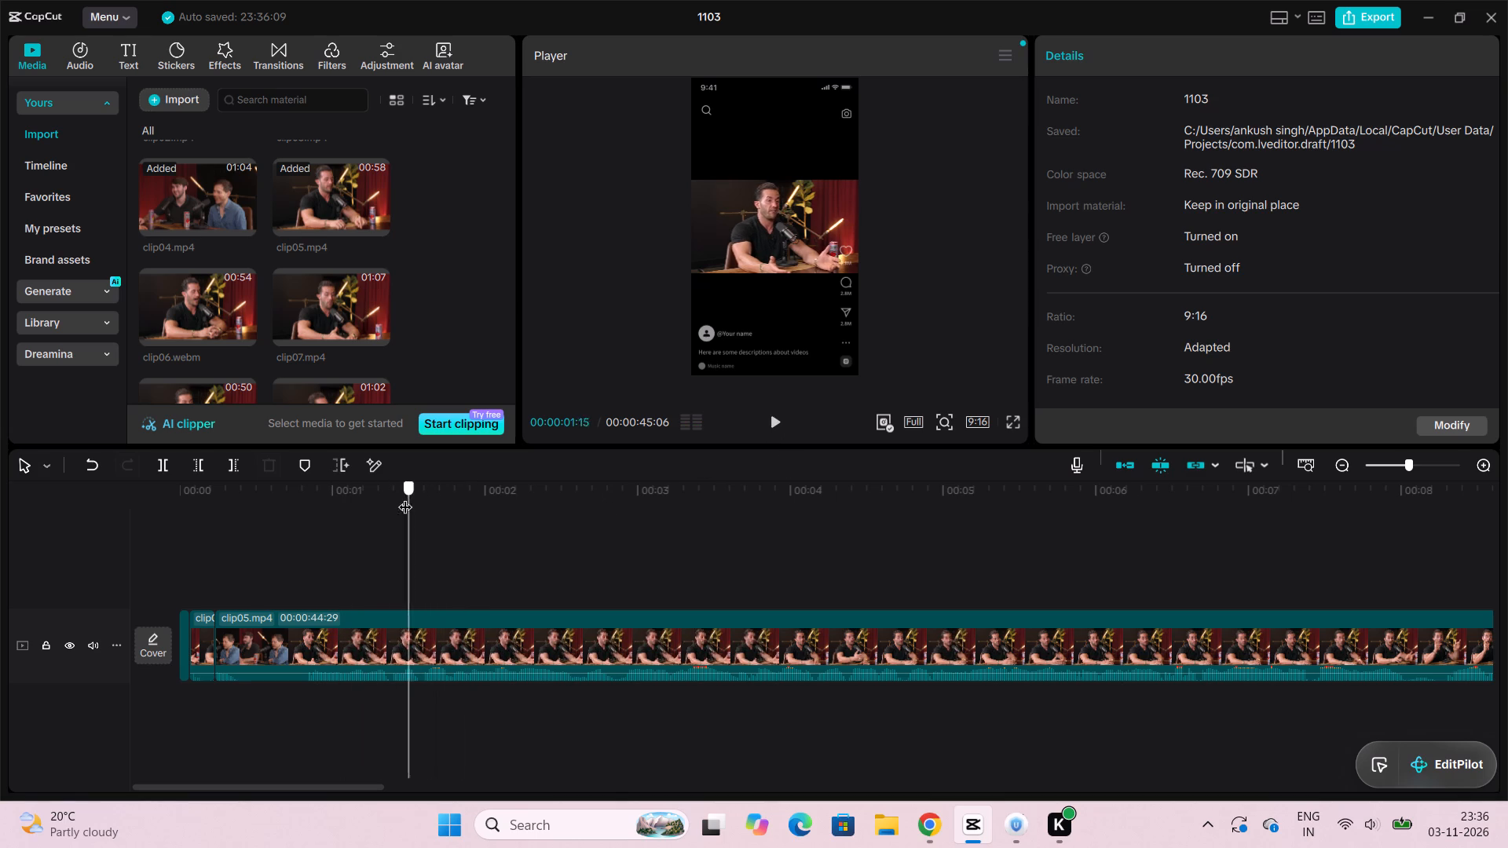
drag(405, 497, 335, 503)
click(167, 459)
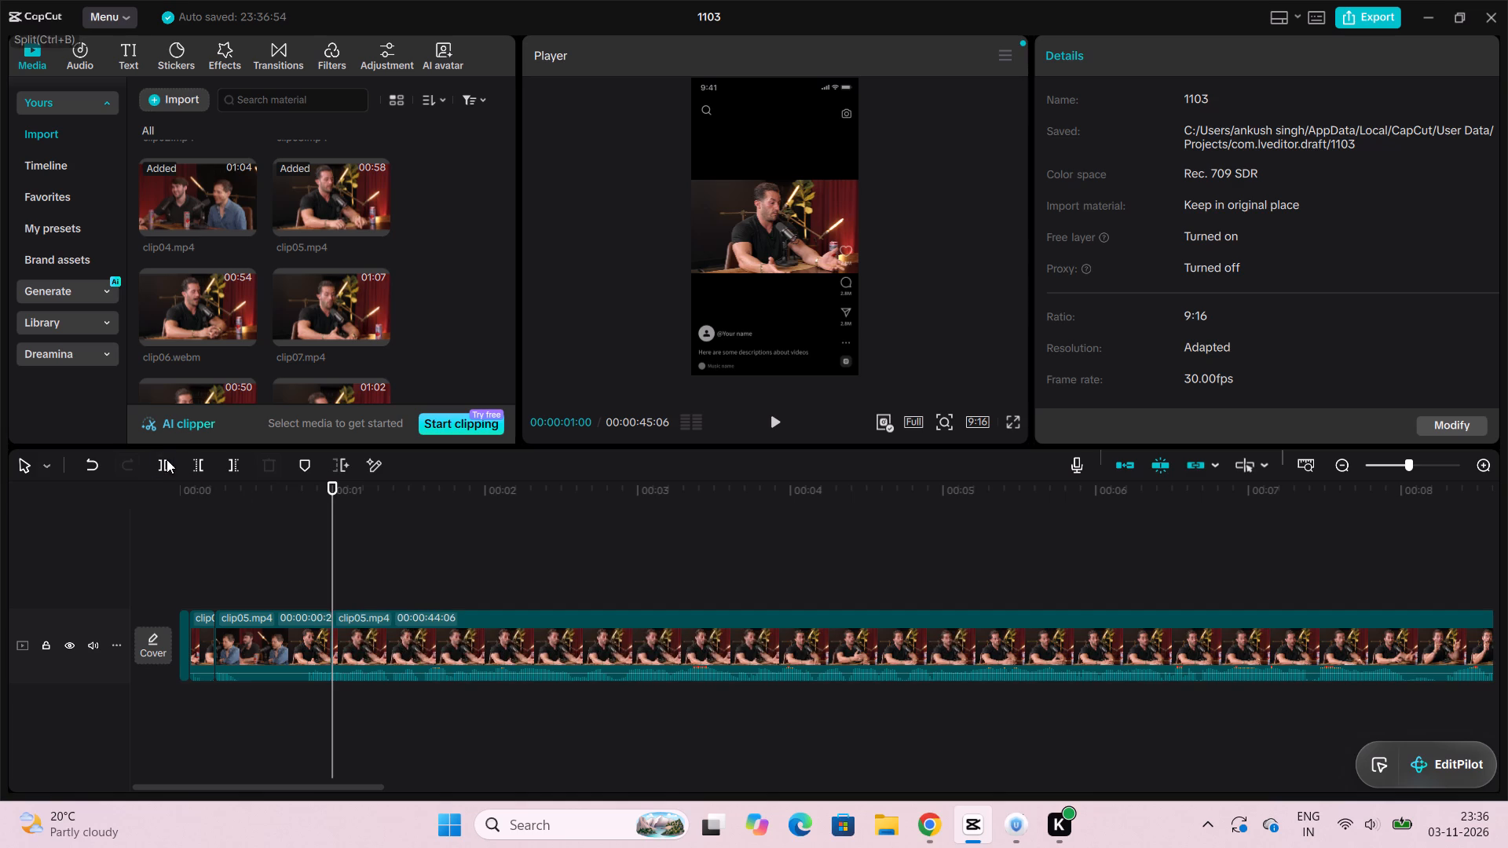
click(246, 656)
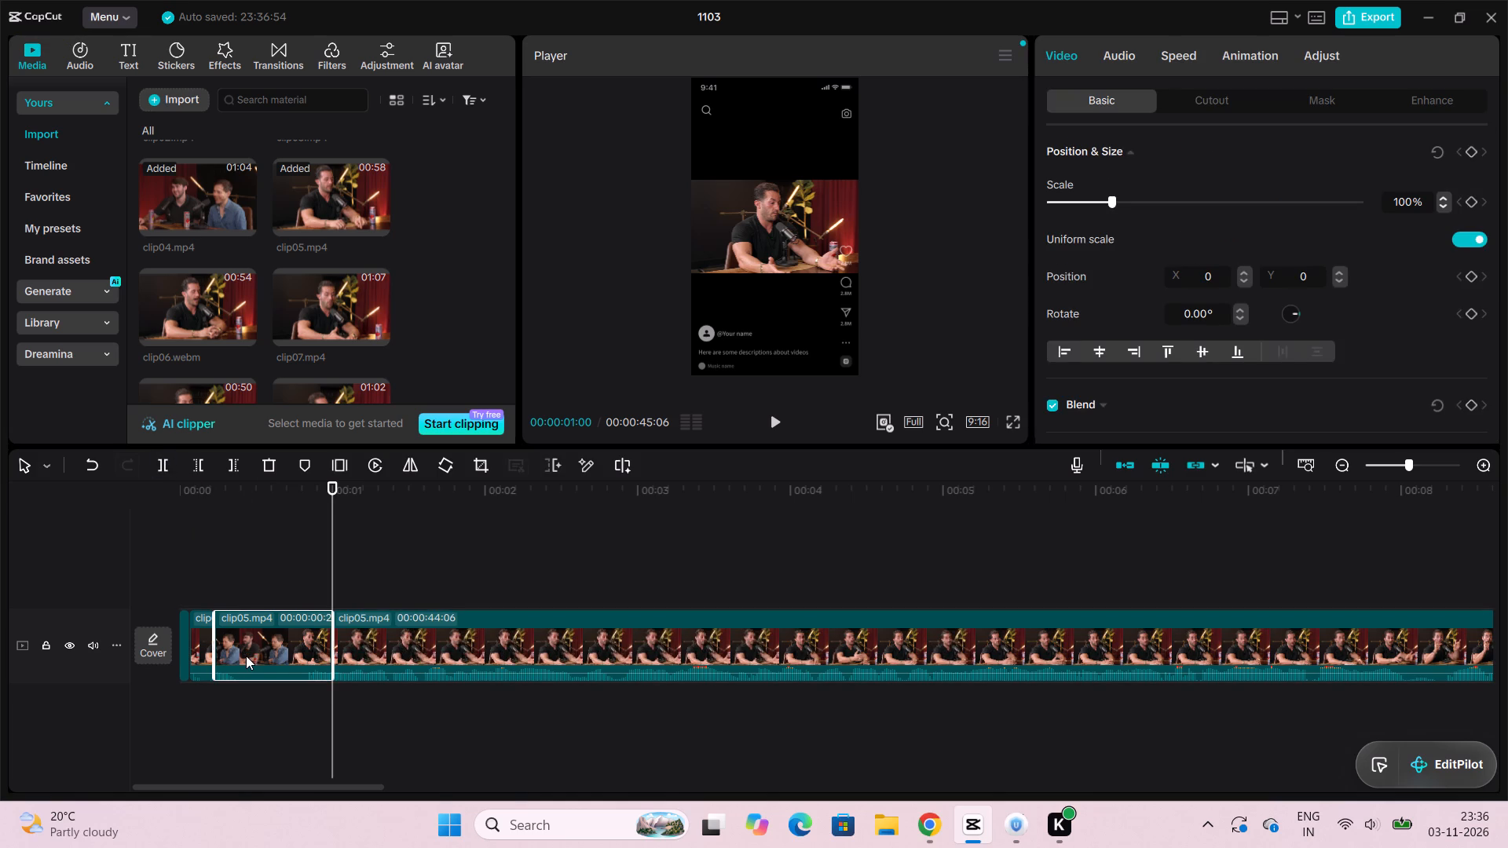
key(Delete)
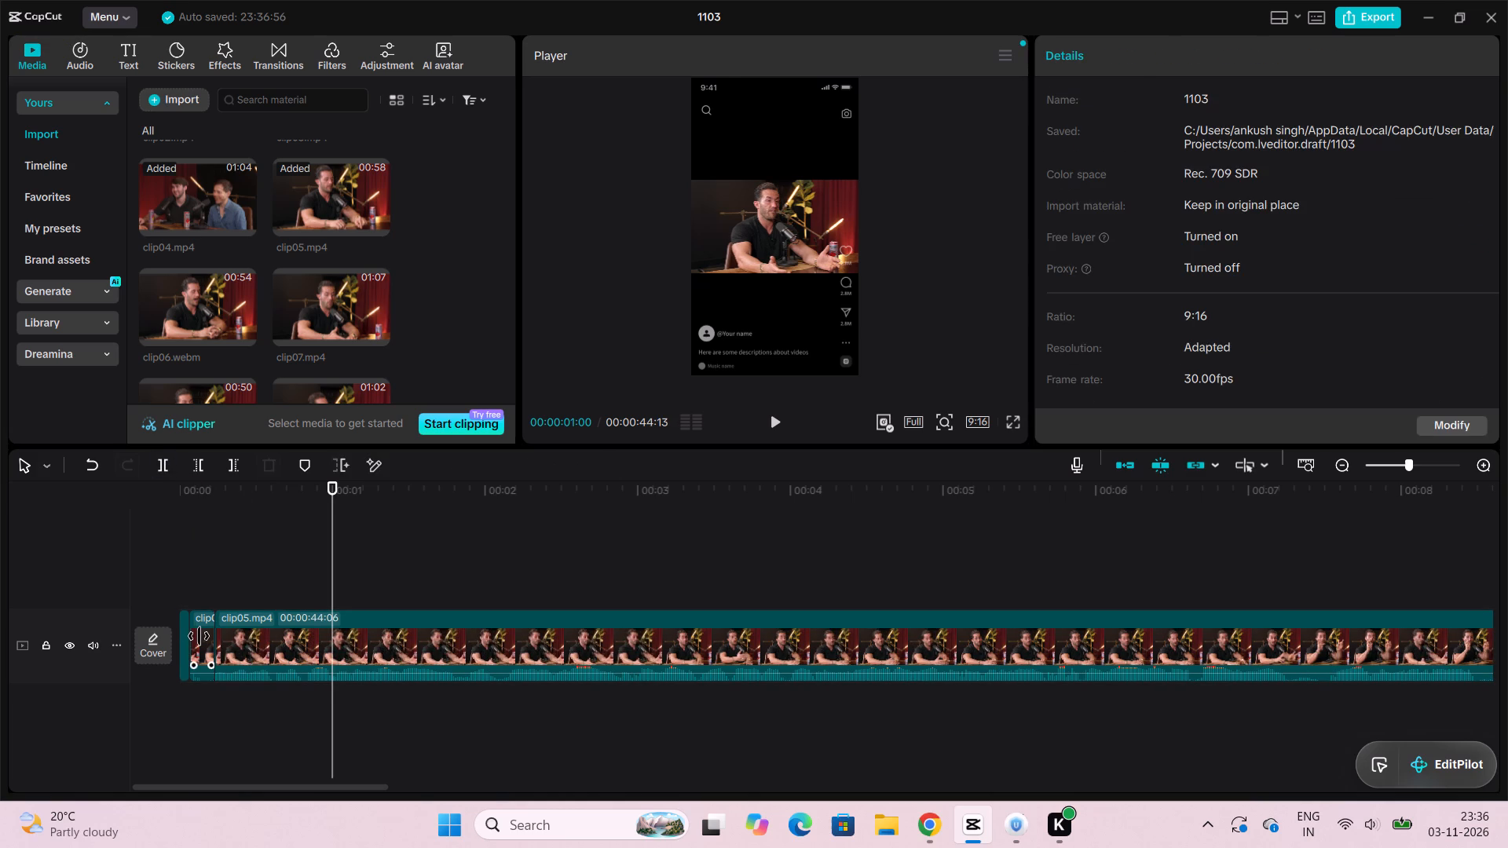
Delete the two tiny leftover fragments in front of clip05.mp4 so it starts the timeline.
click(199, 636)
key(Delete)
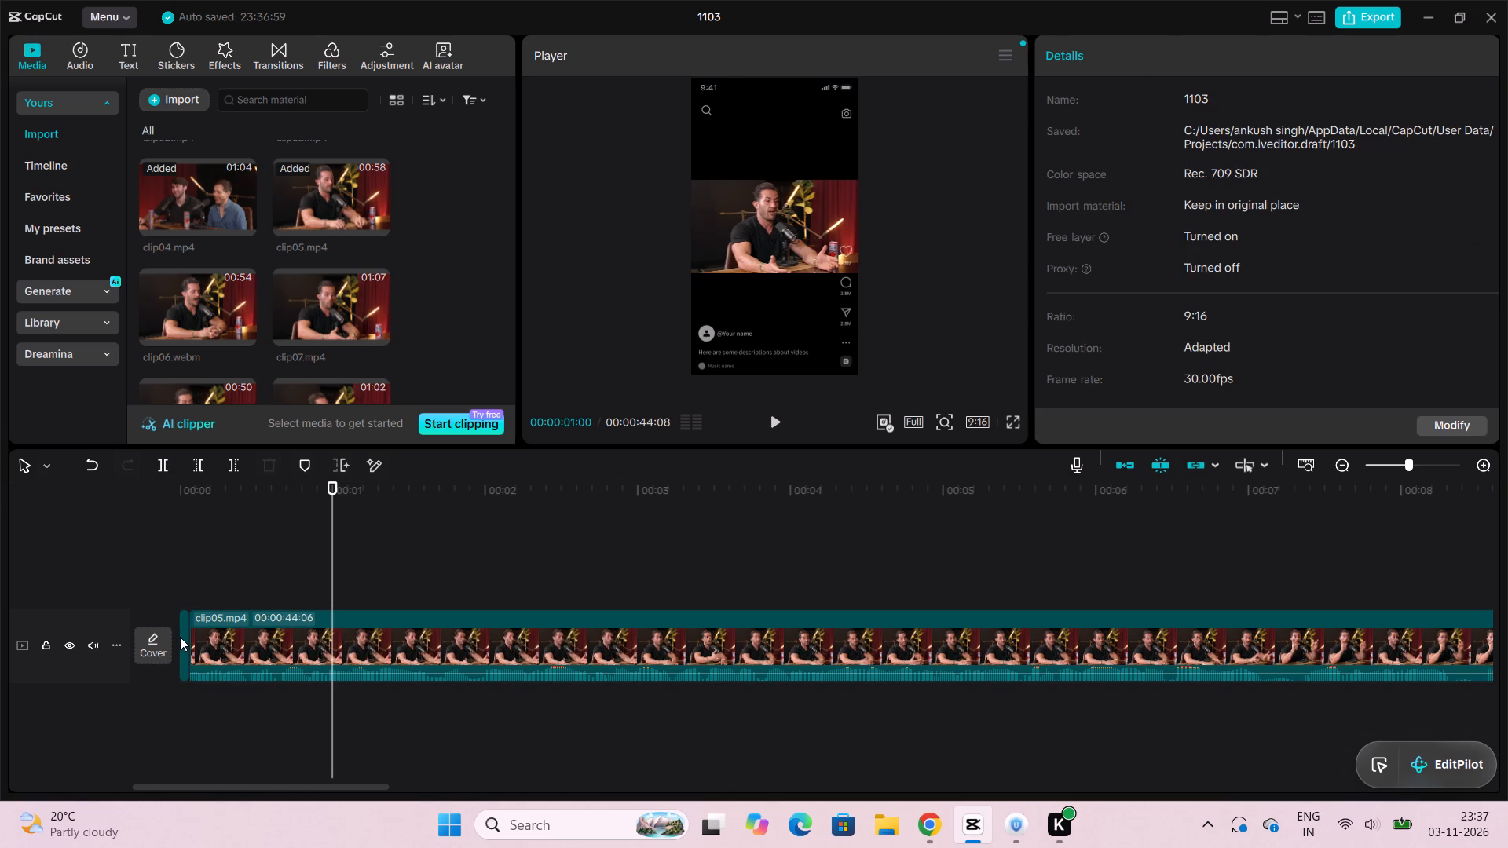
click(180, 637)
double_click(180, 637)
key(Delete)
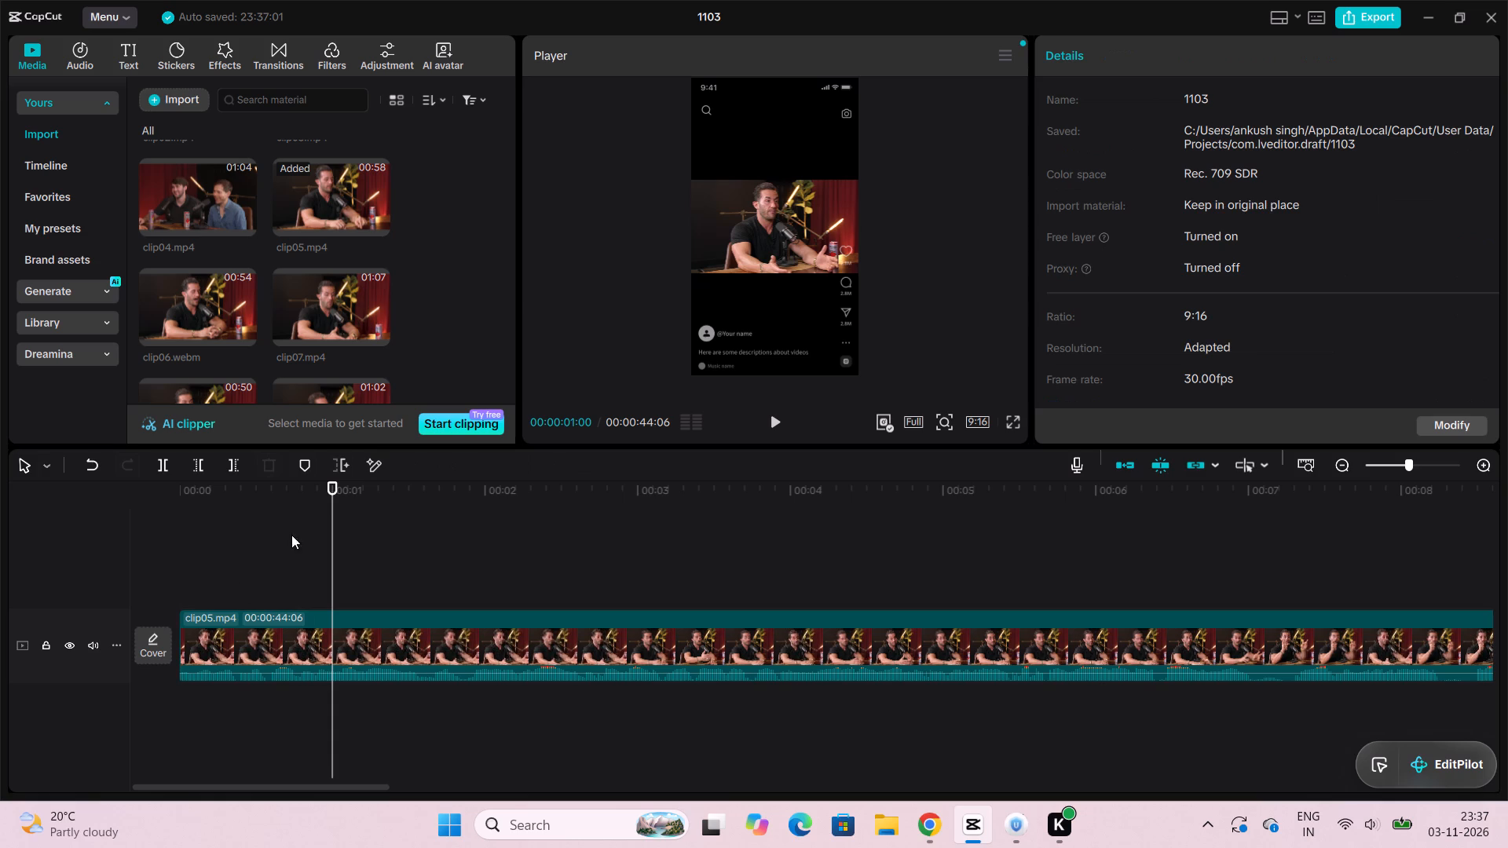
Play clip05.mp4 from the beginning, split it at 00:00:30:02 and delete everything after the cut.
drag(335, 483, 0, 503)
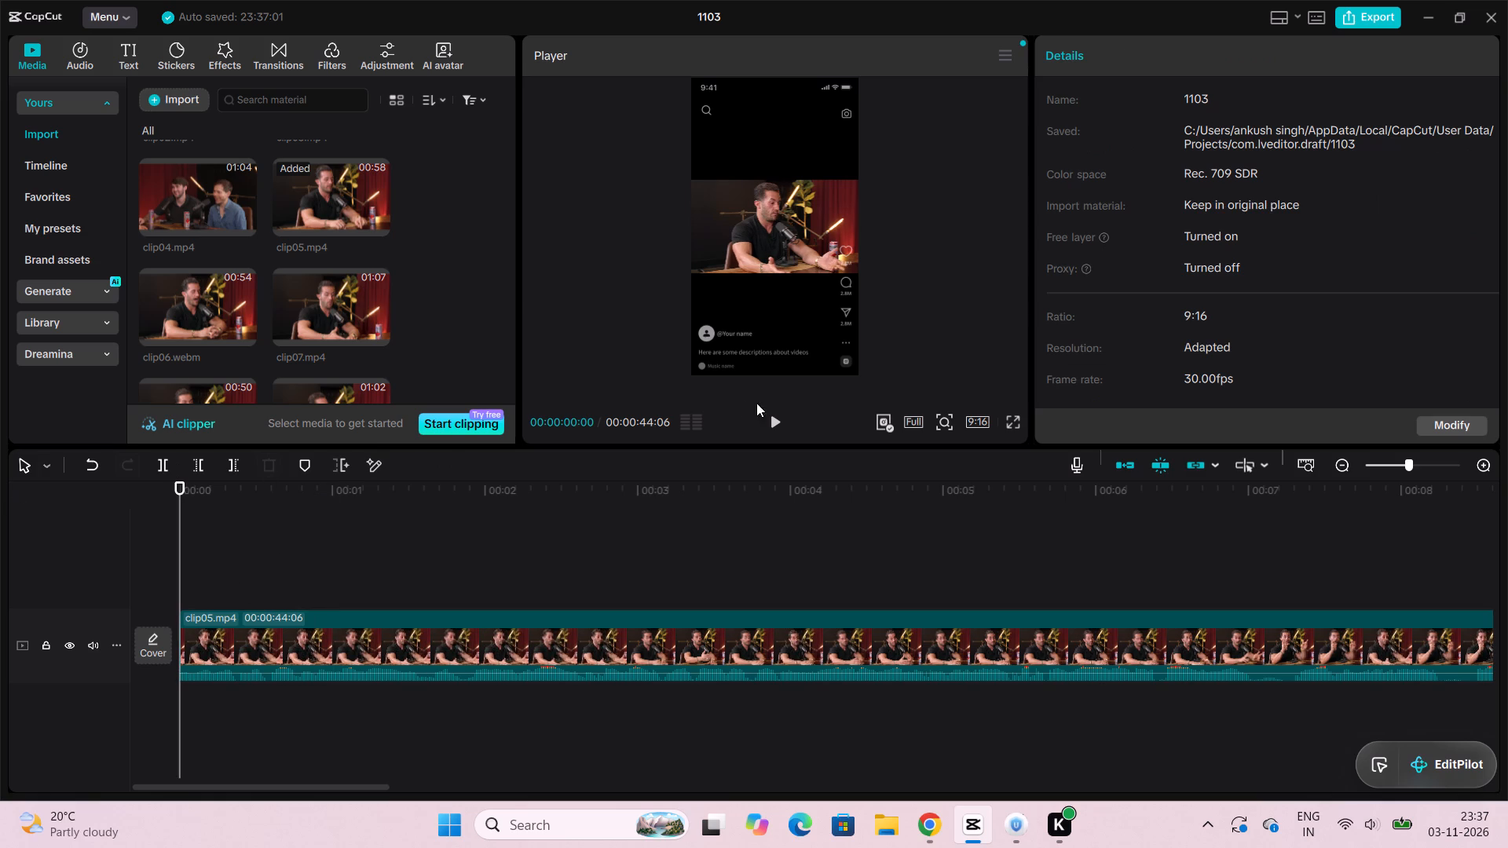
click(769, 427)
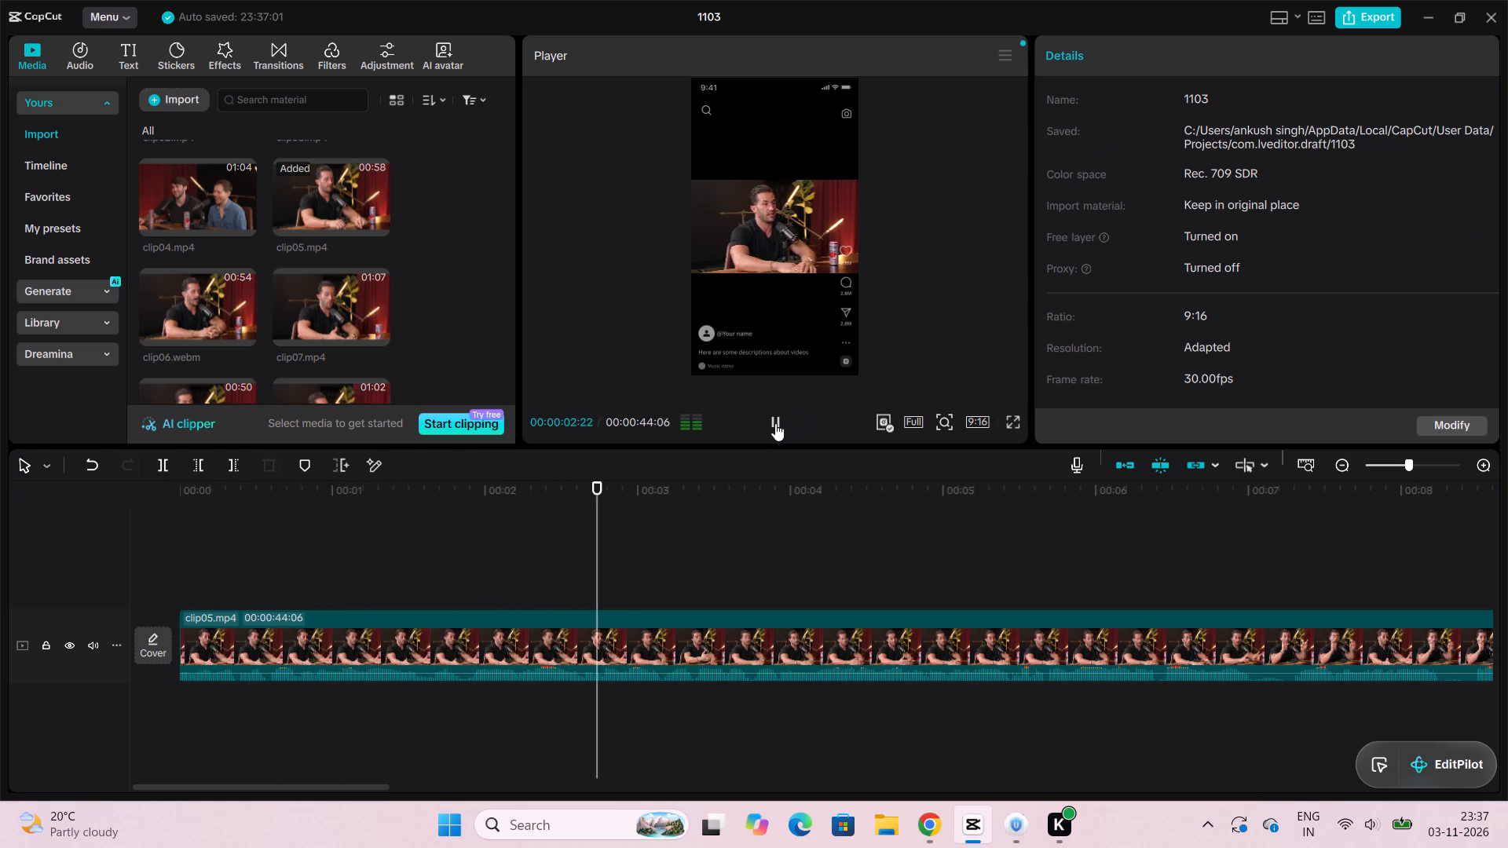
scroll(751, 556, left, 1)
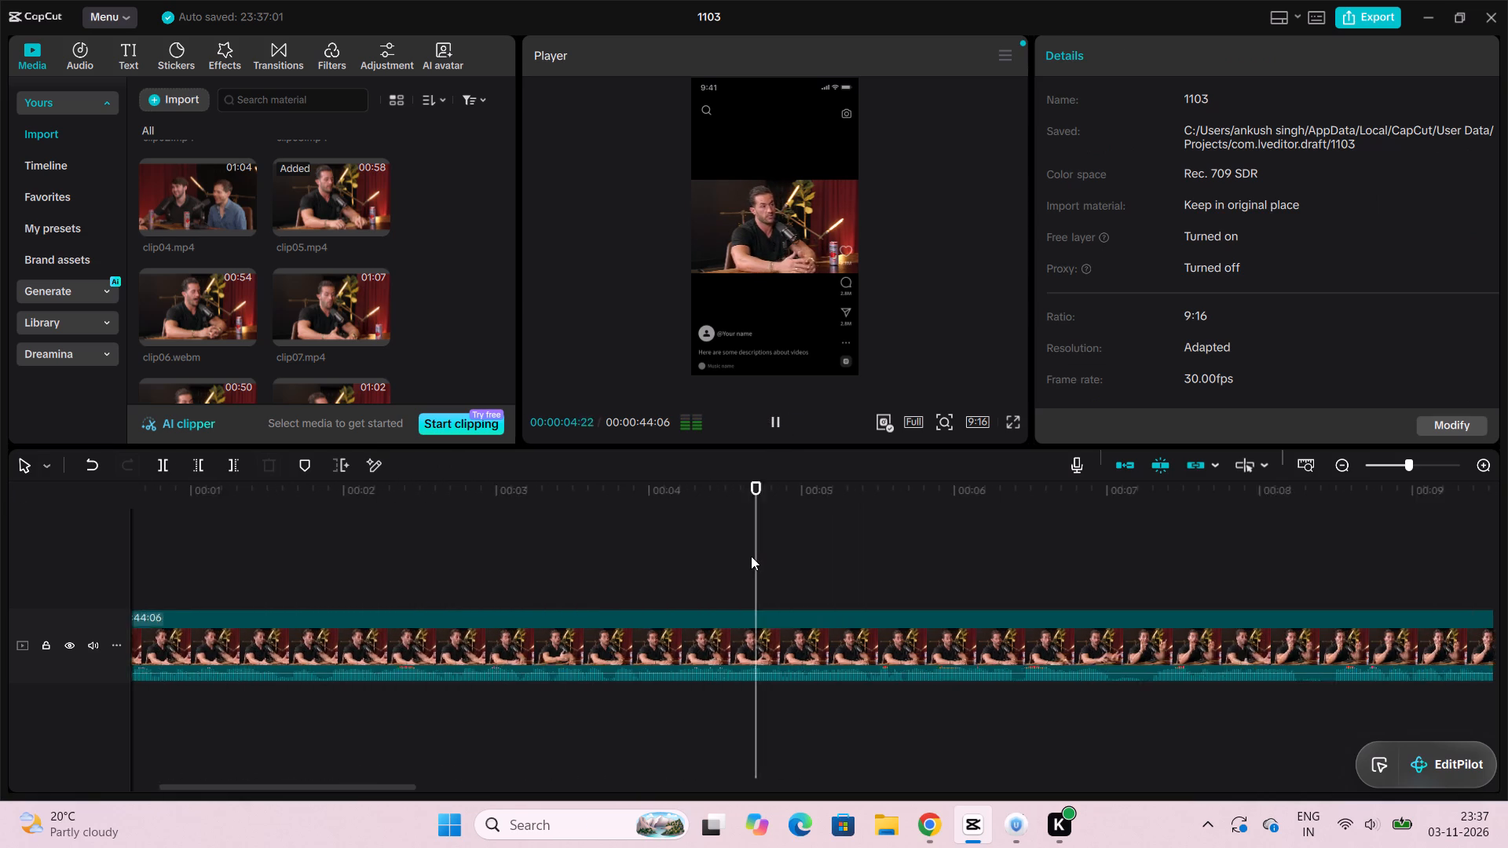
scroll(751, 556, left, 4)
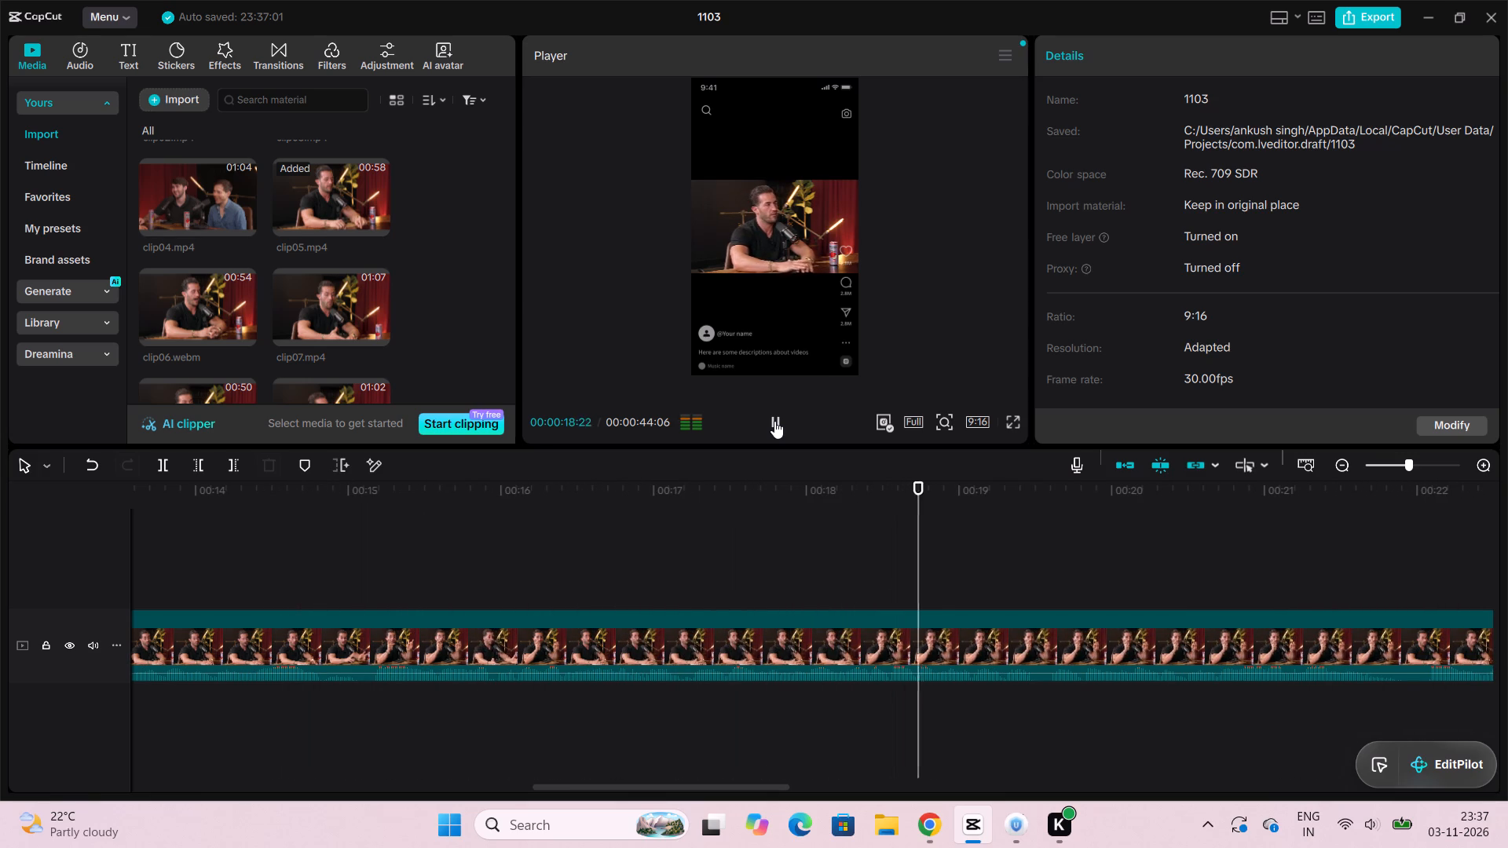
click(774, 421)
click(774, 421)
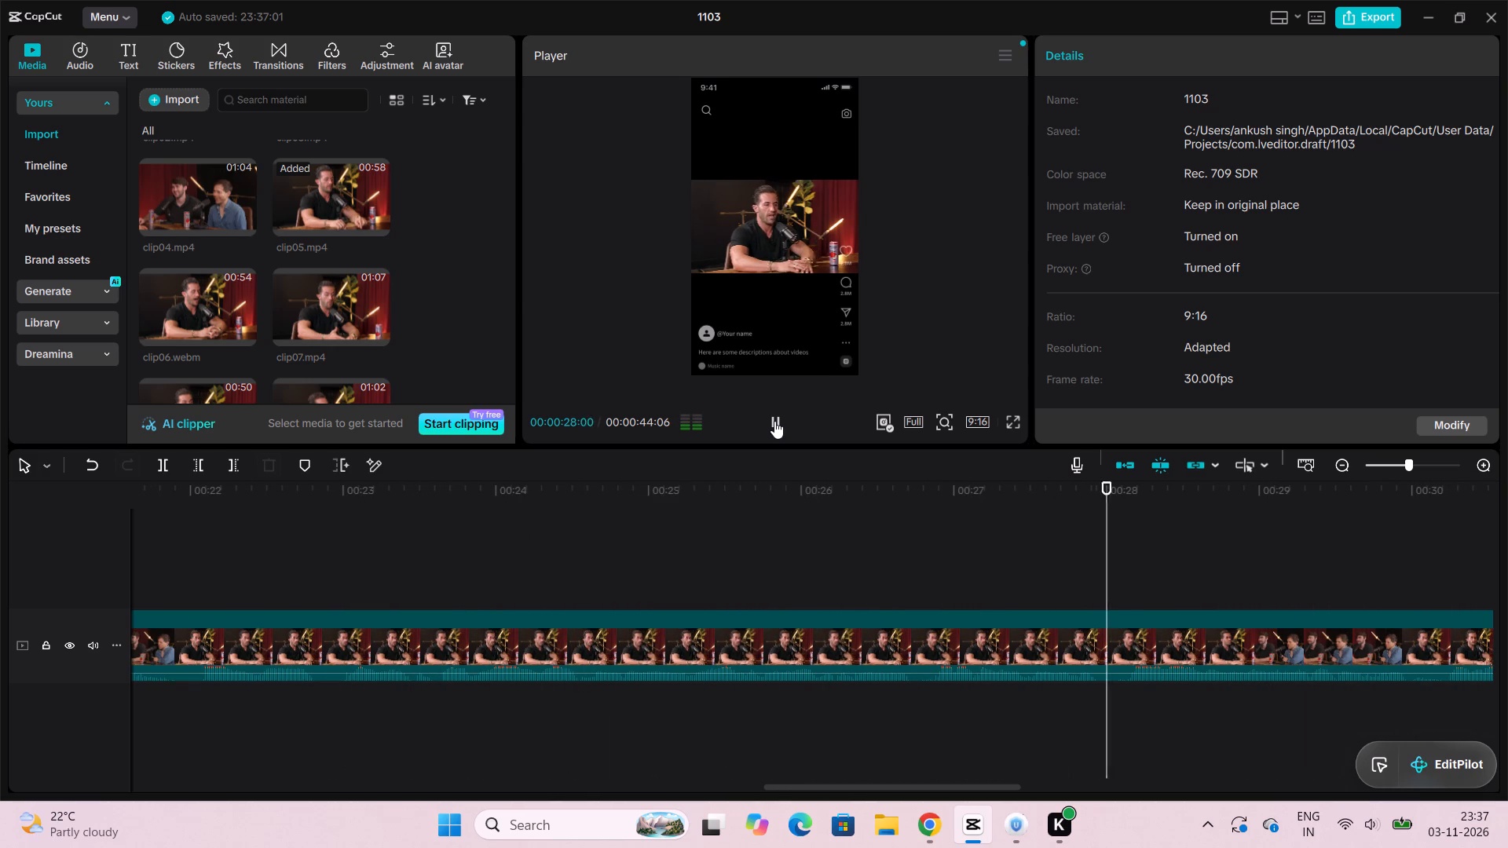
click(774, 421)
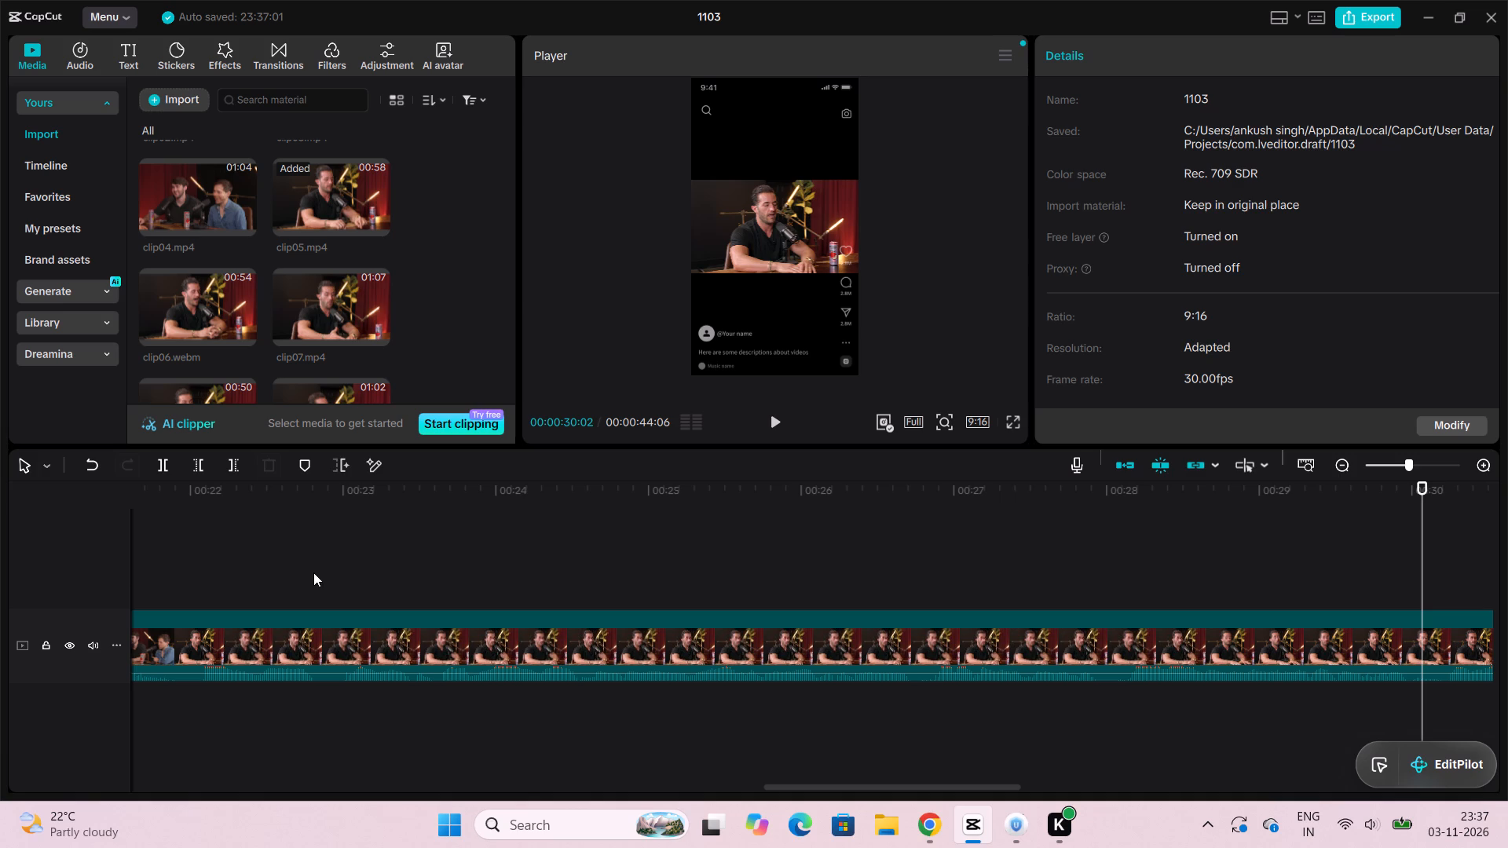
click(154, 463)
click(1446, 636)
key(Delete)
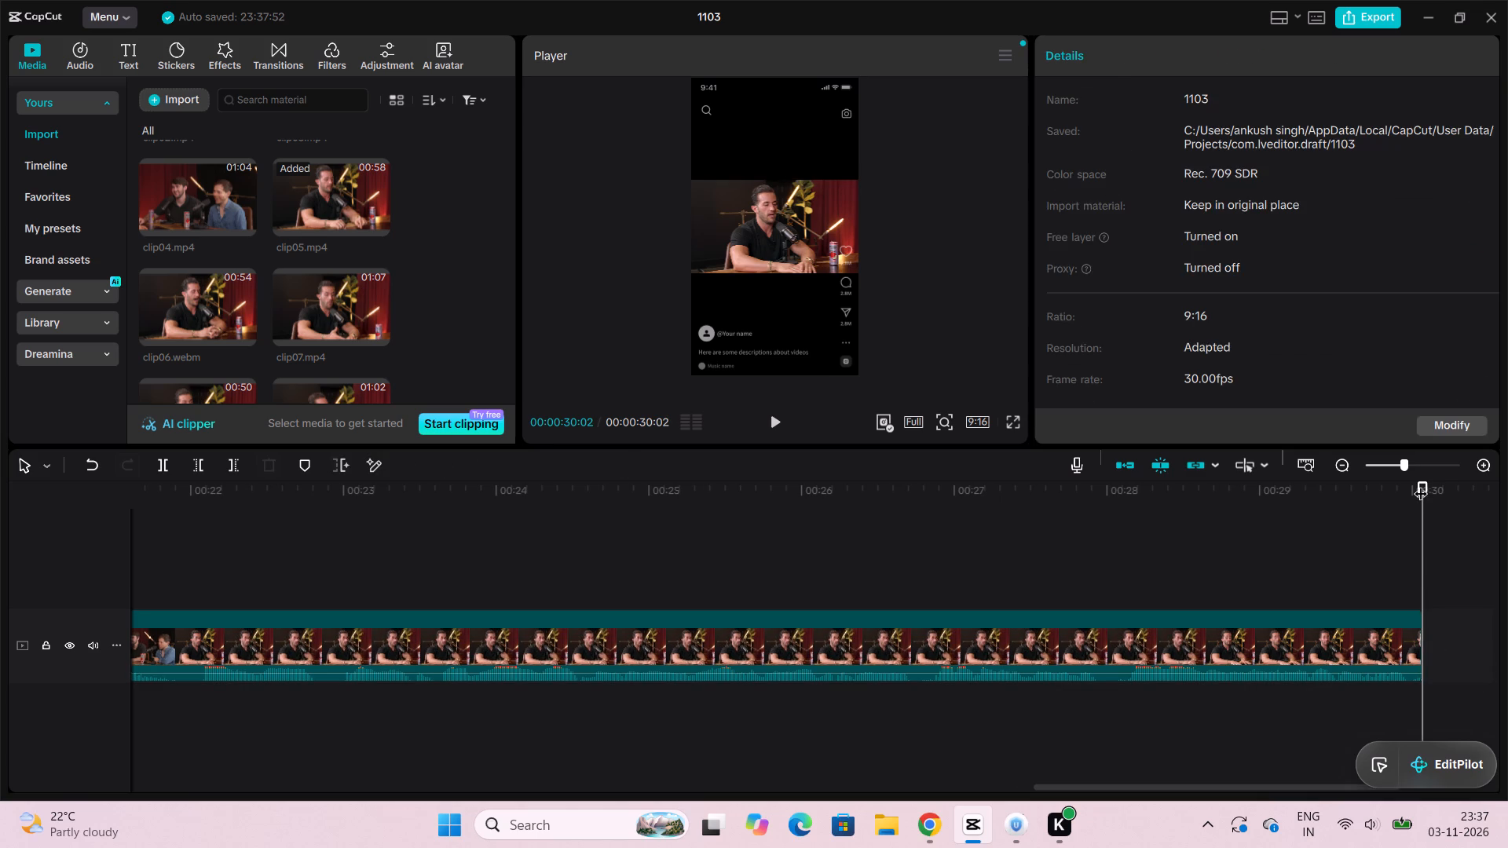
Play the last half second of clip05.mp4 to check how the cut ending sounds.
drag(1421, 484, 1350, 485)
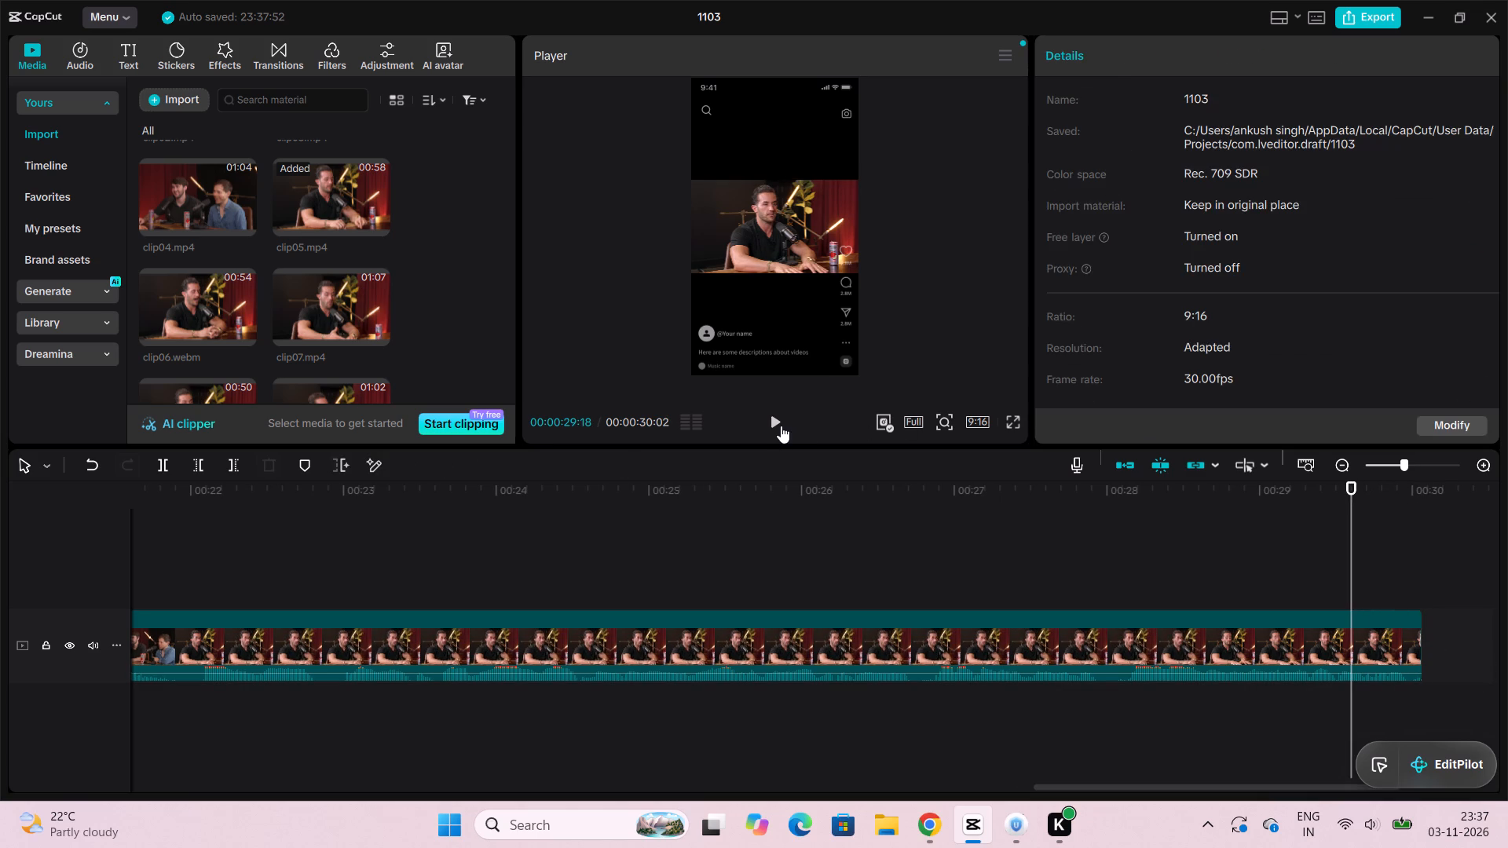
click(778, 425)
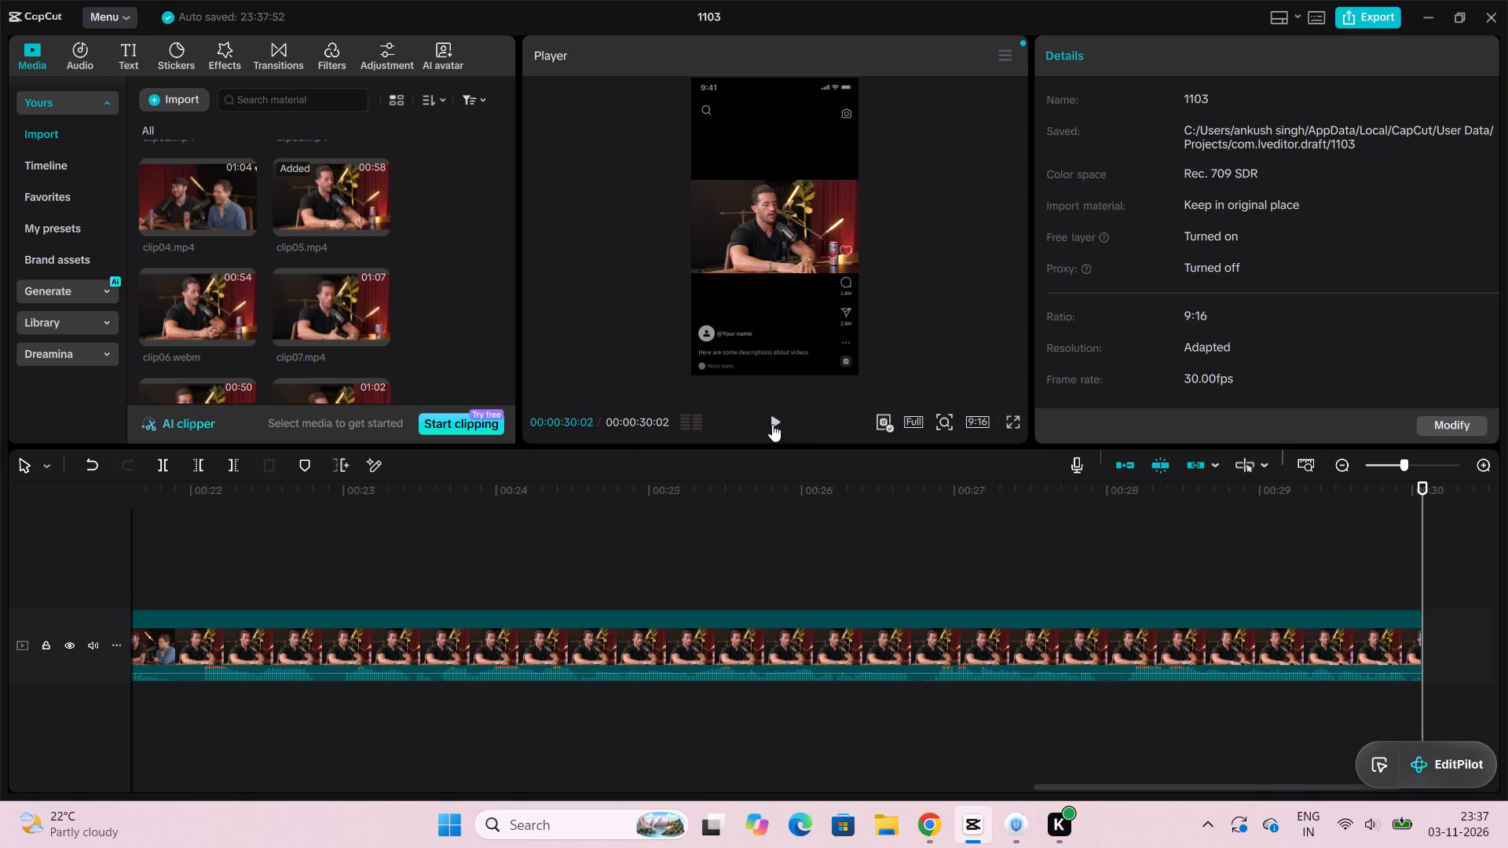
click(770, 424)
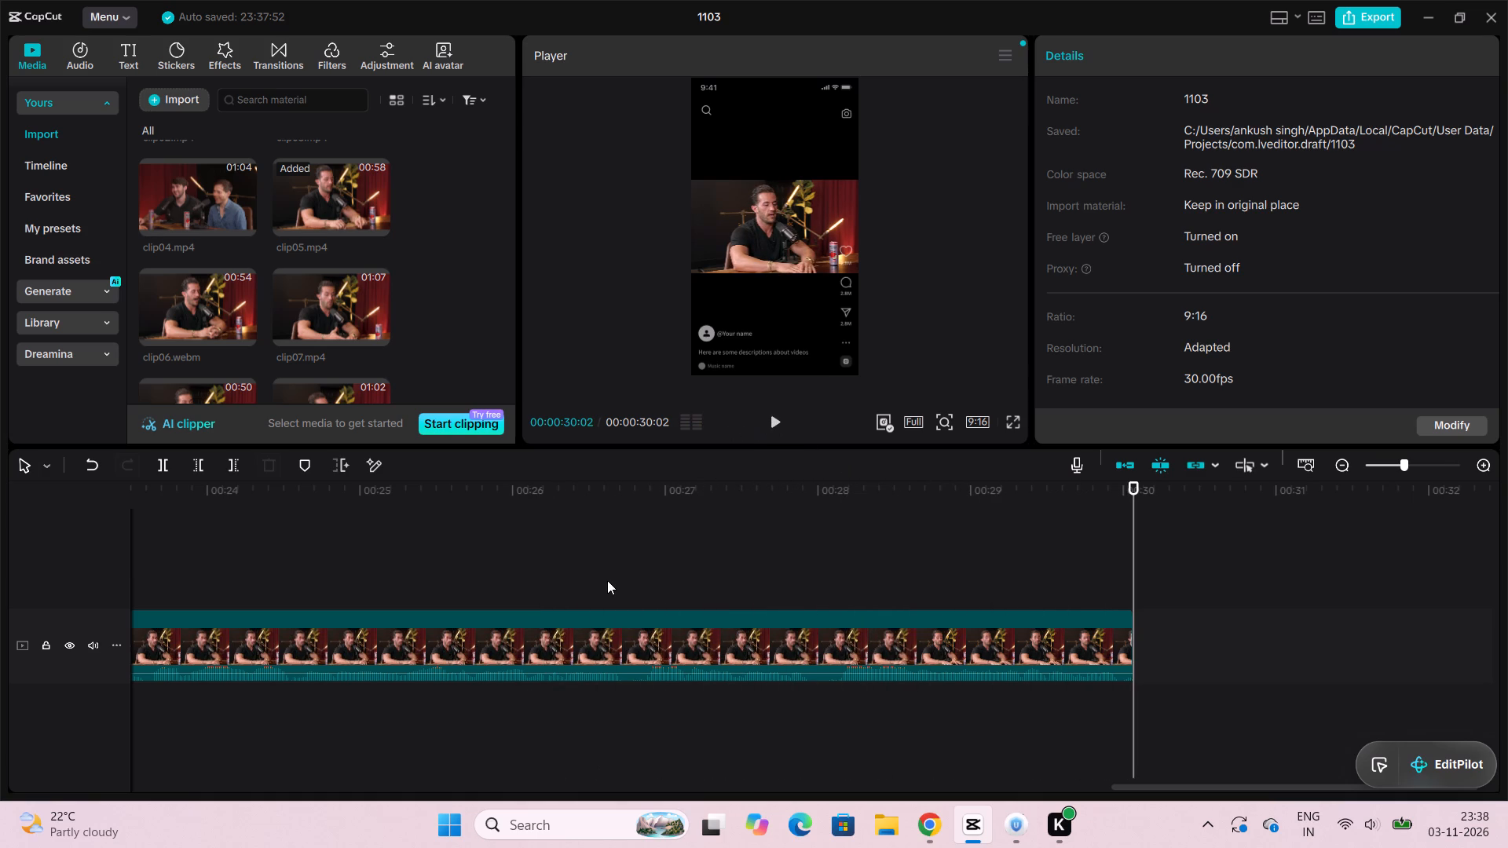
Return the playhead to the start of clip05.mp4 and generate auto captions with English as the spoken language.
scroll(607, 580, right, 15)
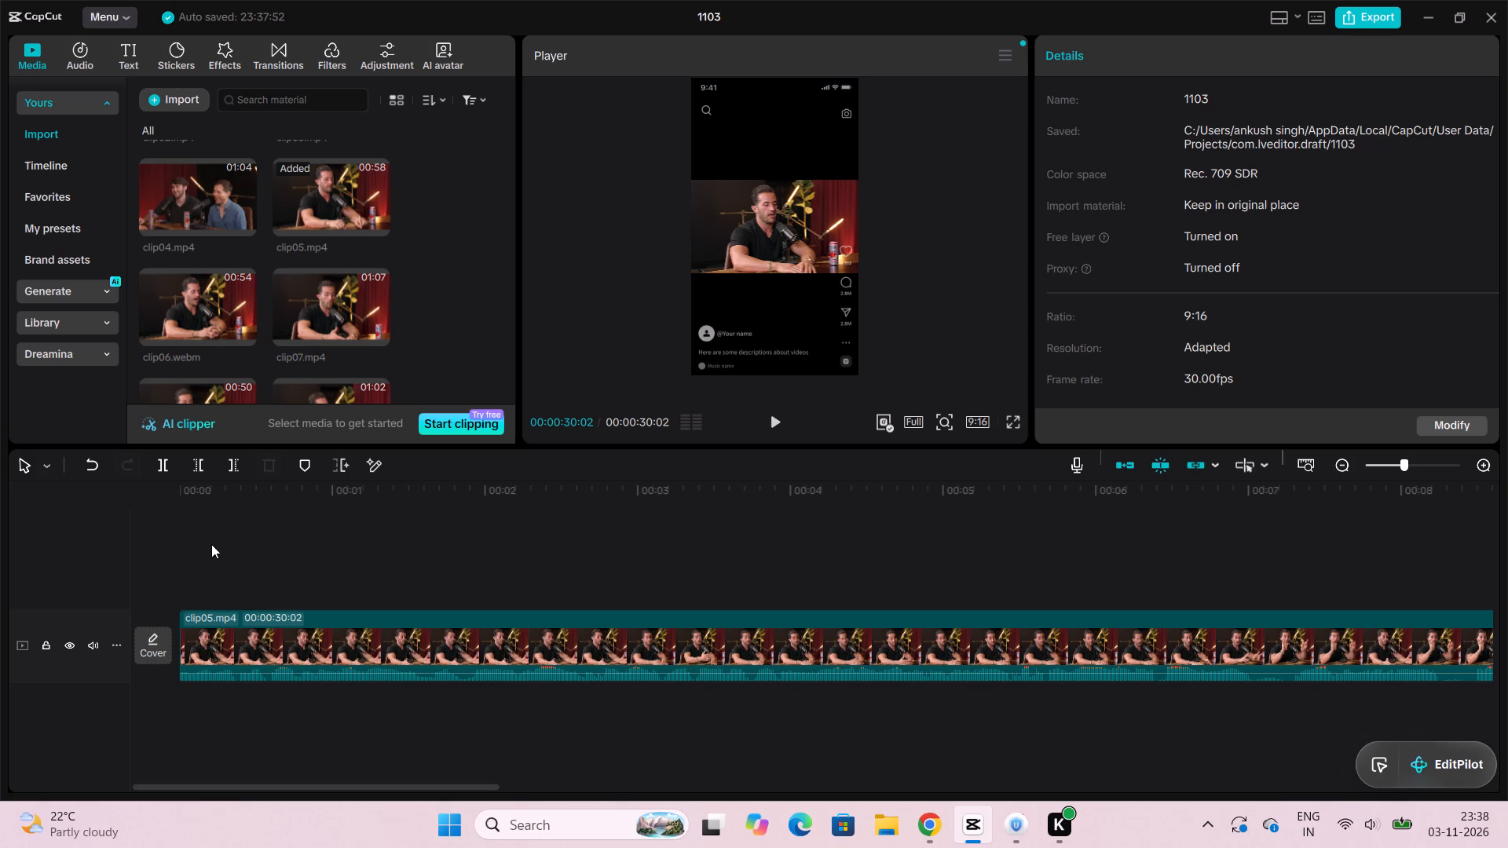
click(211, 544)
drag(210, 484, 68, 466)
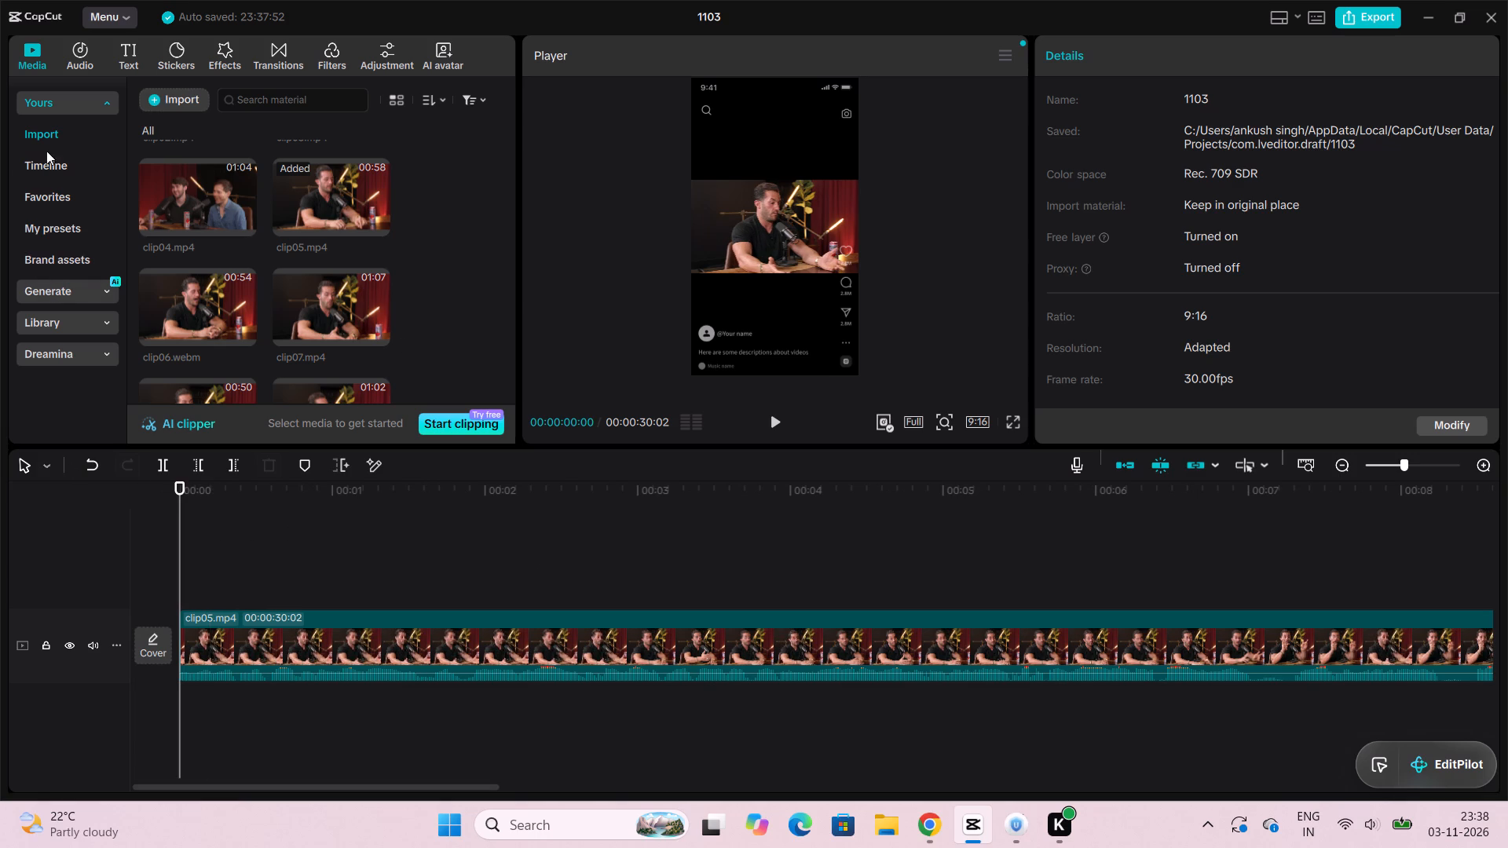
click(123, 52)
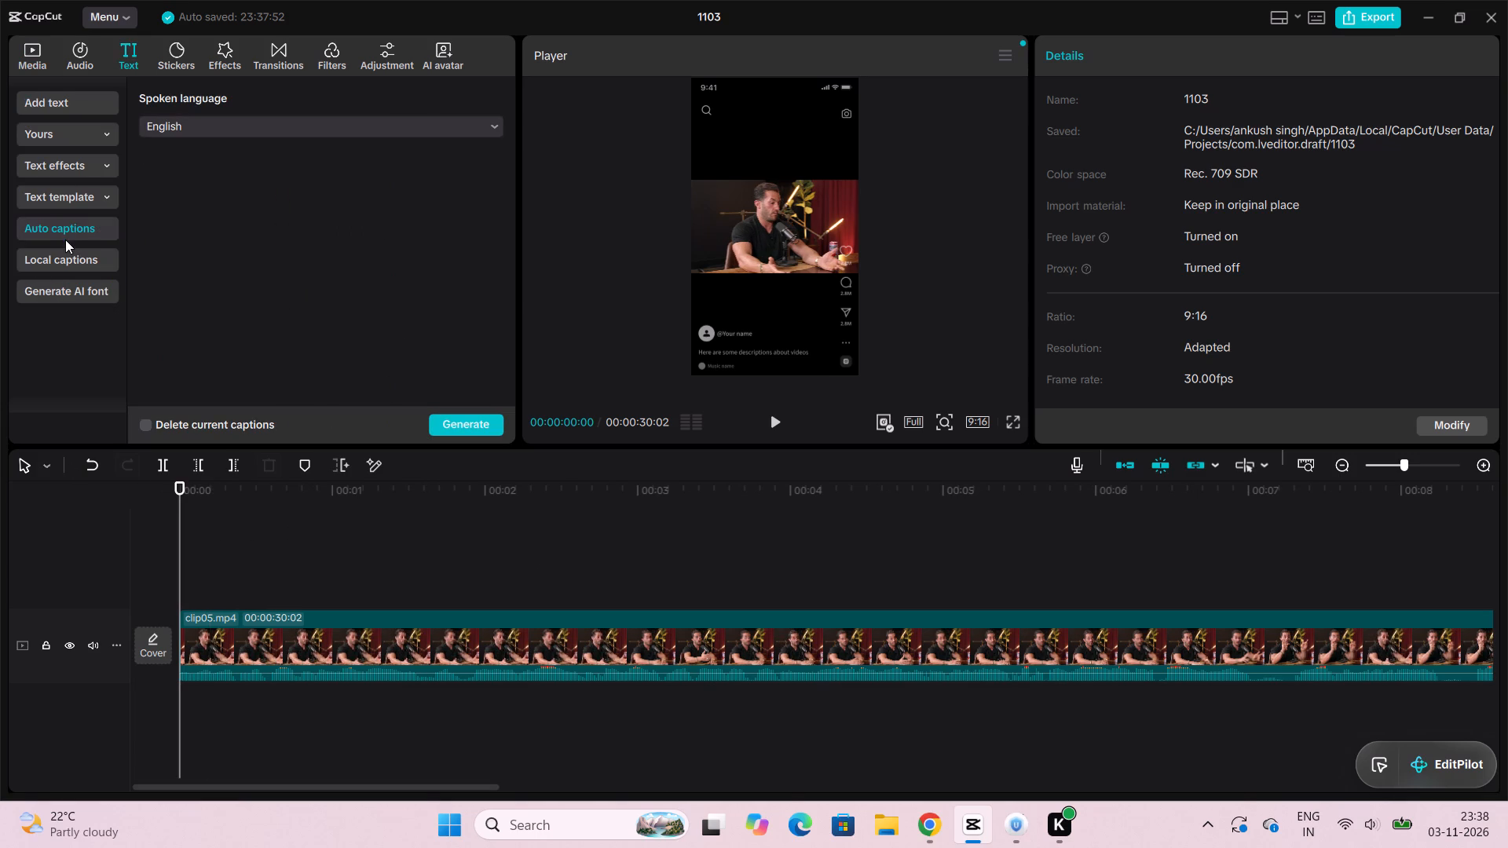
click(53, 234)
click(445, 418)
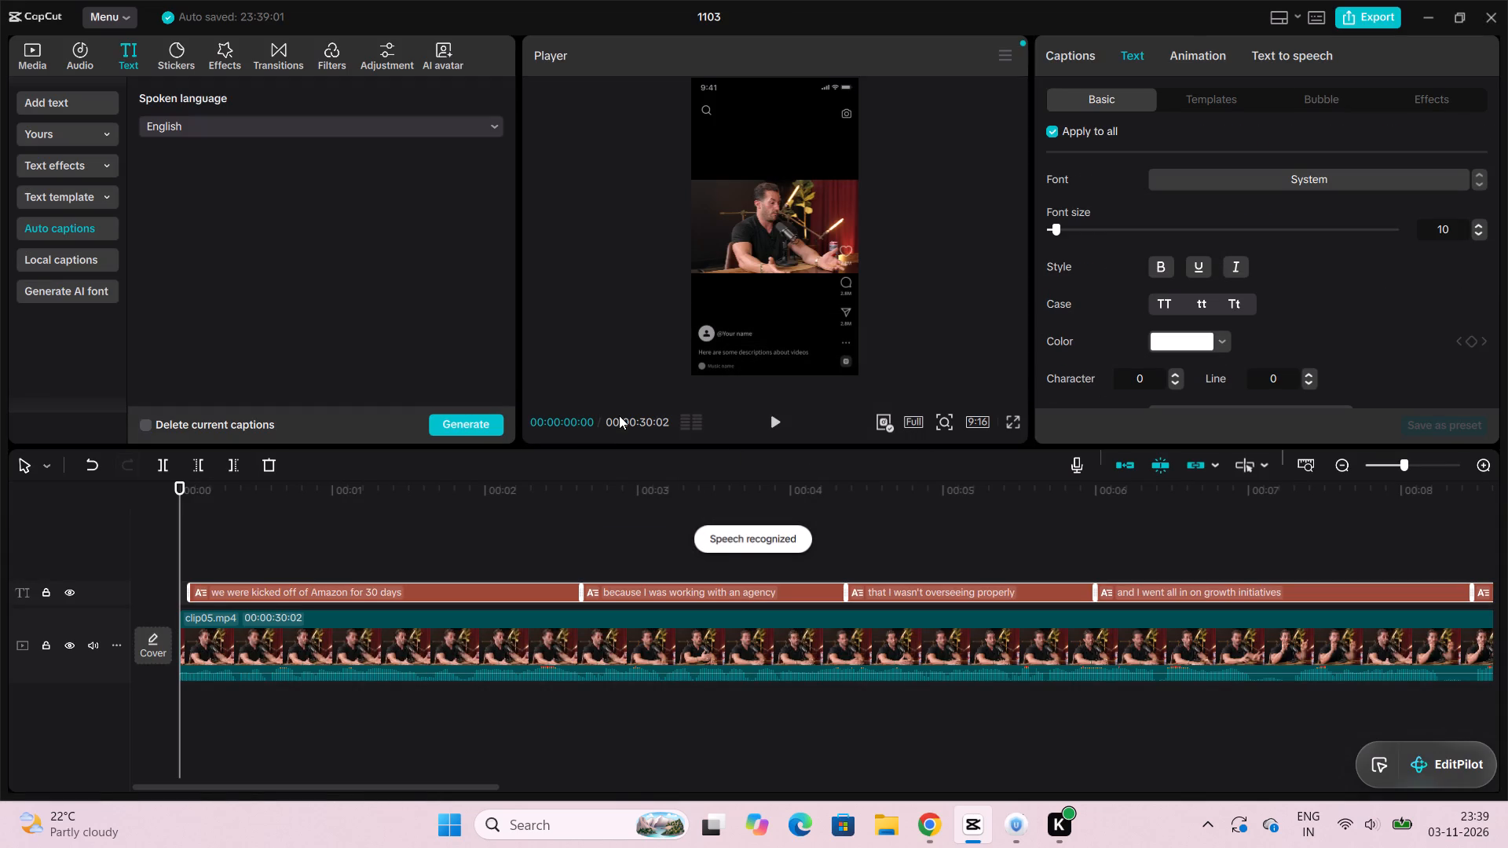
Move the captions up to sit just below the speaker's picture, and play on to check their placement.
click(773, 426)
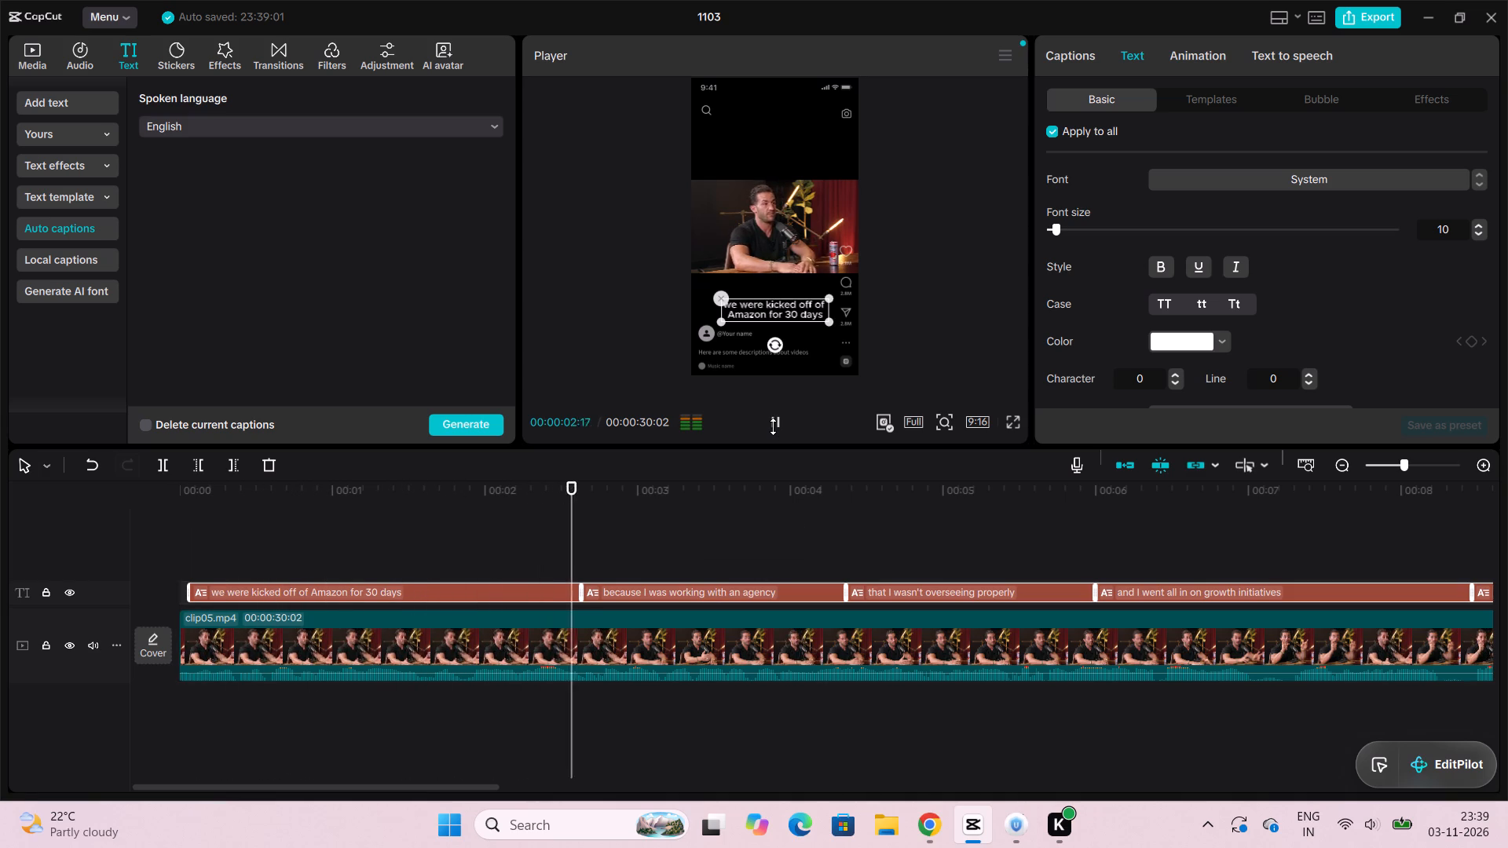
drag(760, 307, 763, 291)
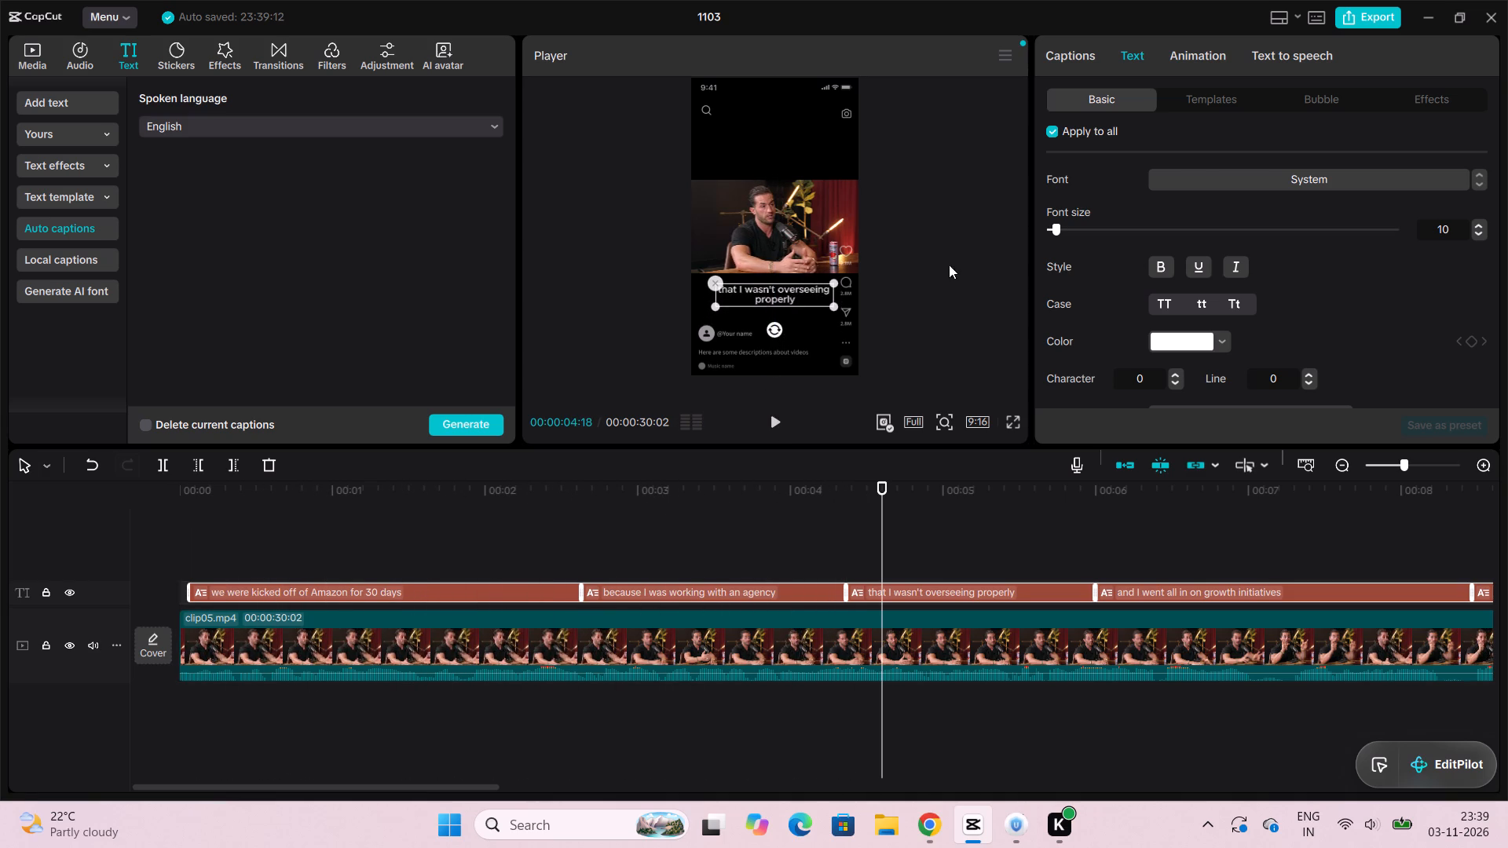
click(965, 276)
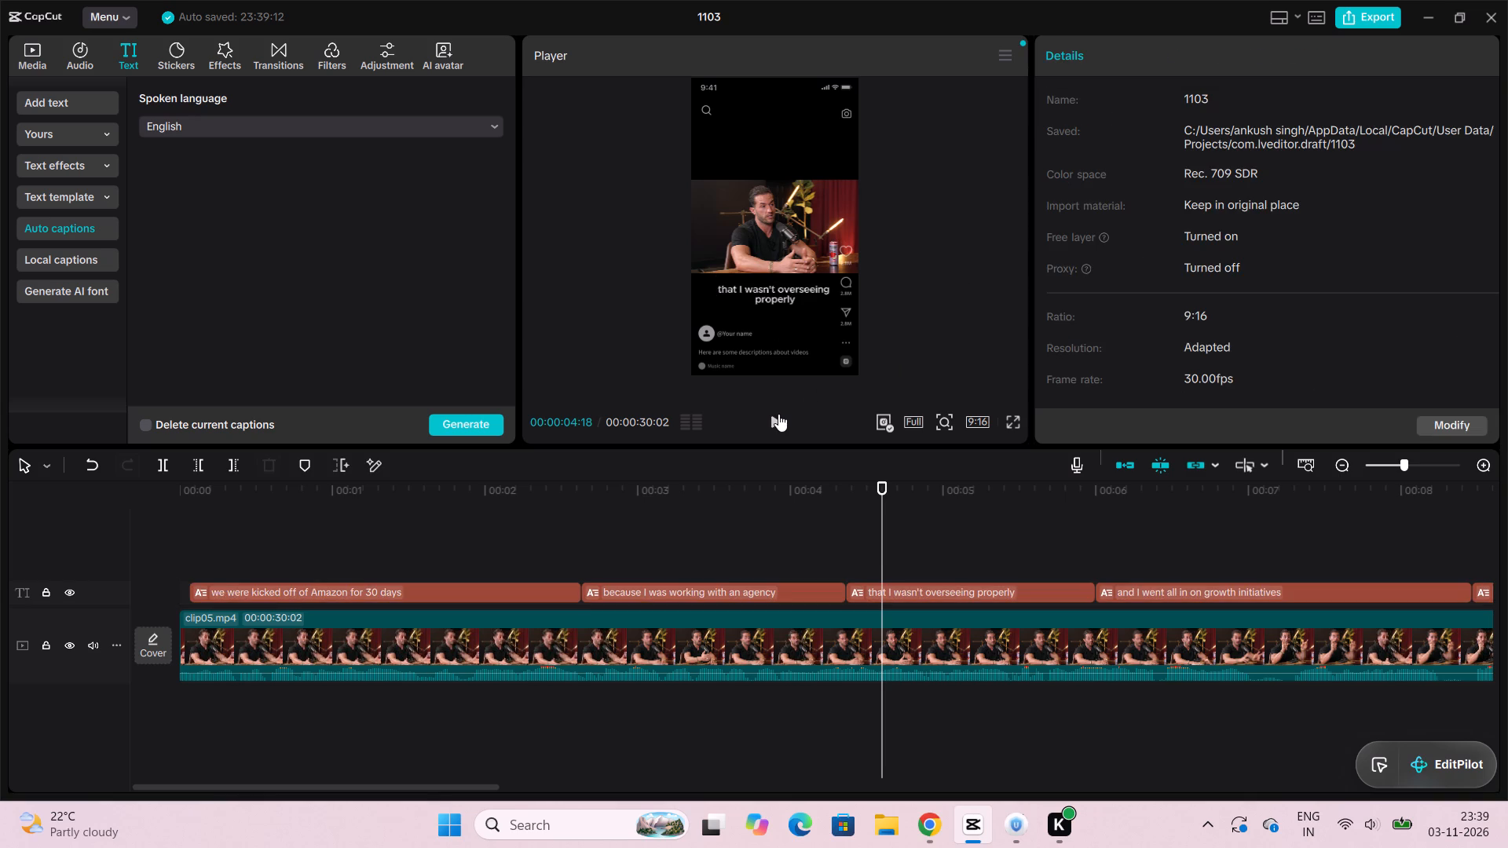
click(778, 414)
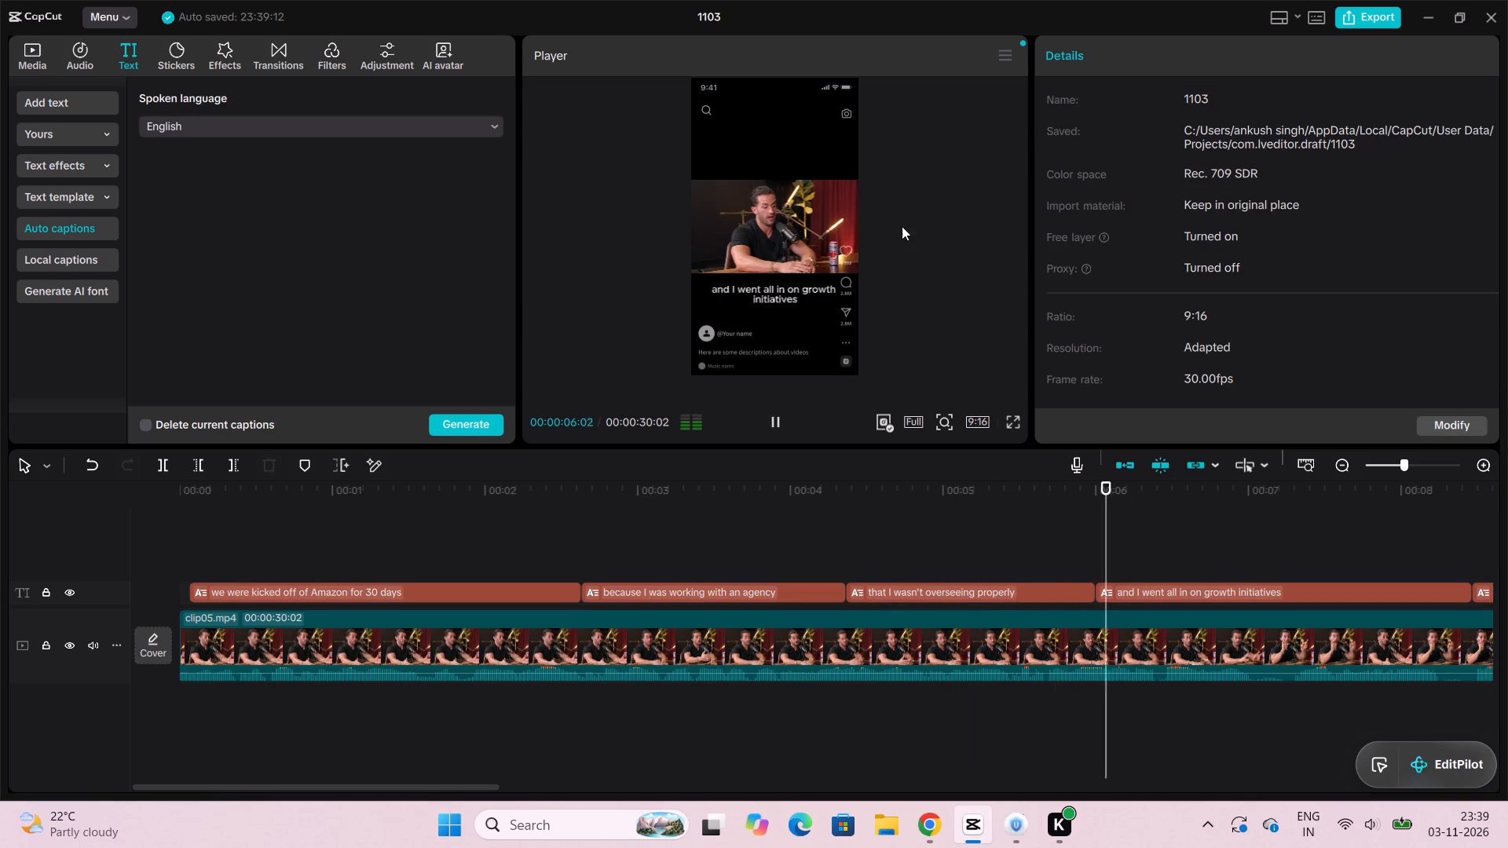
Export the captioned clip05 video with title 1103 at 1080P, H.264, mp4 and 30fps, and close the export window.
click(1359, 9)
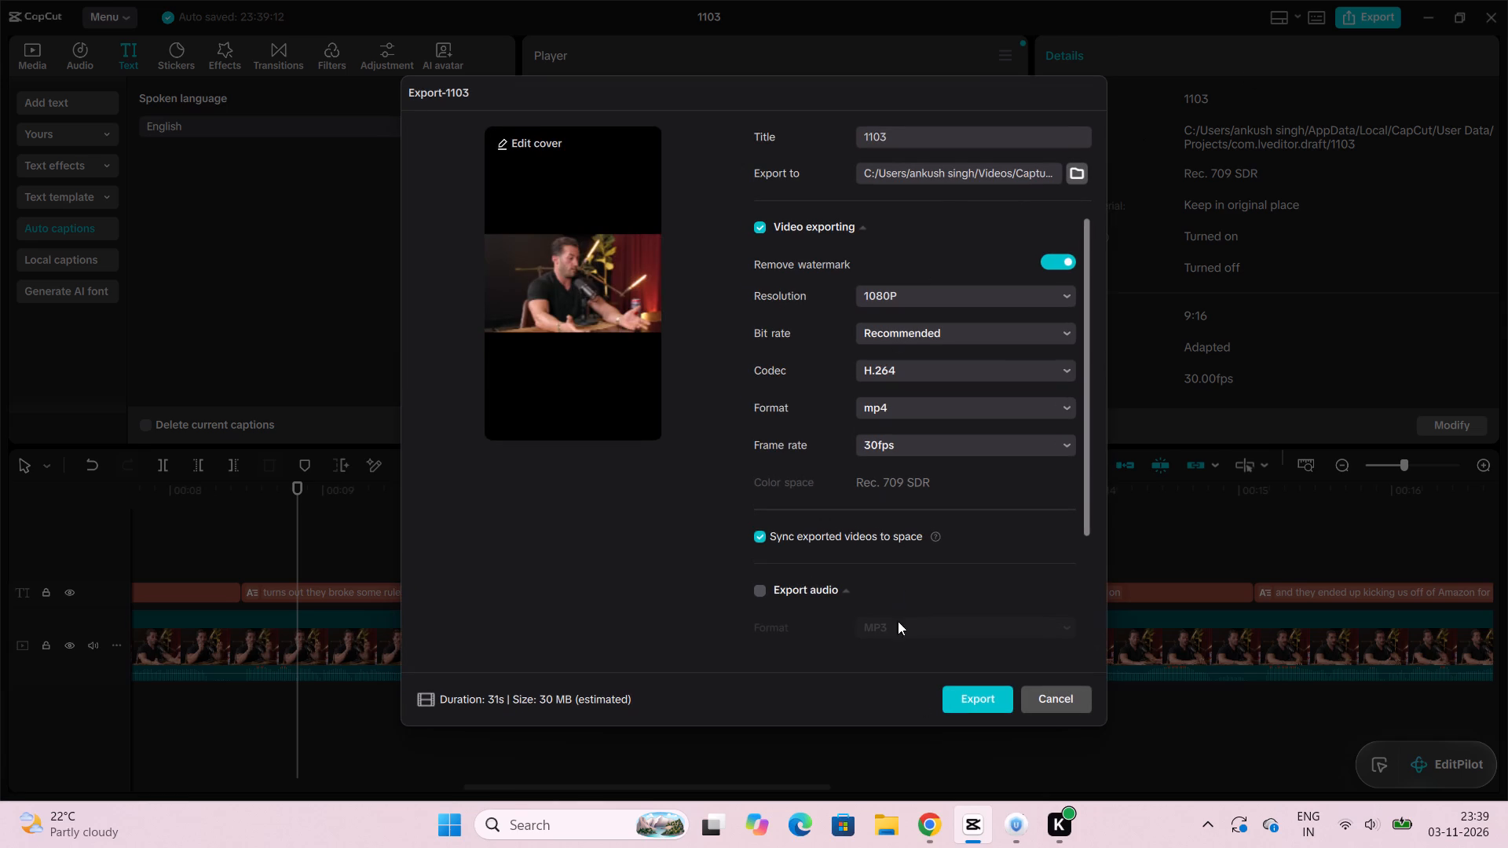
click(955, 704)
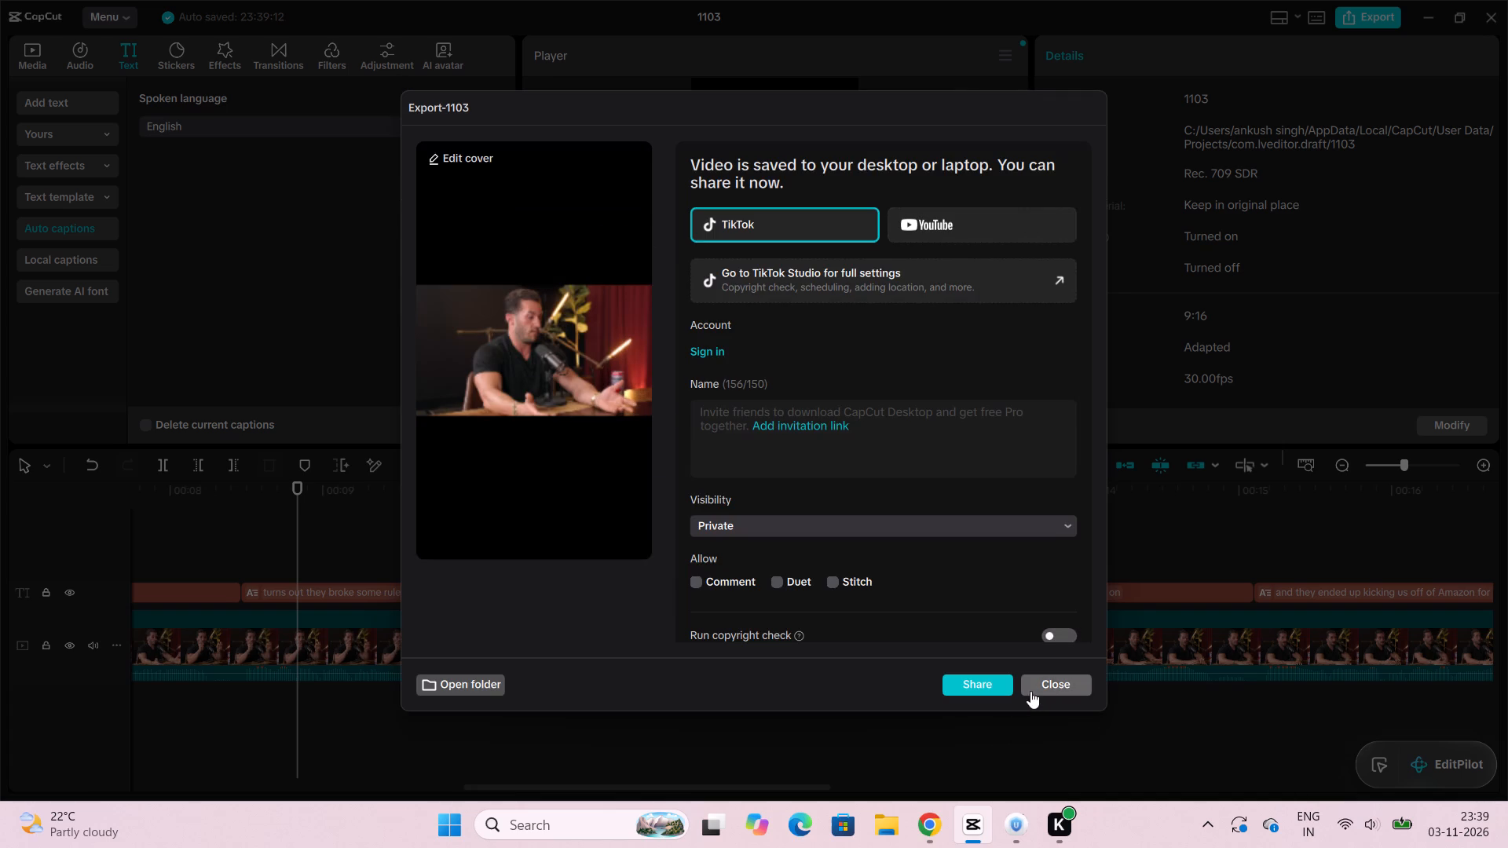
click(1047, 682)
Add clip06.webm from the imported media to the timeline.
key(ctrl+minus)
key(ctrl+minus)
key(ctrl+minus)
key(ctrl+minus)
key(ctrl+minus)
key(ctrl+minus)
key(ctrl+minus)
key(ctrl+minus)
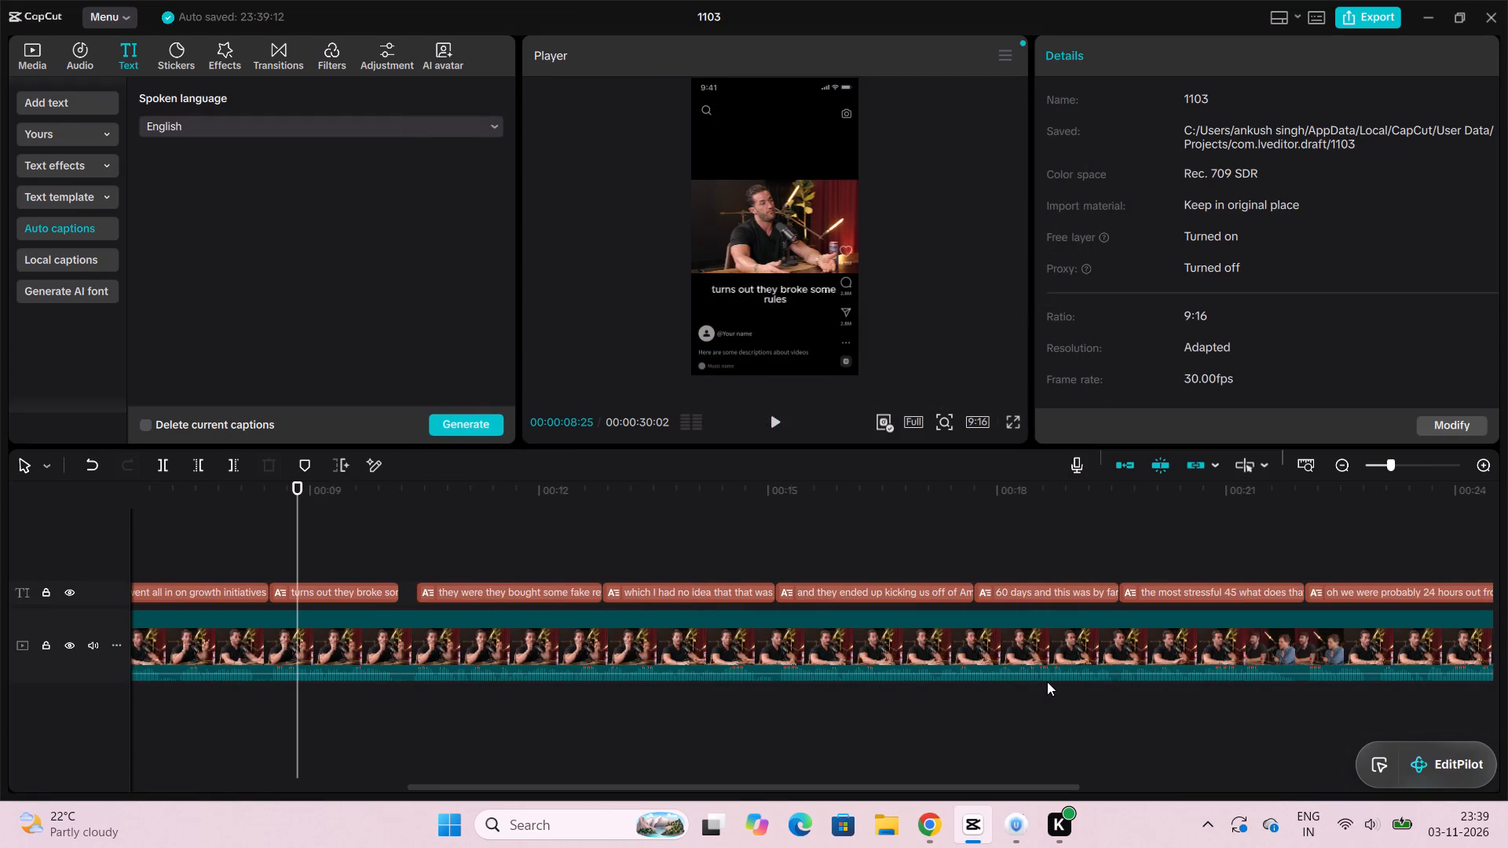
key(ctrl+minus)
key(ctrl+minus)
key(ctrl+minus)
key(ctrl+minus)
key(ctrl+minus)
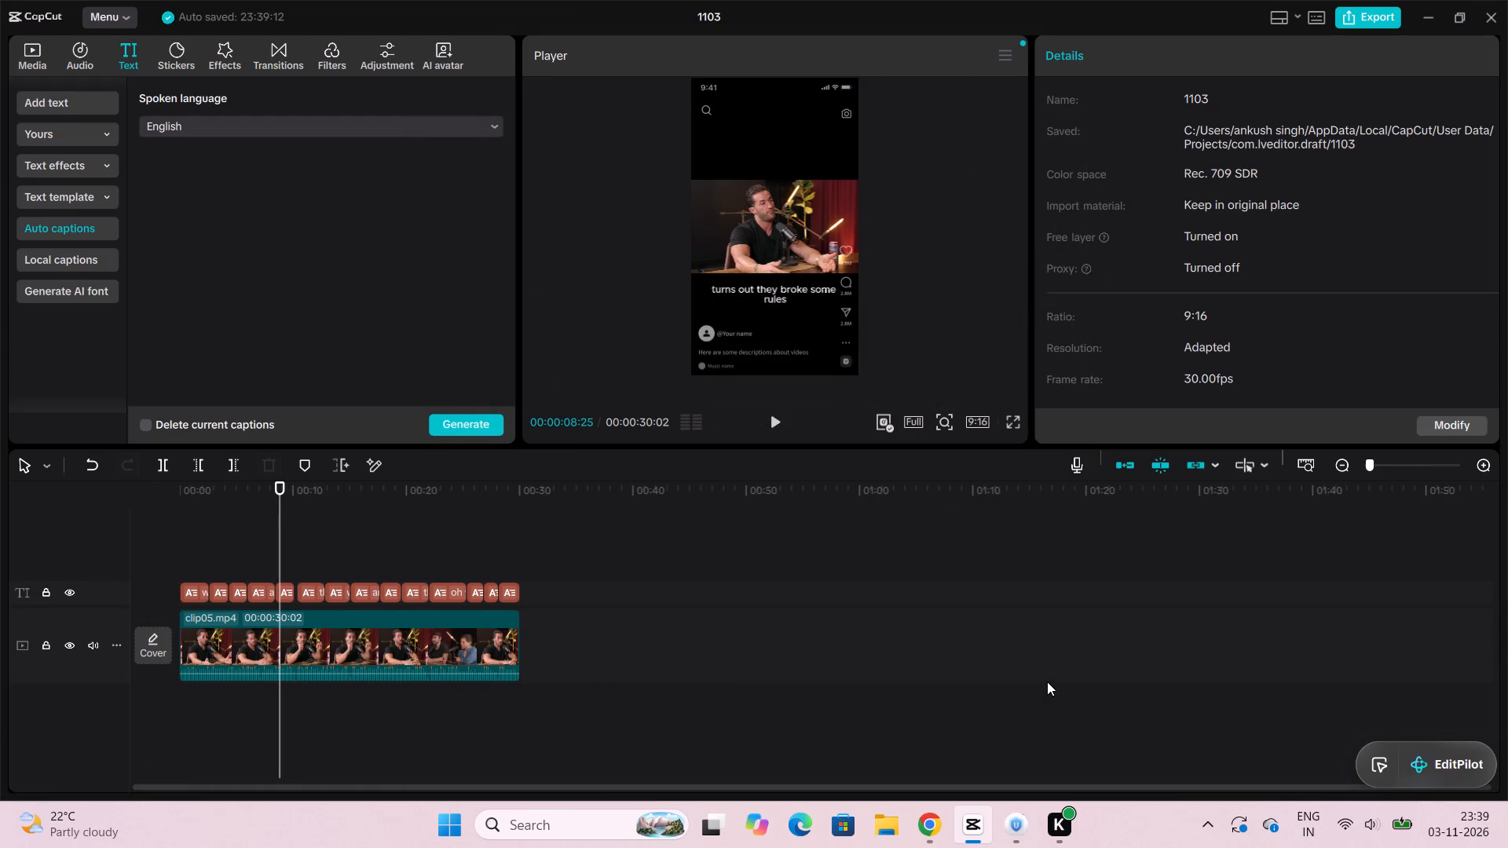
key(ctrl+minus)
click(19, 54)
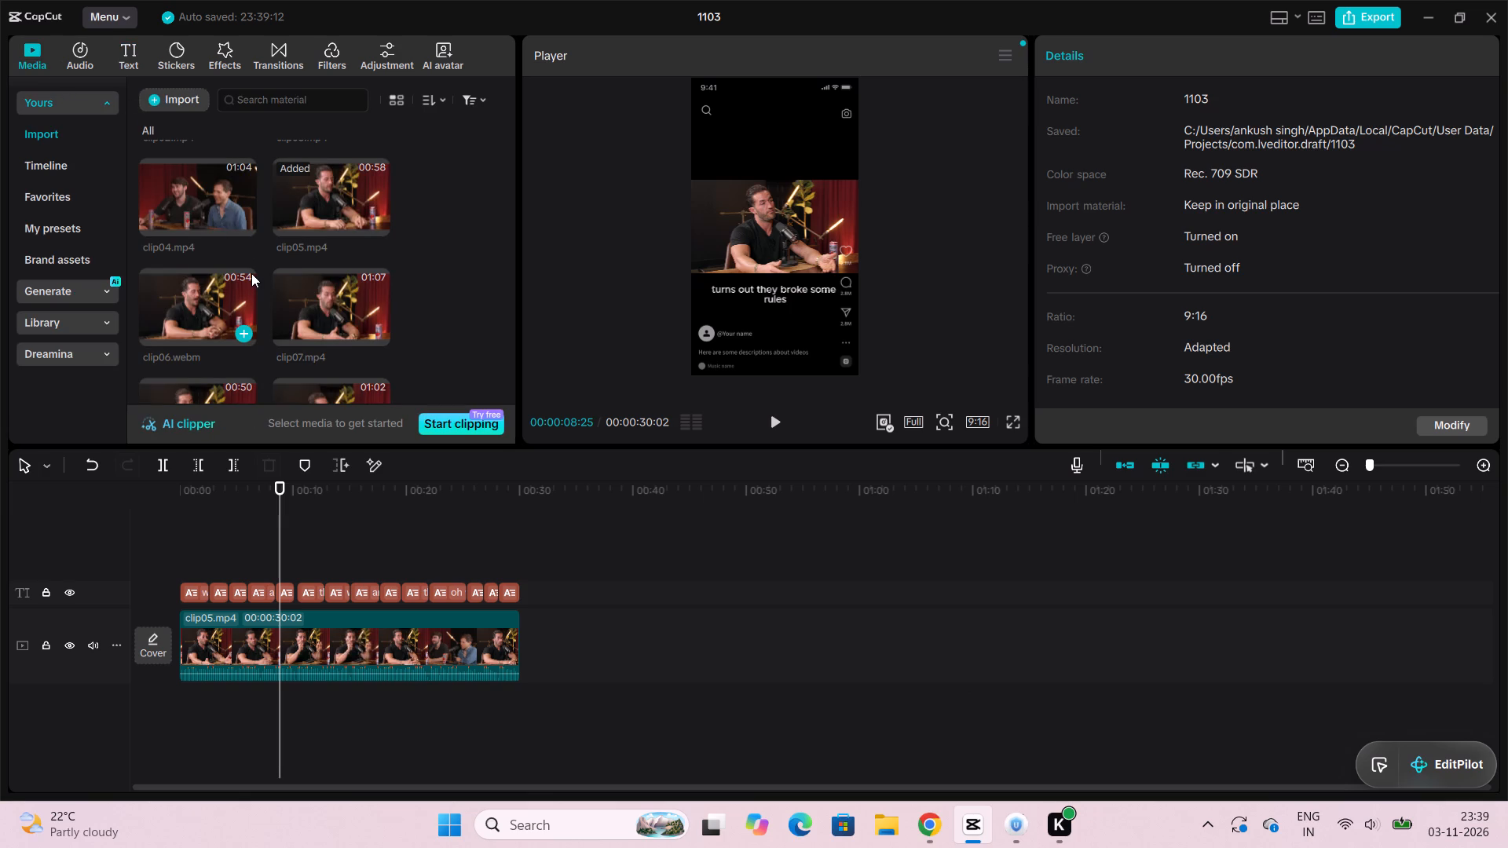
scroll(251, 273, down, 2)
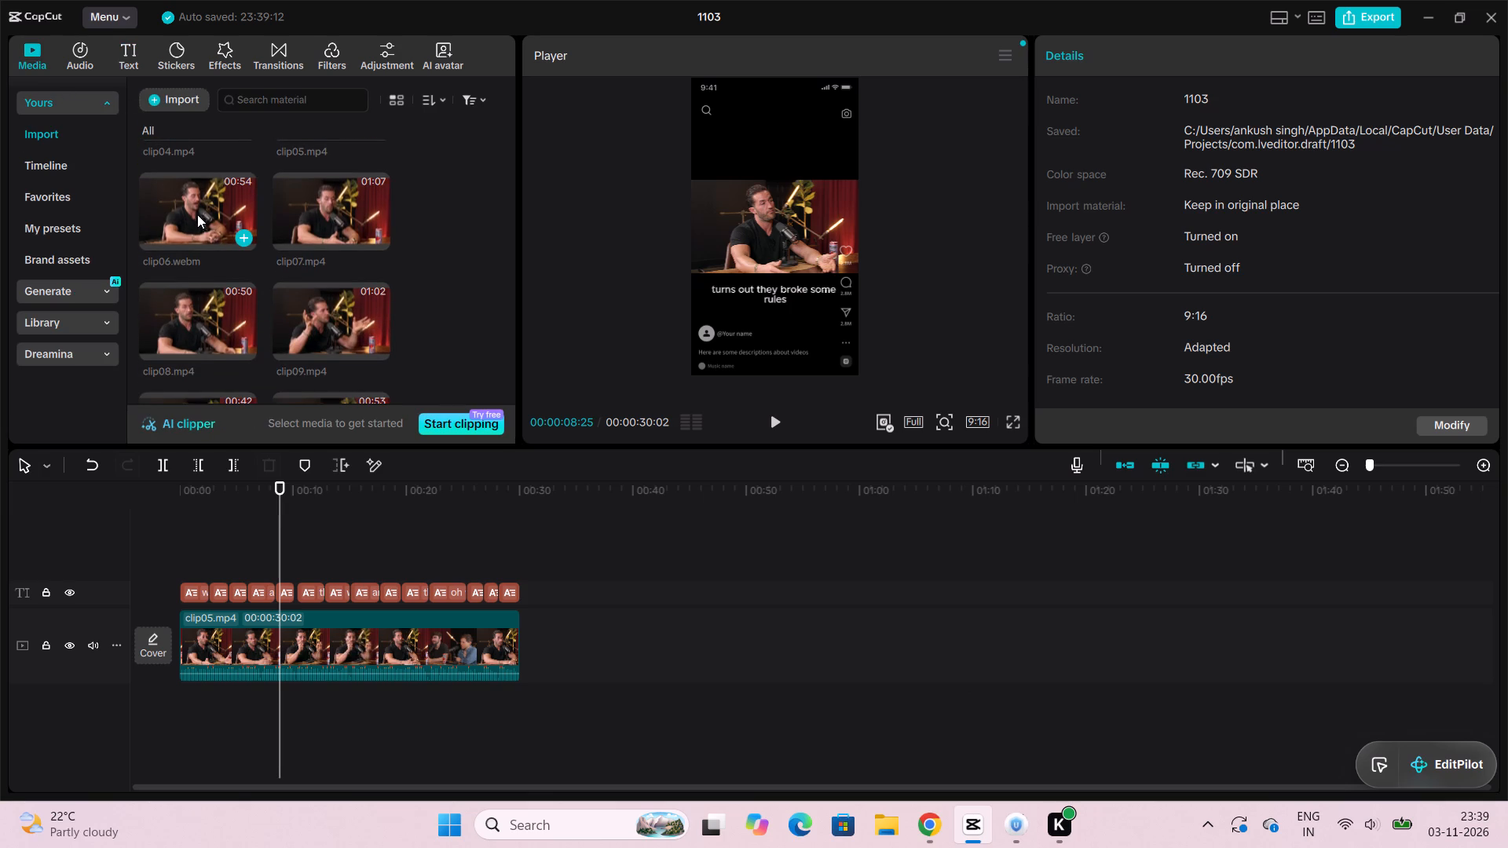
click(197, 212)
click(239, 232)
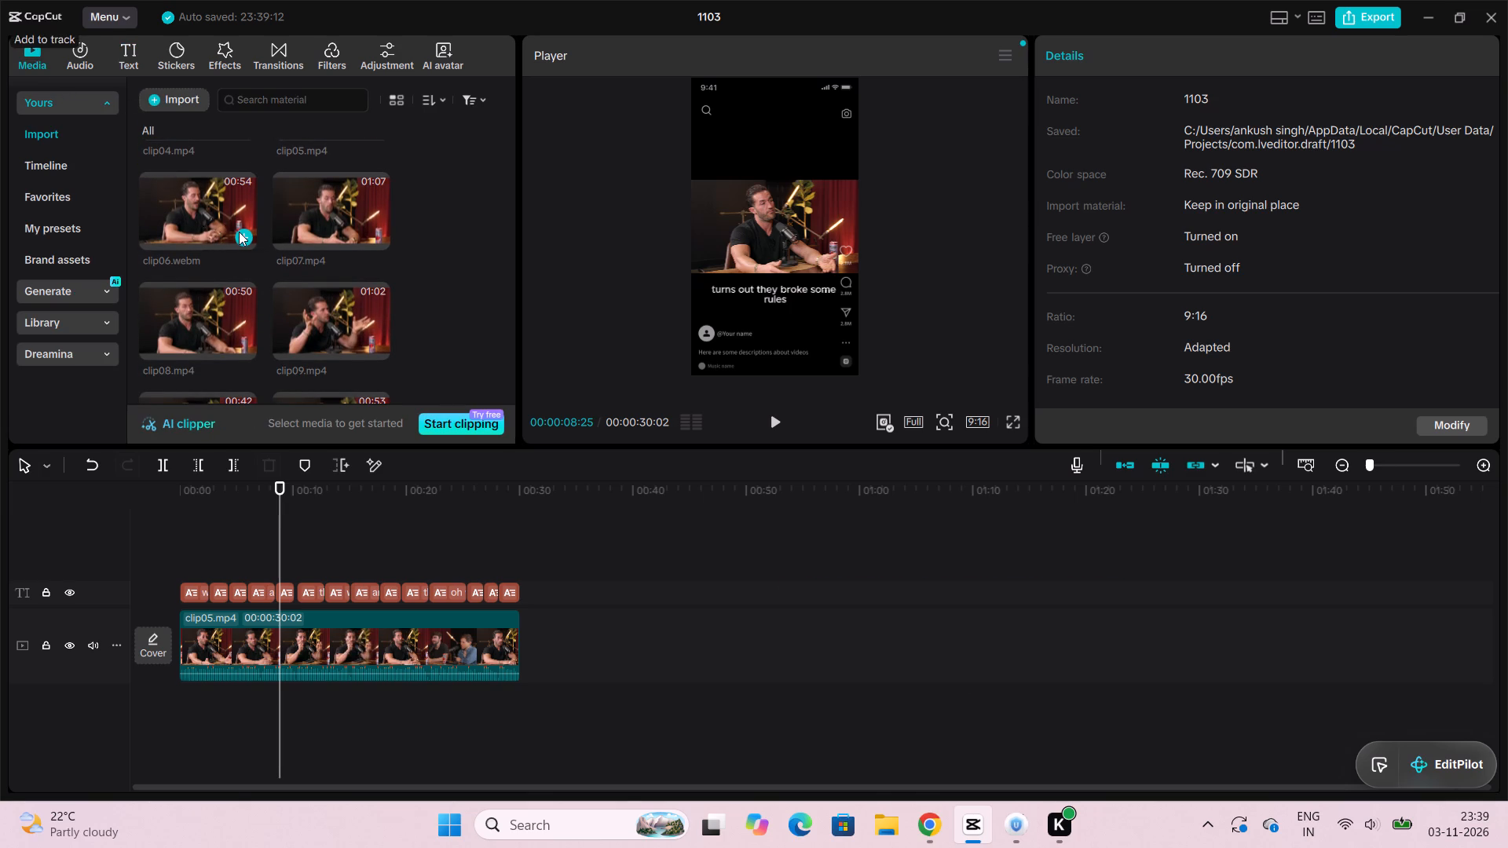
Delete clip05.mp4 from the timeline together with its captions.
click(862, 651)
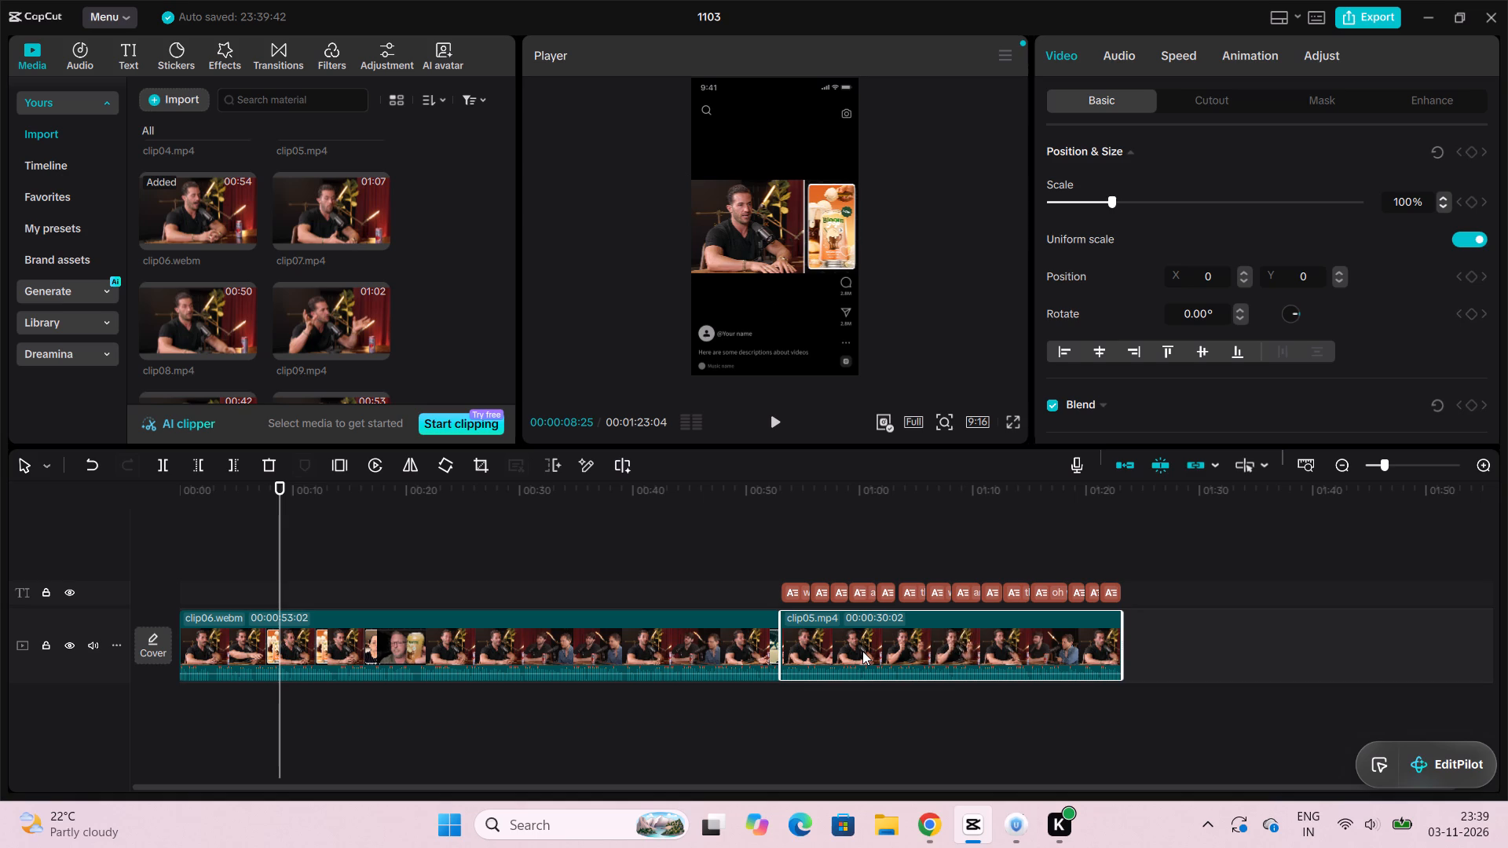
key(Delete)
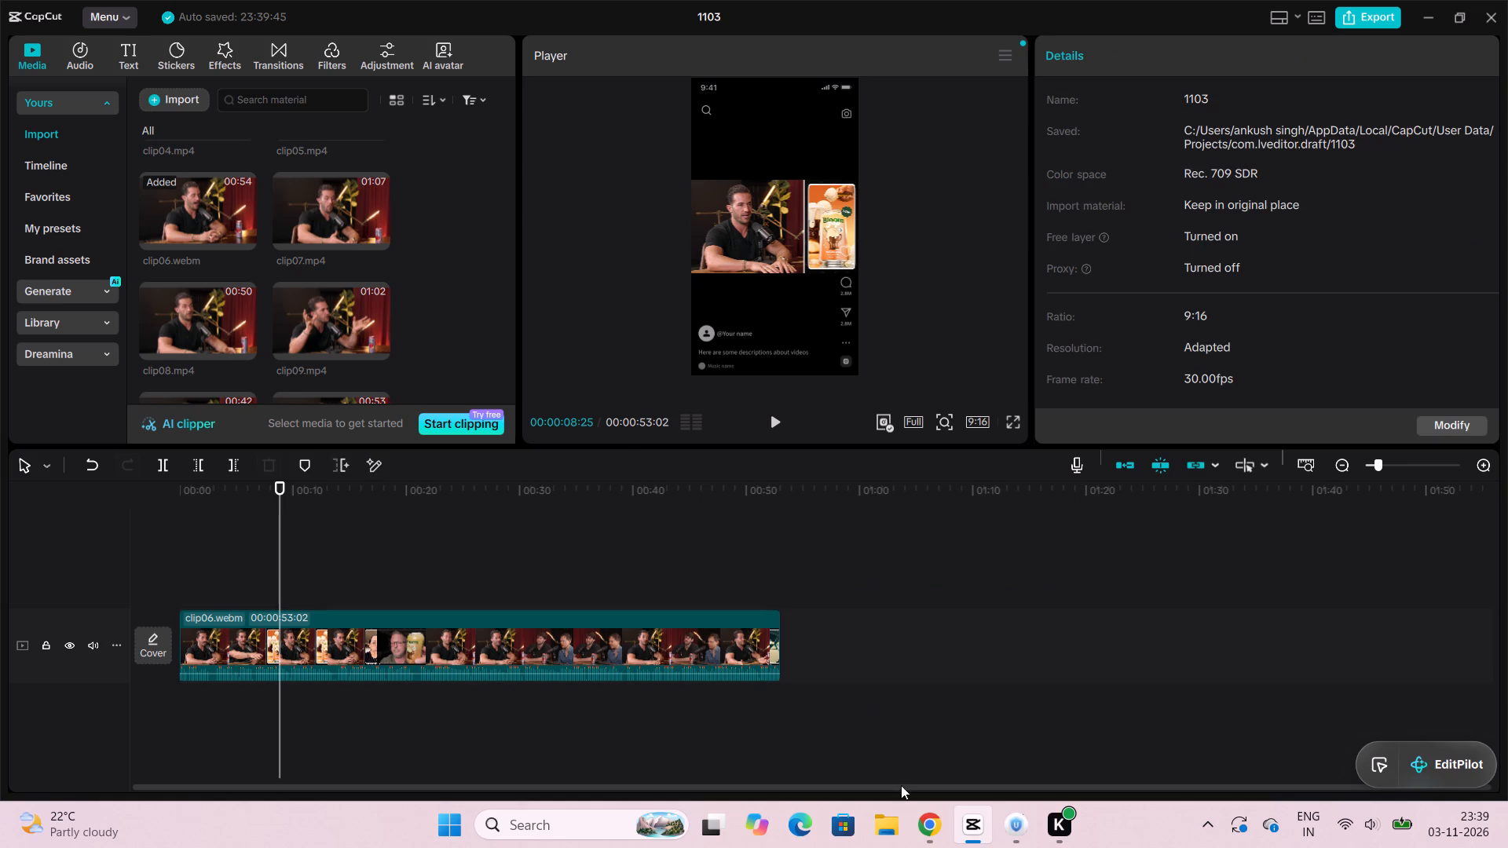
Switch to File Explorer, open the Captures folder in Videos and refresh it to look for the newly exported video.
click(896, 817)
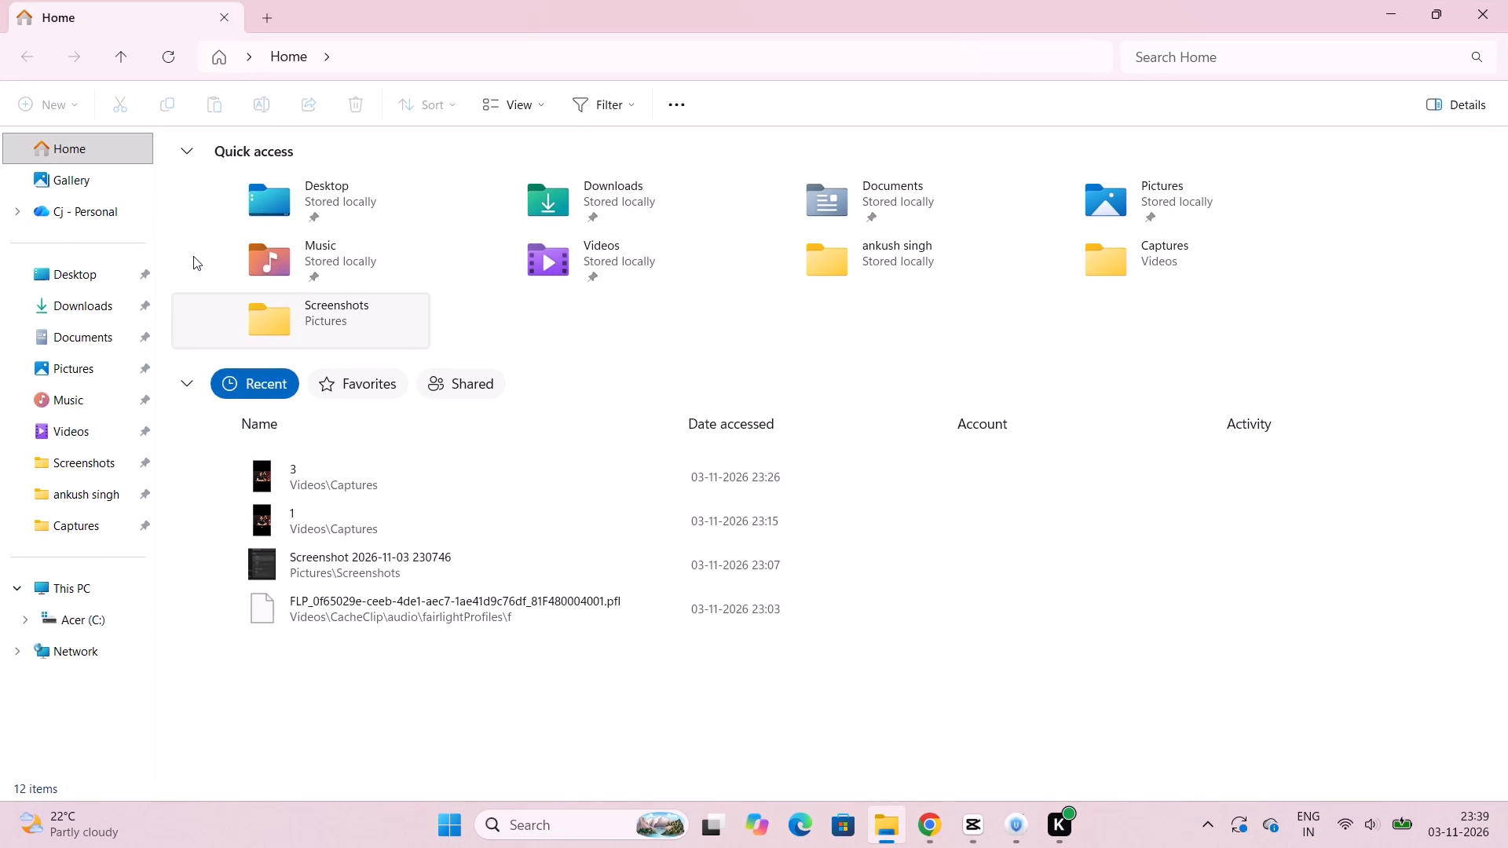
click(94, 417)
double_click(424, 185)
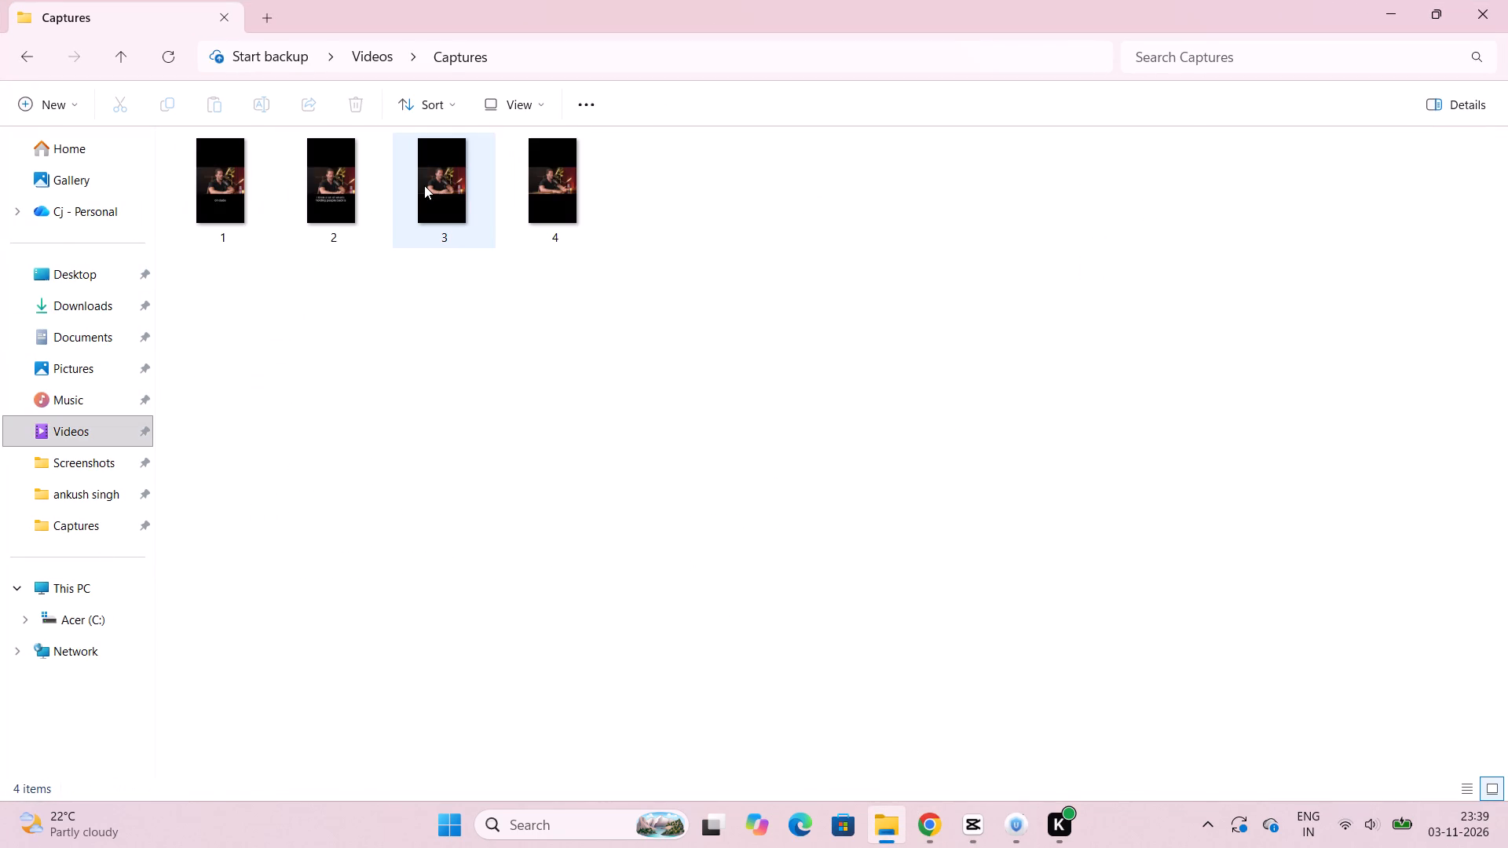
click(588, 375)
click(168, 73)
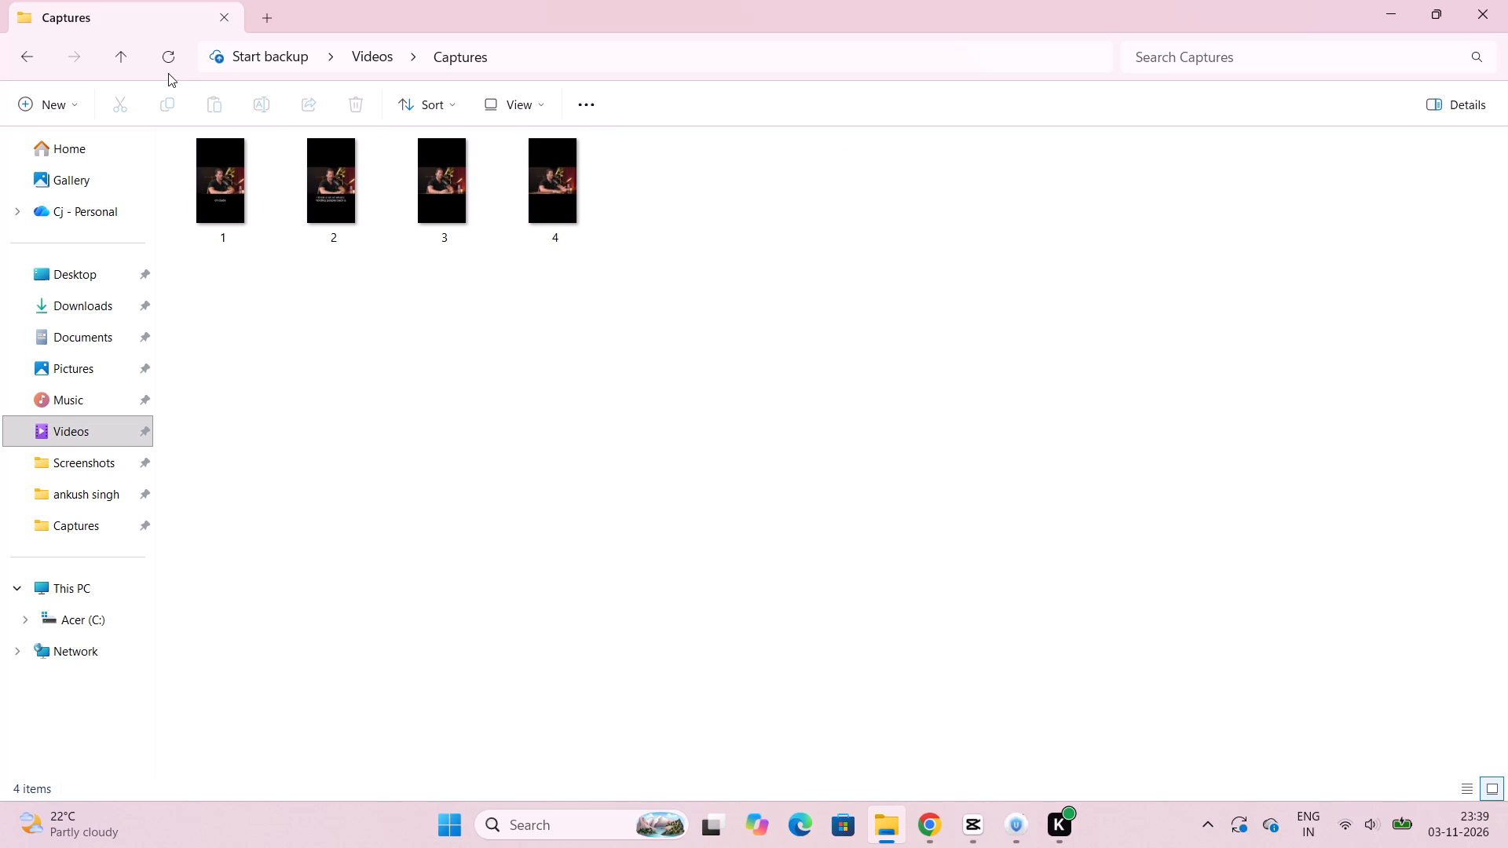
click(164, 62)
triple_click(164, 62)
triple_click(164, 62)
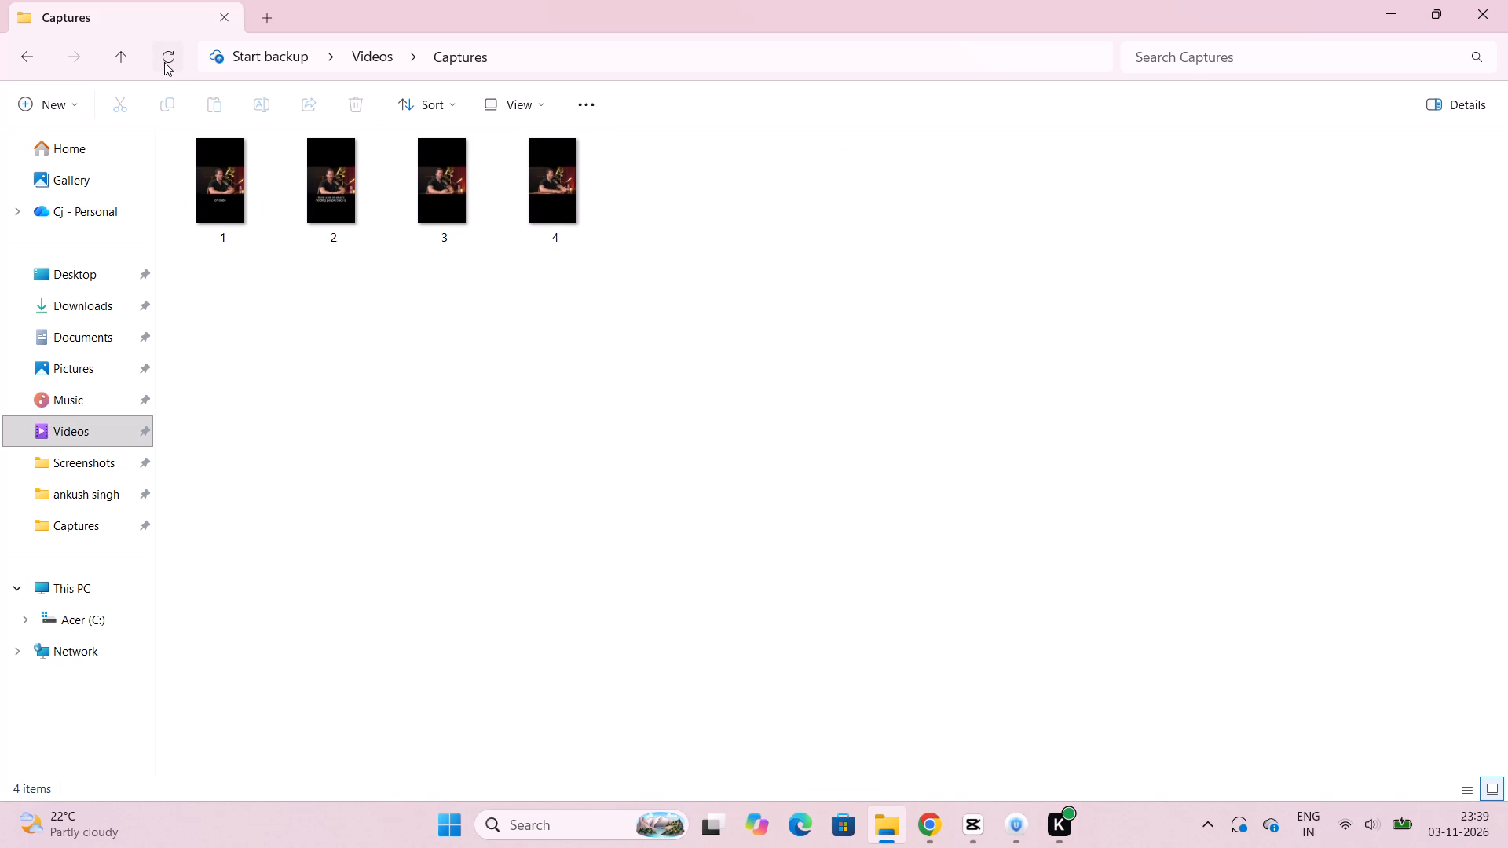
click(164, 62)
Look through Home, Gallery, OneDrive and the pinned folders, ending in Videos' Captures folder, for the exported clip05 video.
click(102, 153)
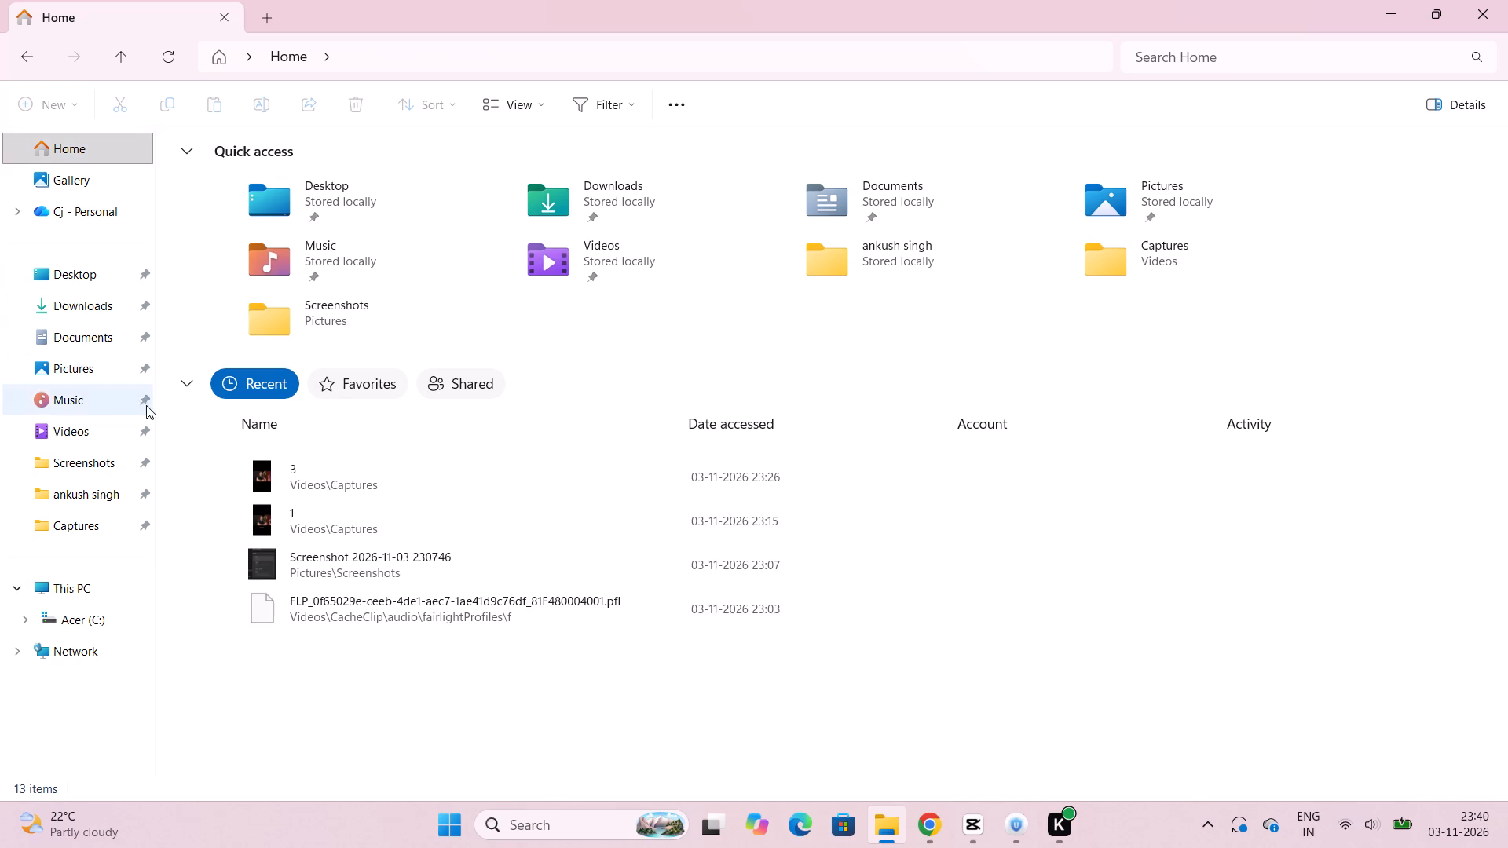
click(68, 180)
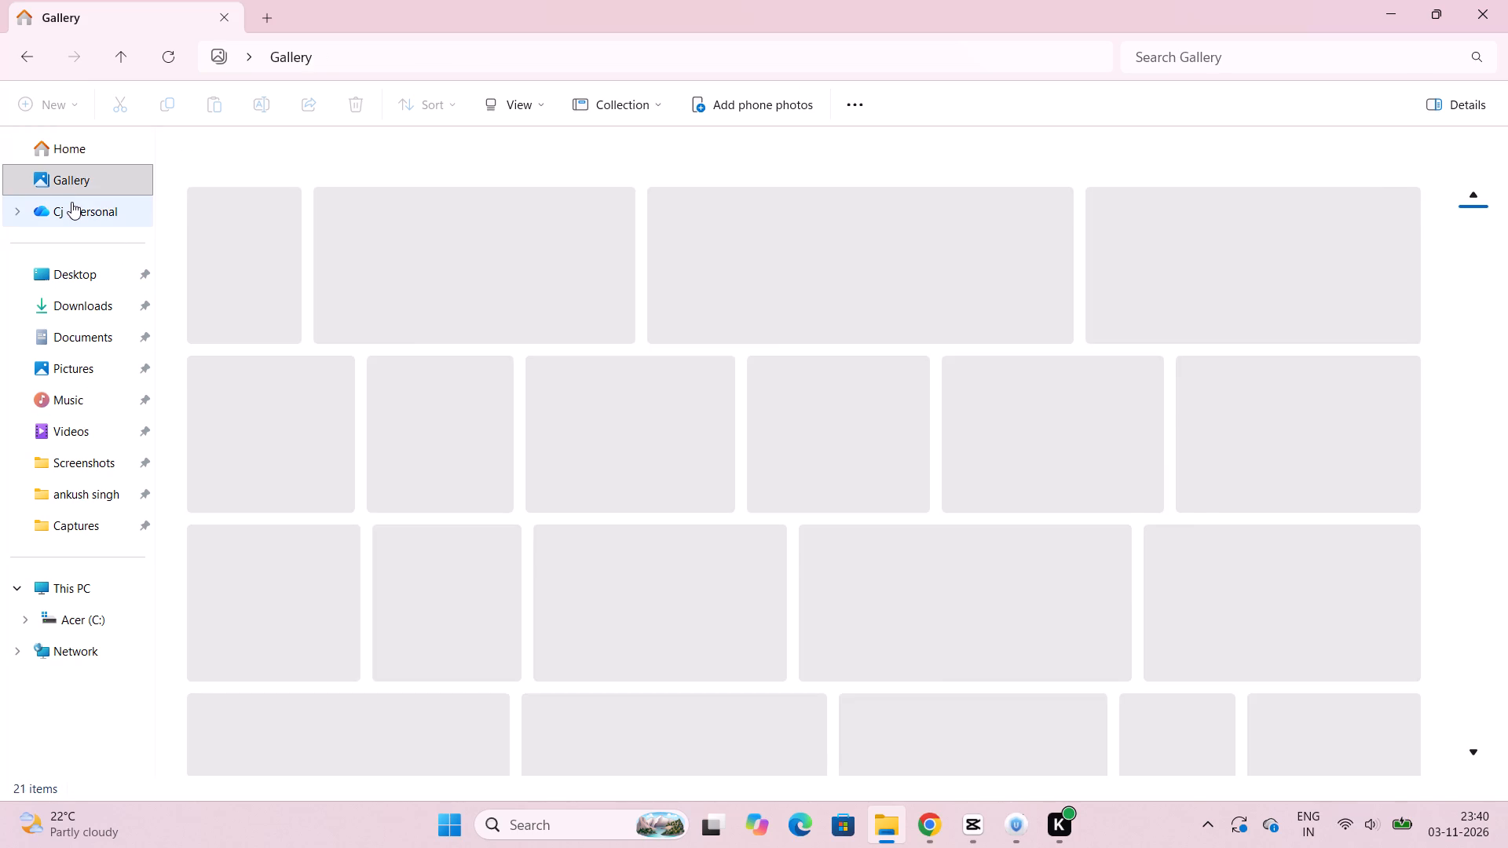
click(71, 202)
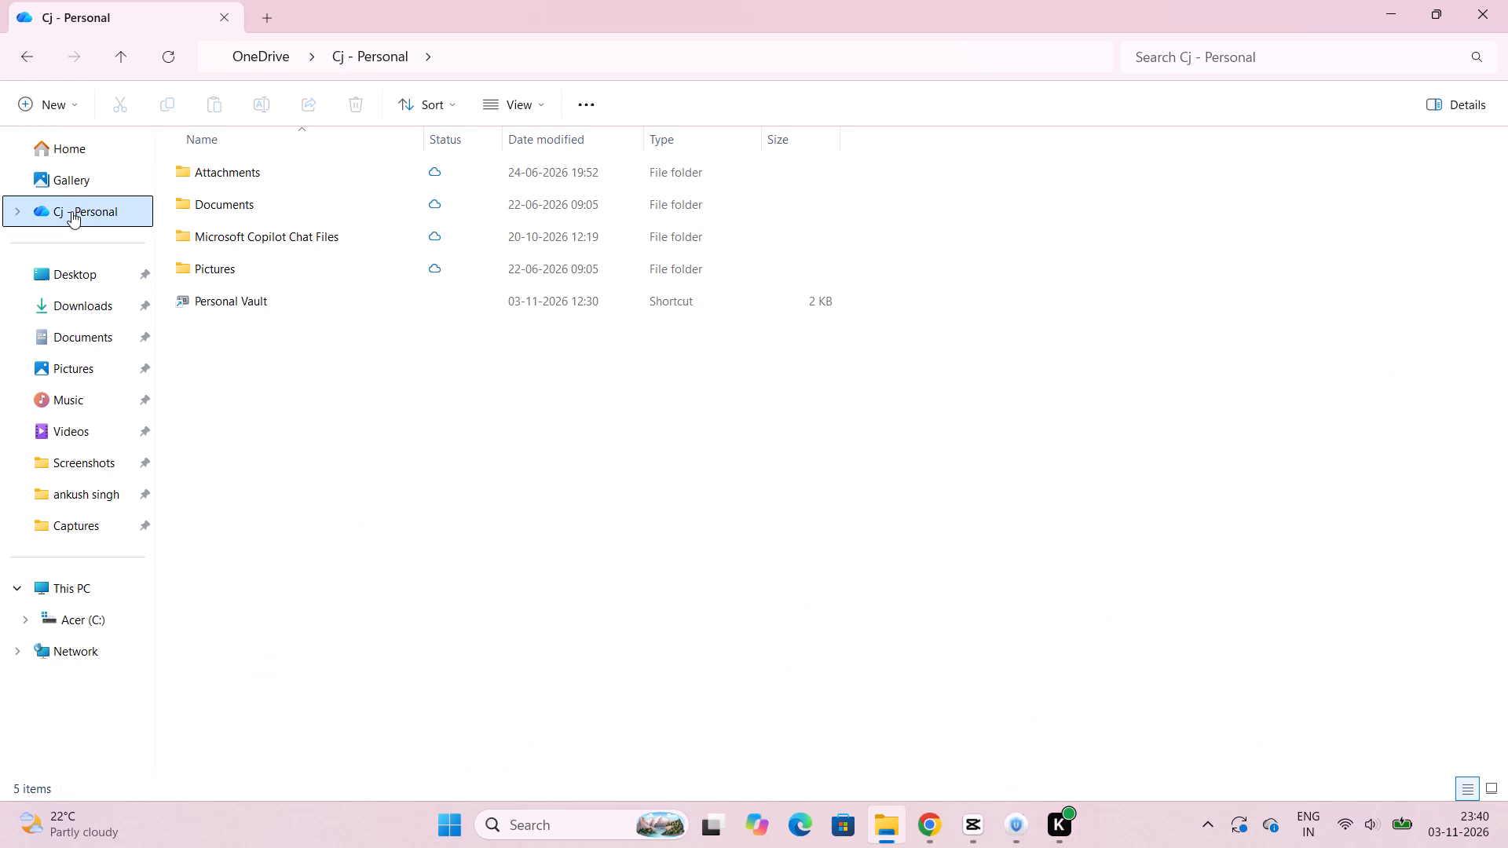
click(71, 148)
click(71, 180)
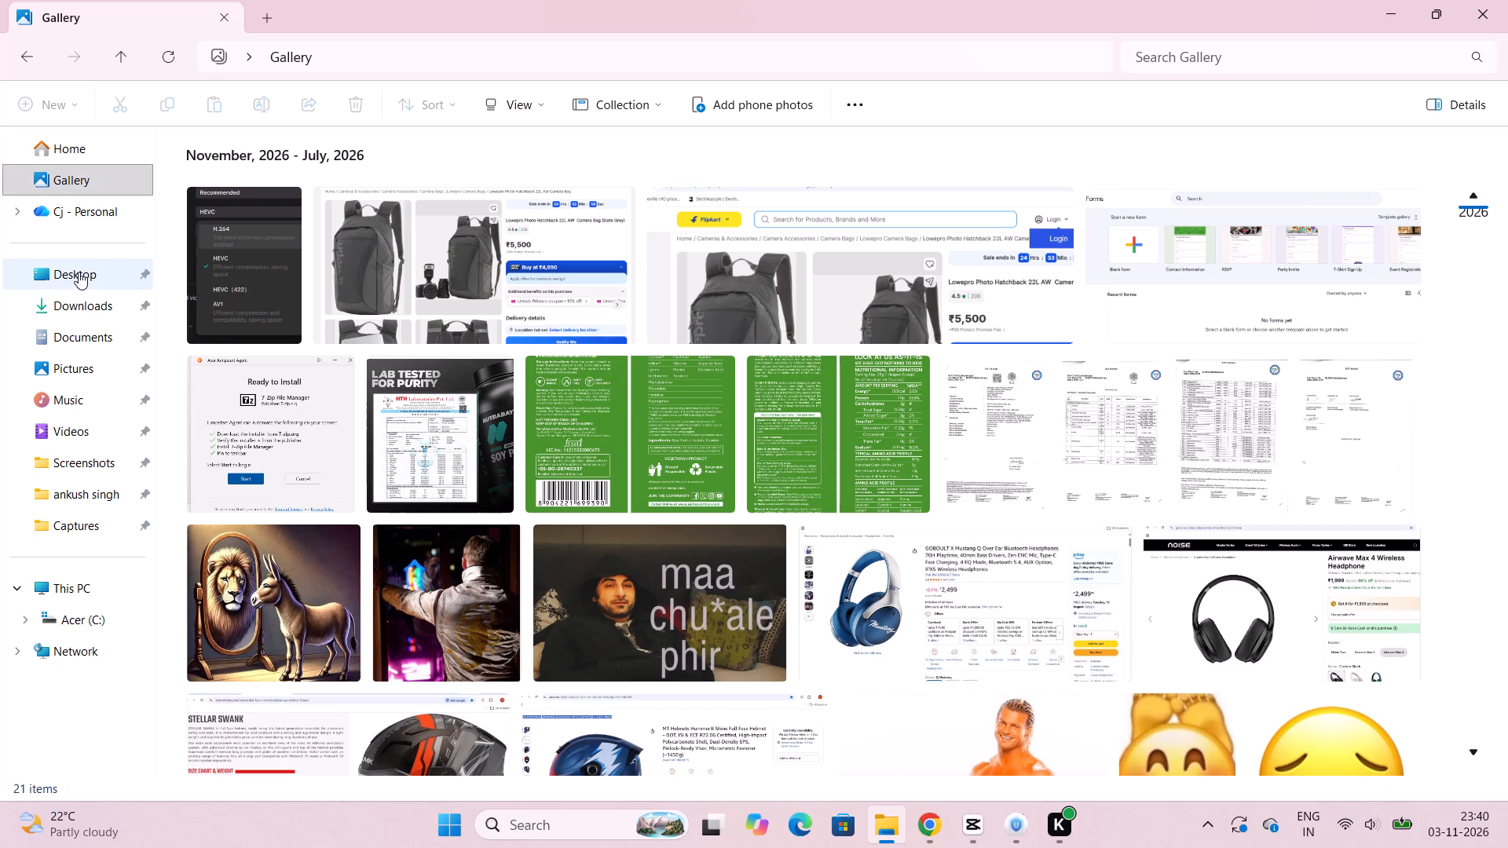
click(79, 272)
click(79, 294)
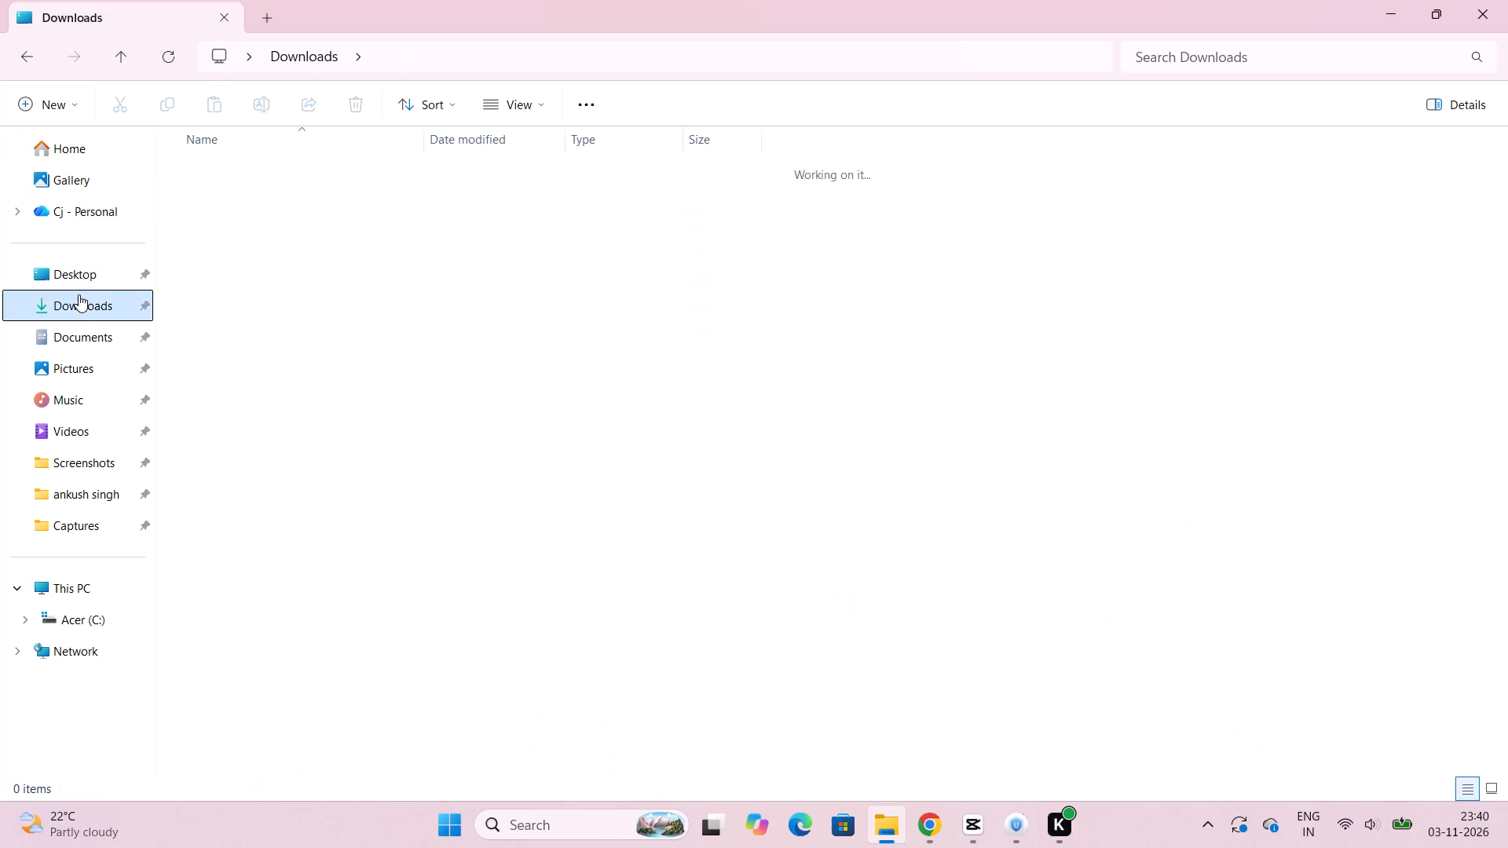
click(81, 327)
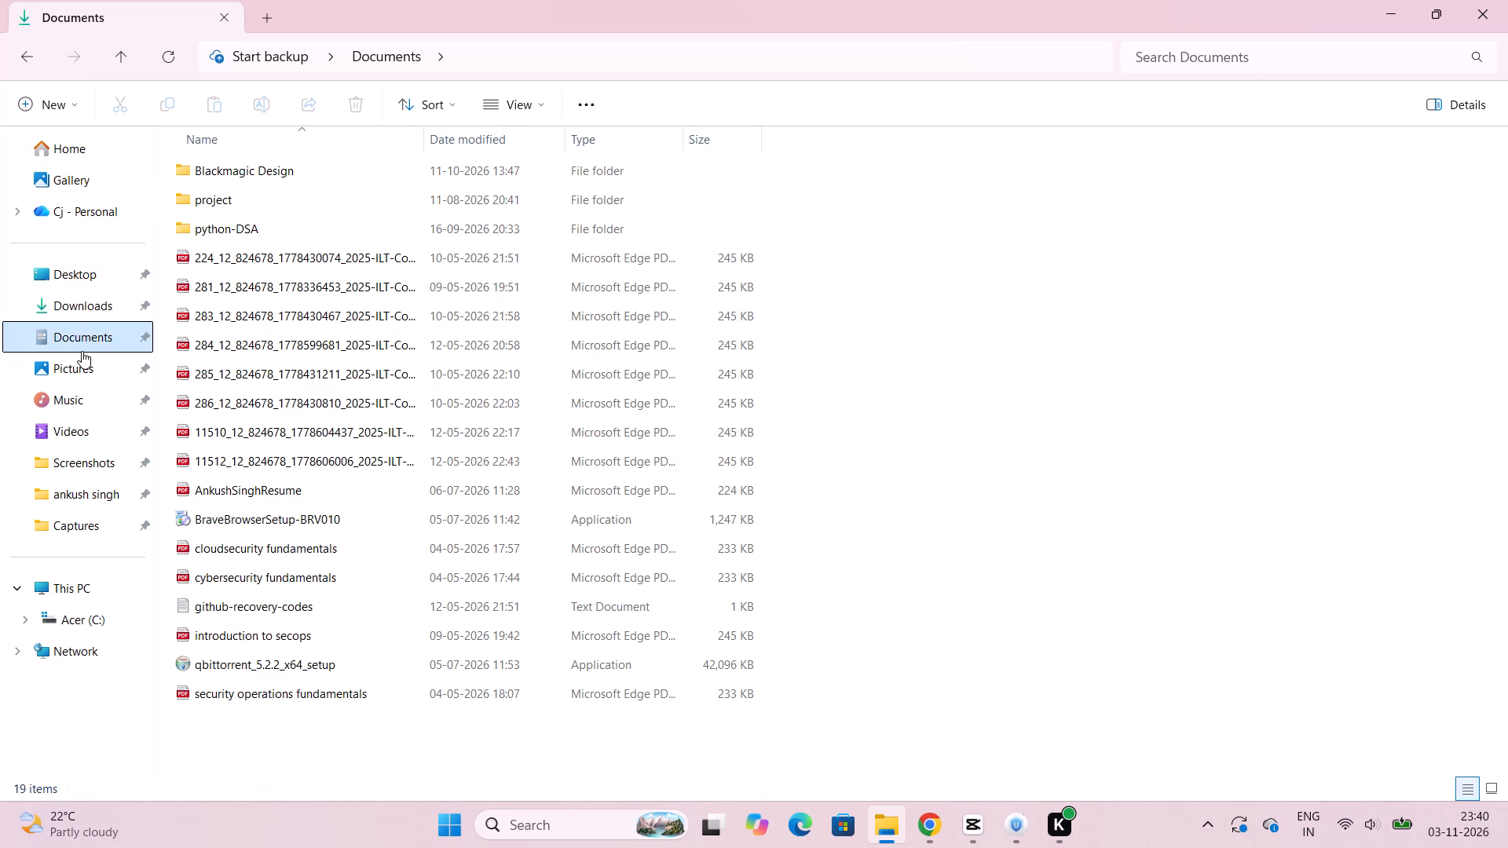
click(82, 351)
click(81, 360)
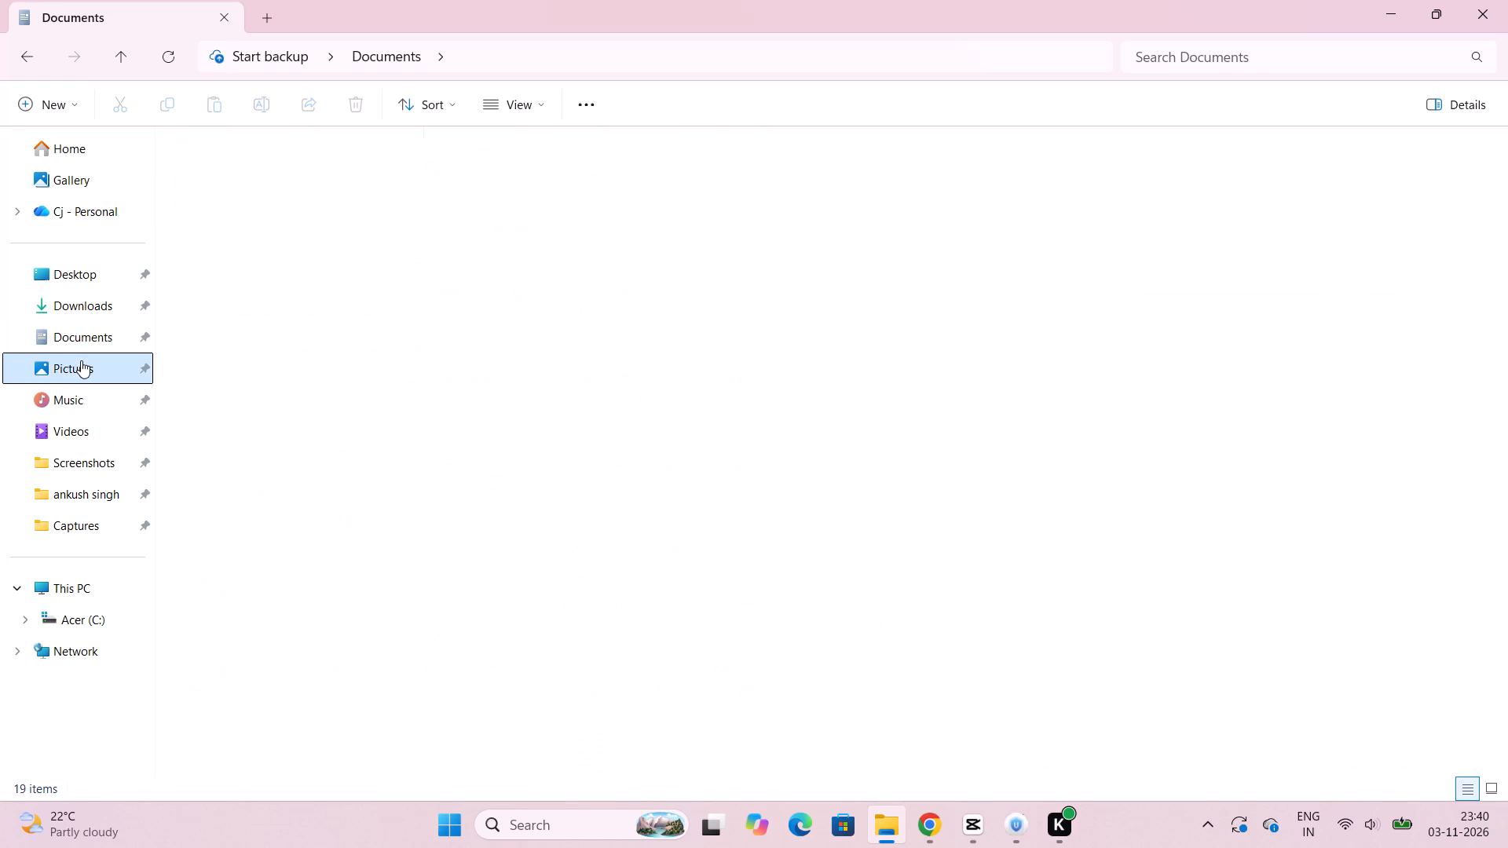
click(81, 390)
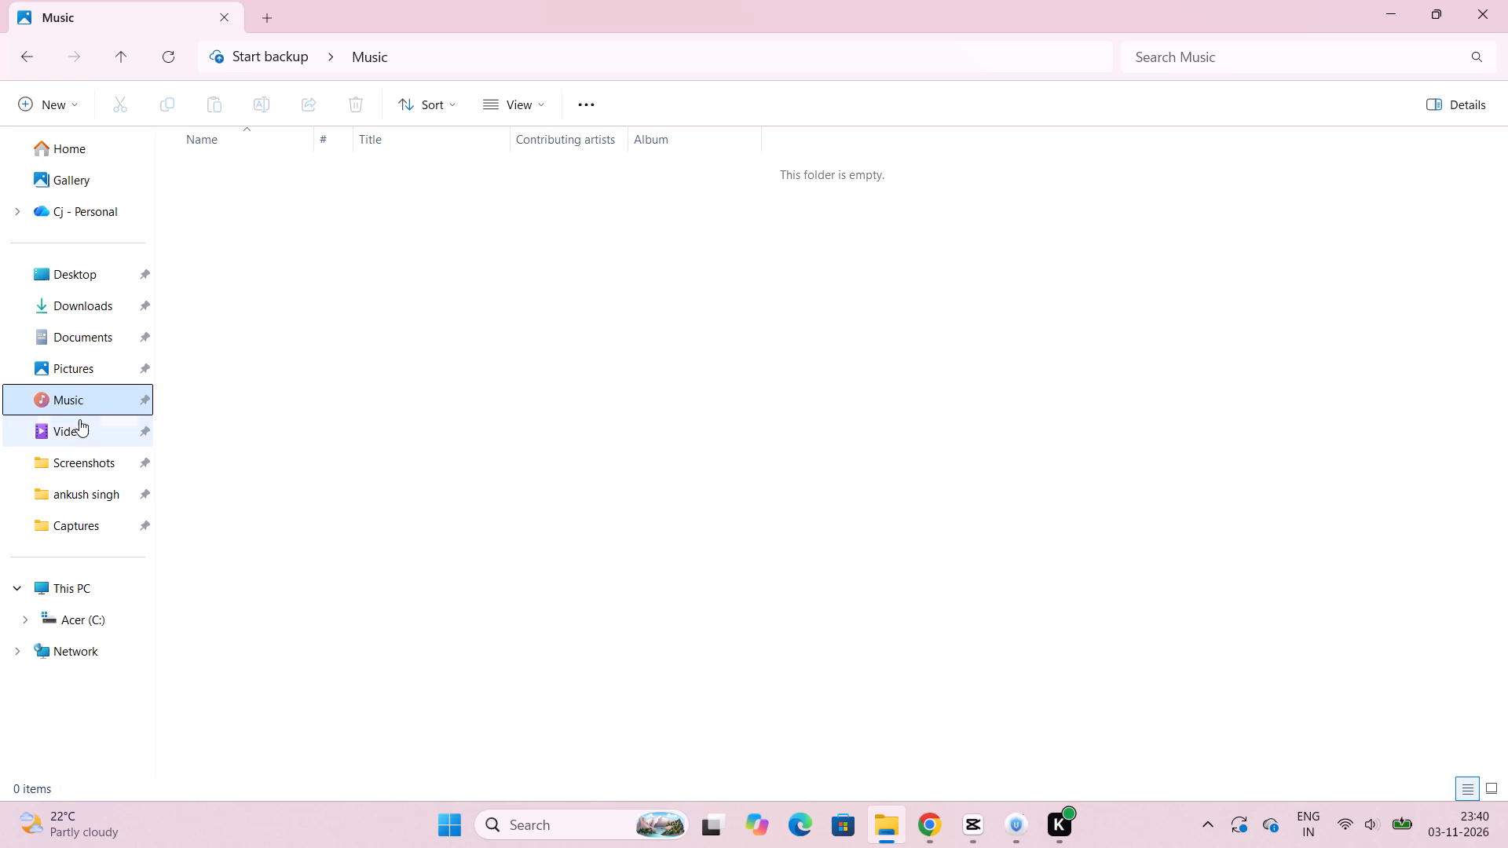
click(79, 422)
double_click(455, 209)
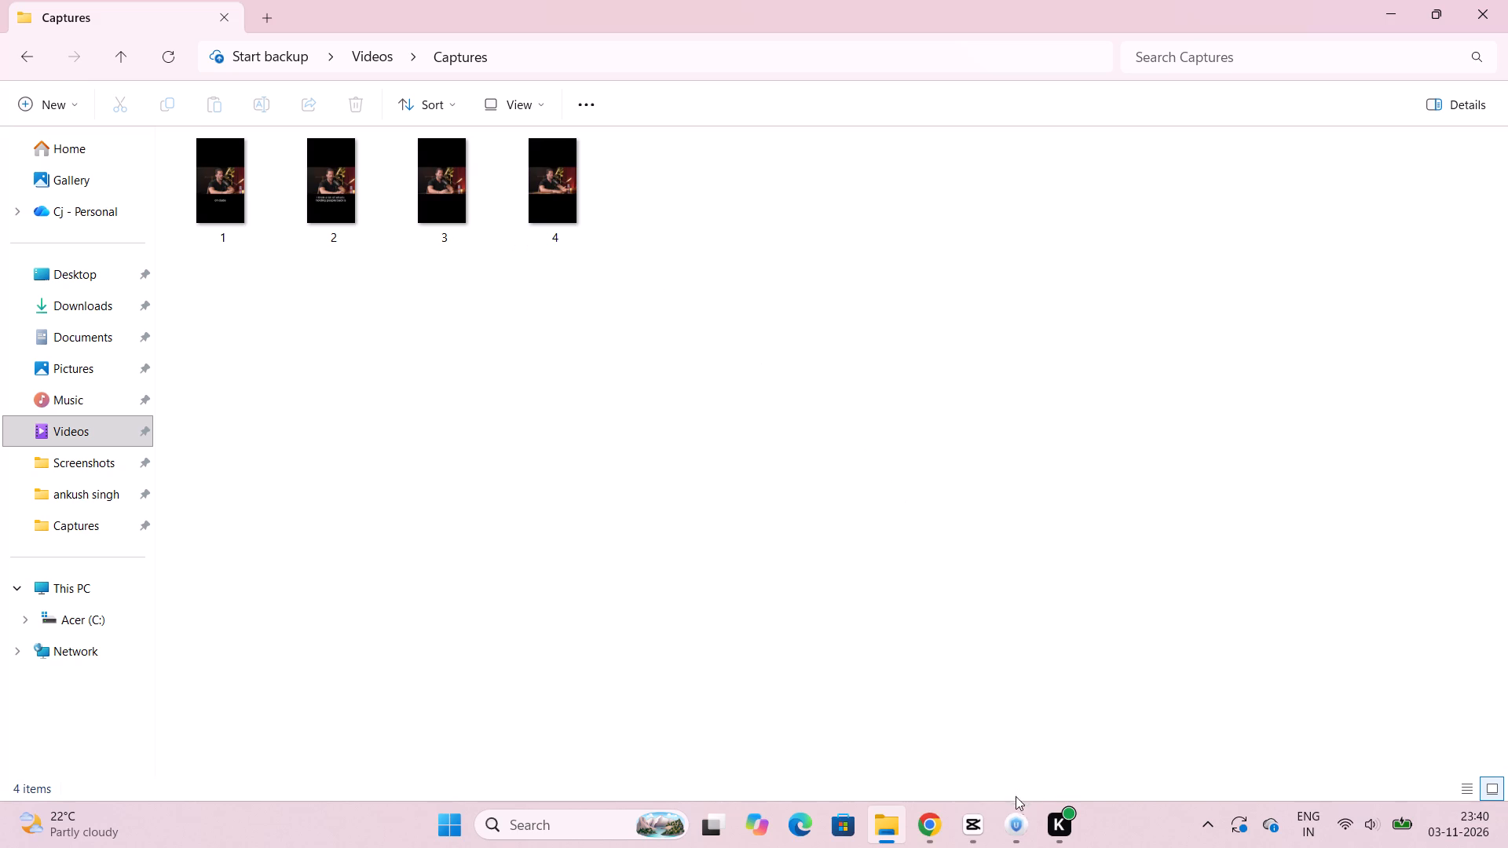
Switch to CapCut, review the export destination in the export window, and cancel without exporting.
click(975, 820)
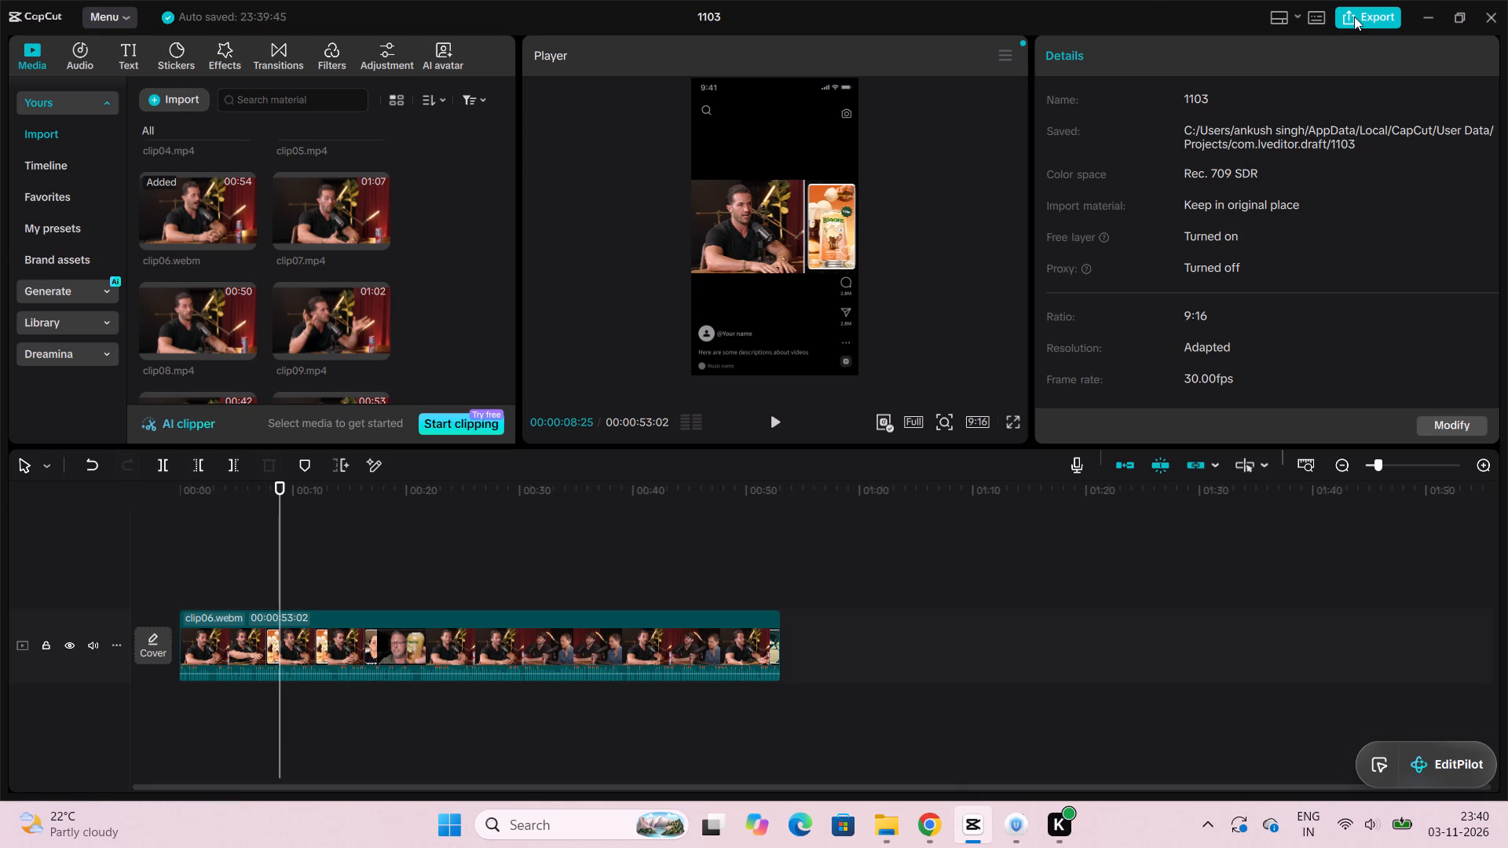
click(1361, 16)
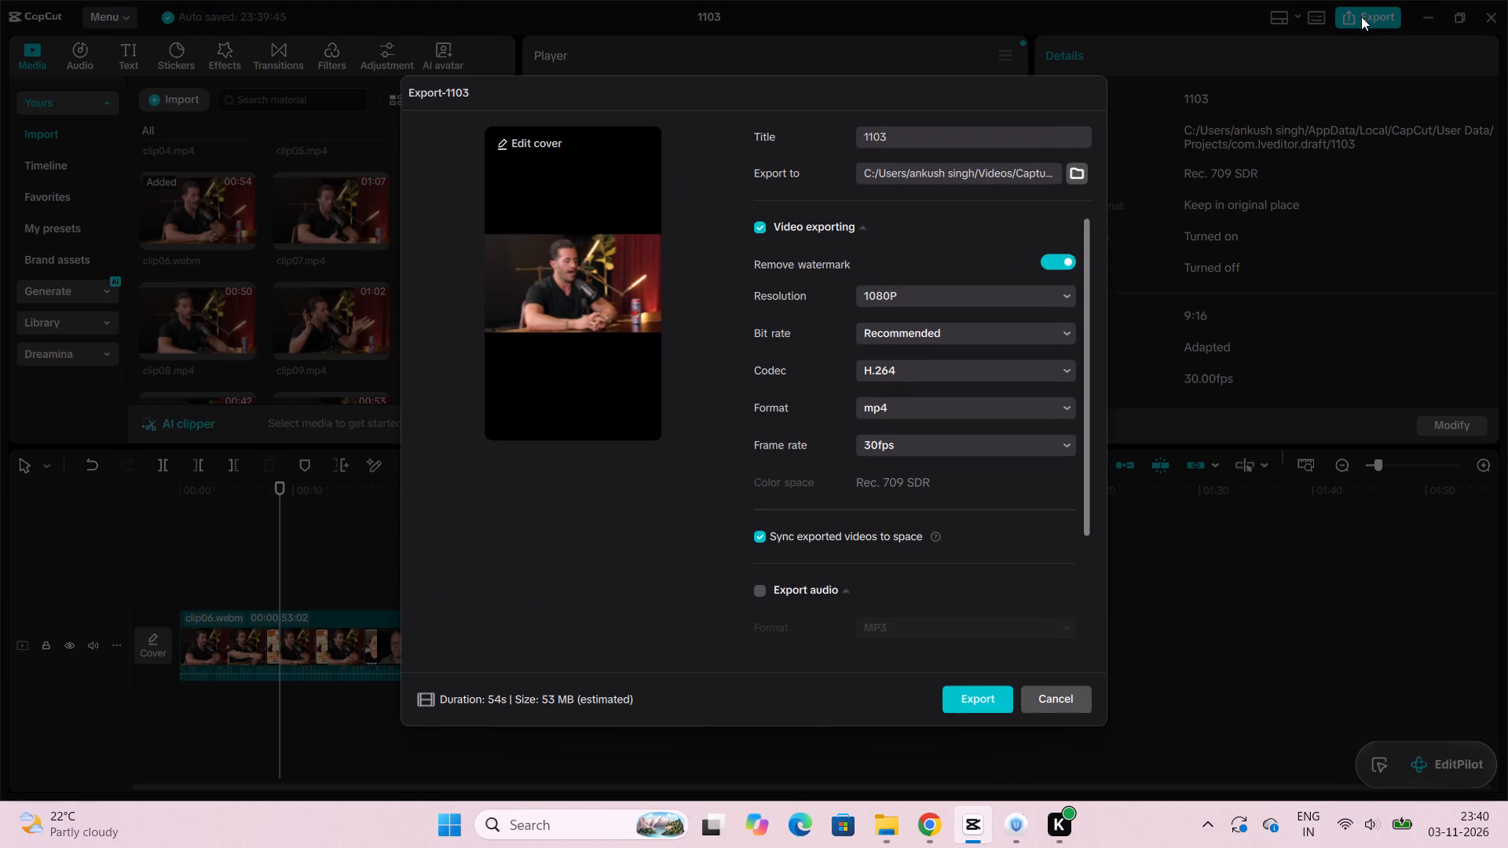
click(1162, 0)
click(1085, 704)
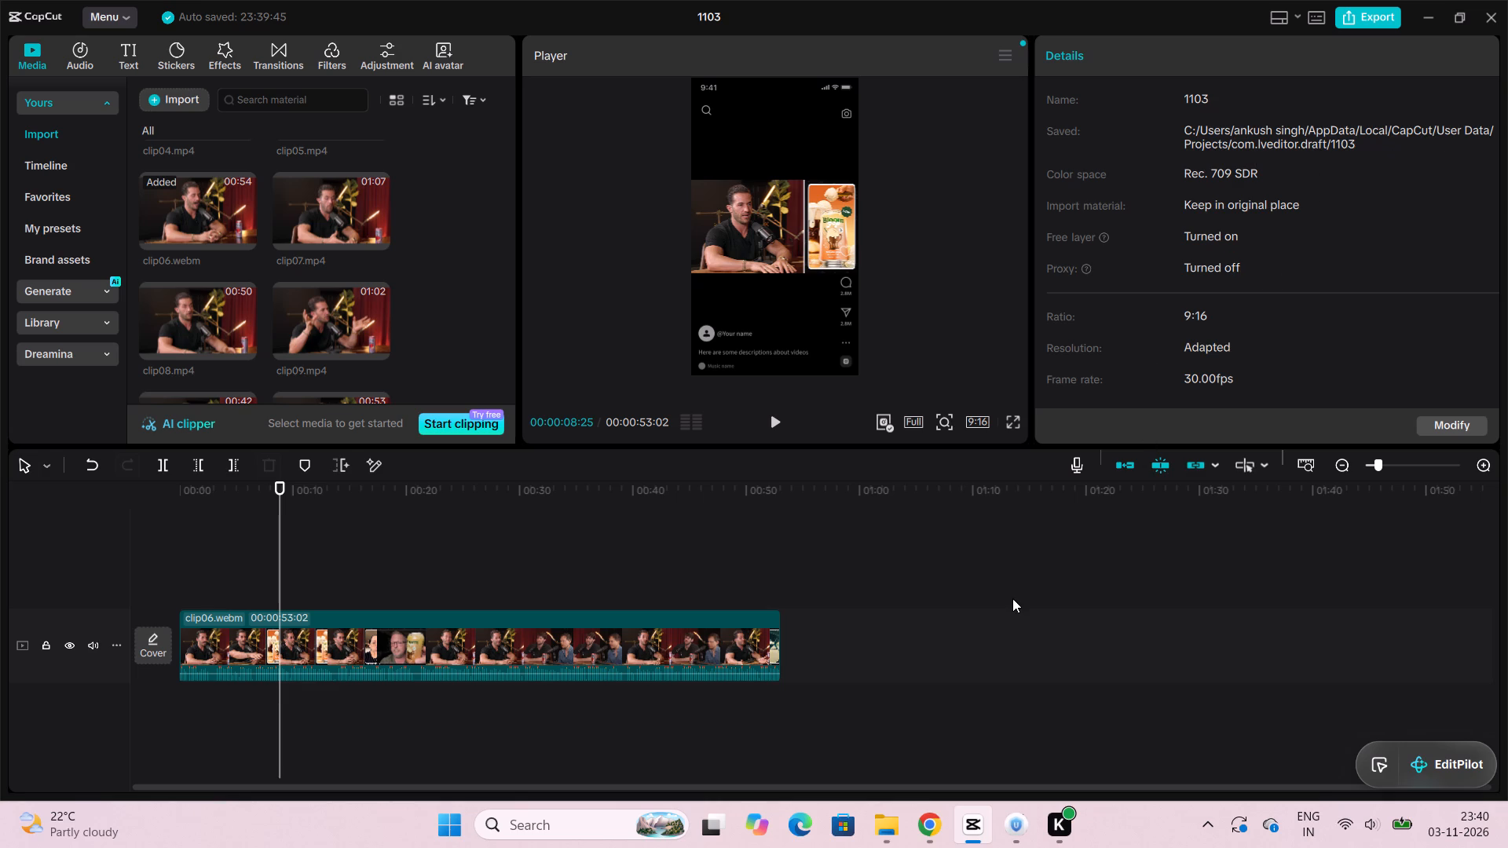
Switch to File Explorer and browse from the C: drive through the user profile's AppData and Local folders to the CapCut folder.
click(902, 831)
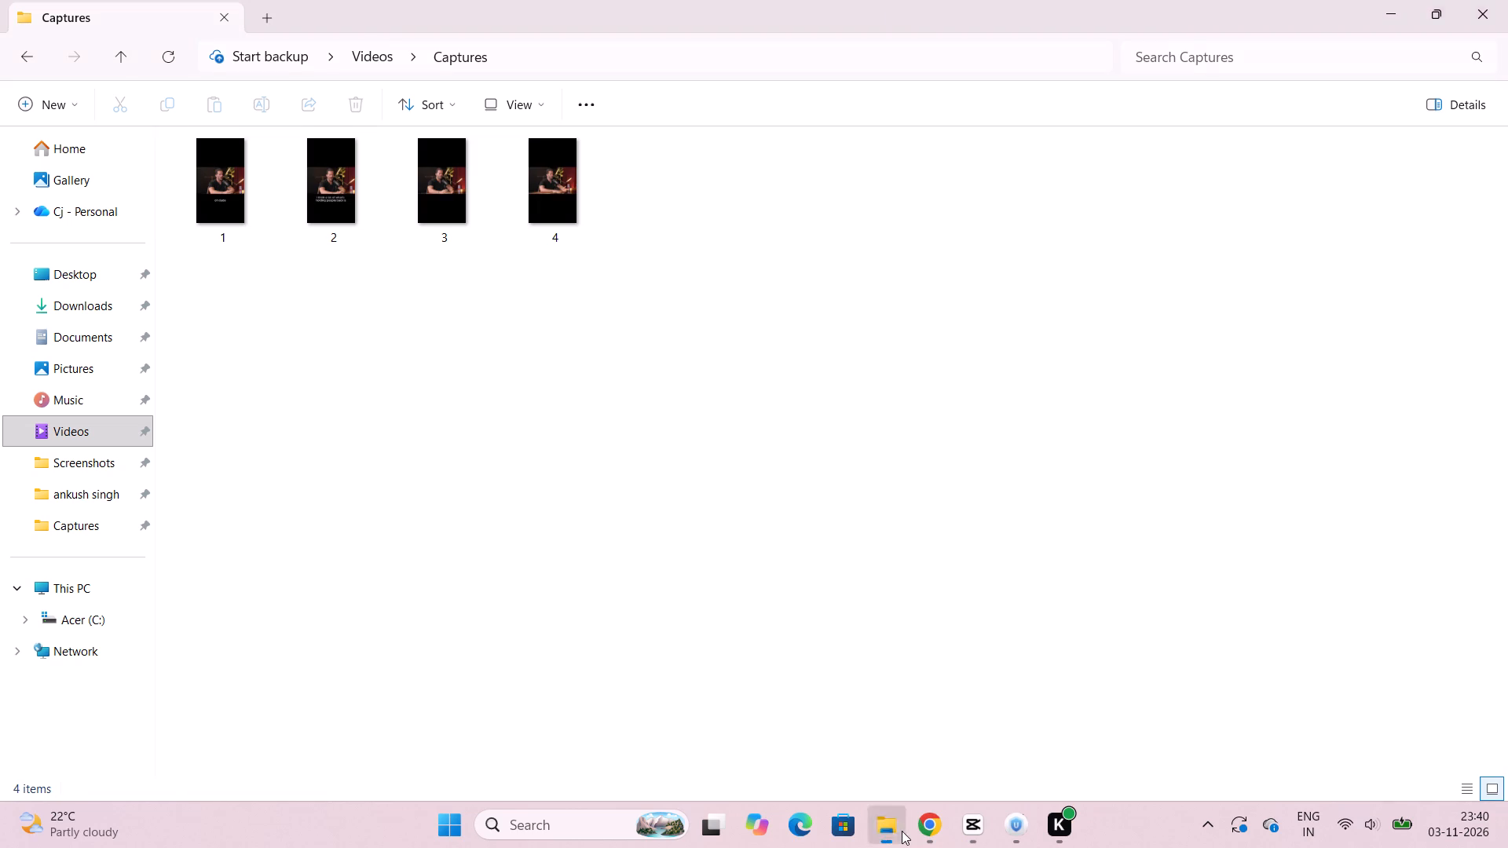
click(111, 594)
click(91, 535)
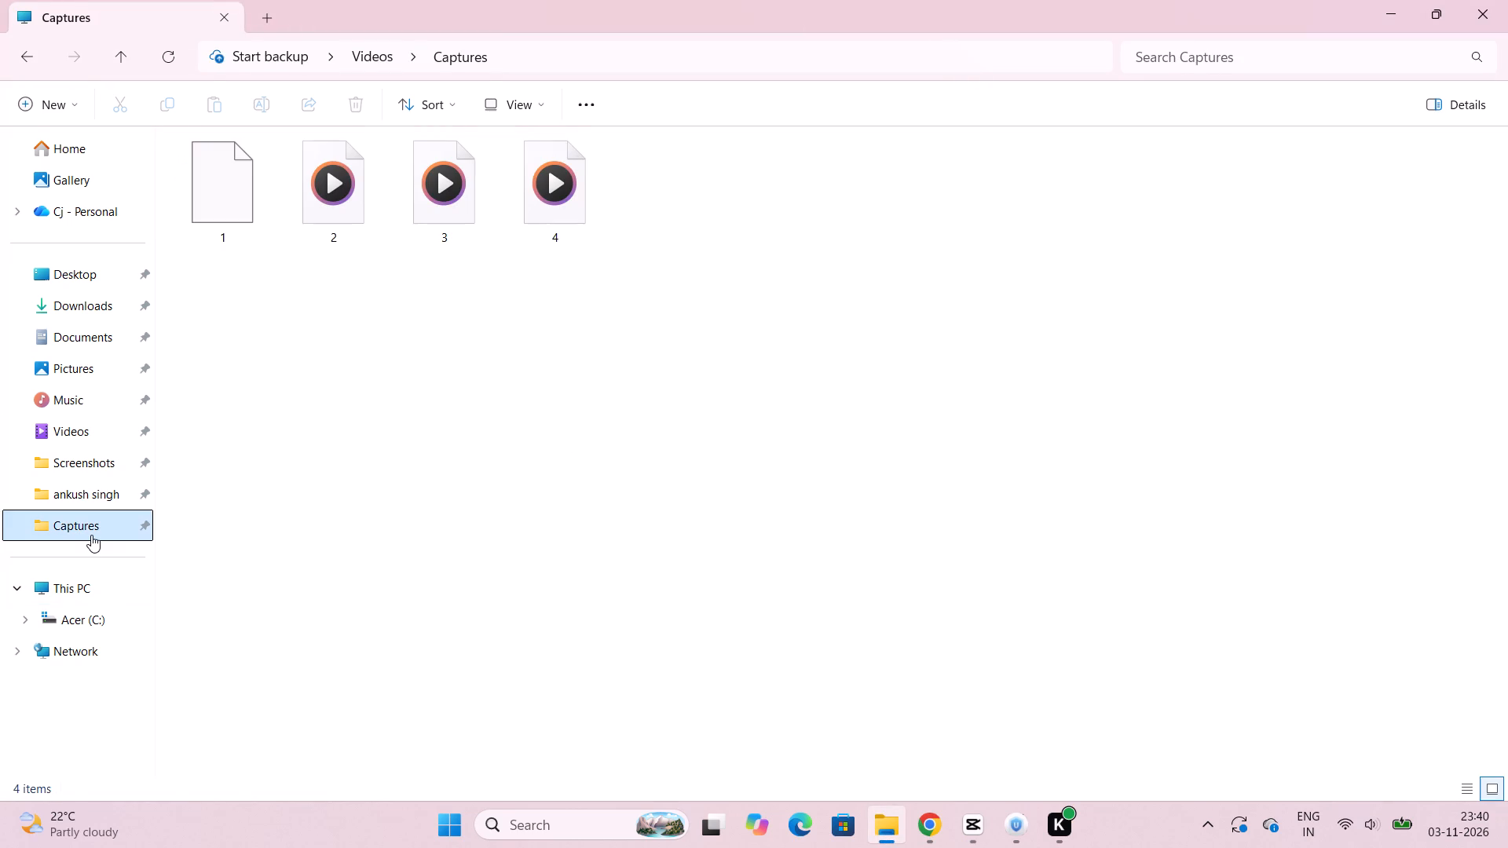
click(86, 583)
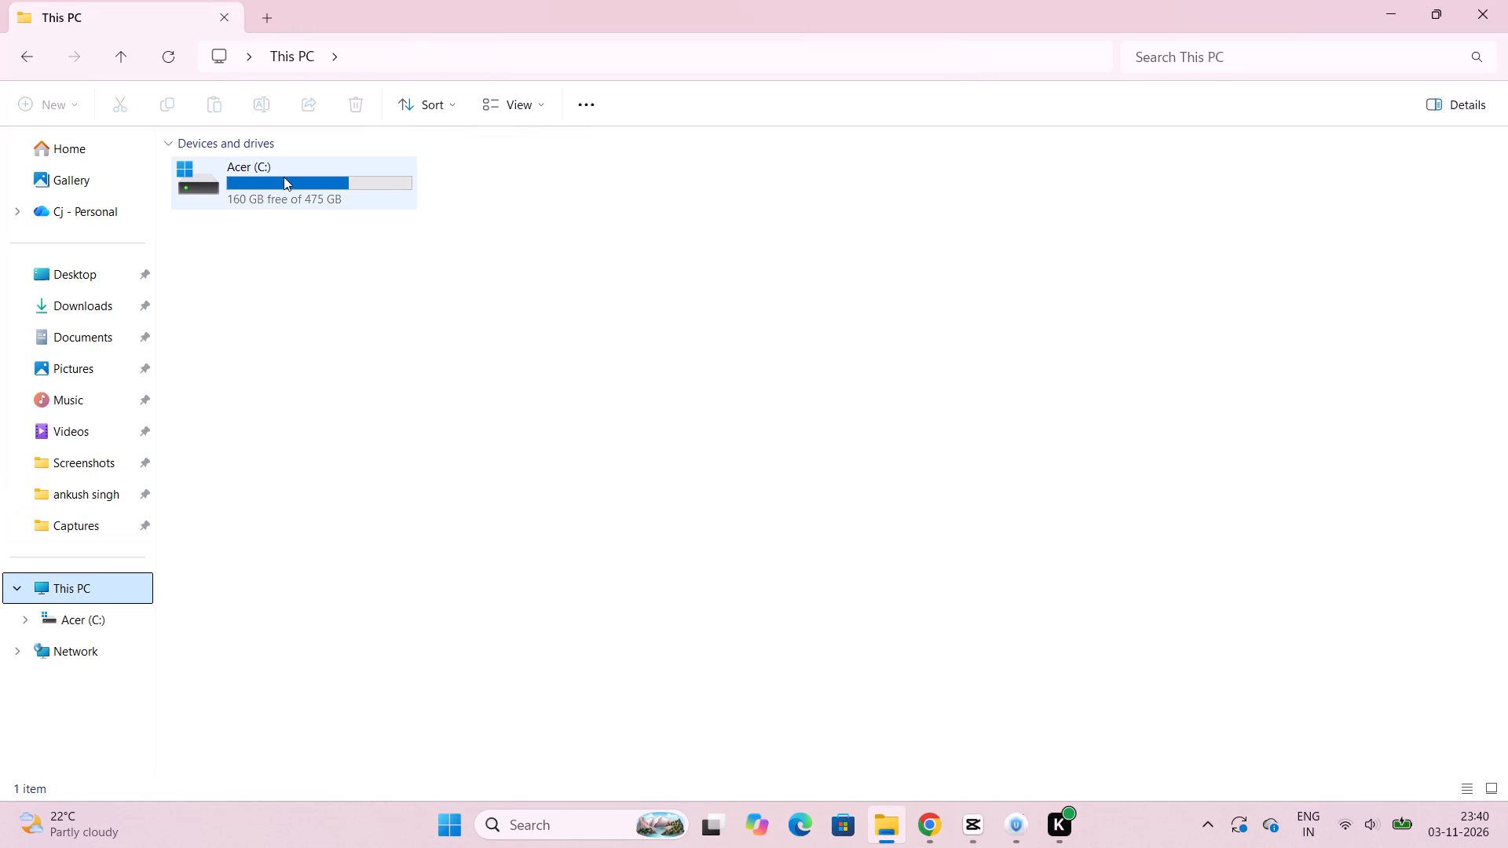
double_click(284, 177)
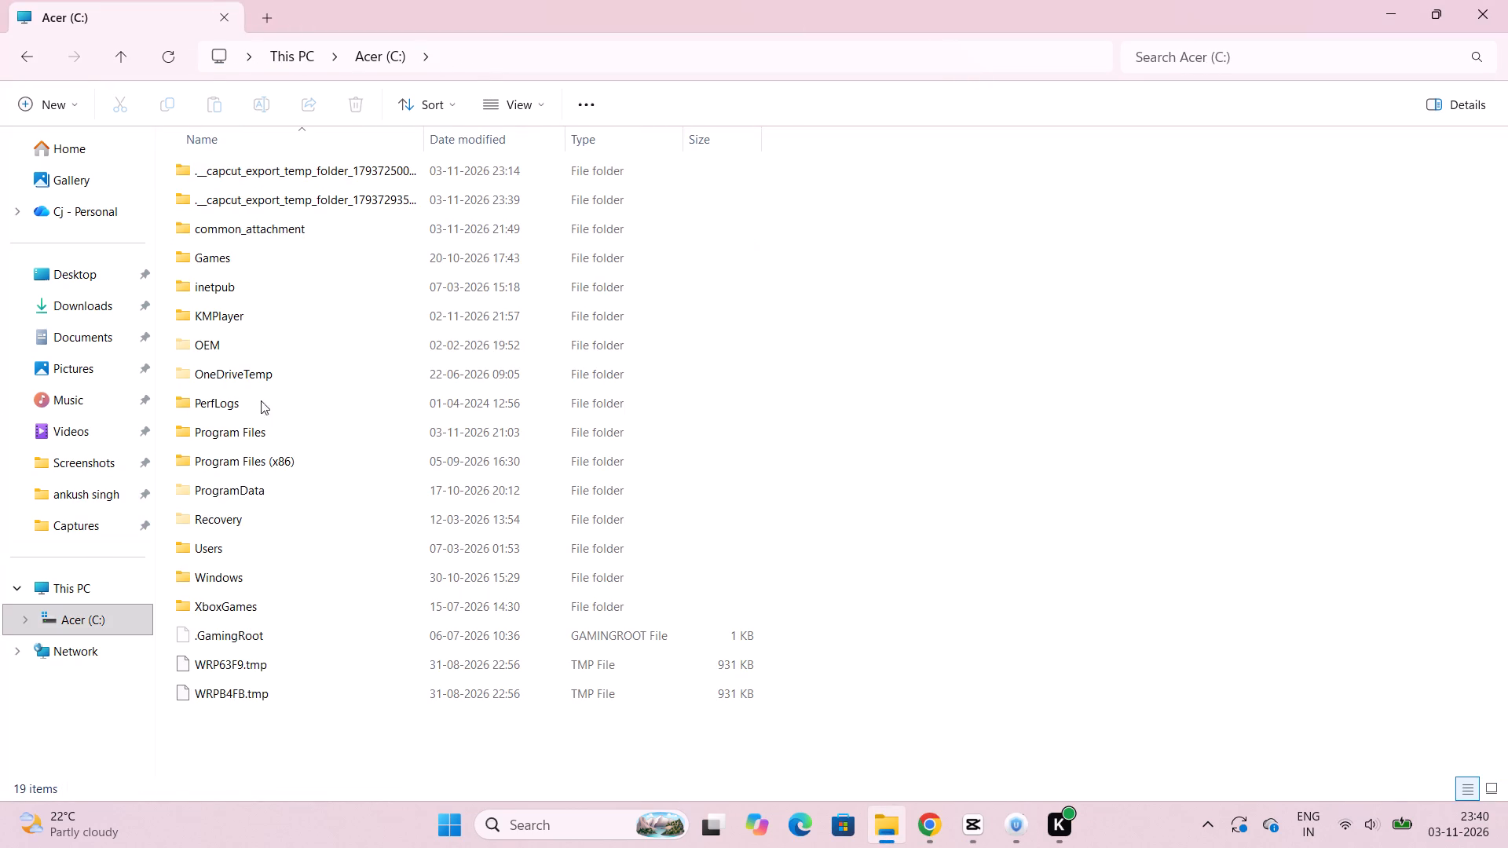
double_click(259, 543)
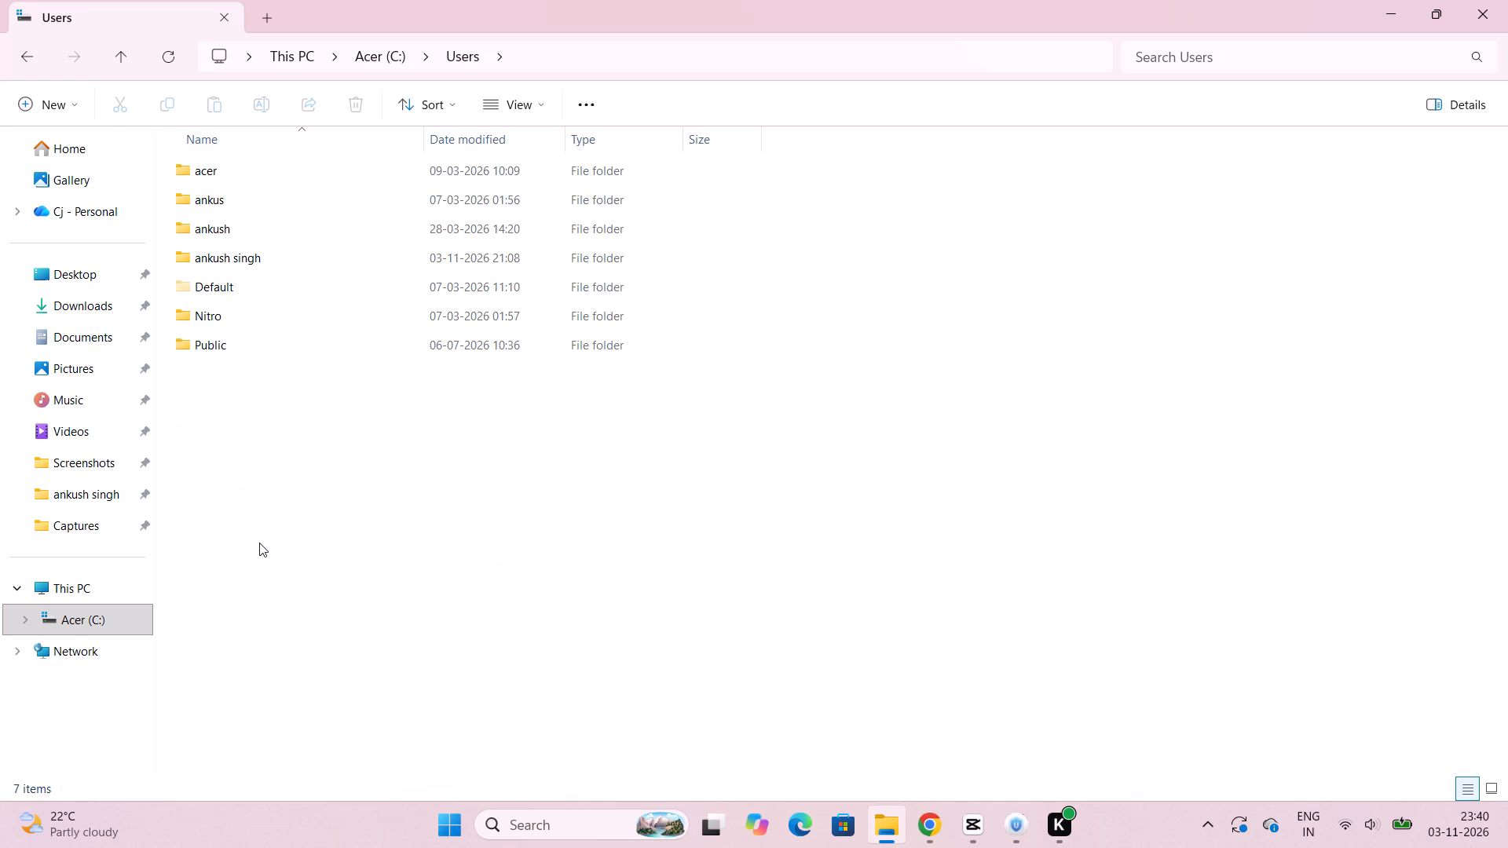
double_click(294, 246)
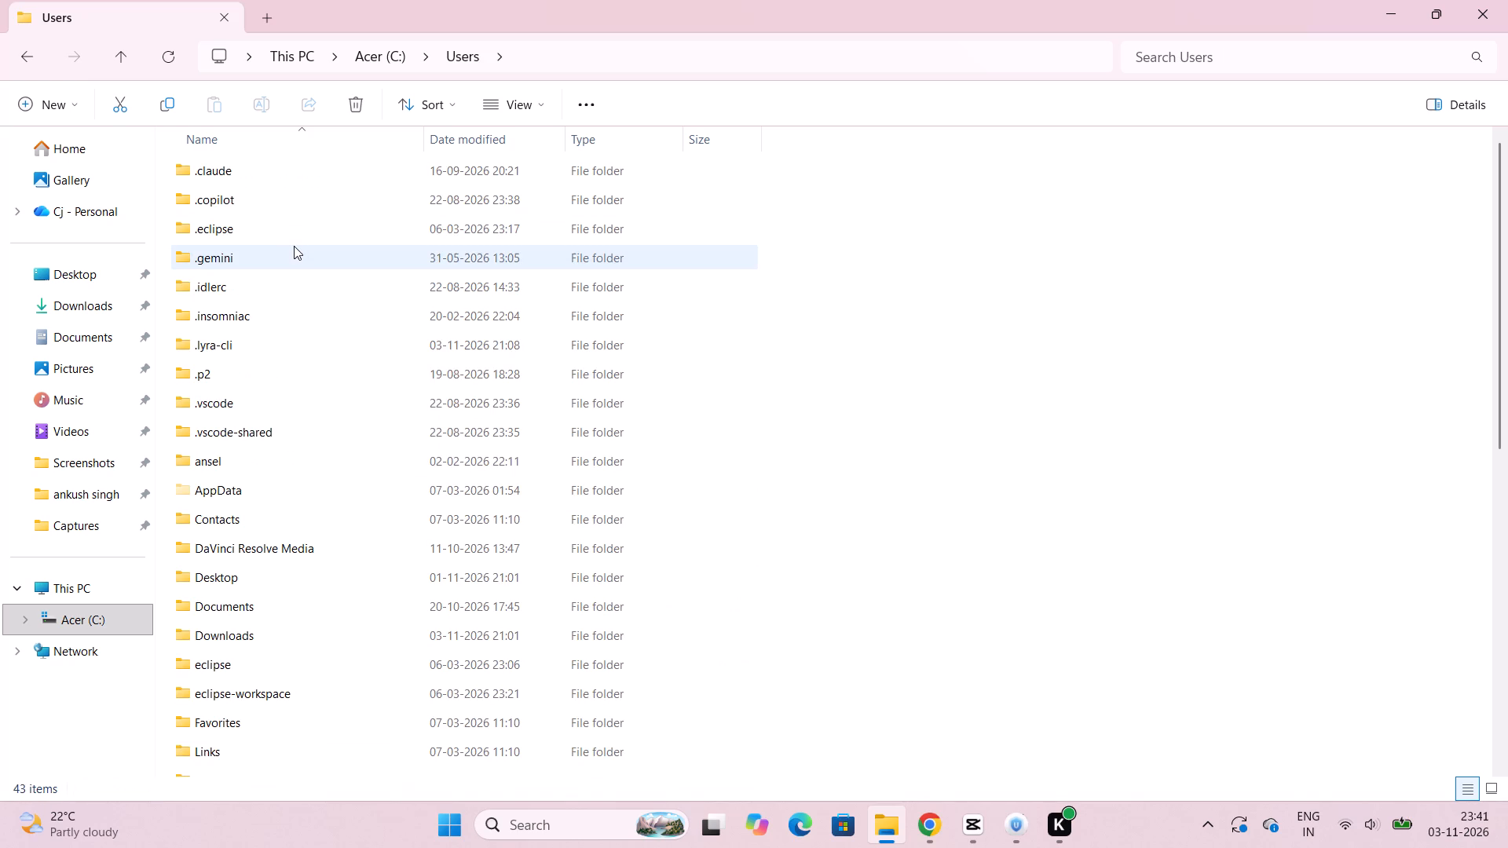
double_click(244, 499)
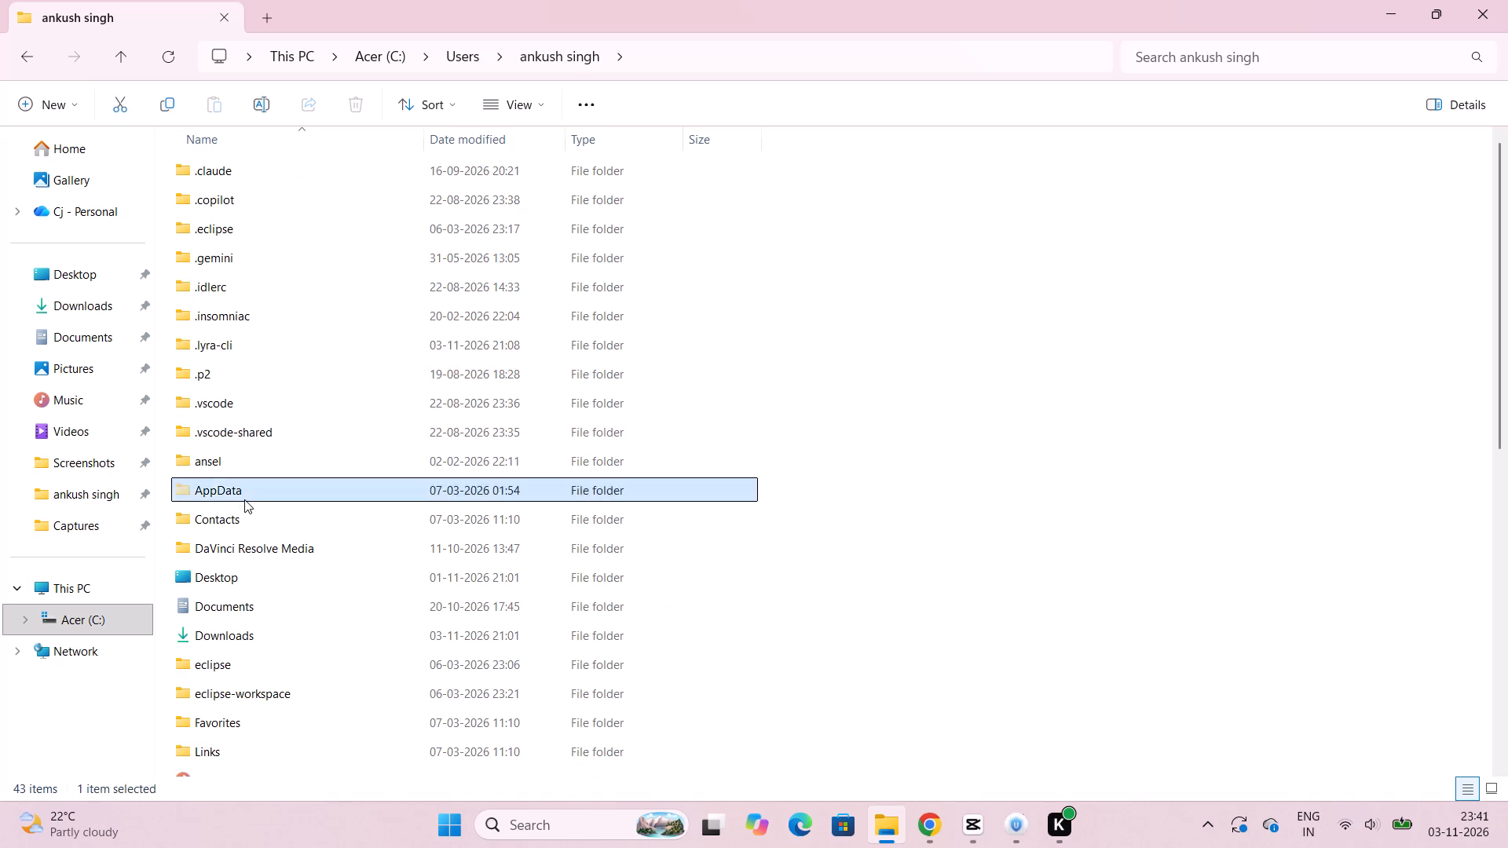
double_click(284, 158)
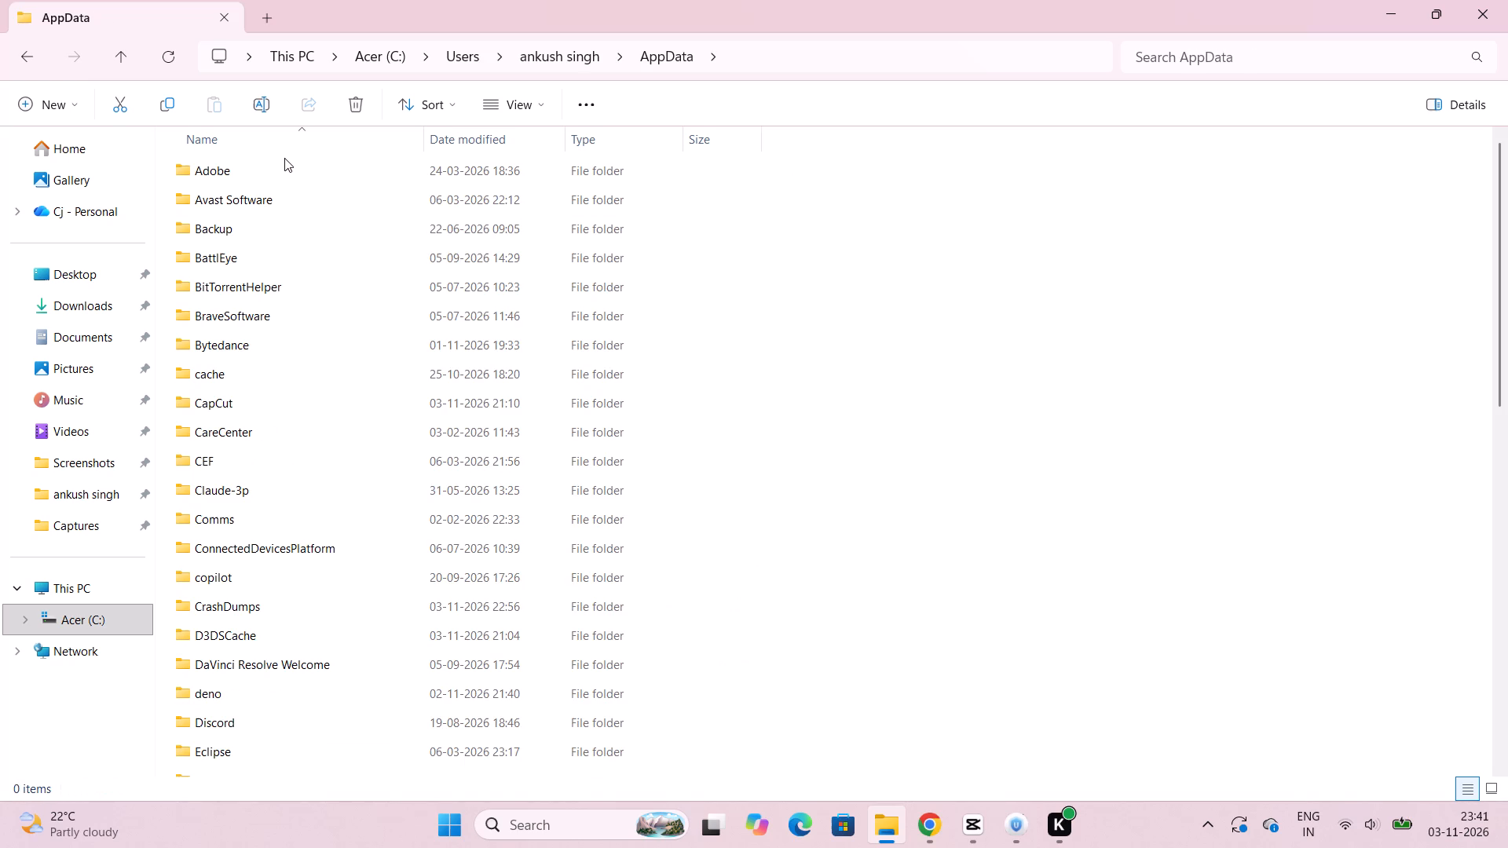
double_click(256, 410)
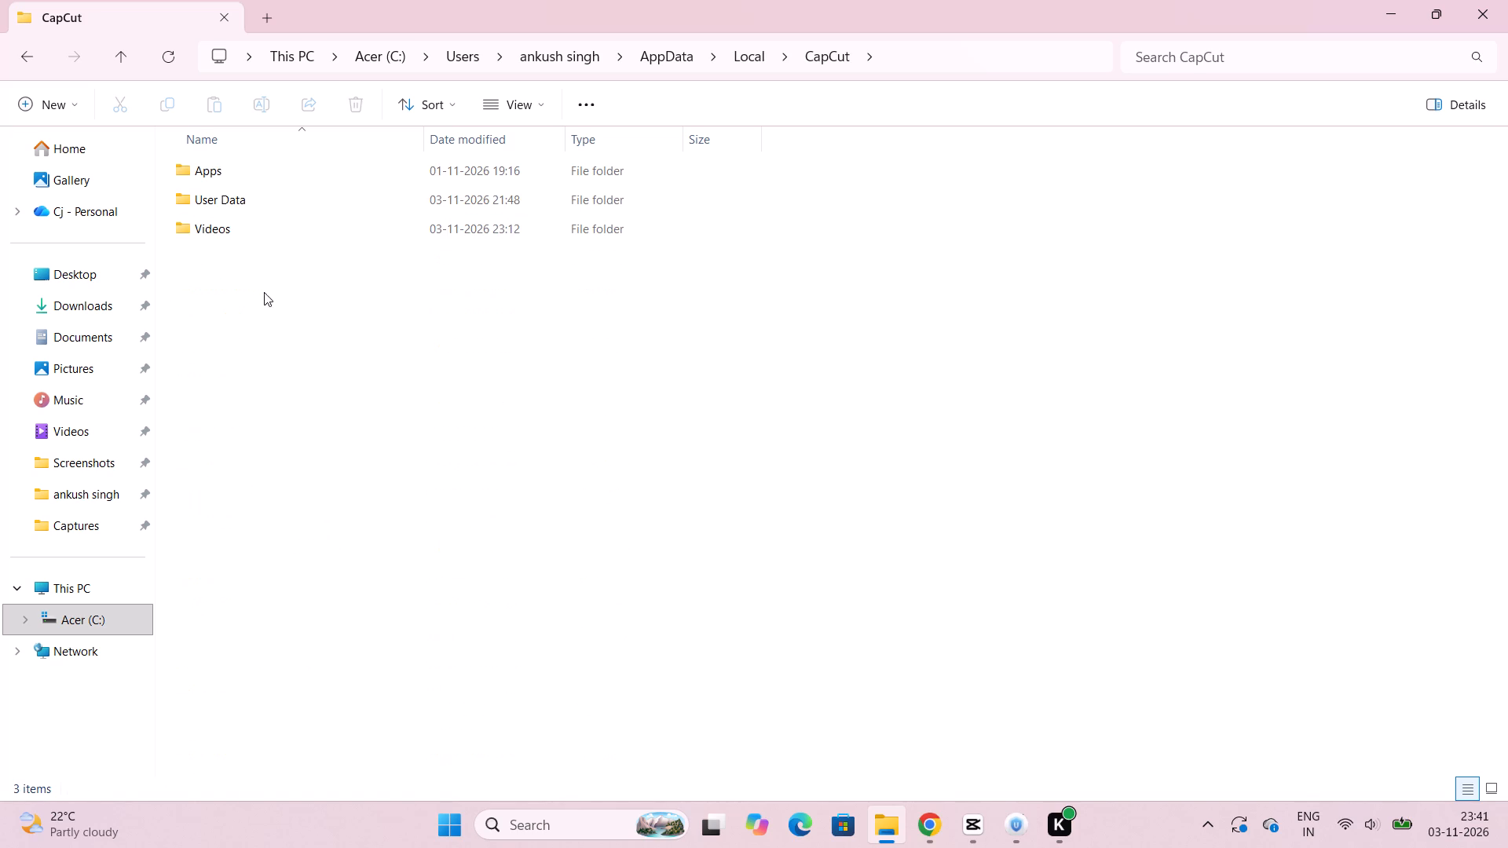
Look through the CapCut folder's User Data, Videos and Apps subfolders for the exported clip05 video.
double_click(264, 209)
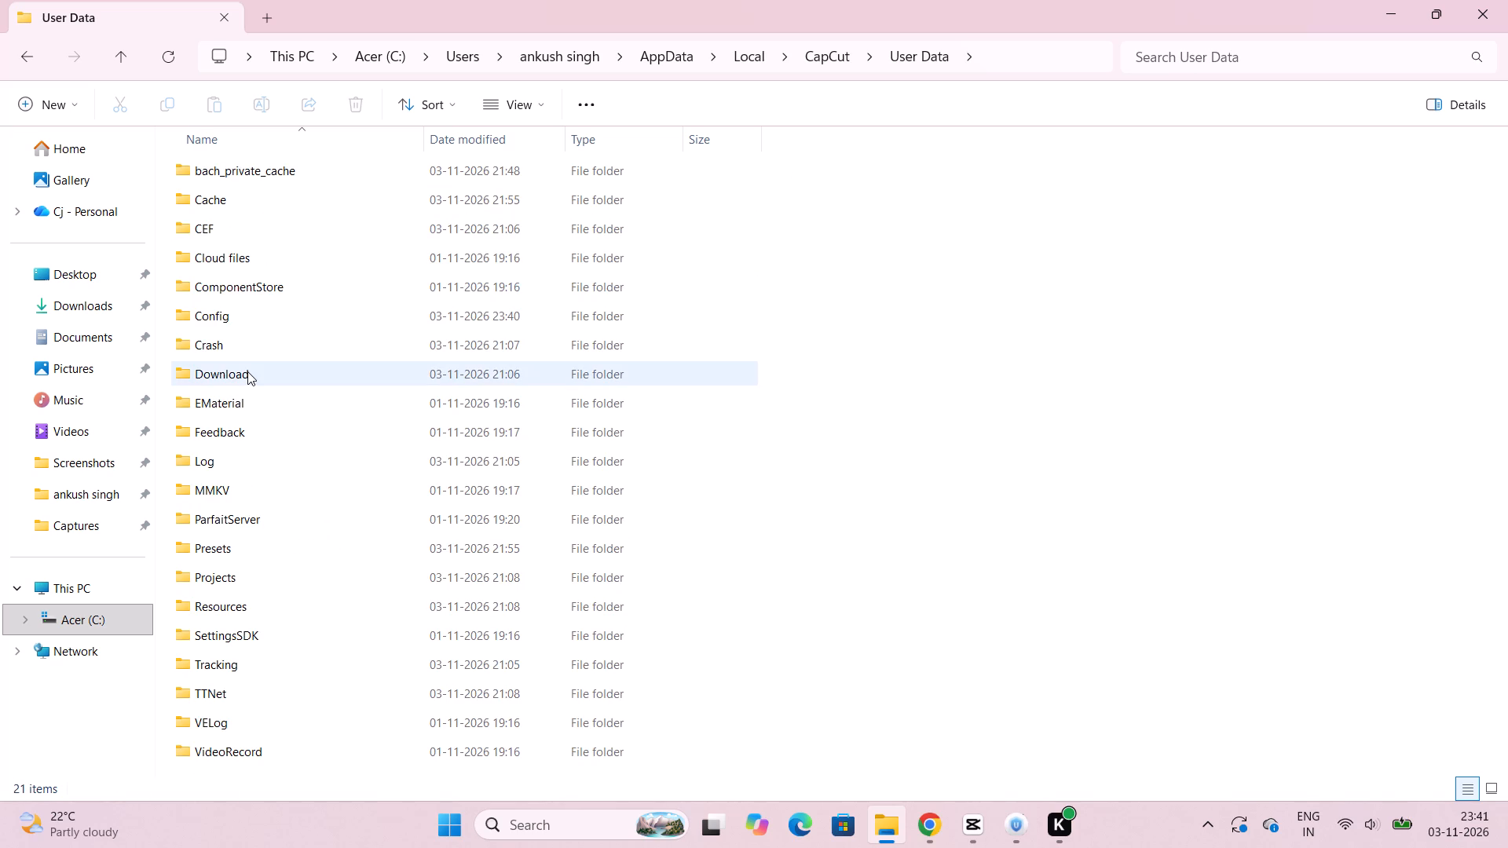
scroll(247, 371, down, 5)
click(134, 59)
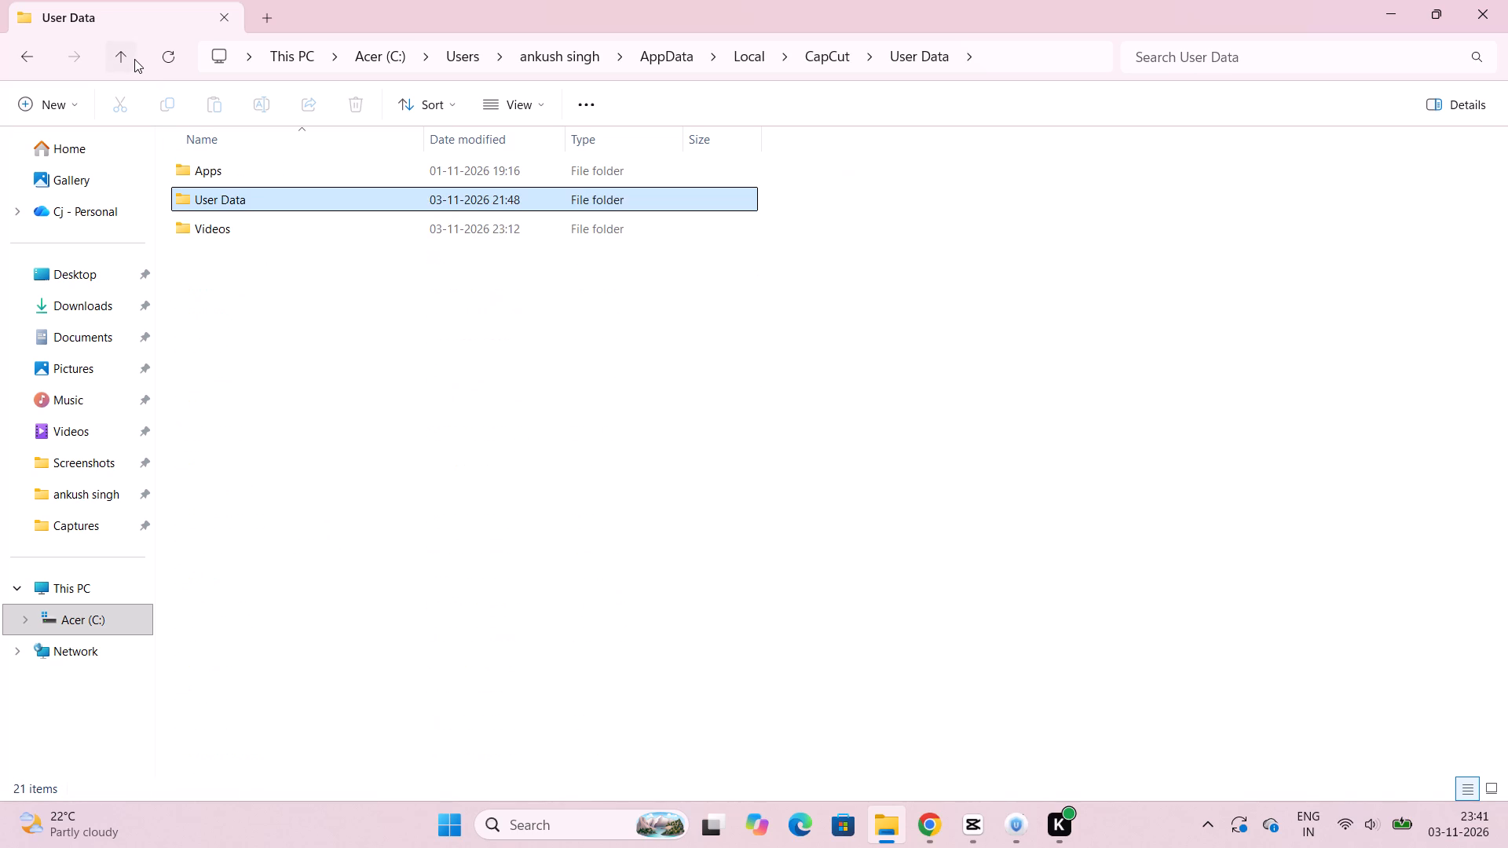
double_click(220, 239)
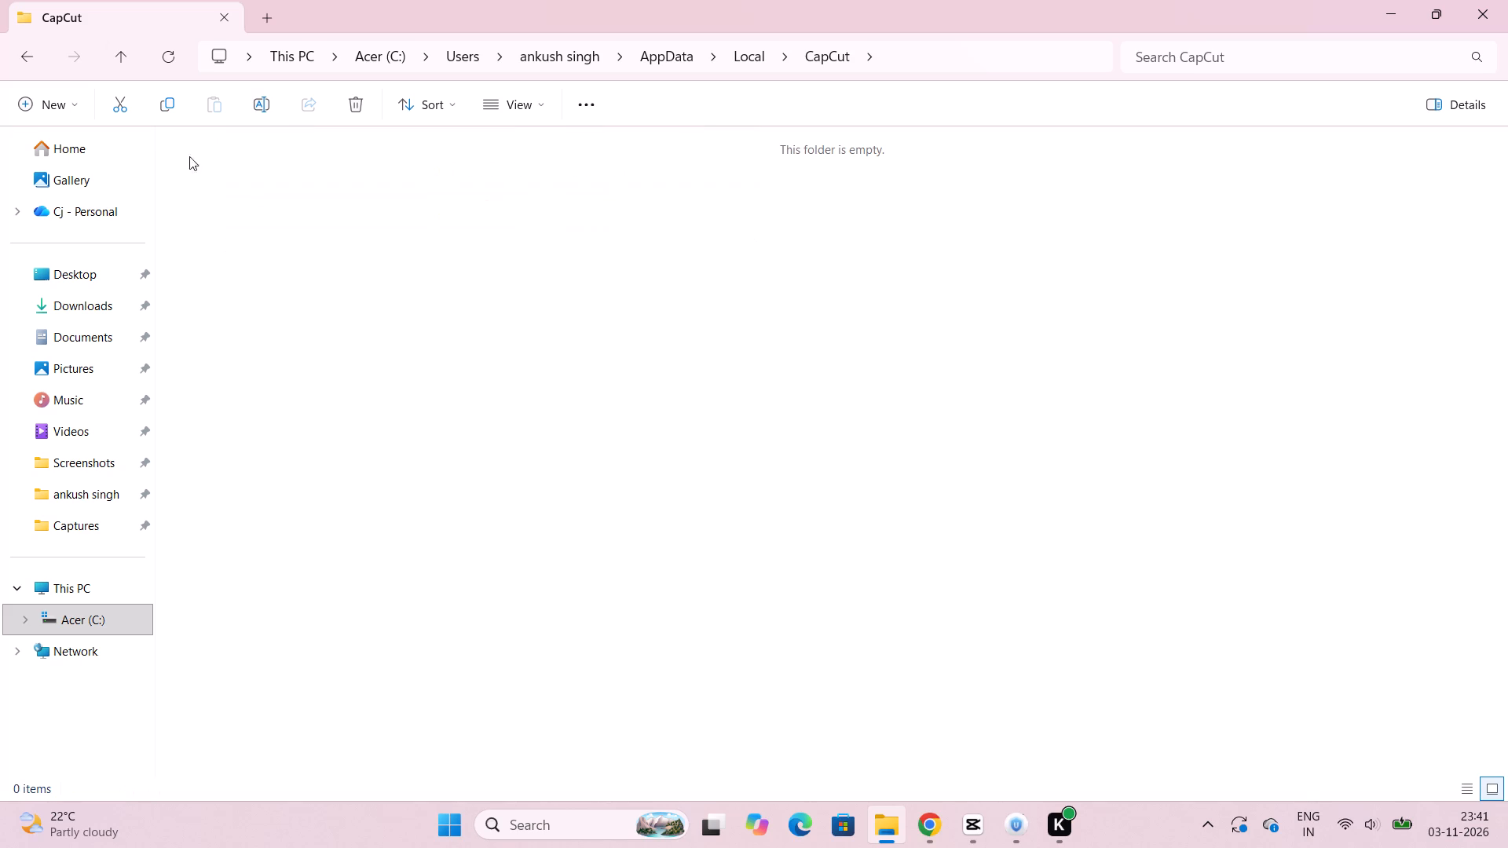
click(159, 97)
click(127, 70)
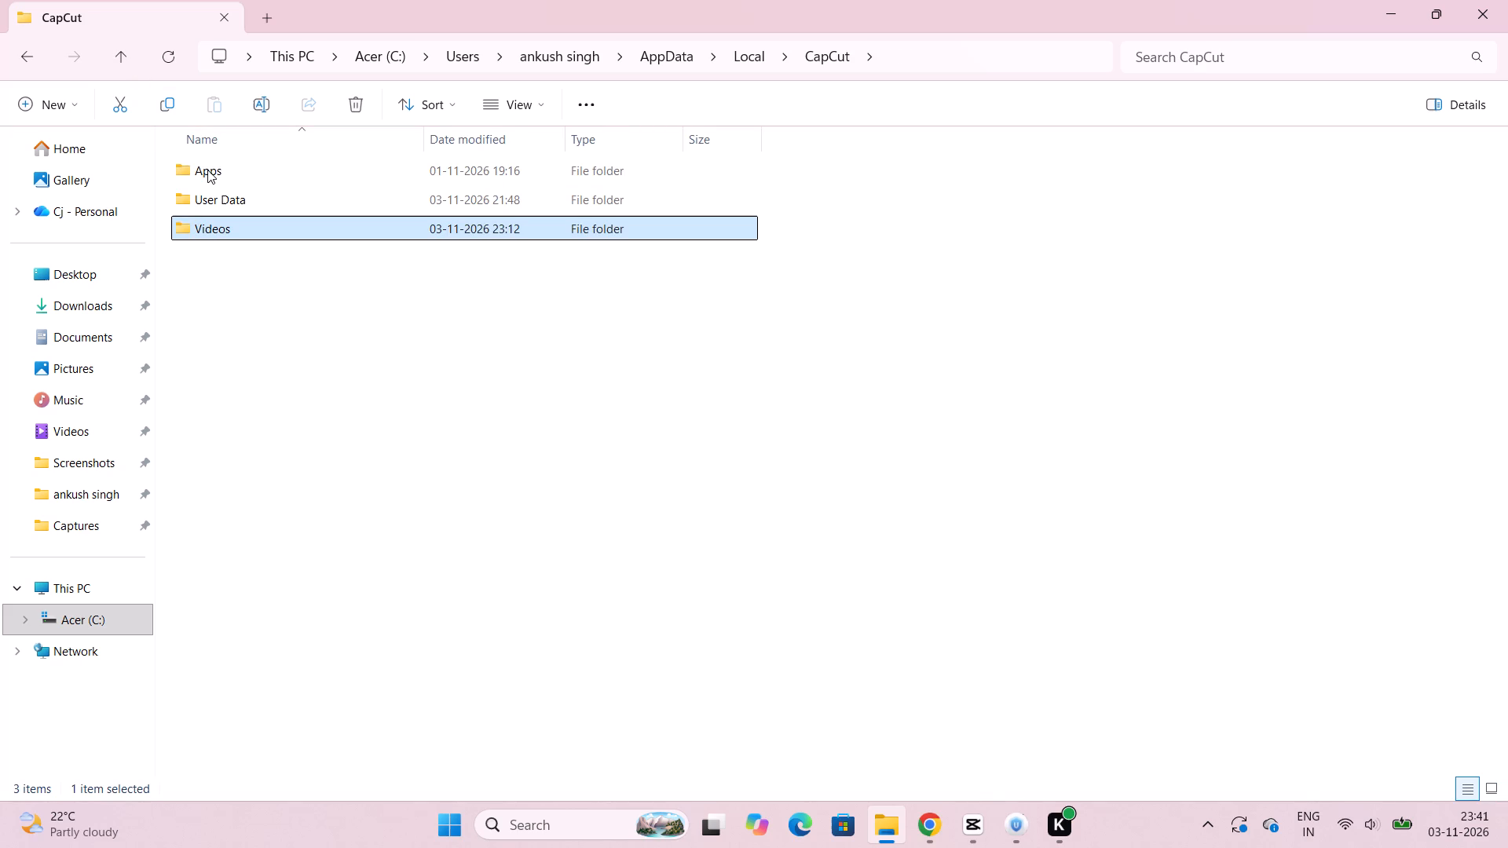
double_click(207, 170)
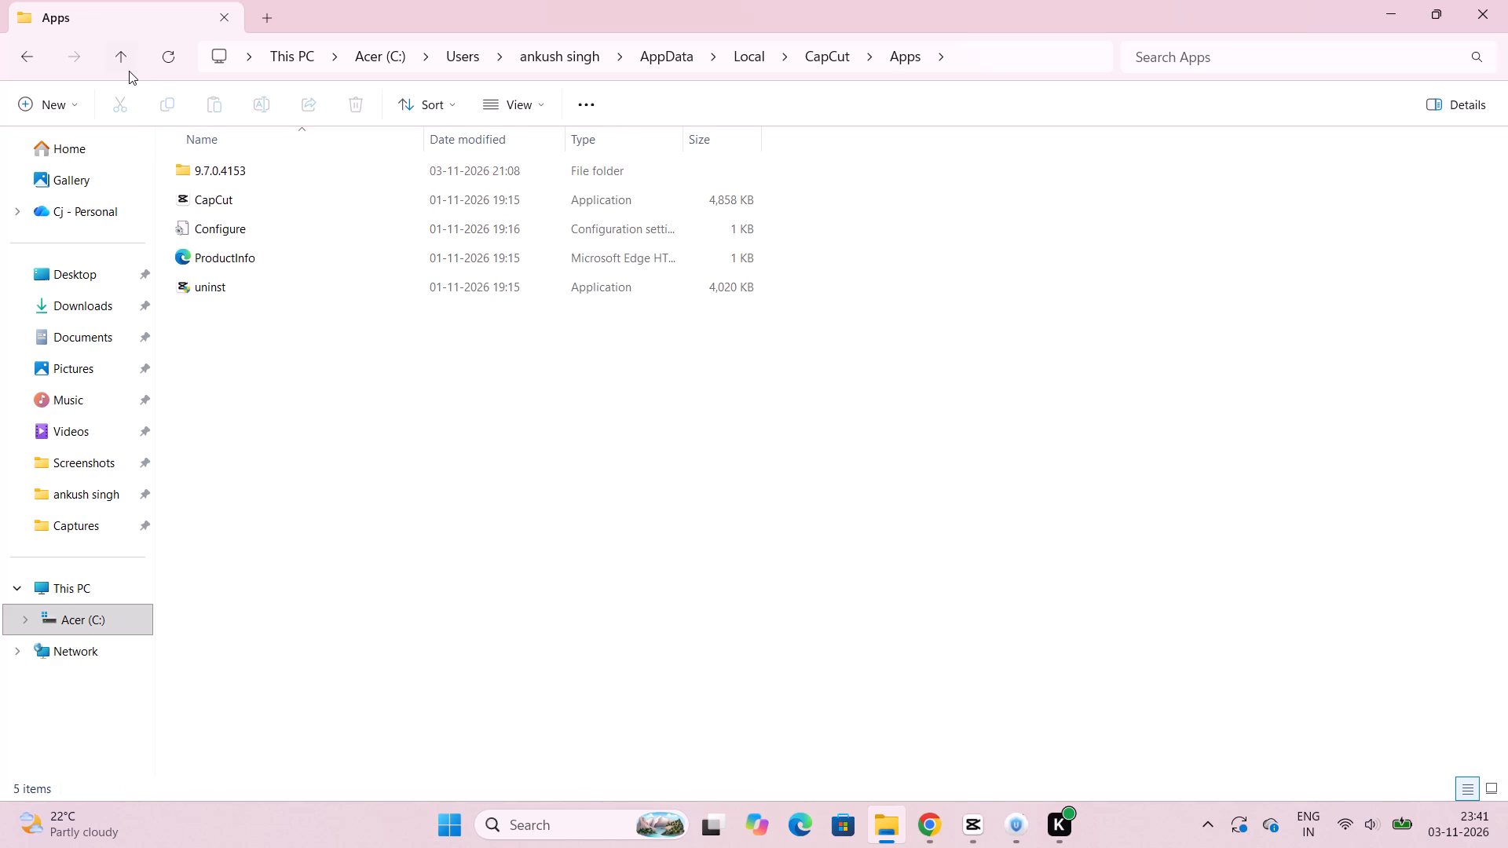
click(129, 71)
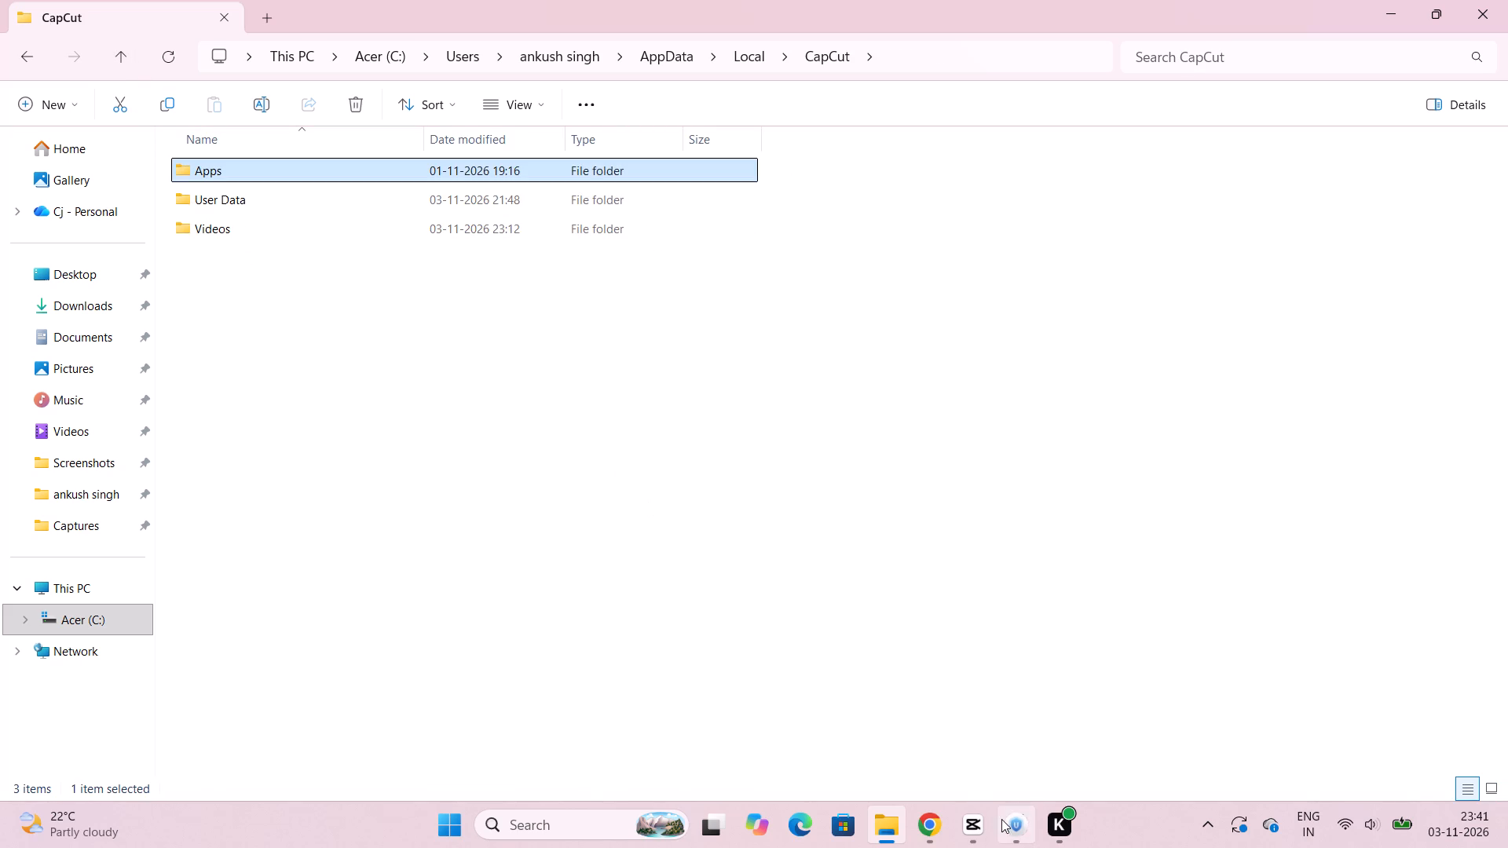
Check the project's save path in CapCut and follow it in File Explorer through User Data and Projects into com.lveditor.draft.
click(980, 821)
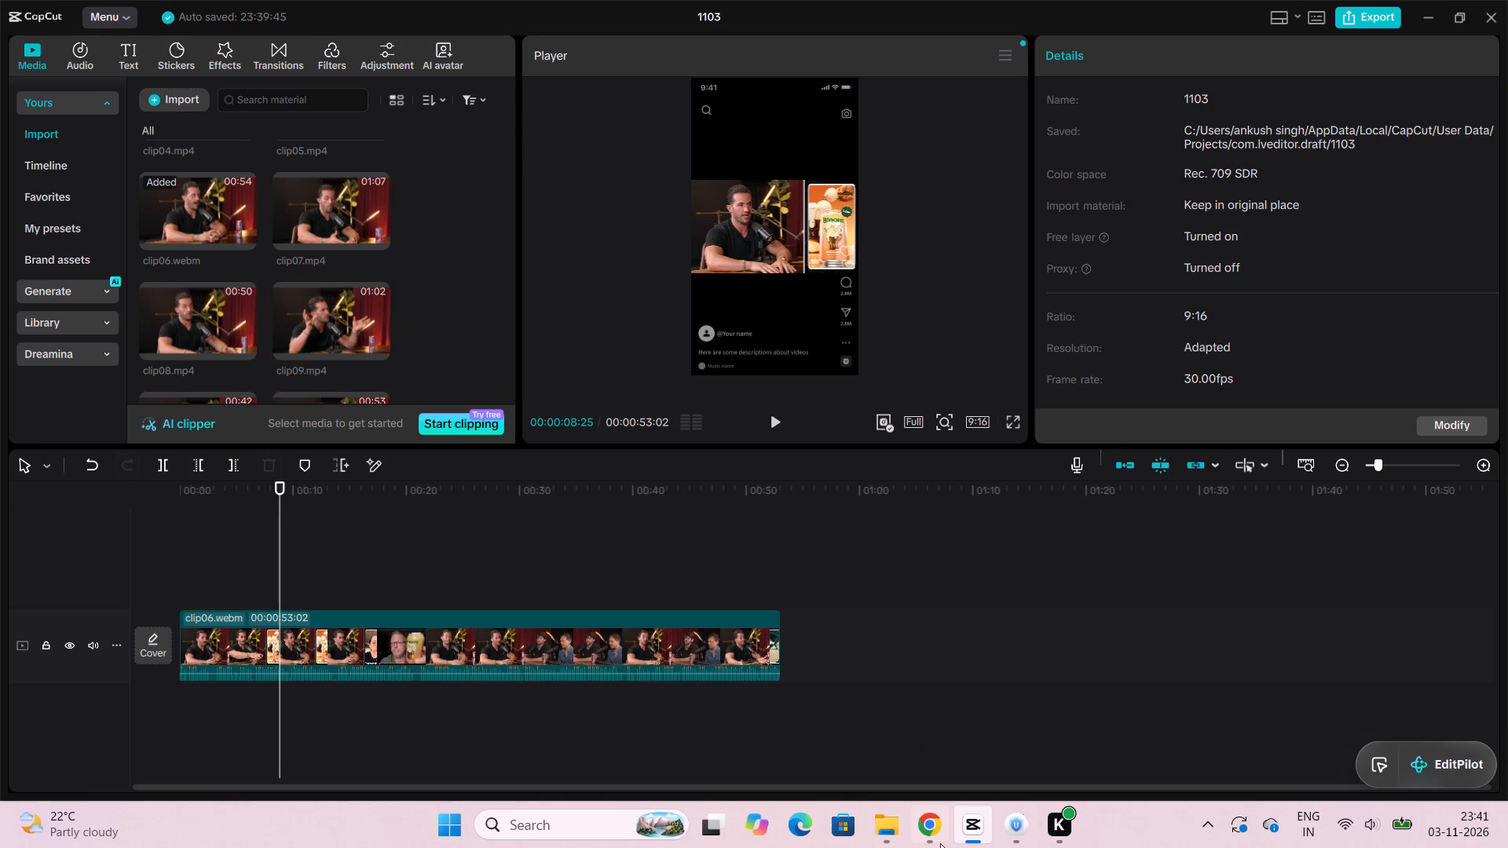
click(899, 844)
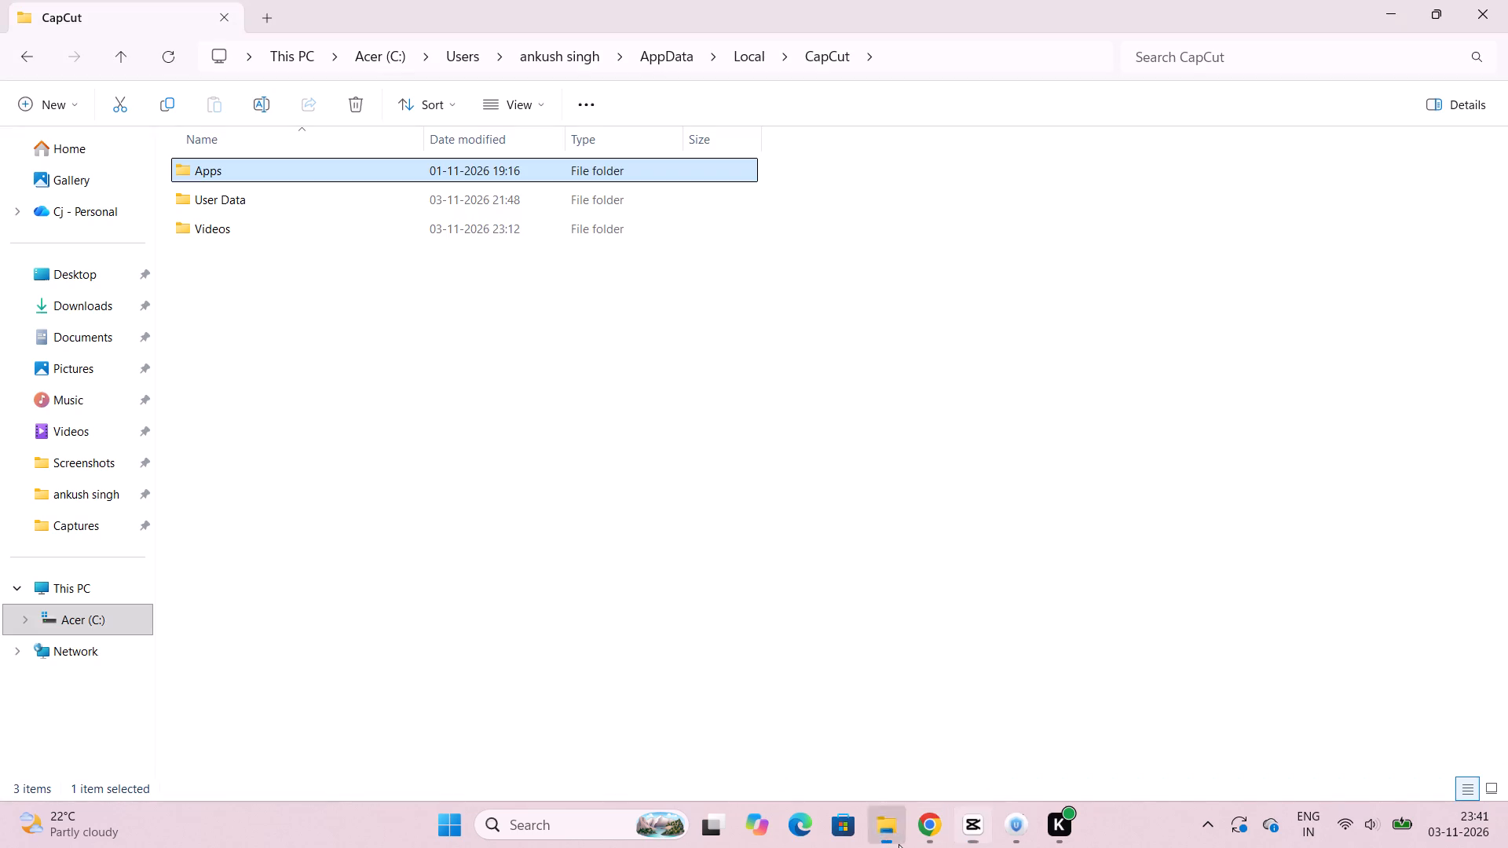
double_click(440, 203)
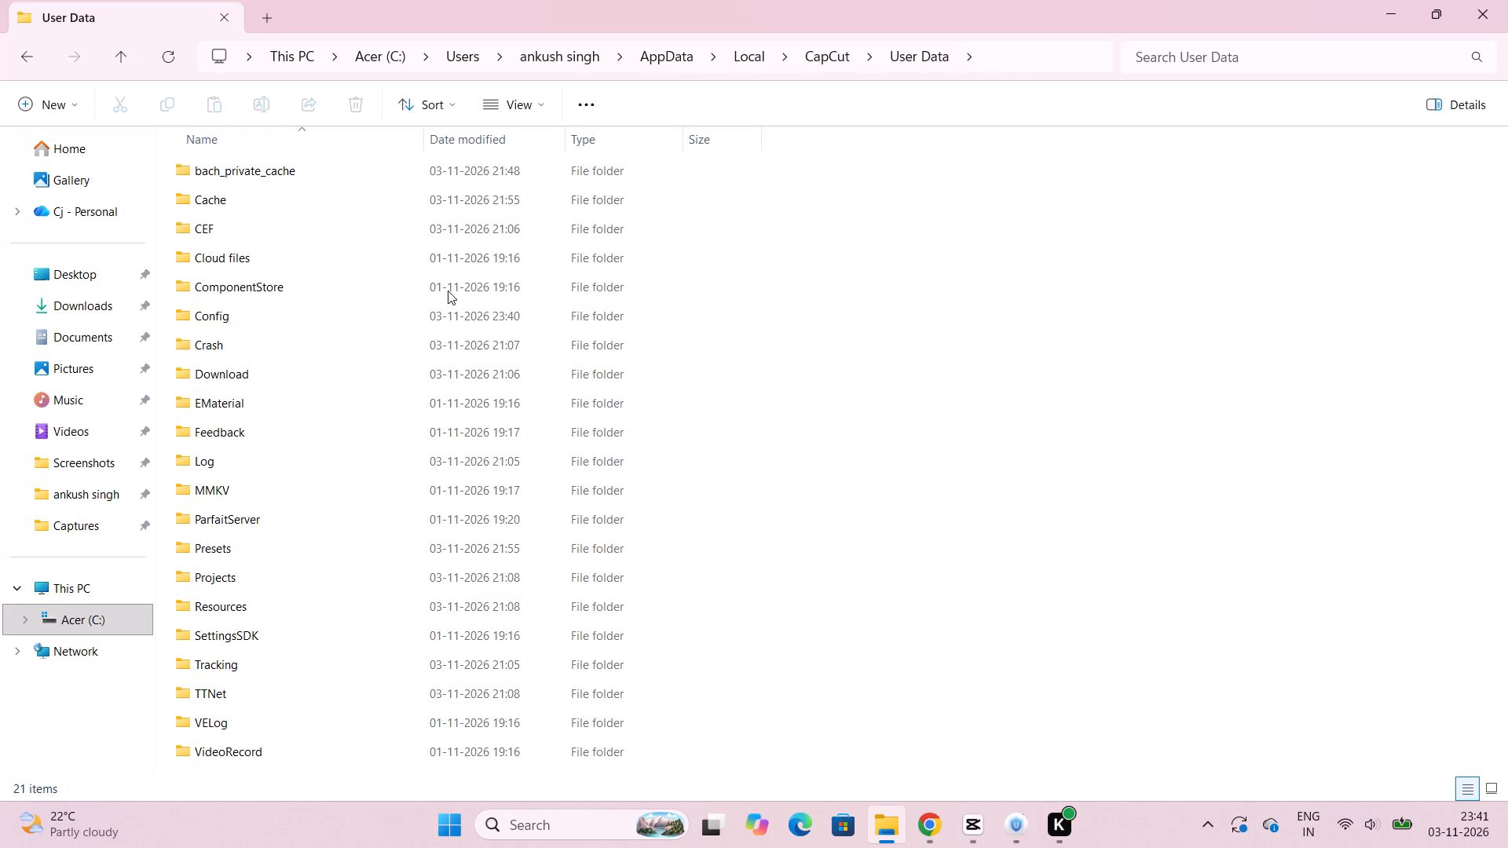
double_click(346, 573)
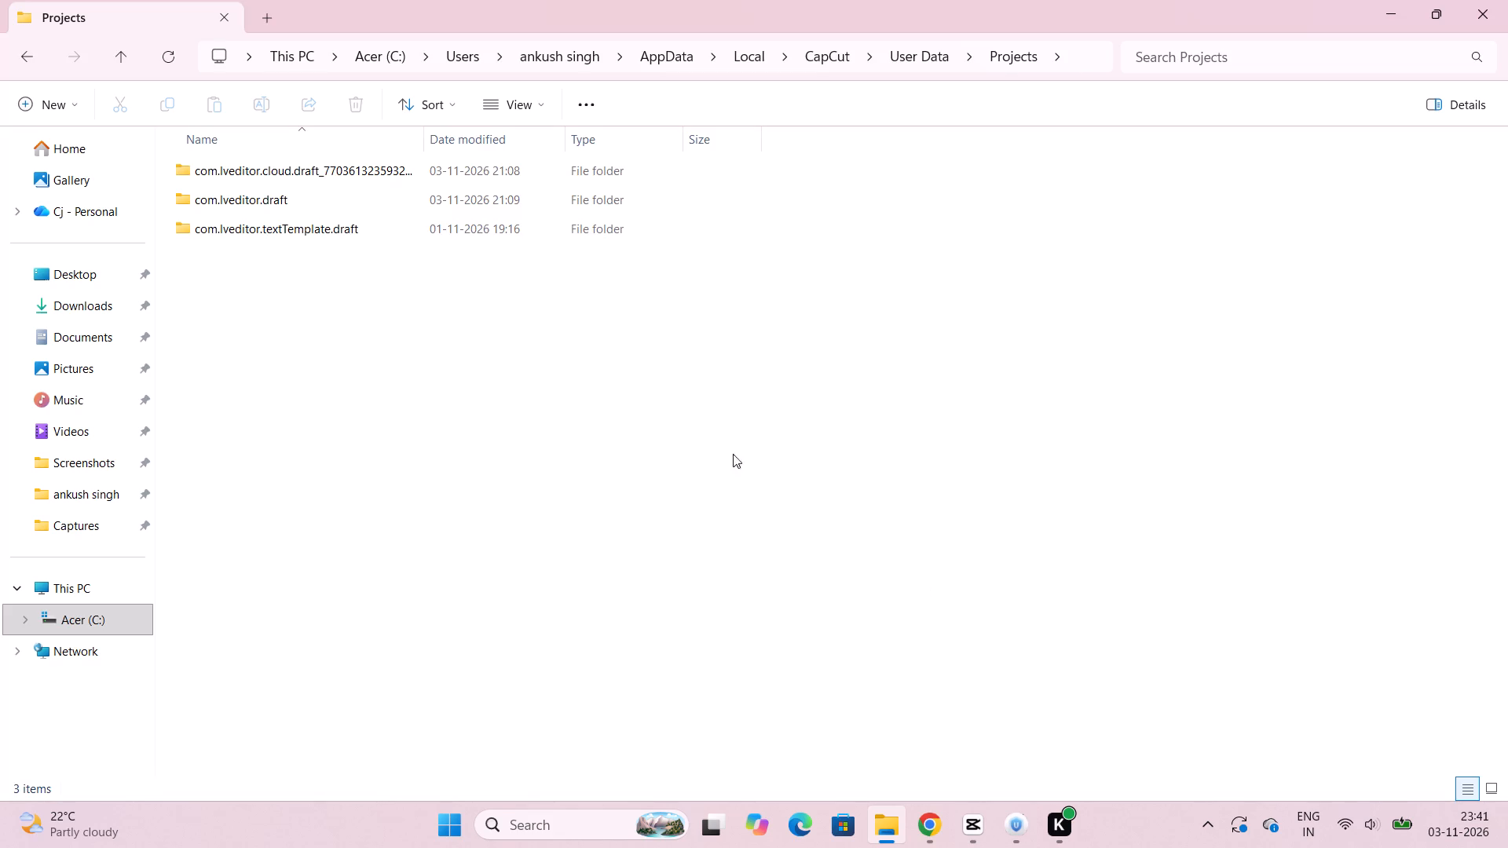
double_click(362, 189)
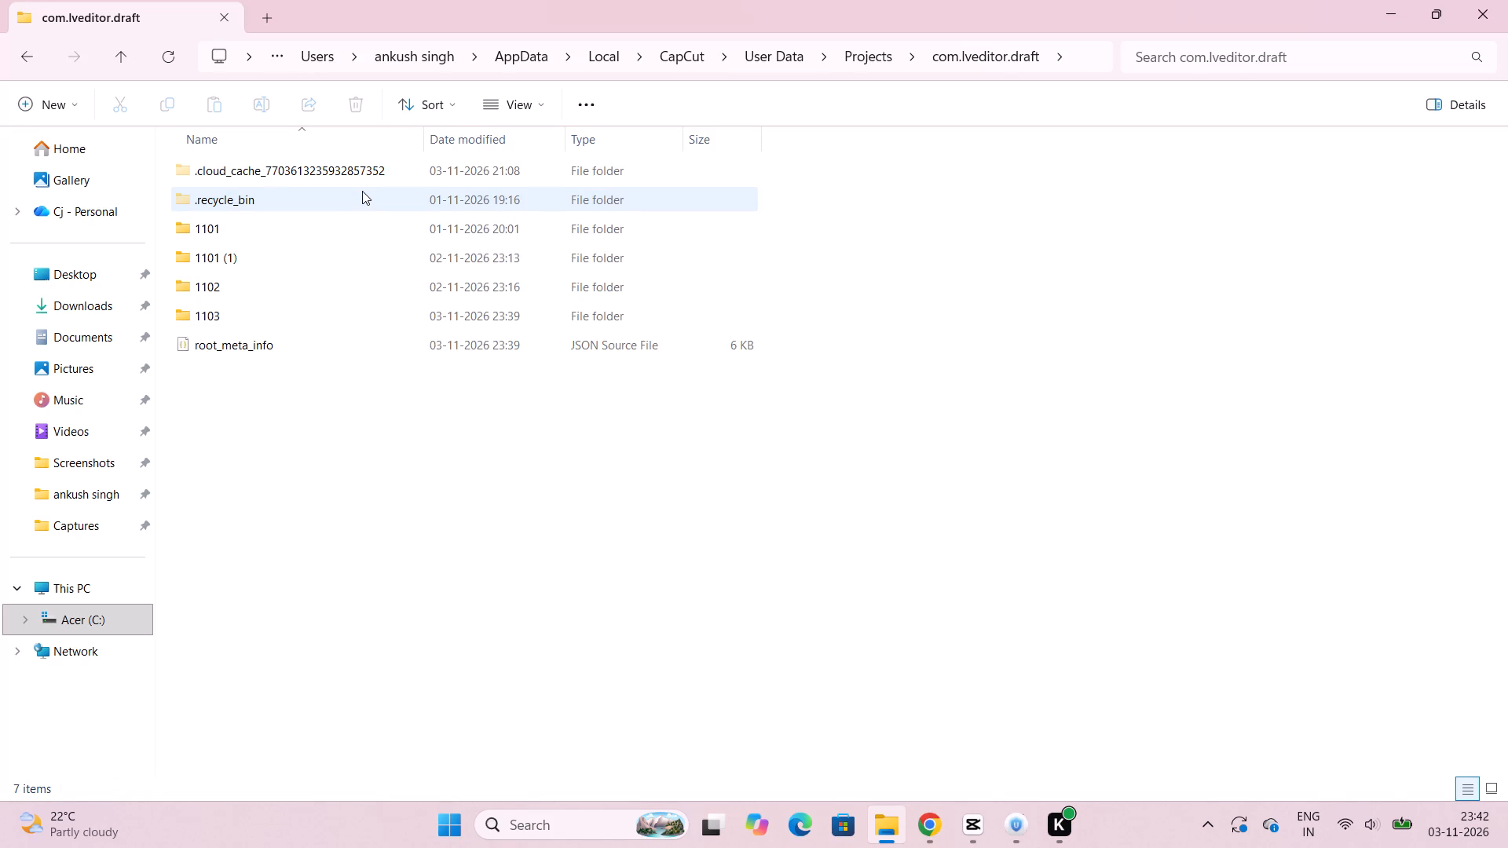
Examine the contents of project folders 1101 (1), 1102, 1101 and 1103 for the exported video.
double_click(334, 253)
scroll(270, 354, down, 1)
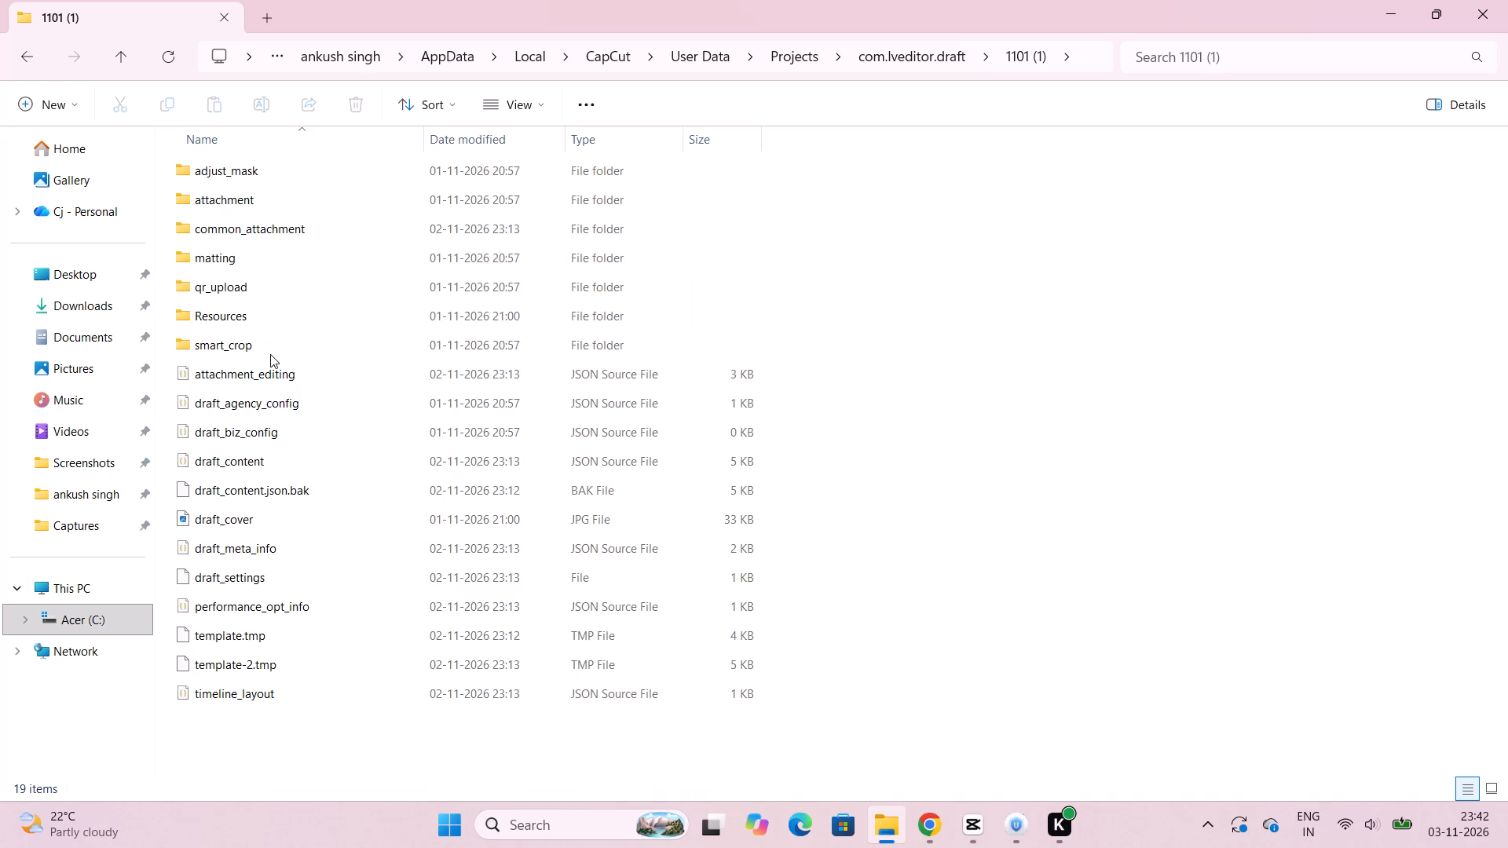
scroll(270, 354, down, 1)
click(118, 64)
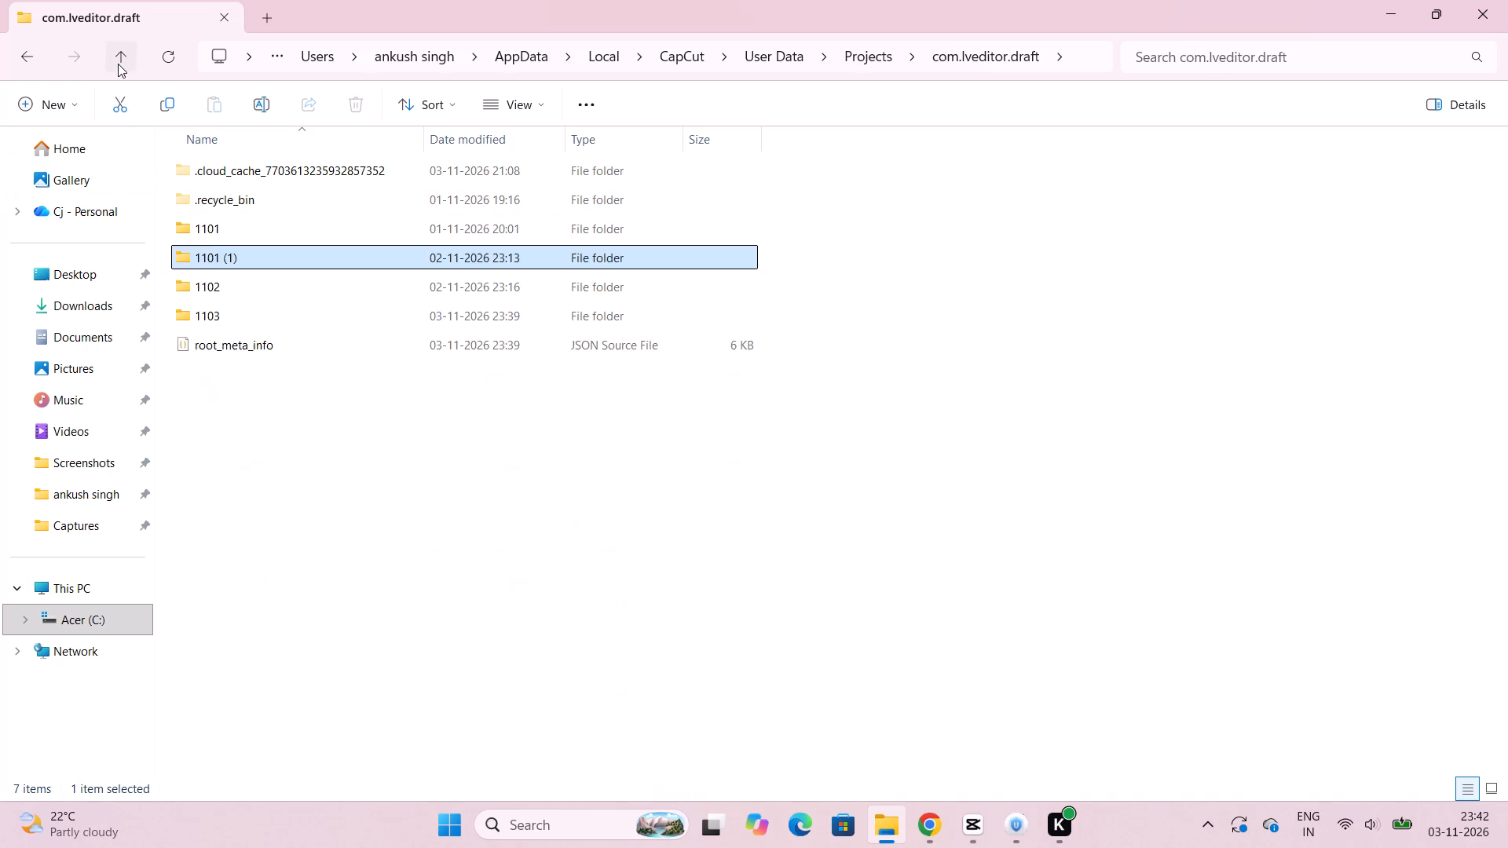
double_click(247, 291)
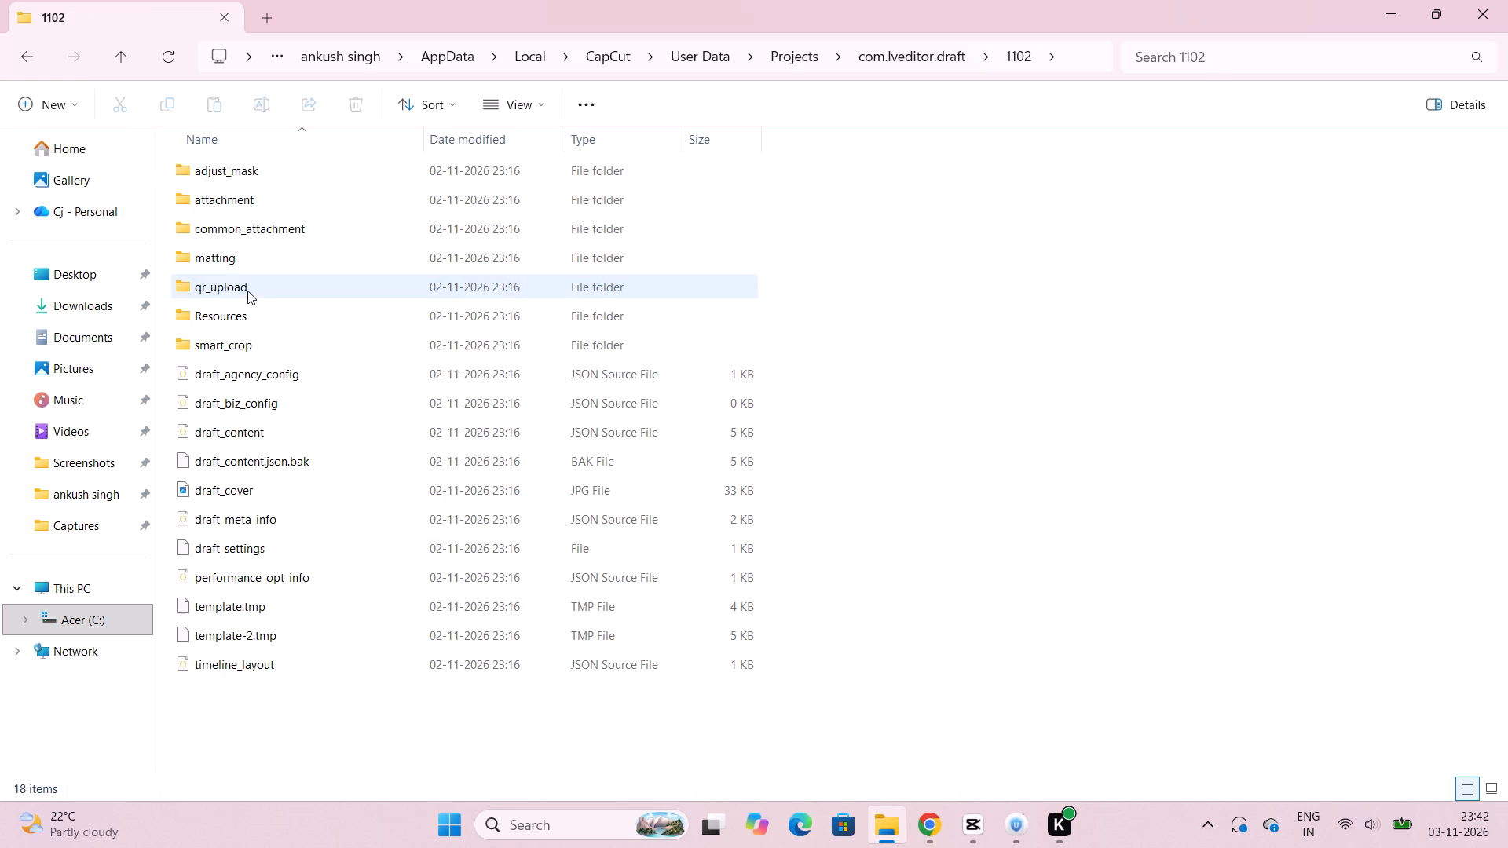
click(119, 64)
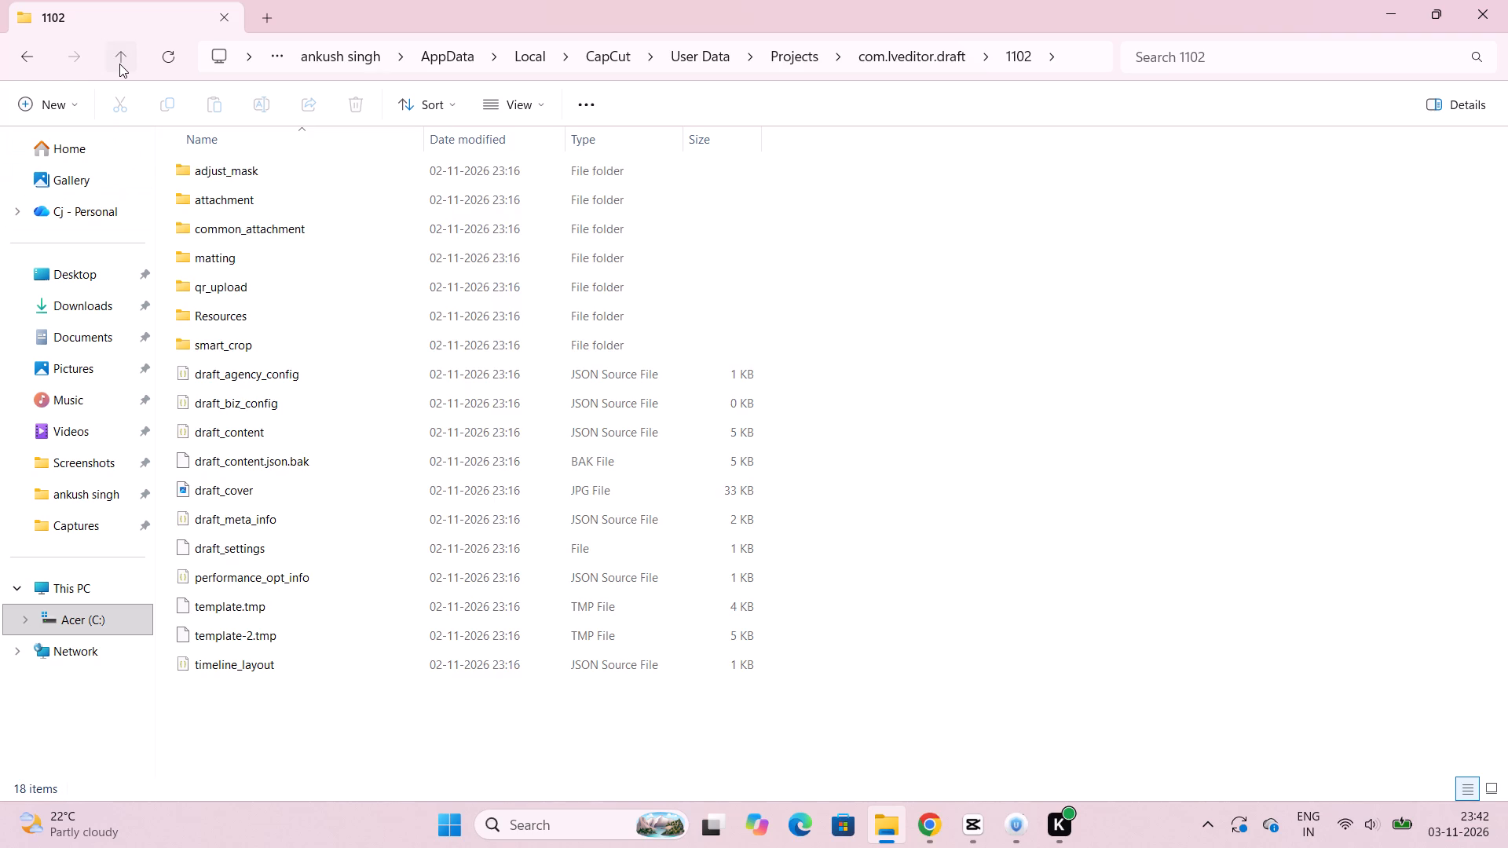
double_click(221, 237)
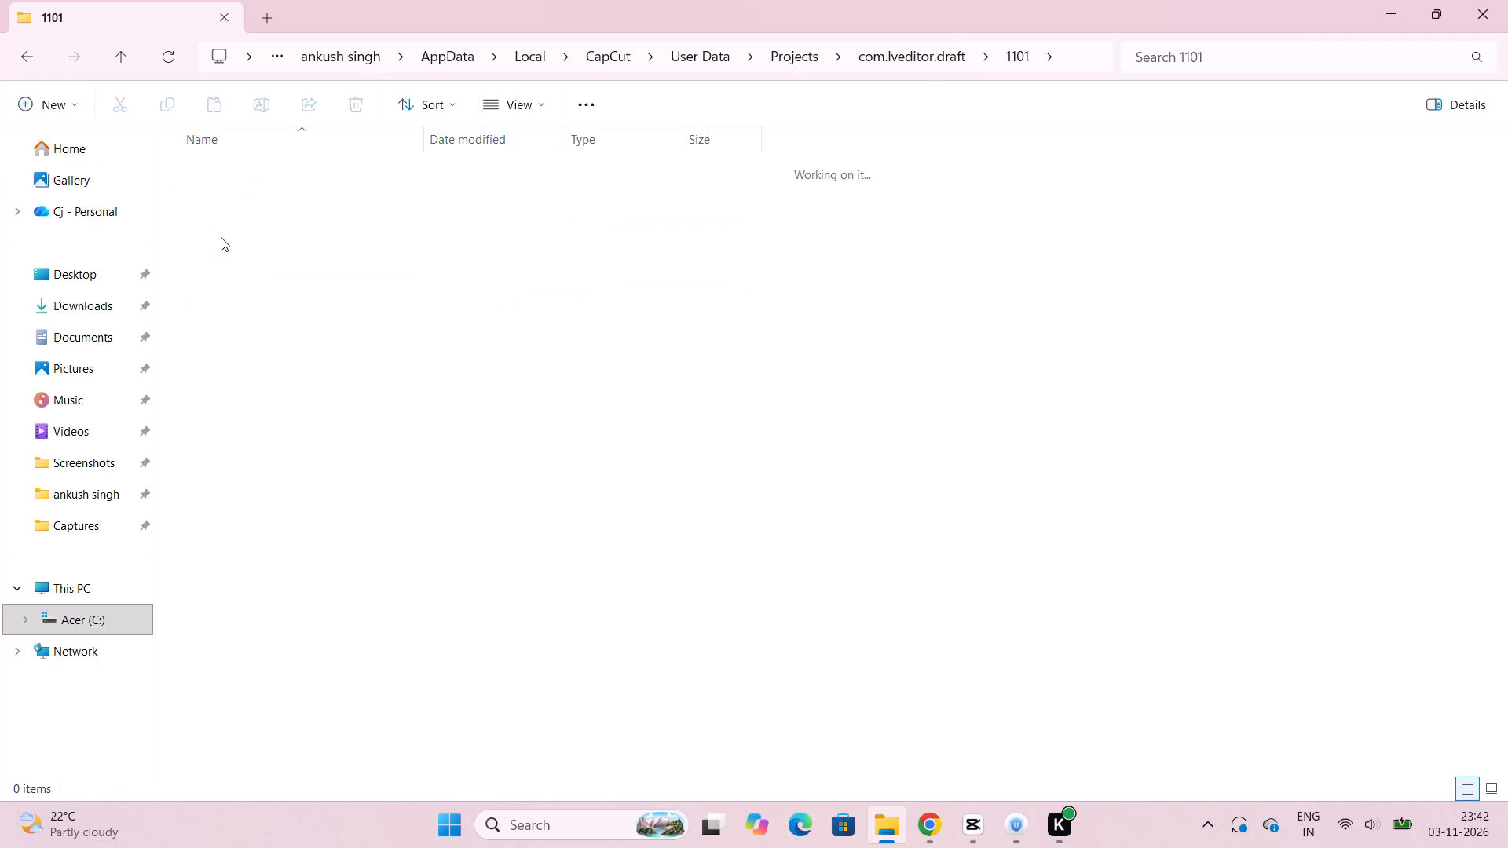
scroll(209, 330, down, 2)
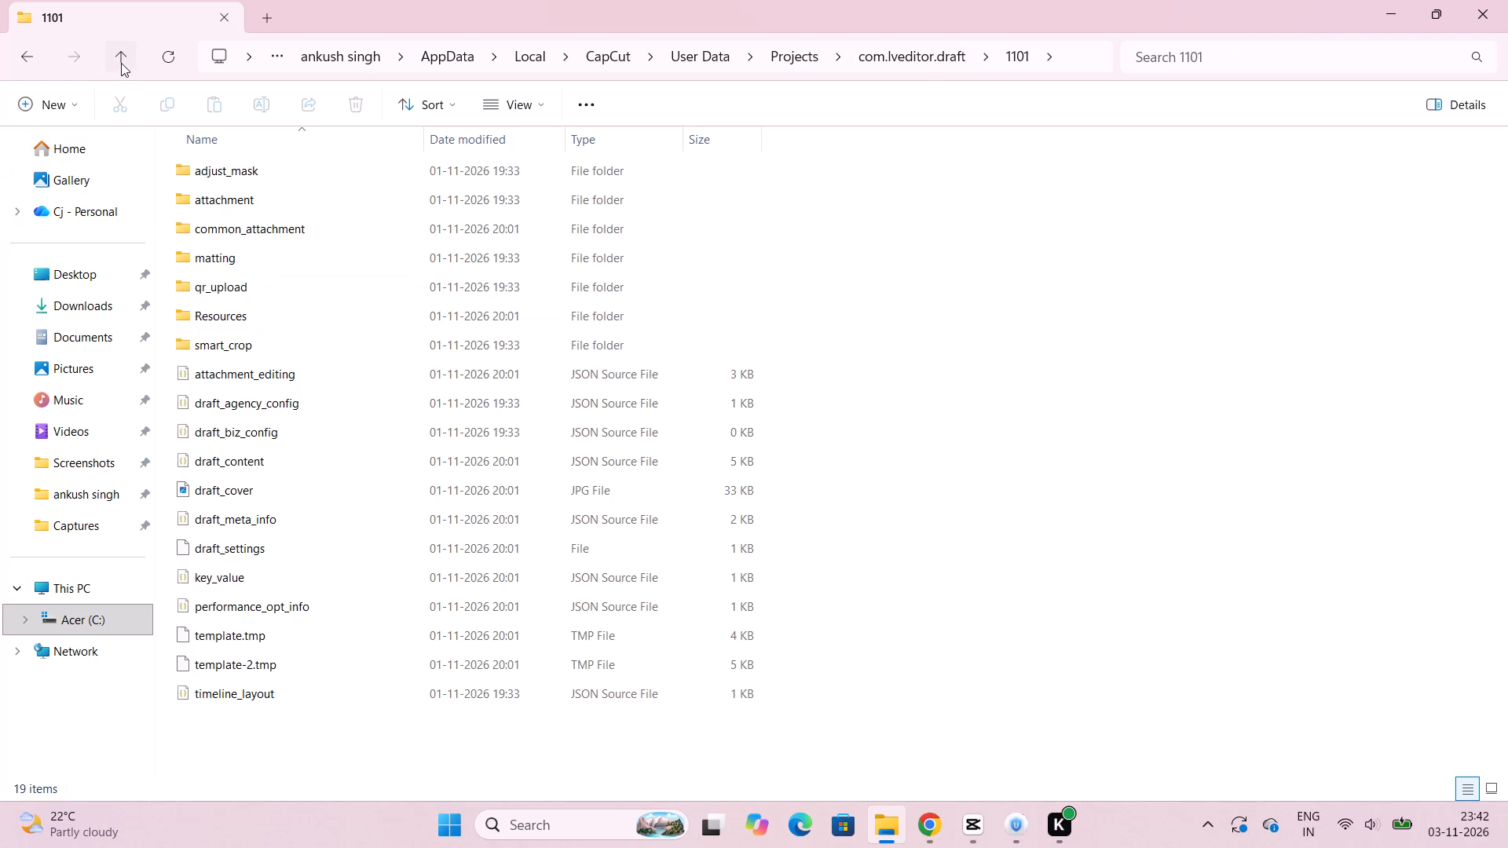
click(121, 63)
double_click(230, 309)
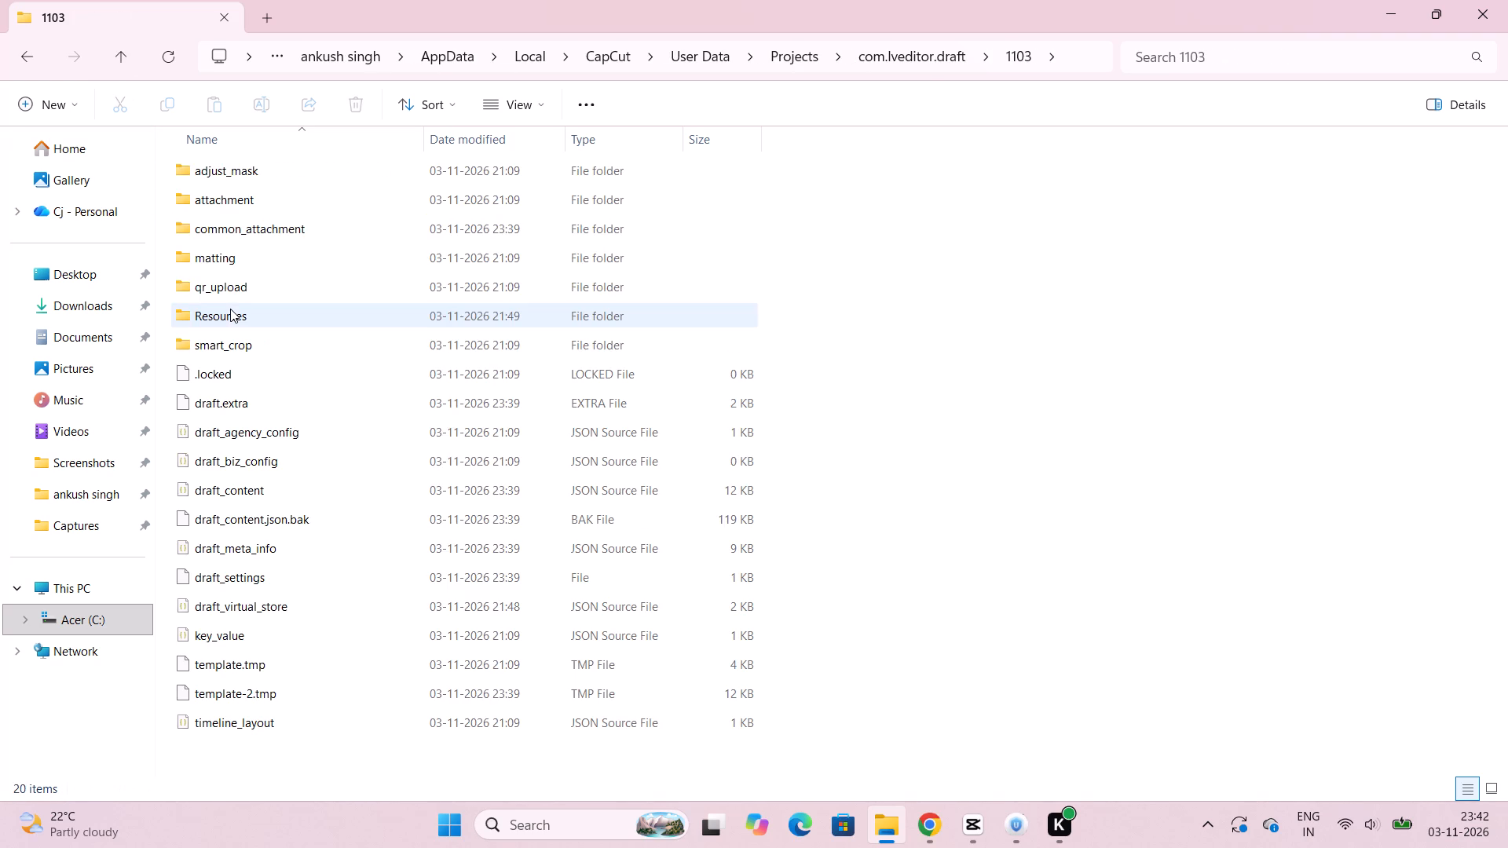
scroll(221, 396, down, 3)
click(120, 49)
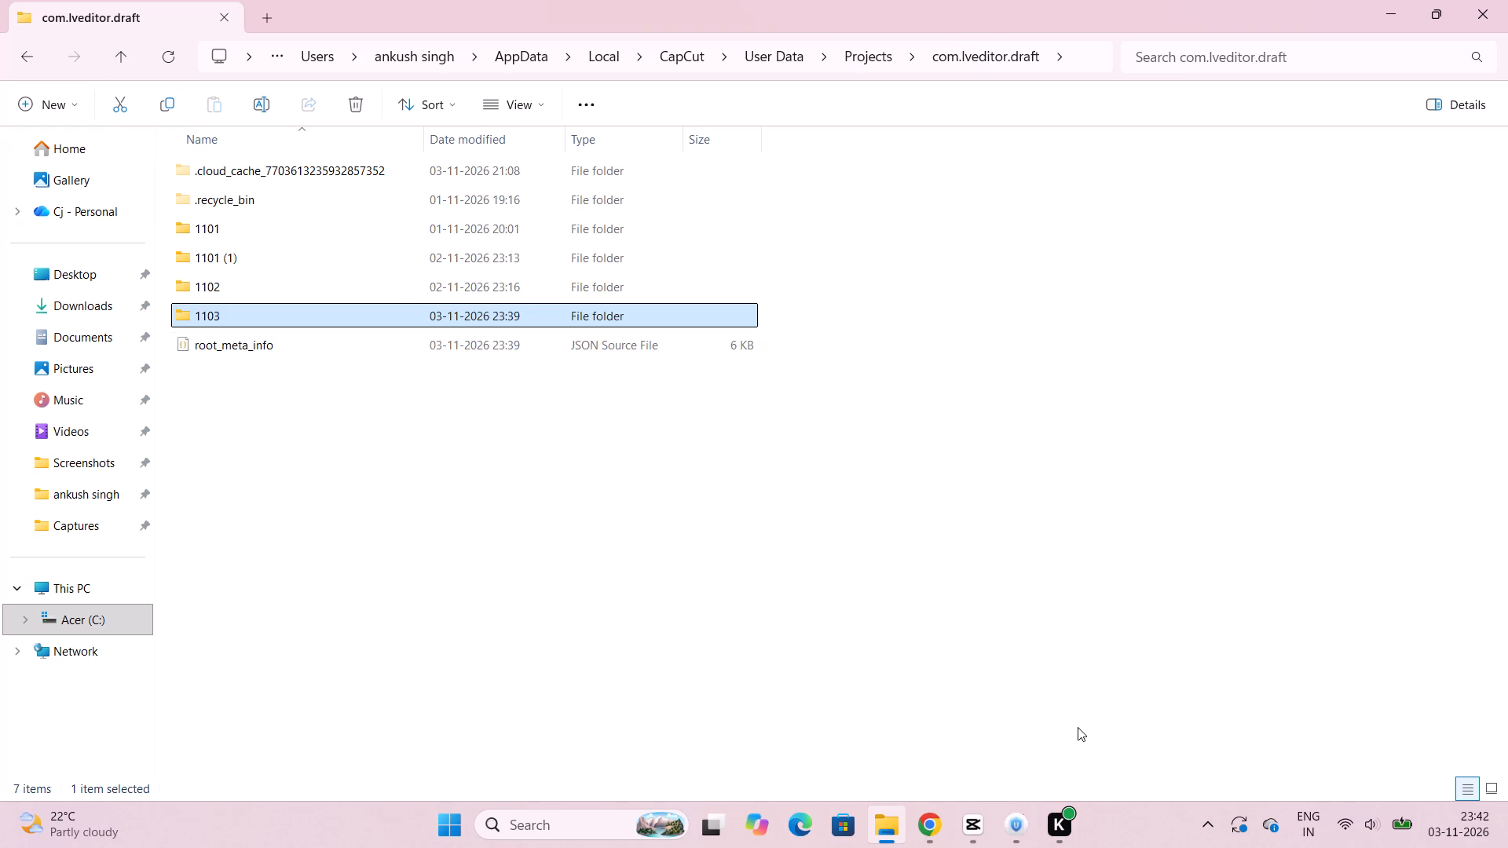
Check the project's saved path in CapCut, minimise it, and look through project folder 1103 again in File Explorer.
click(982, 824)
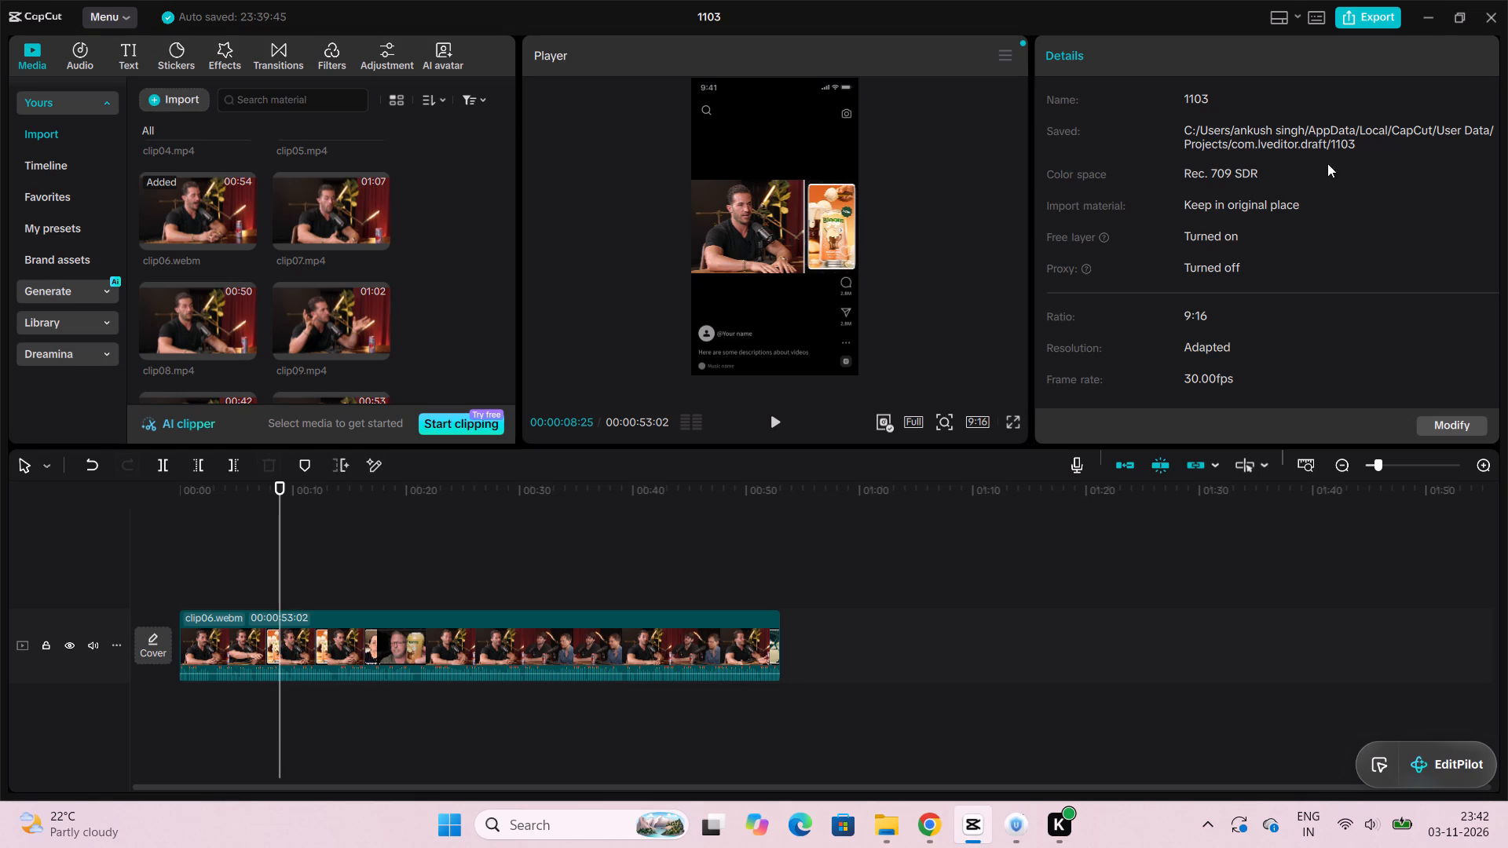
click(1423, 20)
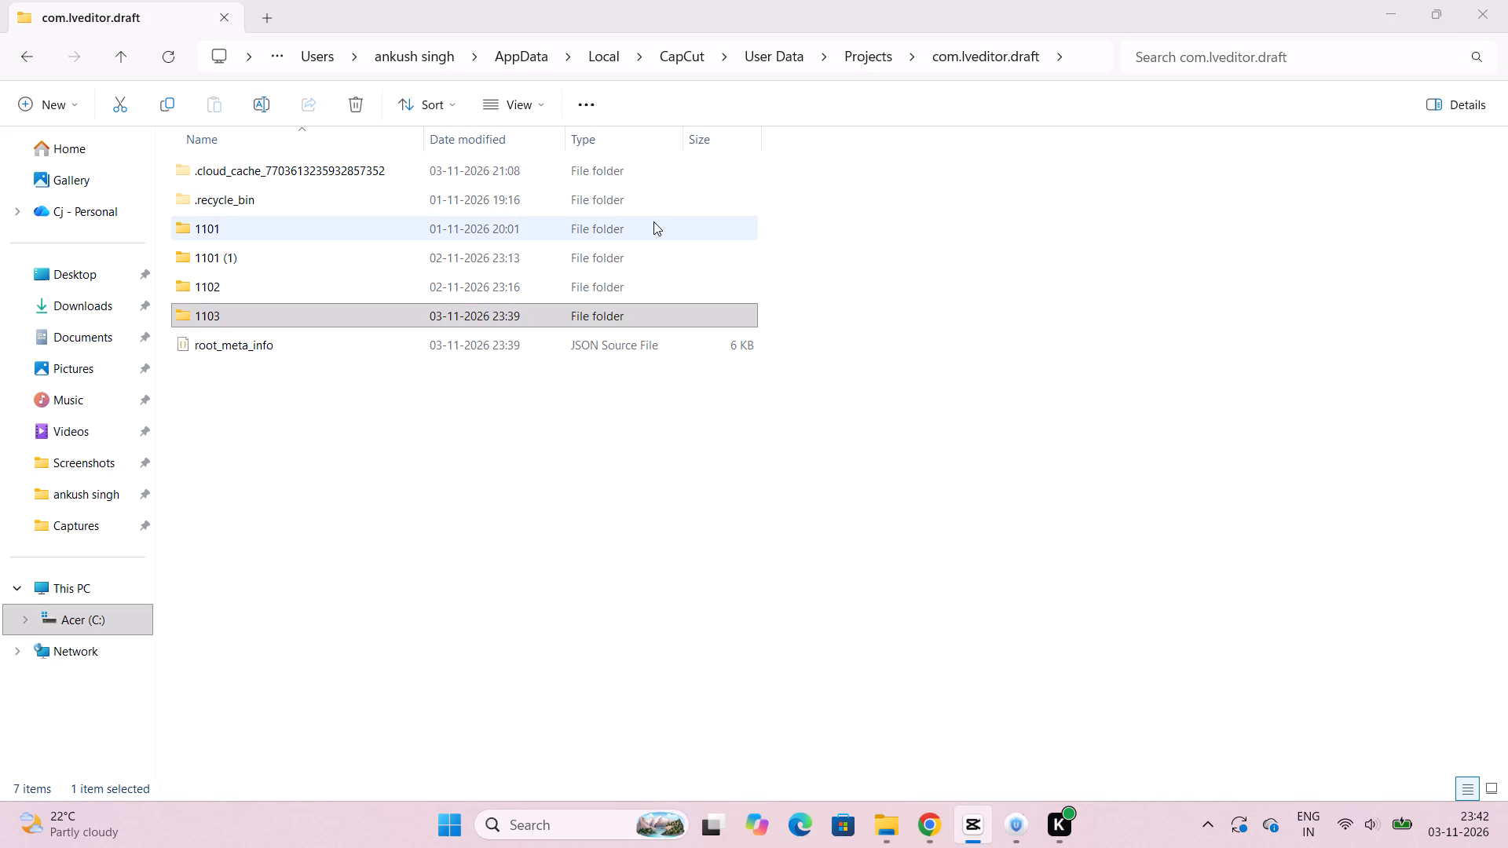
double_click(507, 318)
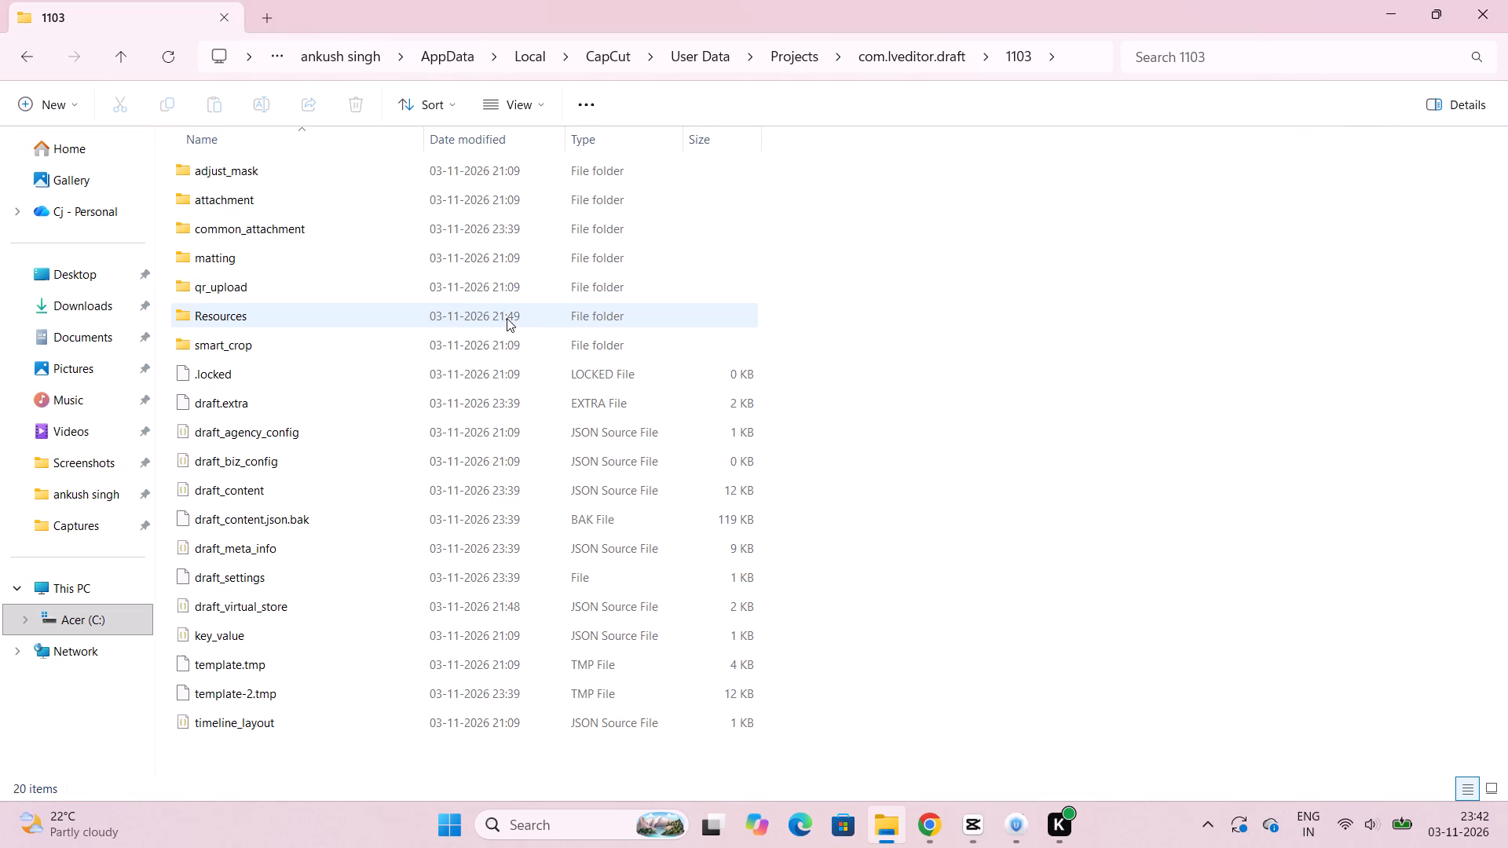
scroll(464, 407, down, 3)
scroll(464, 407, up, 3)
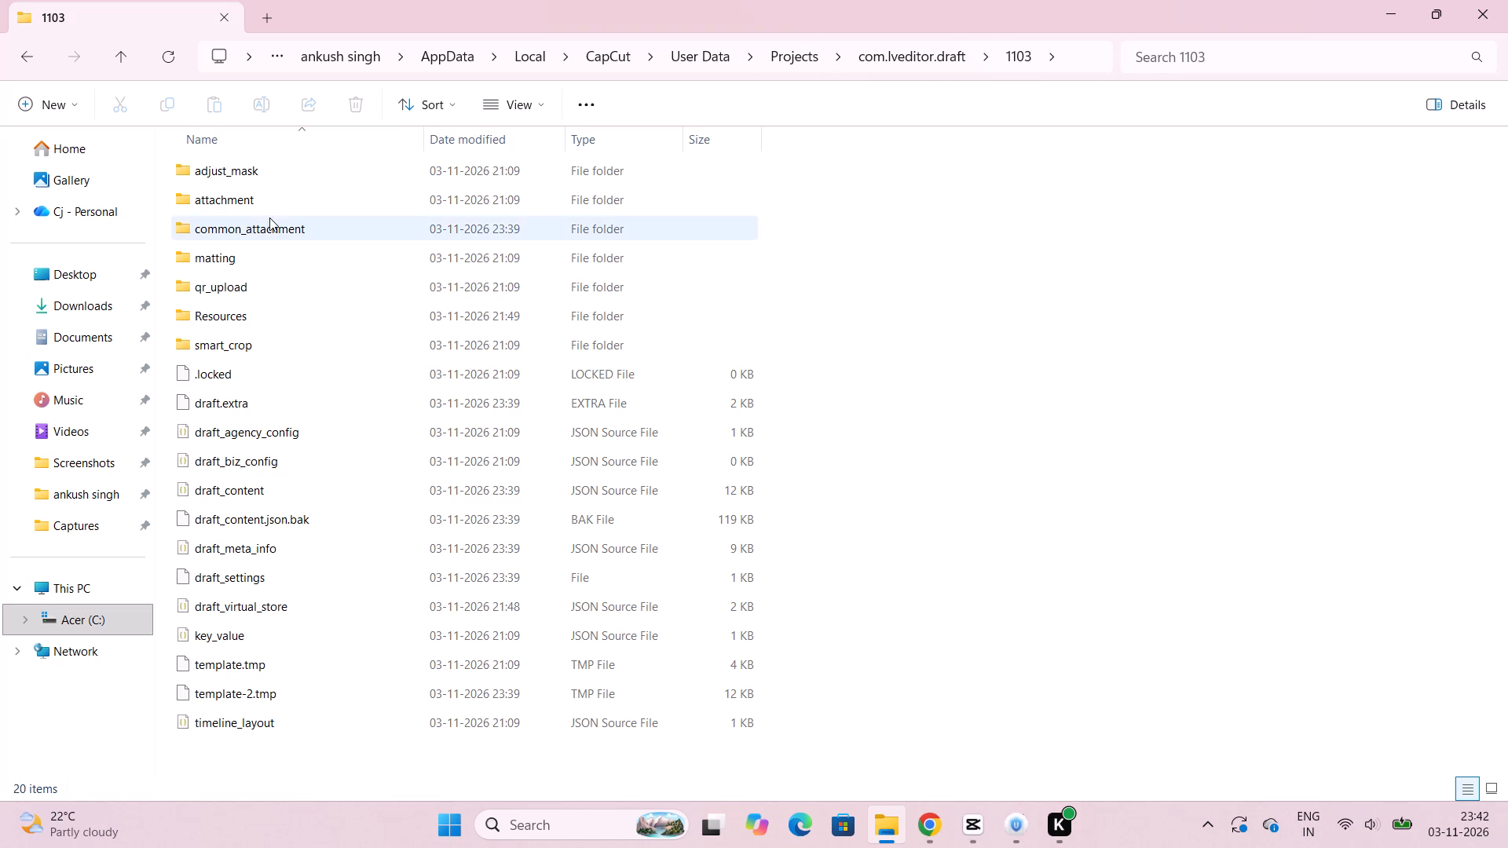
scroll(275, 219, down, 2)
Return to the Projects folder and look inside the com.lveditor.textTemplate.draft folder.
click(123, 55)
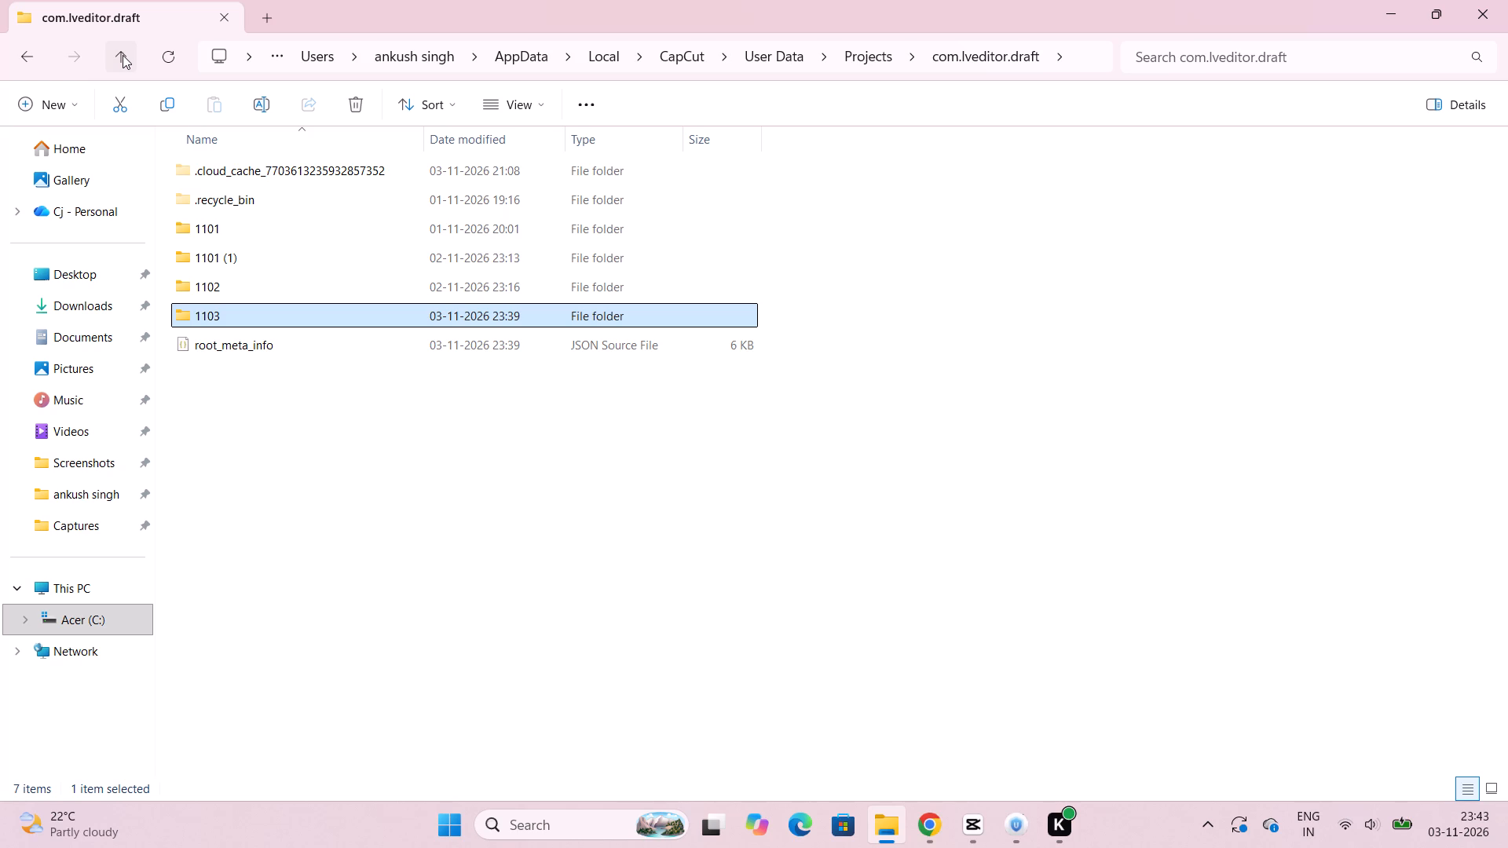
click(123, 55)
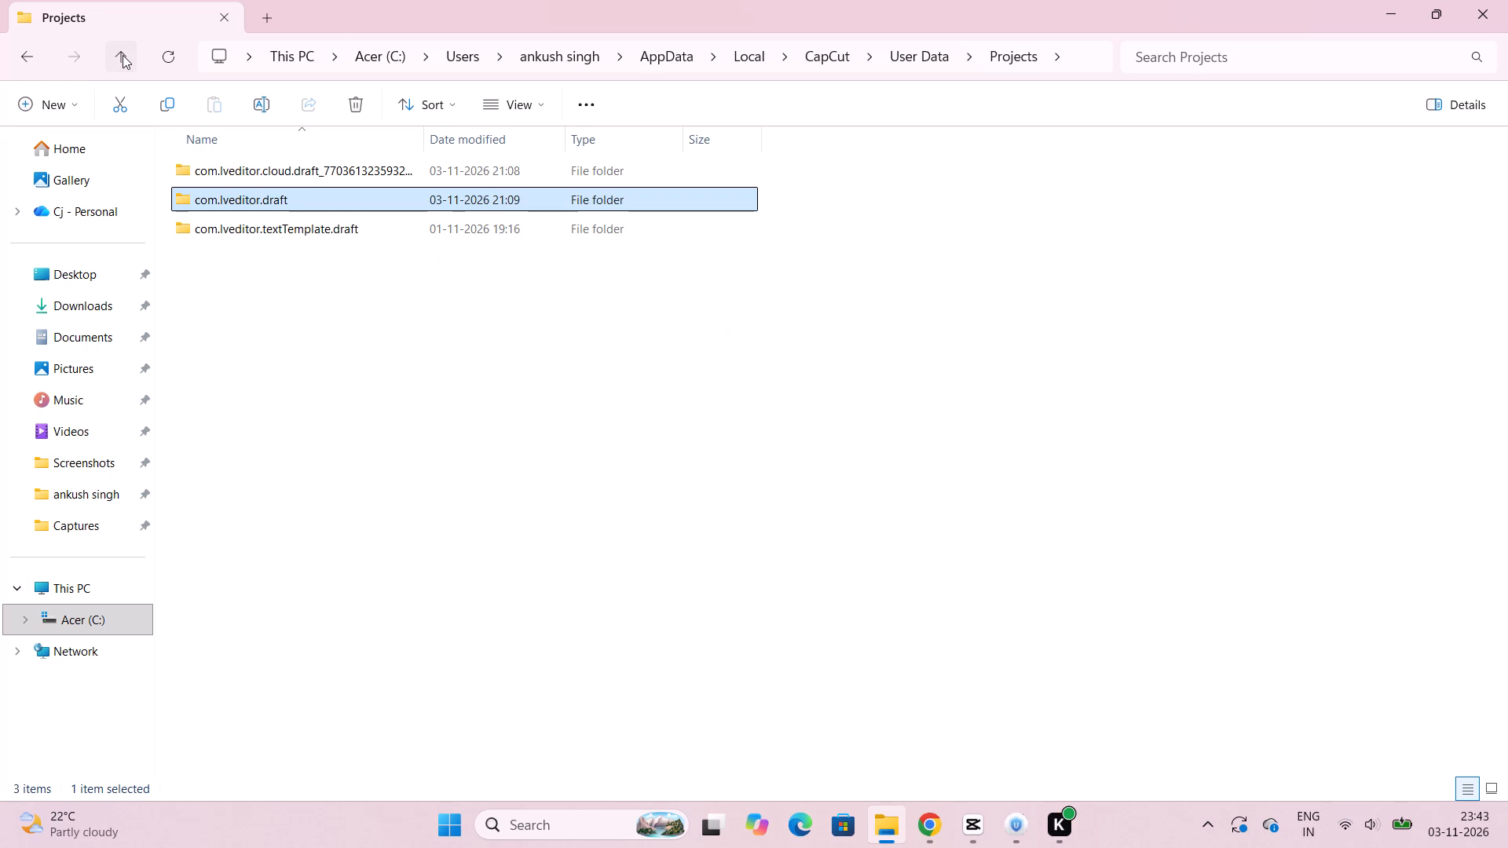
double_click(277, 223)
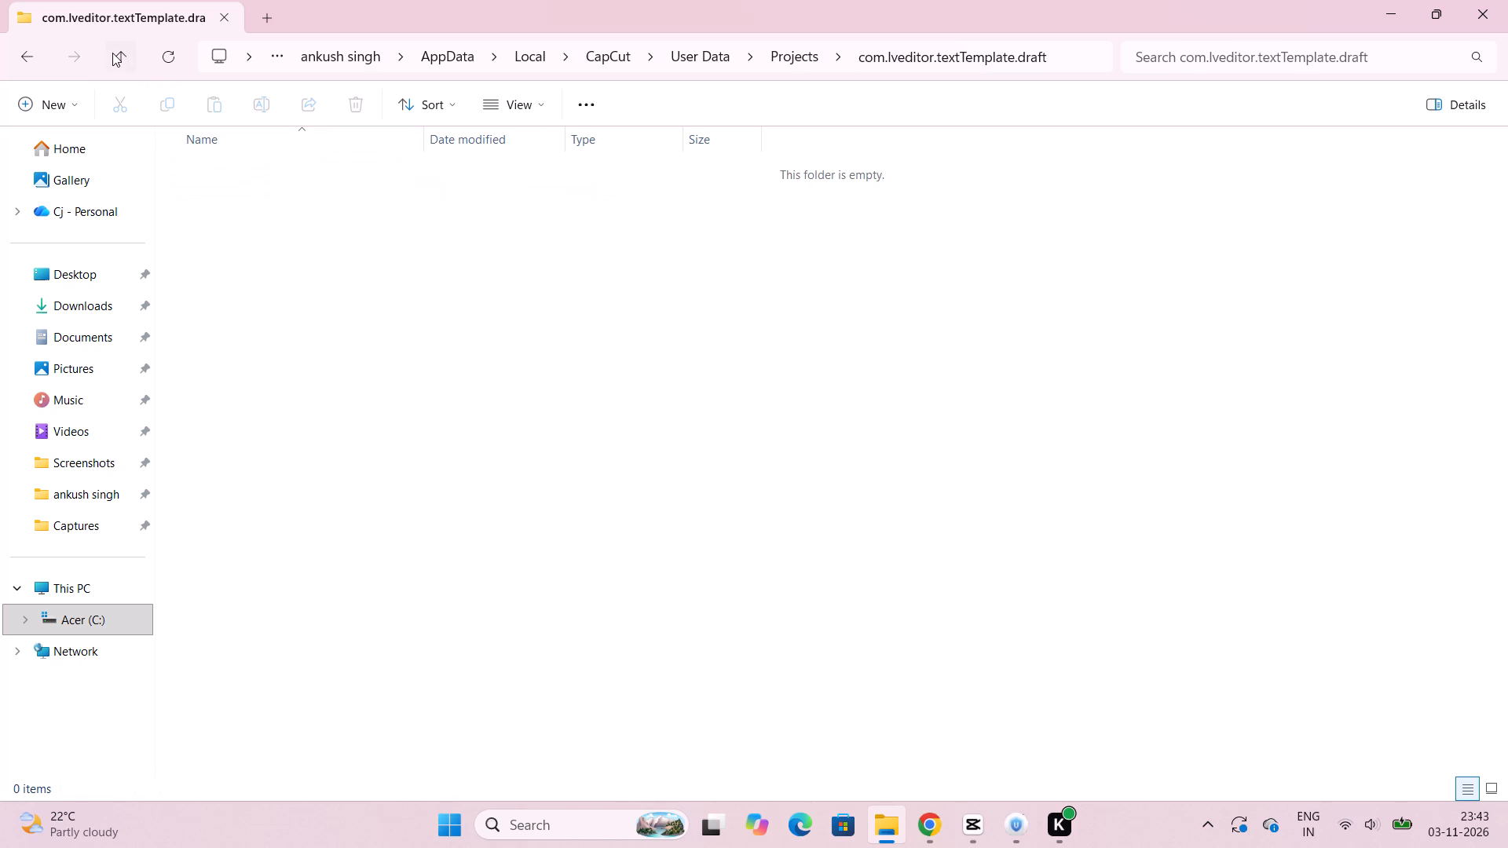
Look for the exported video in the com.lveditor.cloud.draft folder, then in project folder 1103 under com.lveditor.draft.
click(112, 53)
double_click(257, 168)
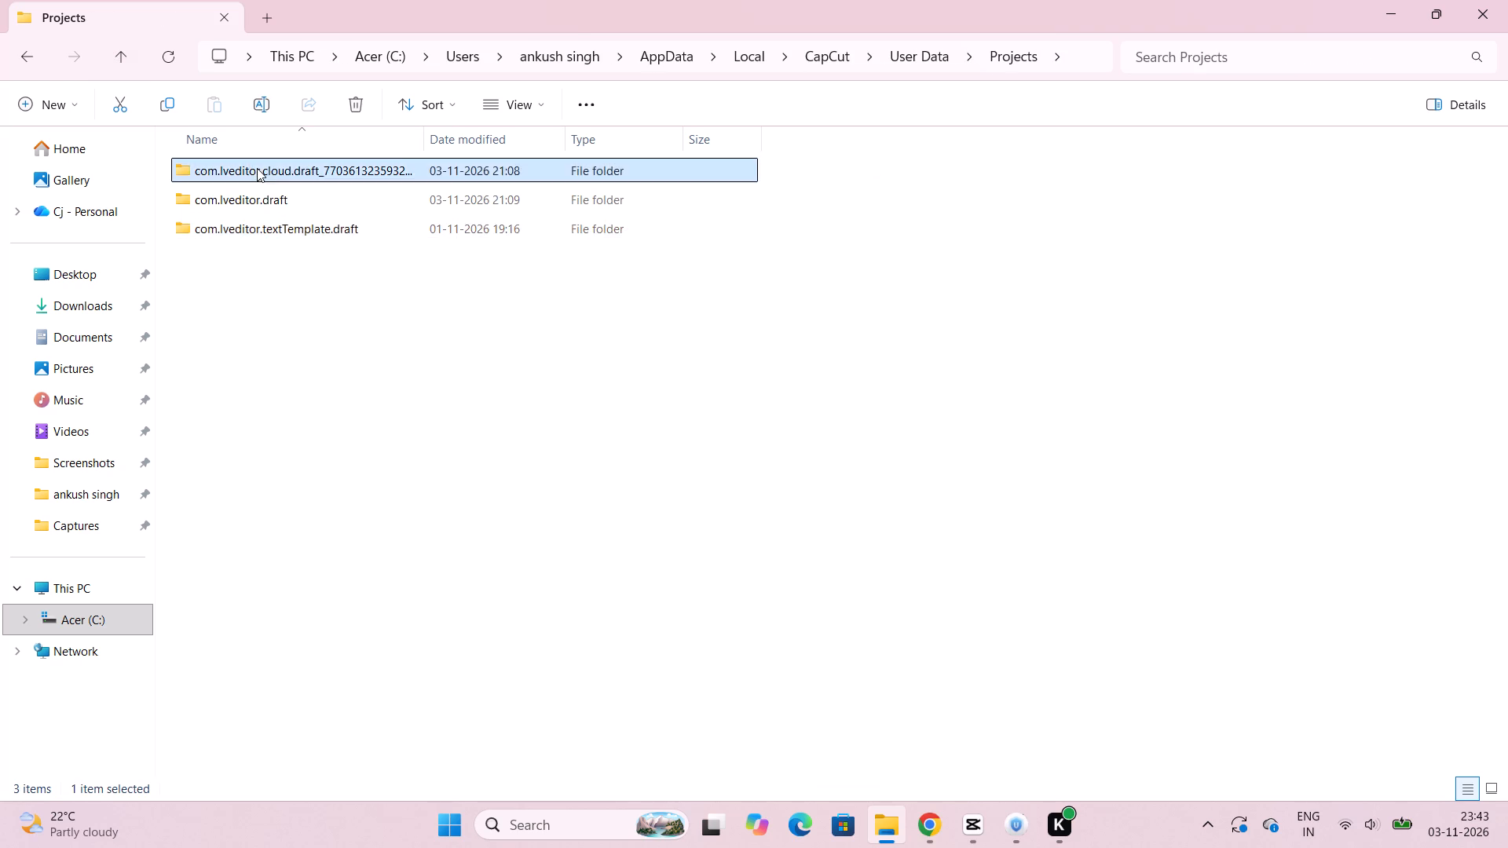
click(125, 60)
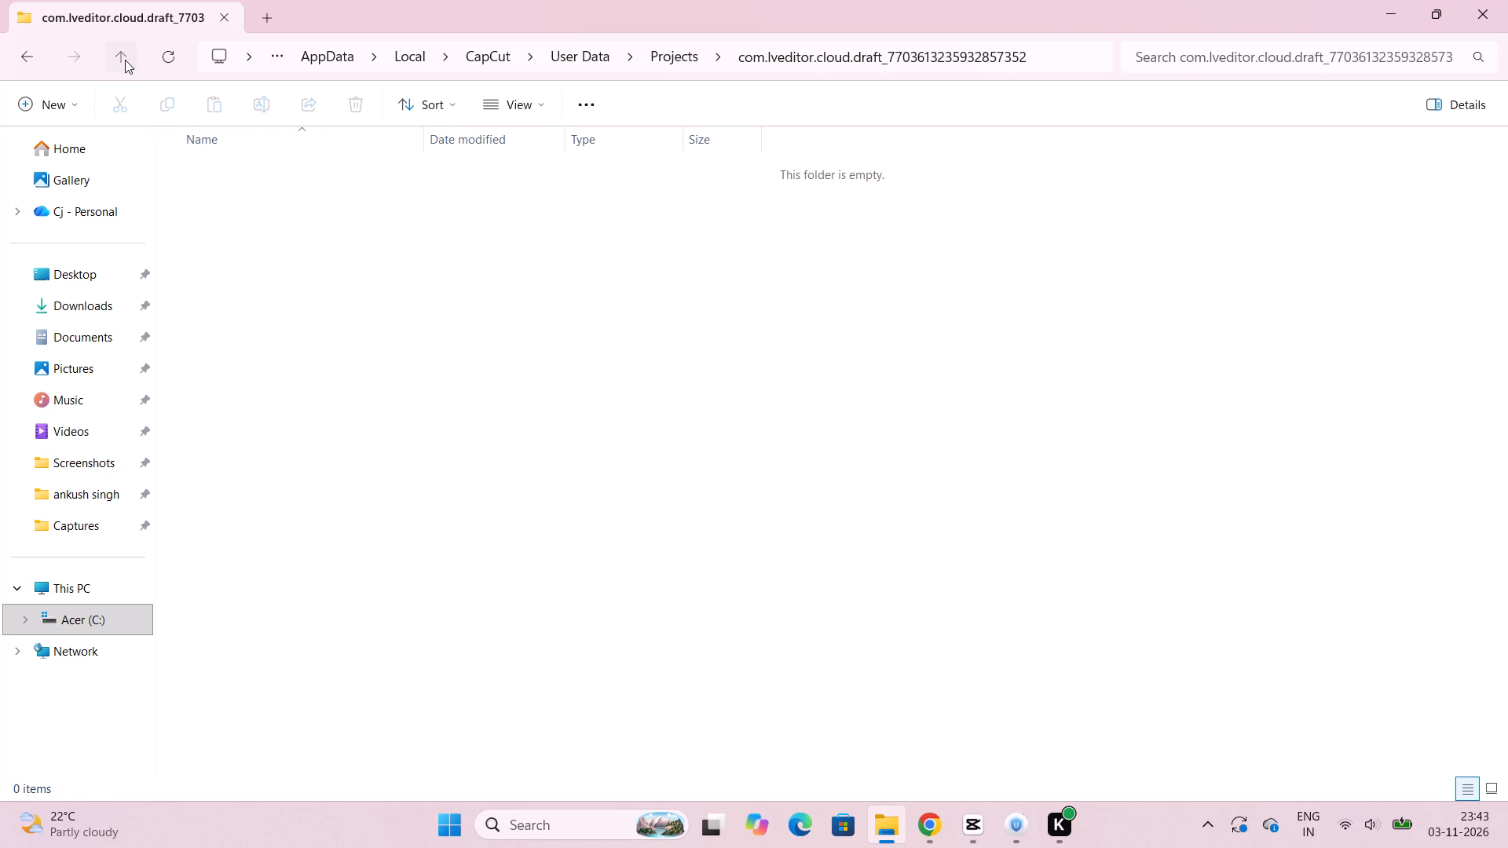
double_click(243, 189)
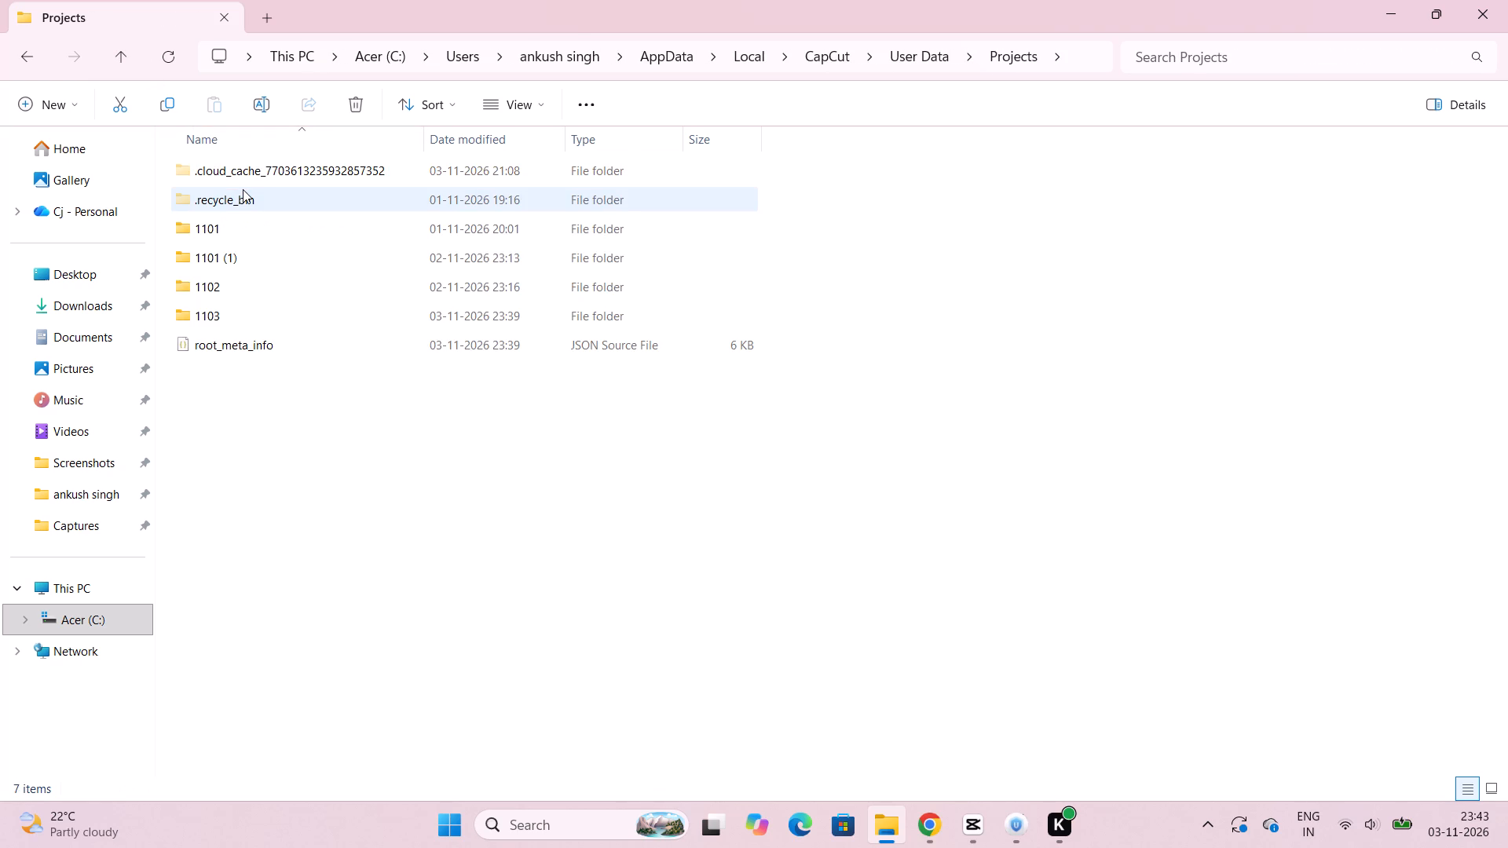
double_click(219, 314)
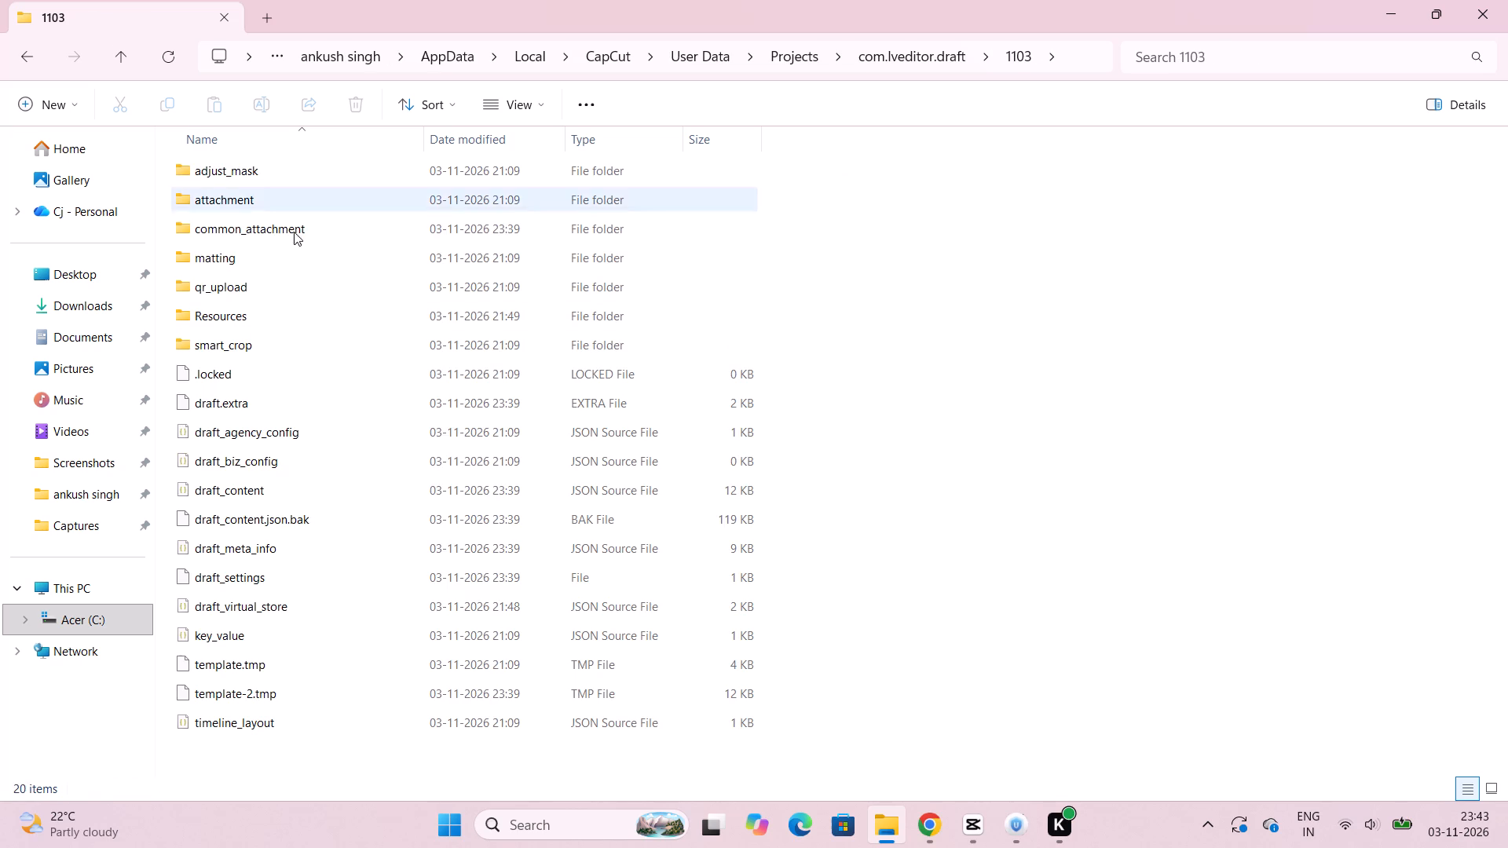
scroll(336, 416, down, 3)
scroll(336, 416, up, 5)
click(124, 45)
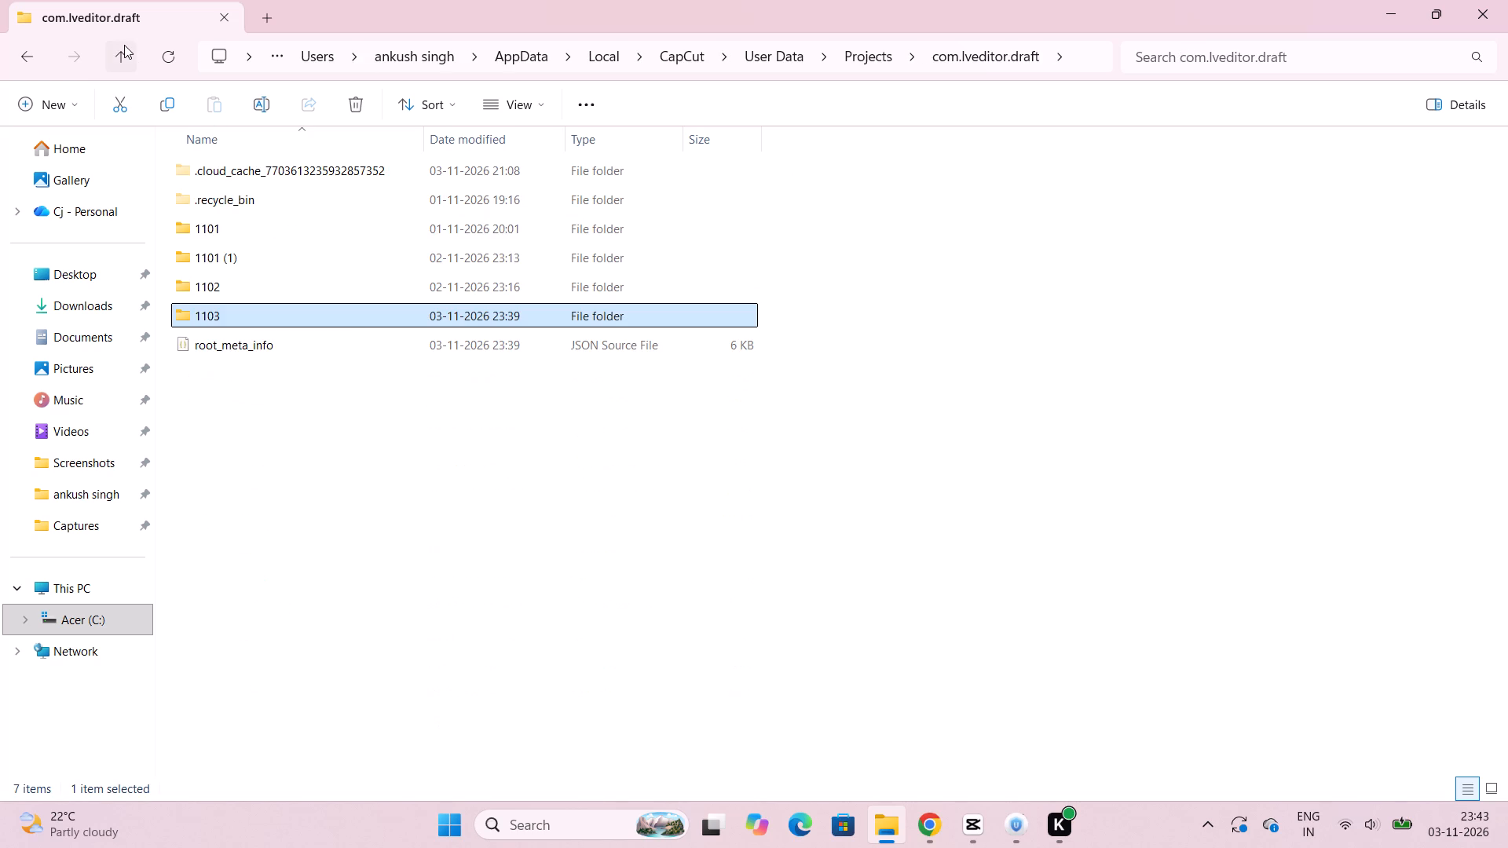
Switch to CapCut and play a few seconds of clip06.webm in the preview, then pause.
click(964, 807)
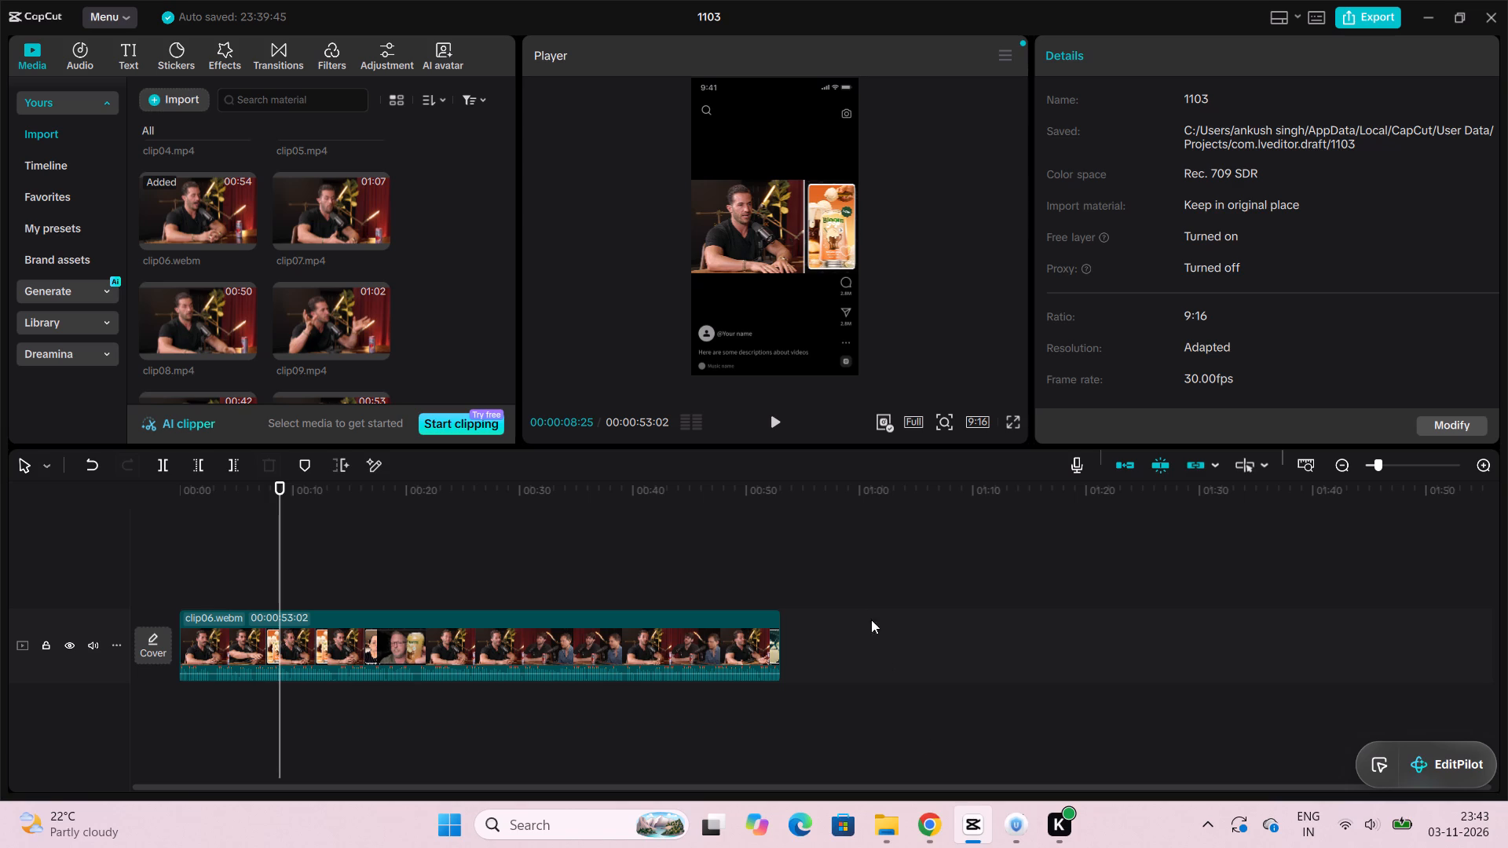
click(778, 430)
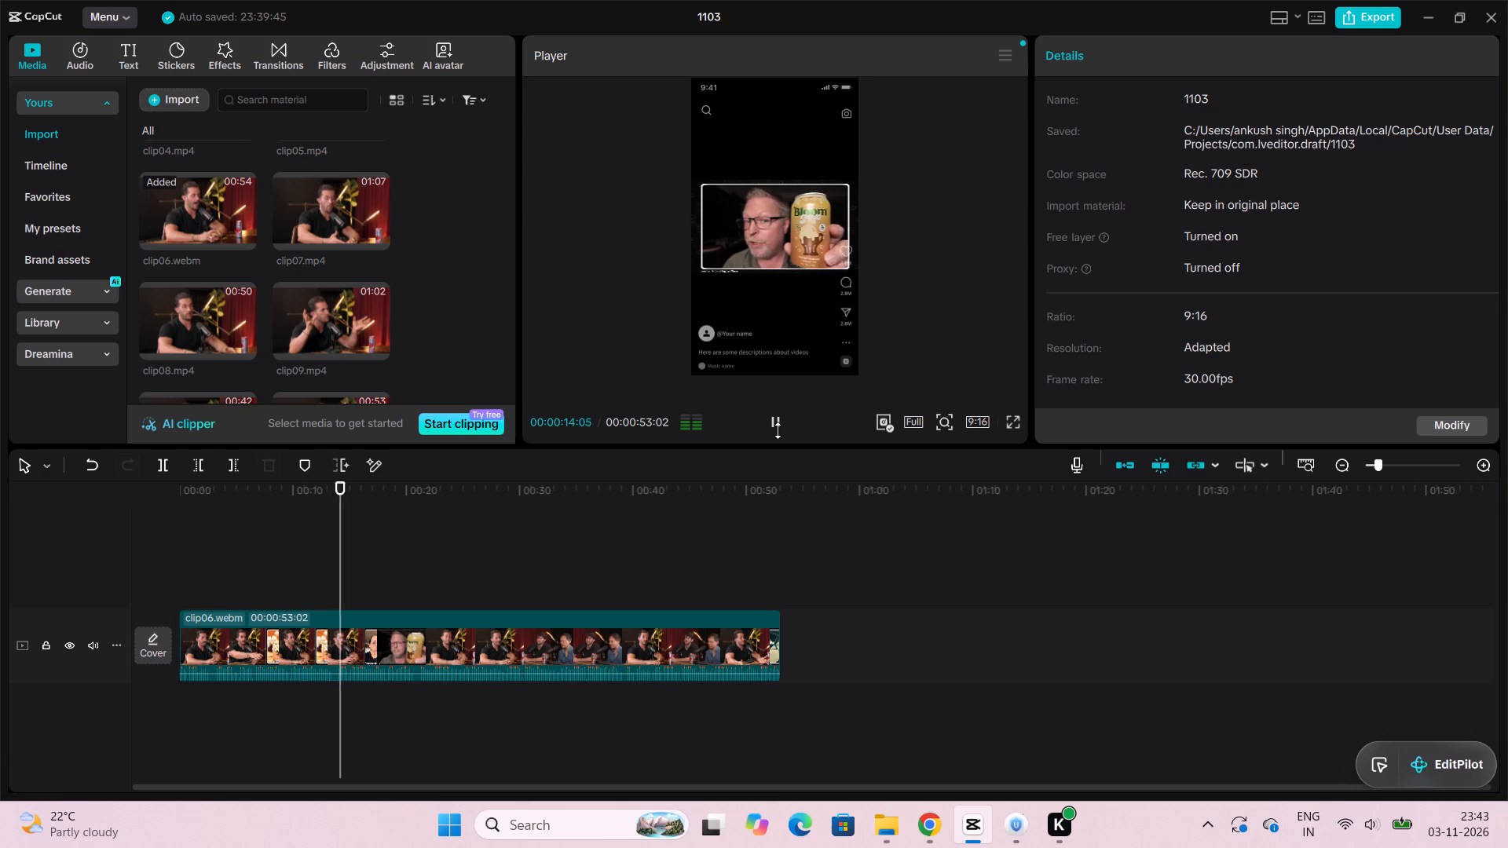
click(778, 430)
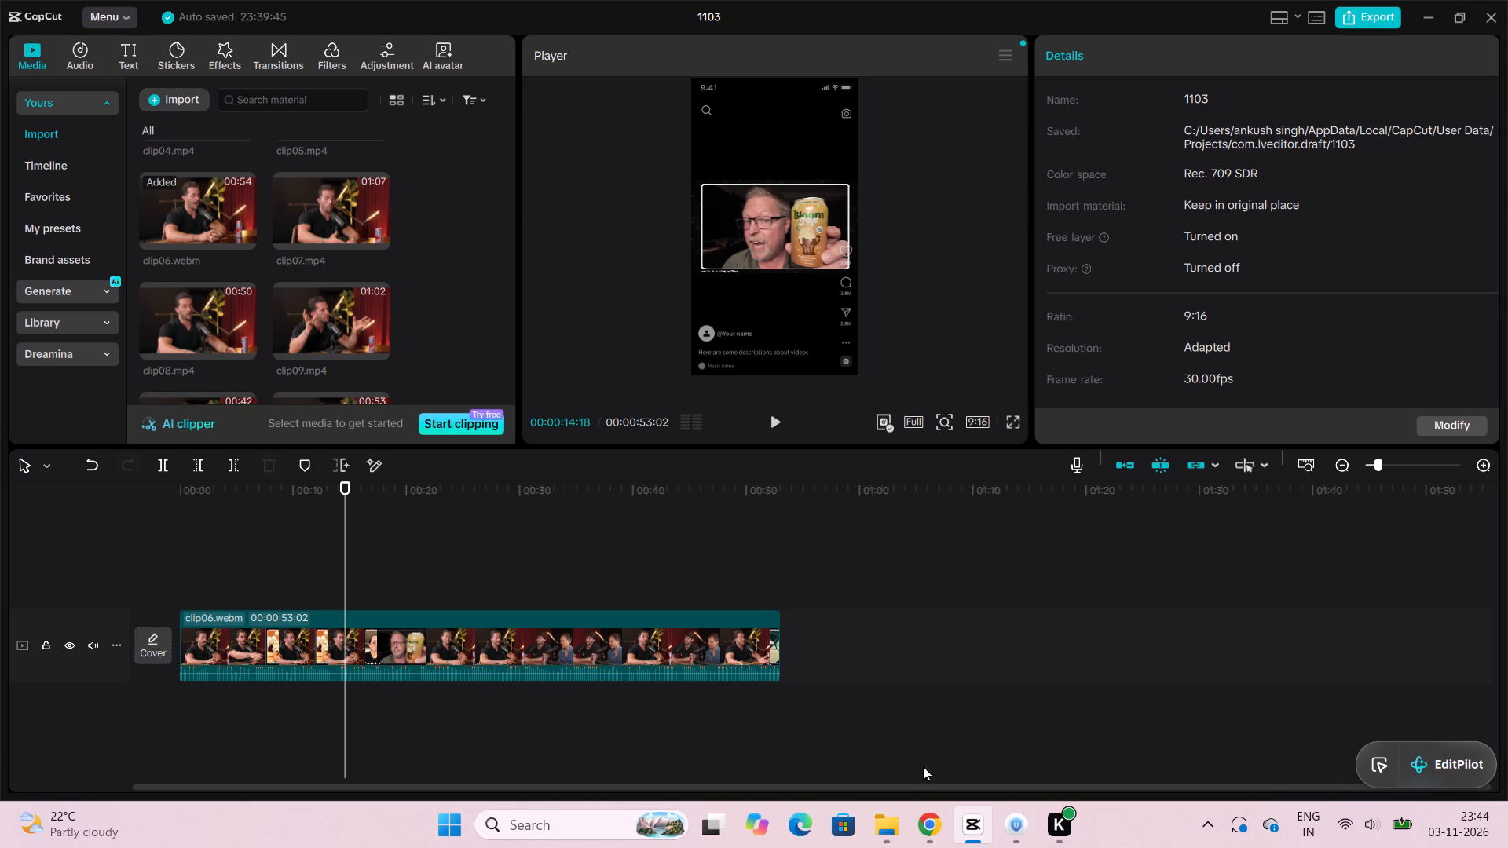
Switch back to File Explorer, reopen project folder 1103 and check its adjust_mask and attachment folders, including the patch subfolder.
click(884, 838)
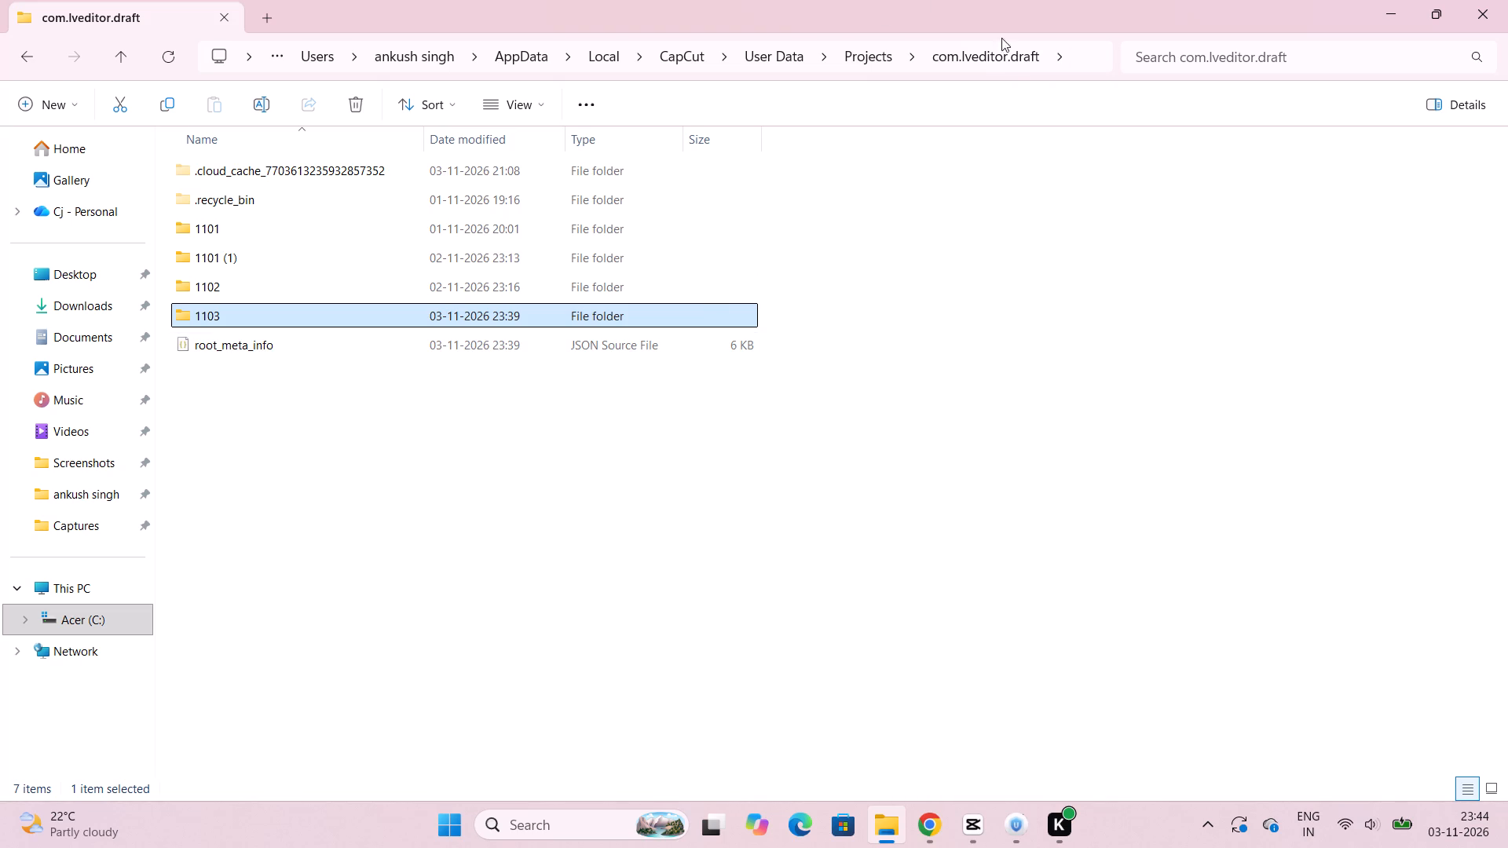
double_click(379, 308)
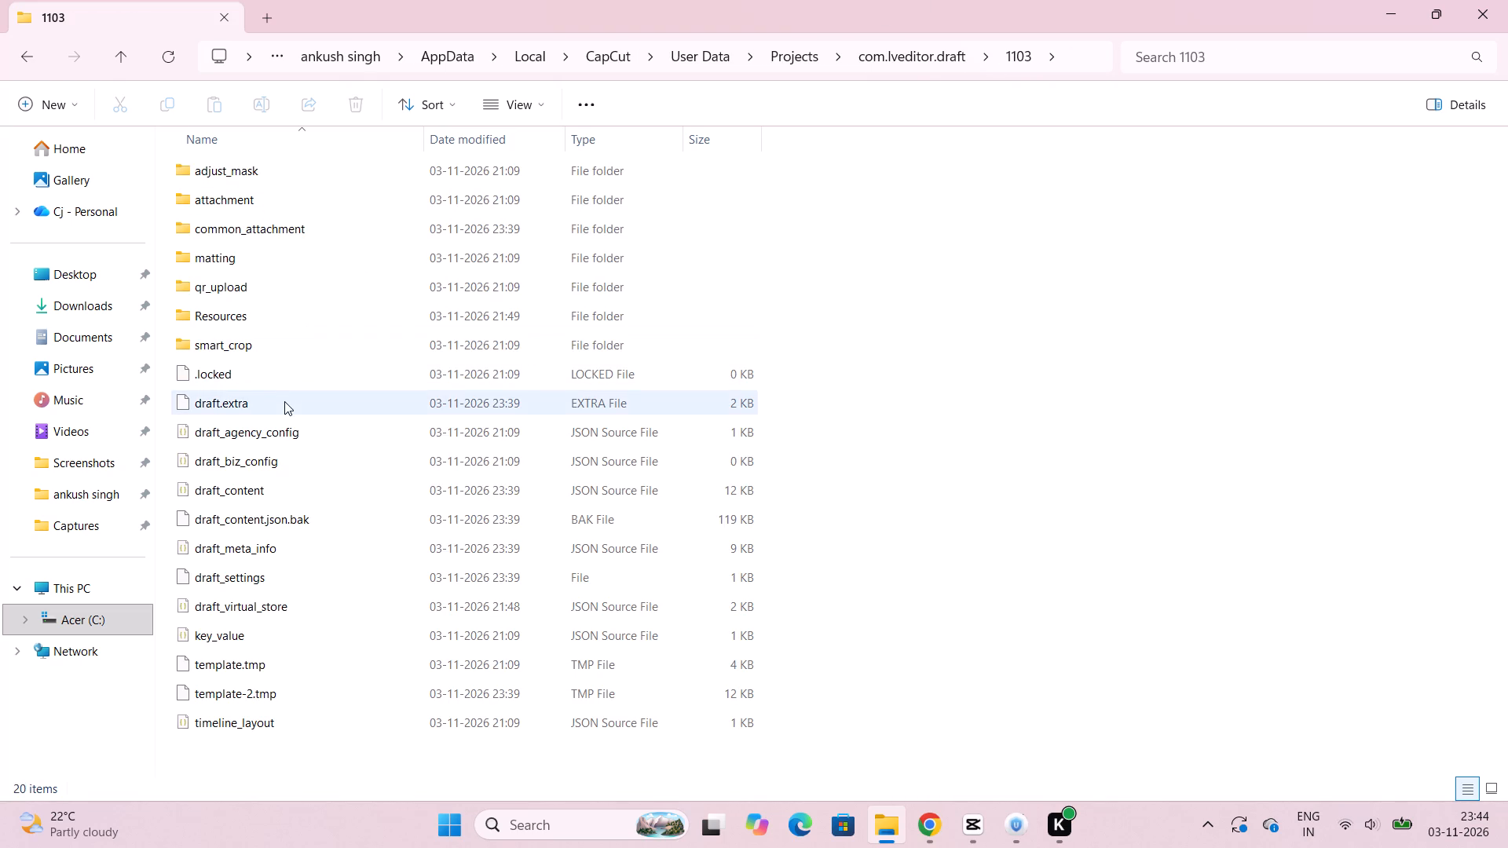
scroll(276, 559, down, 2)
double_click(278, 174)
click(122, 45)
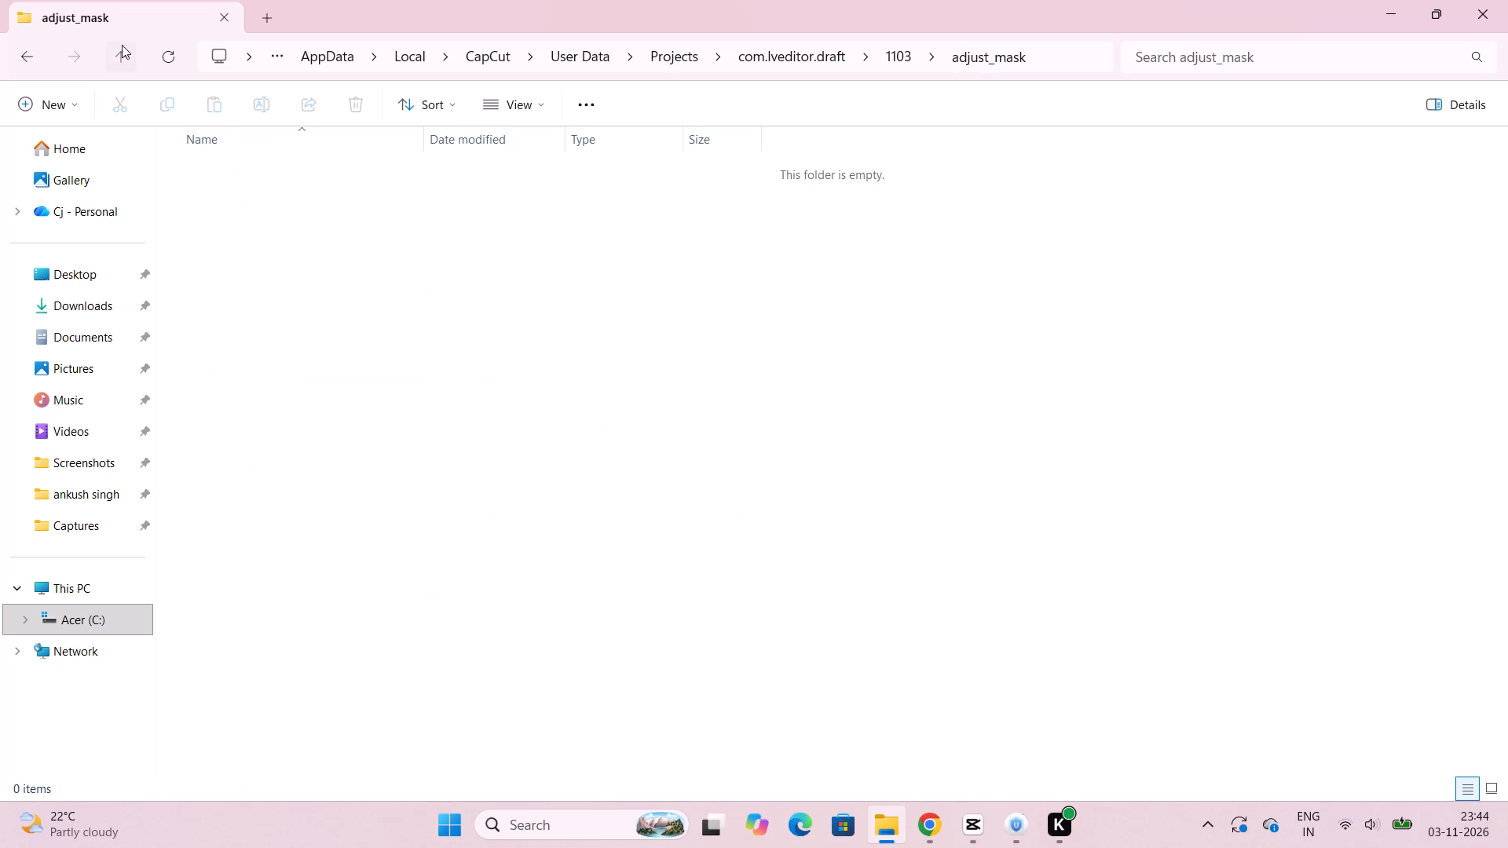
double_click(248, 196)
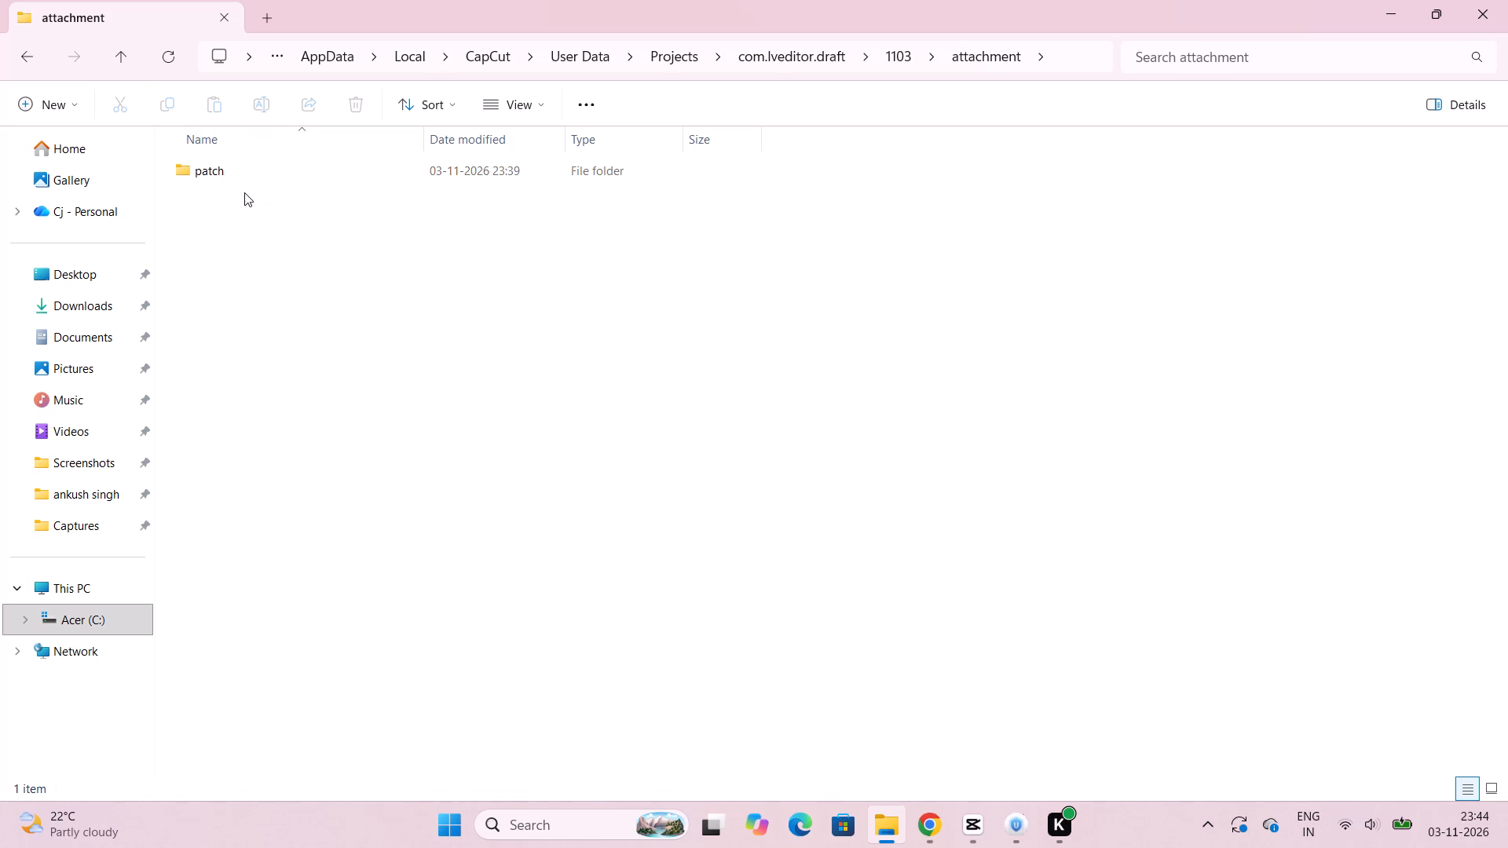
double_click(185, 168)
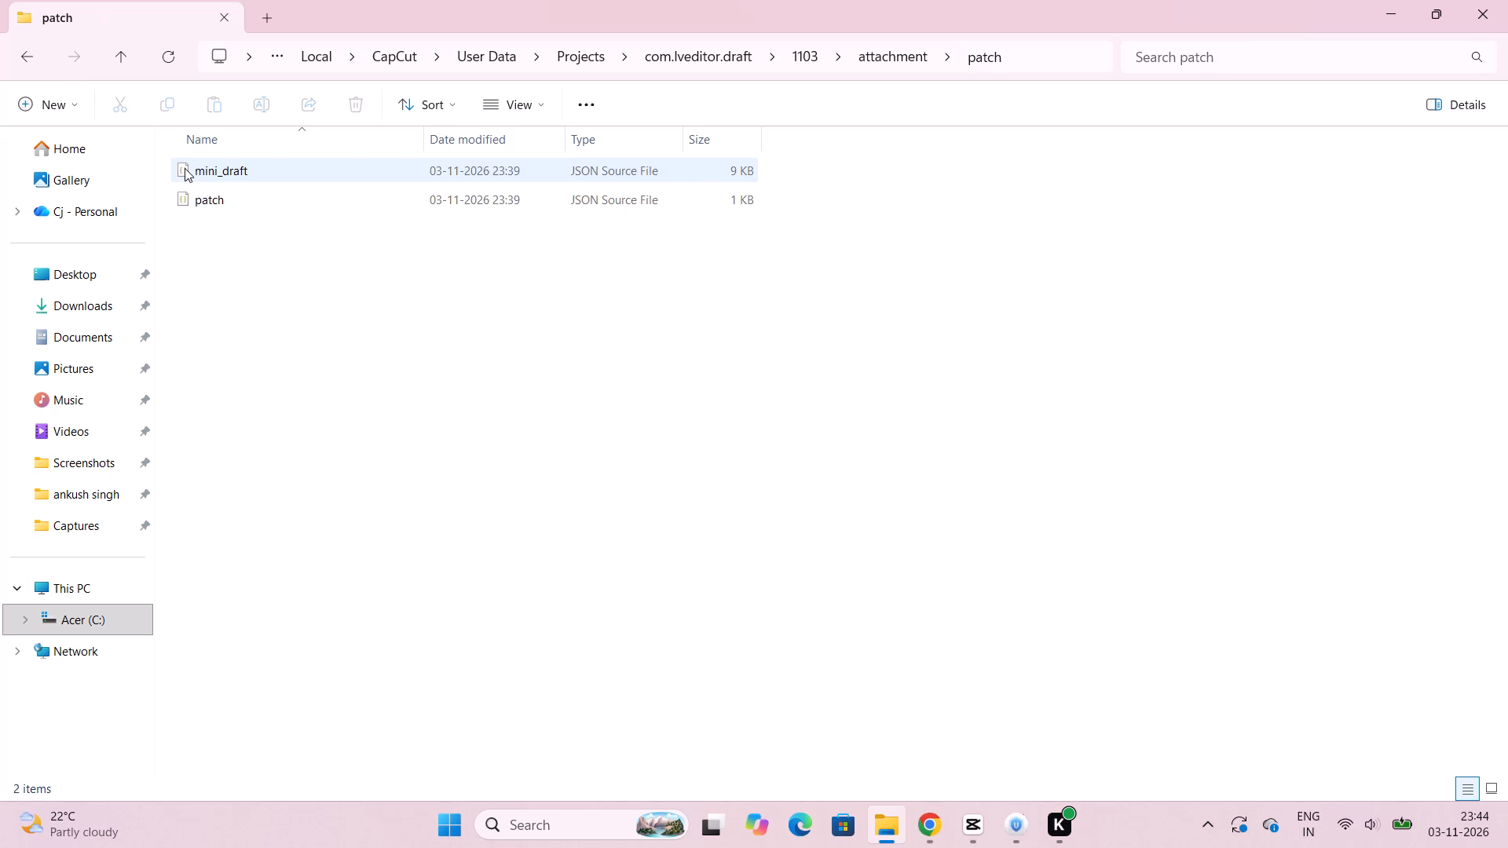
click(120, 60)
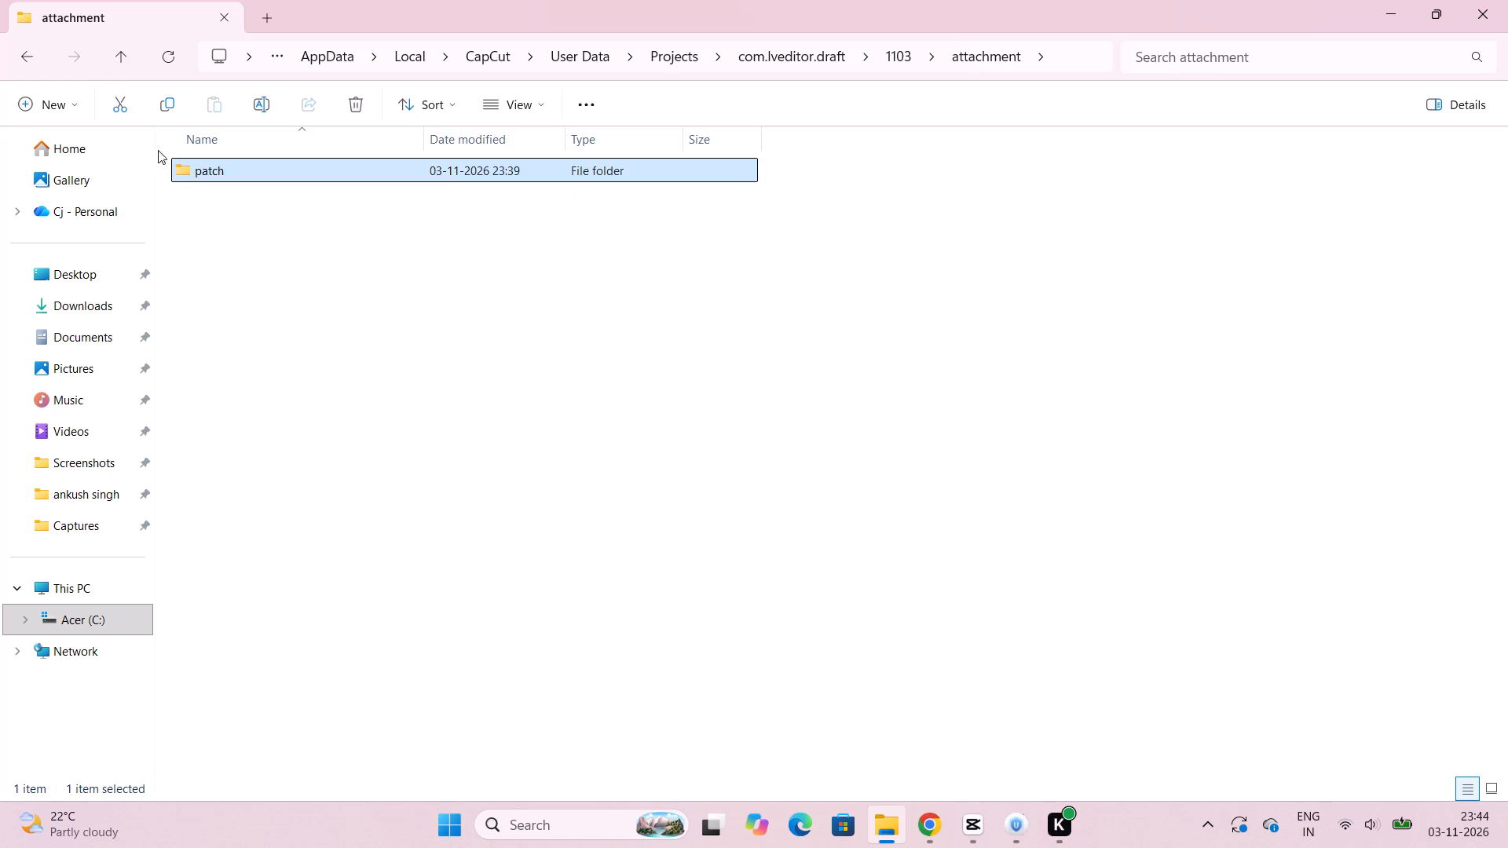
click(122, 54)
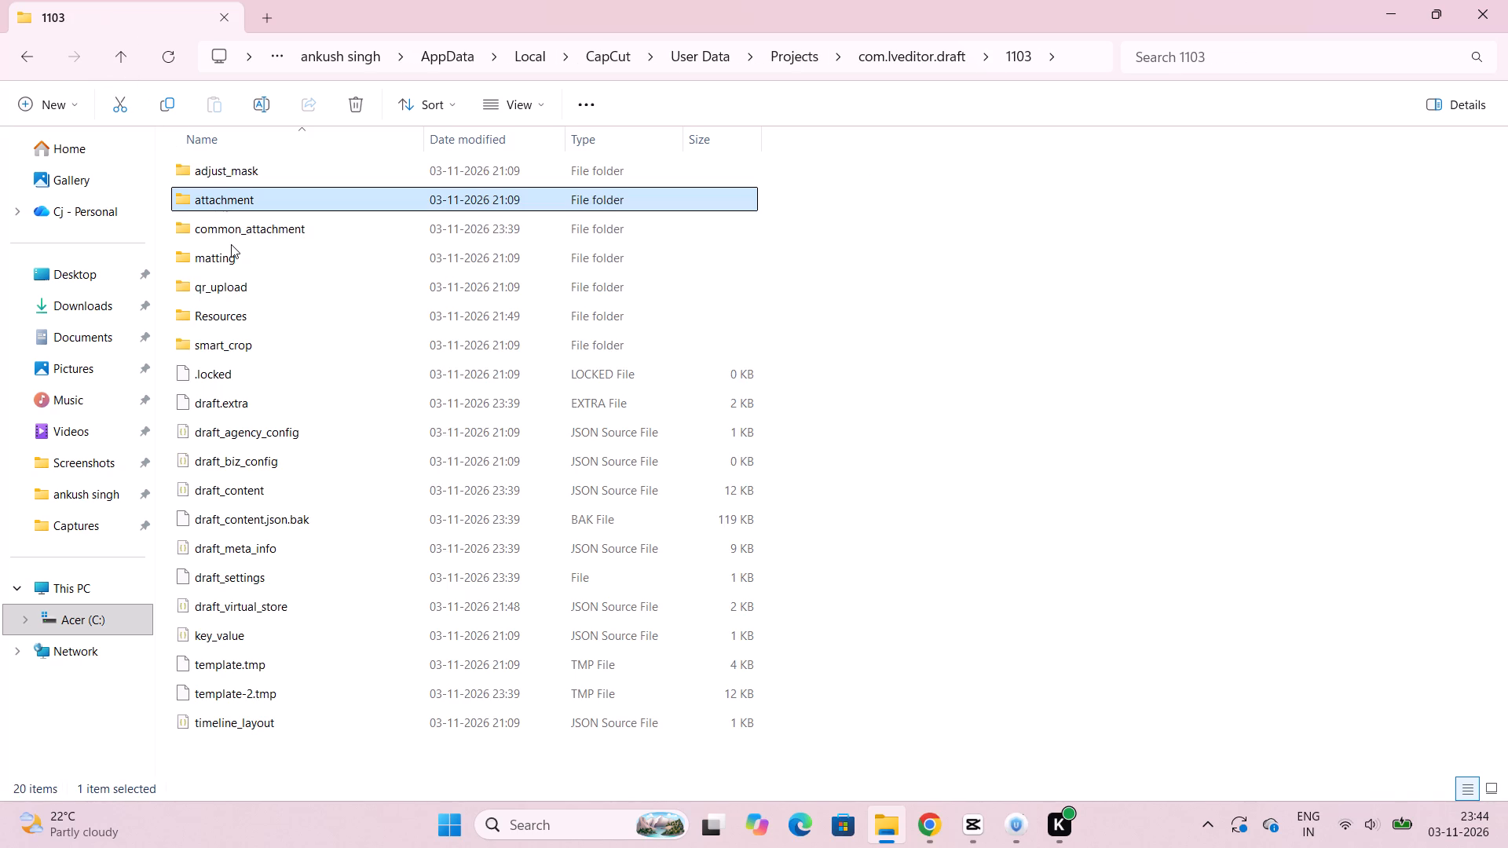
Check the common_attachment, matting and qr_upload folders of project 1103 for the exported video.
double_click(236, 239)
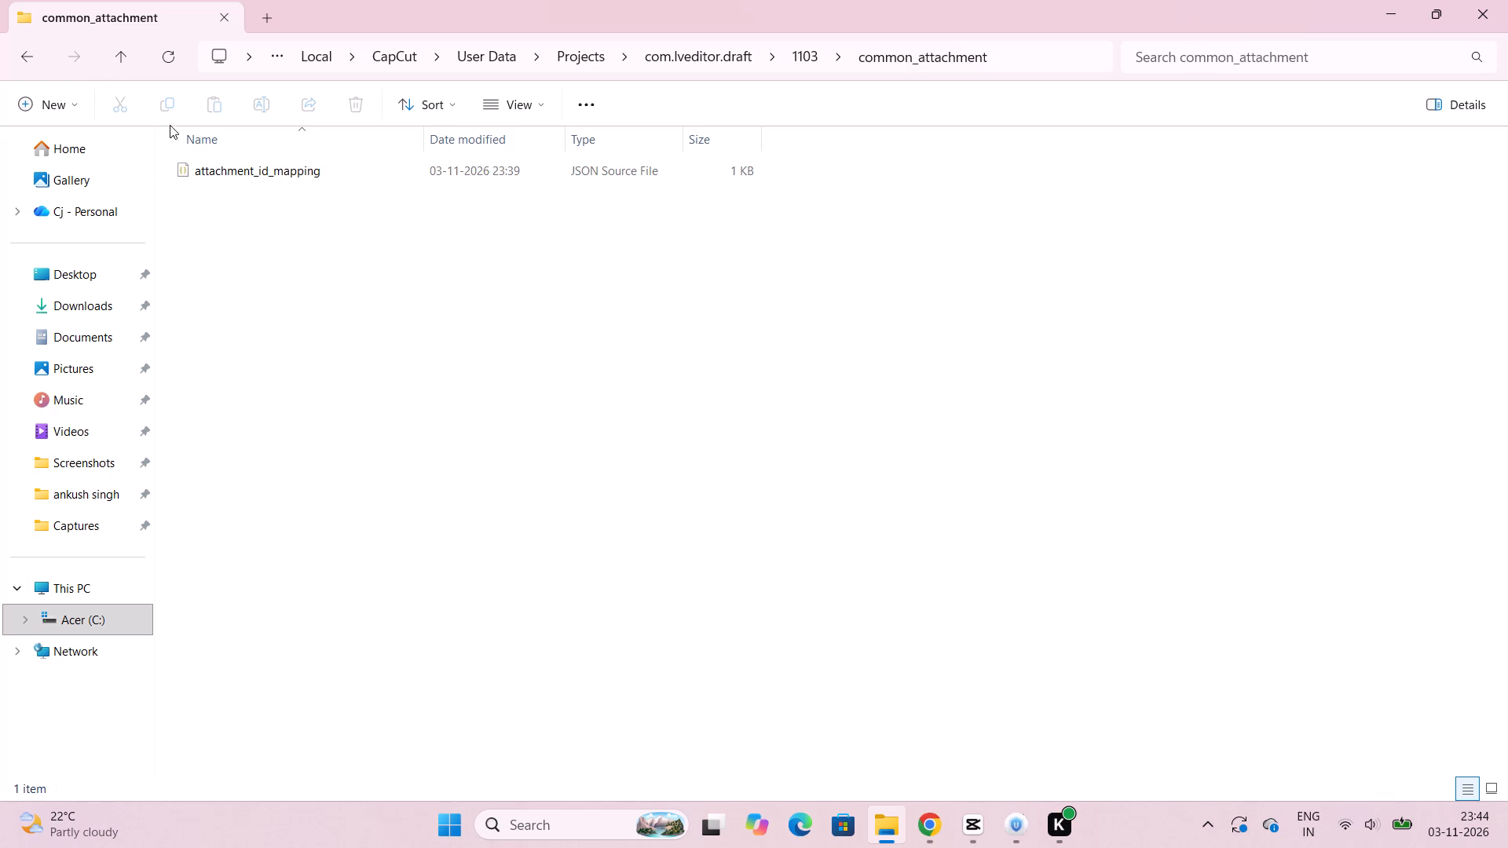
click(126, 54)
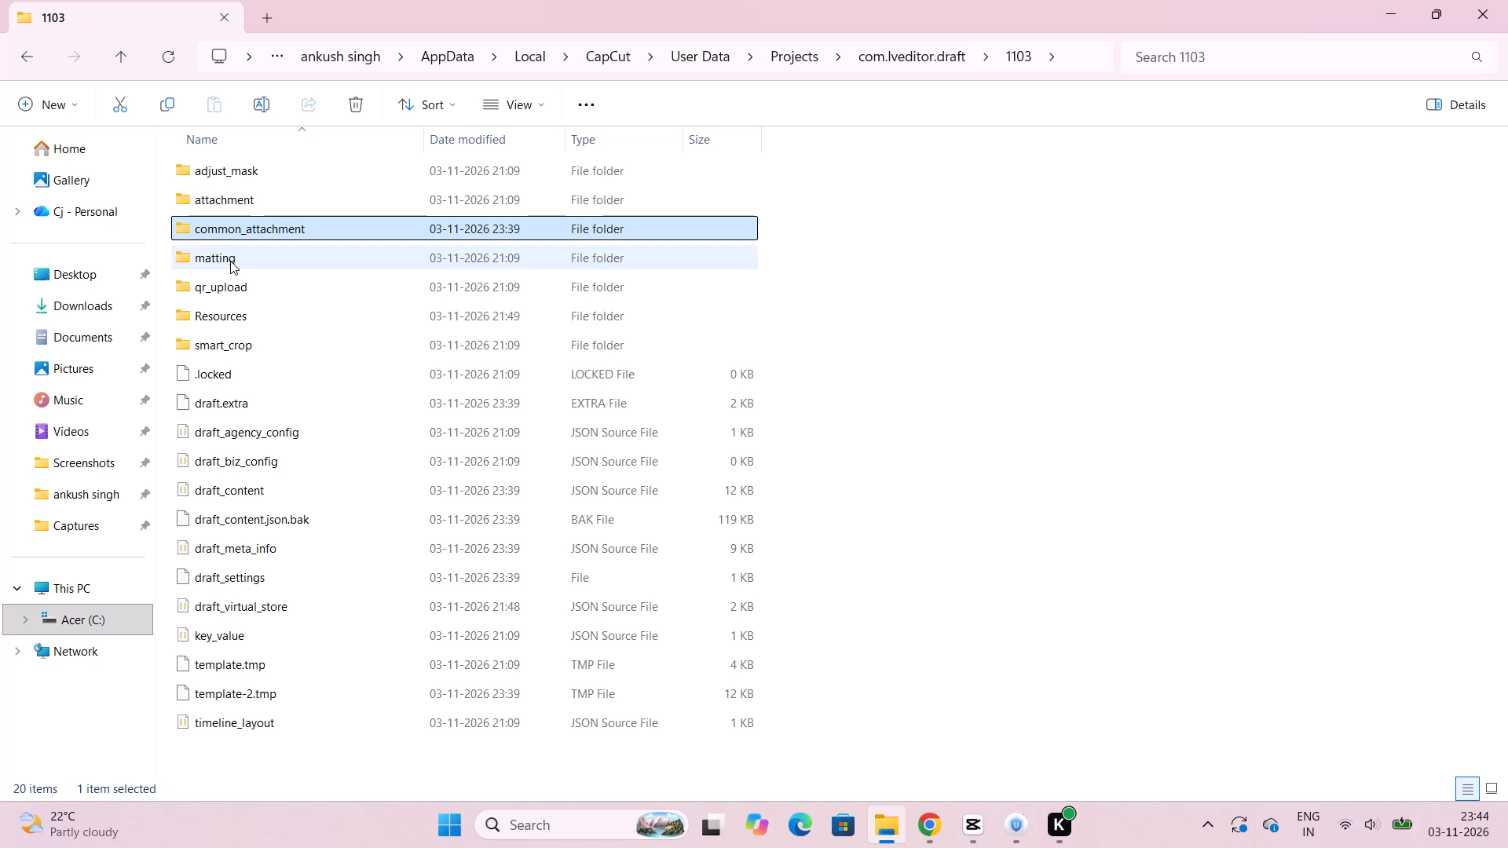
double_click(230, 261)
click(118, 66)
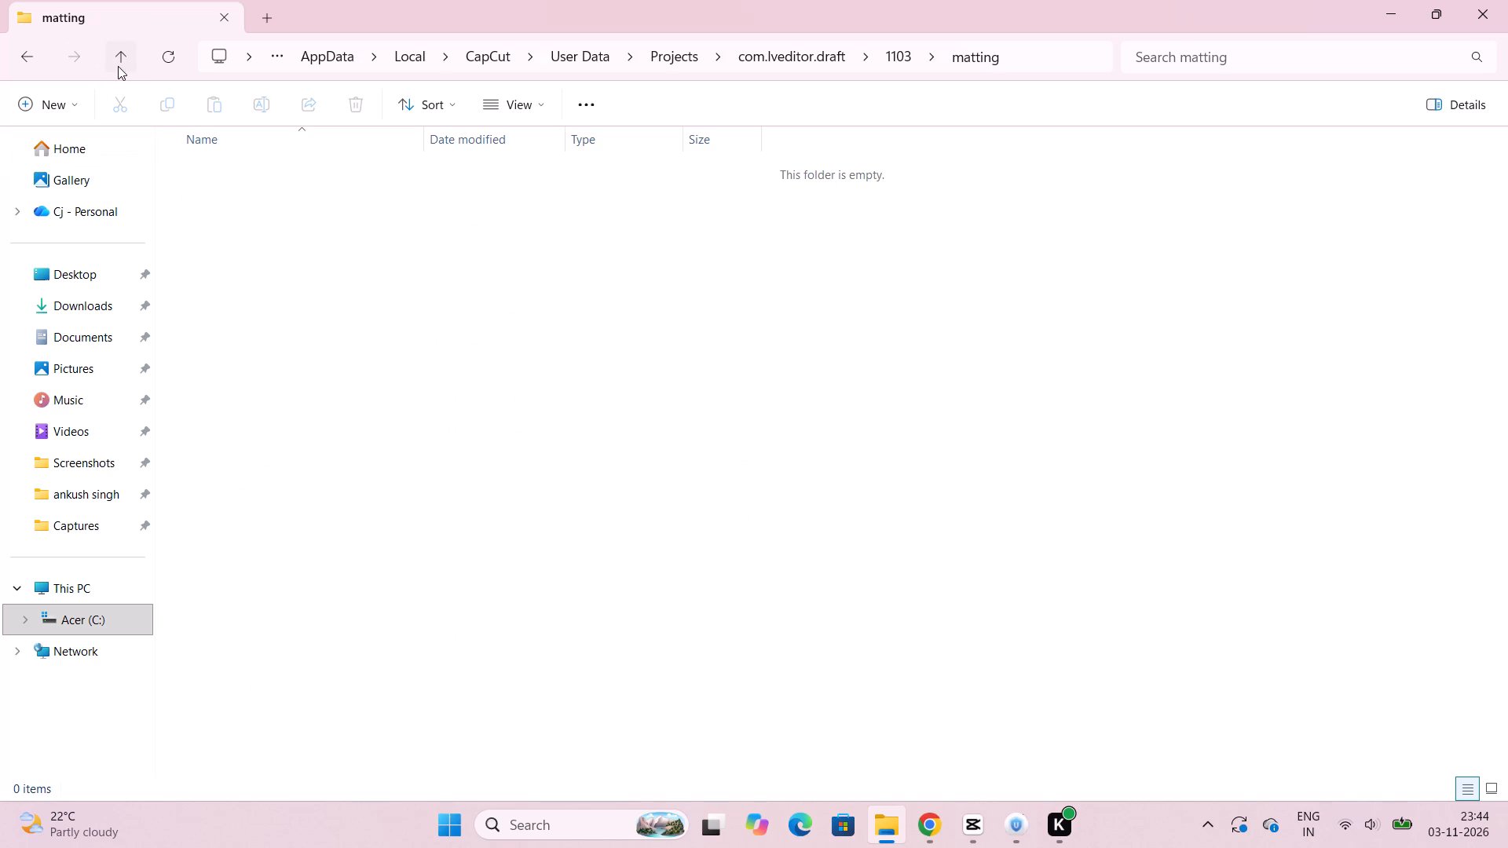
double_click(251, 274)
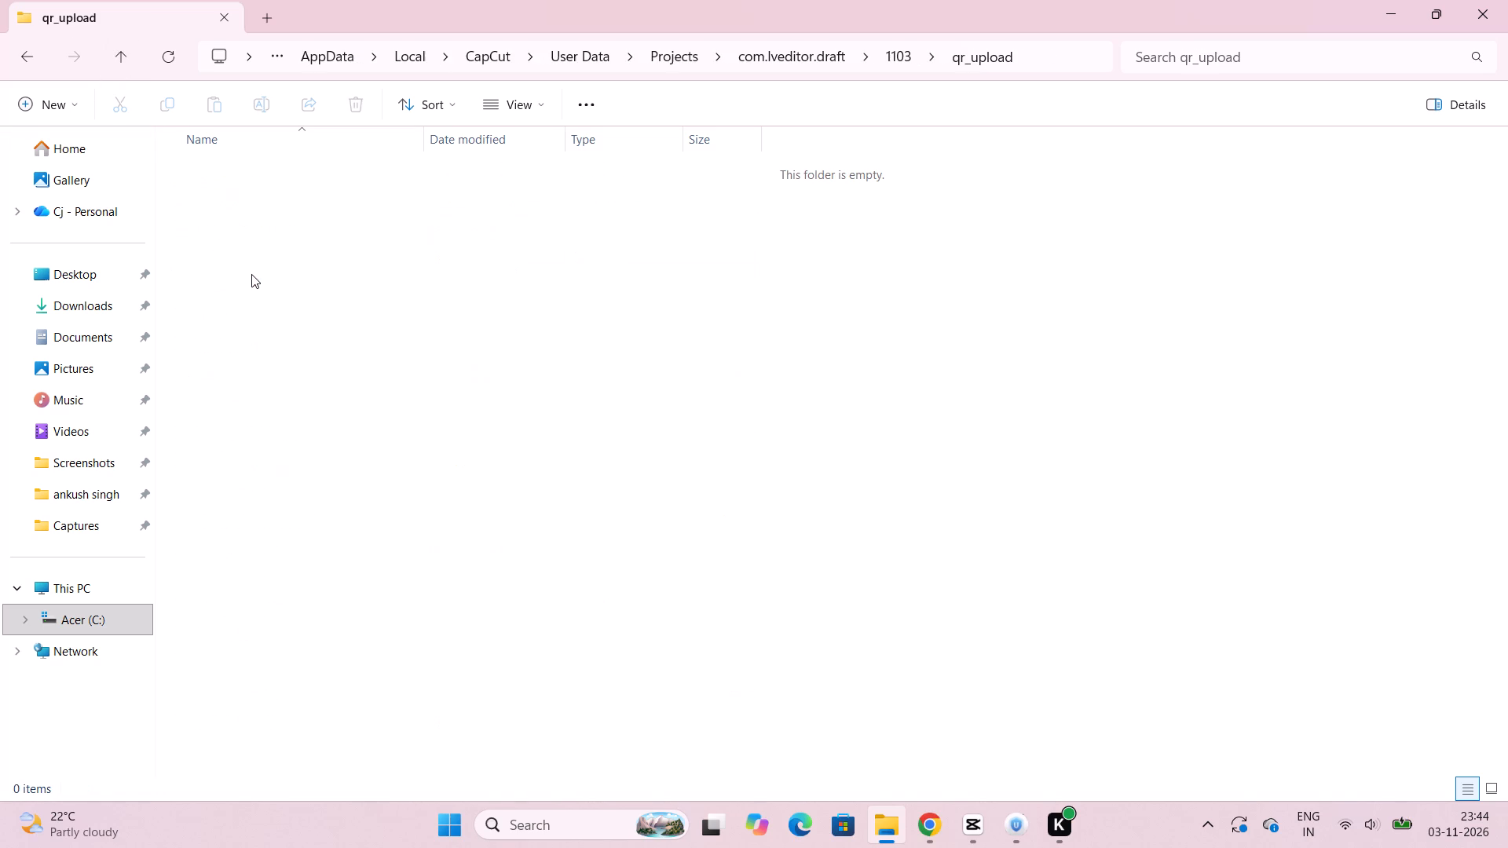
click(115, 60)
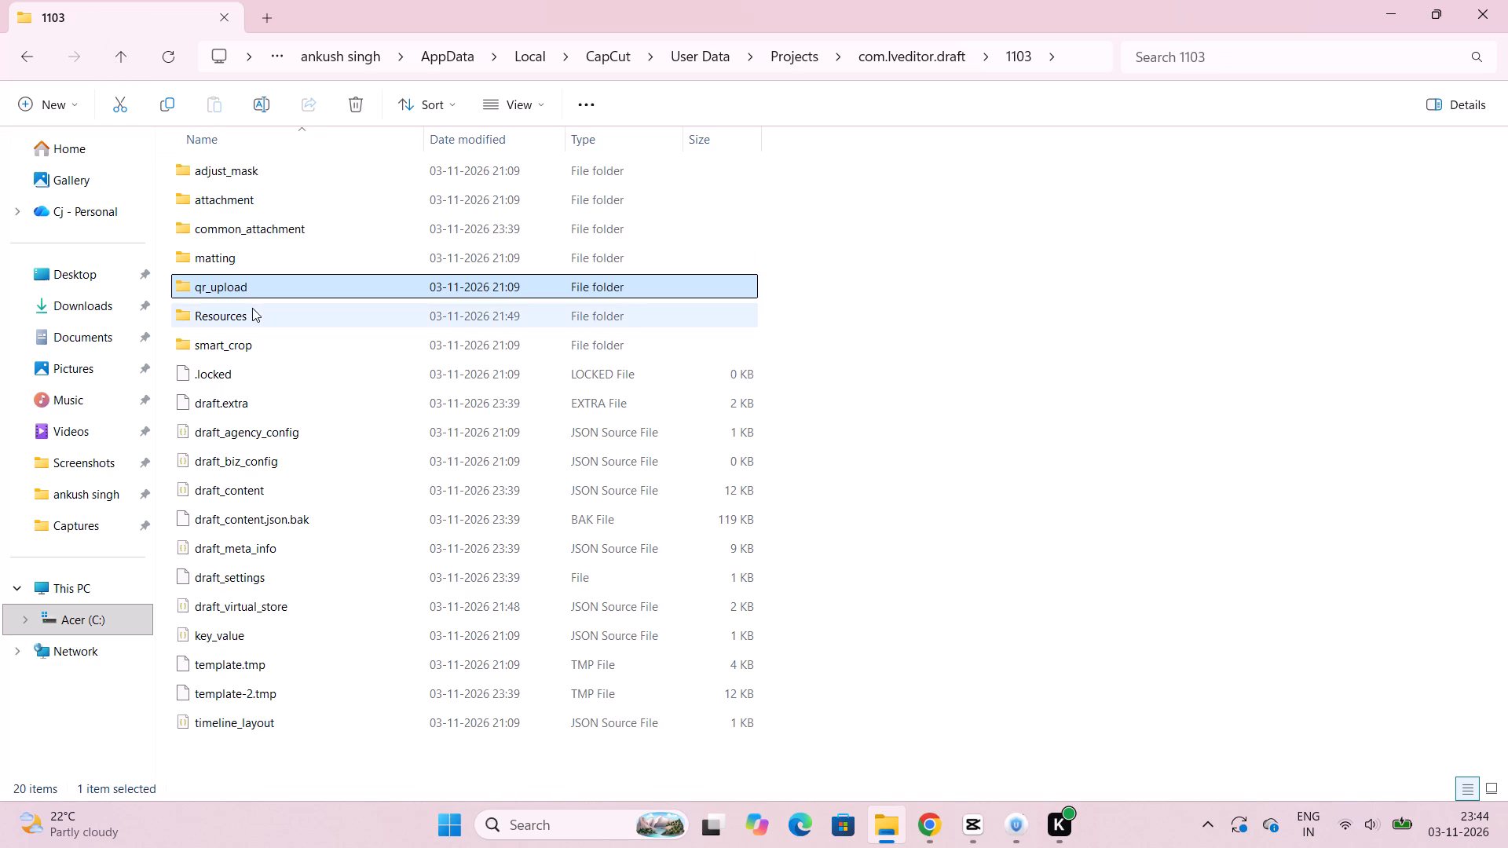
Look inside project 1103's Resources subfolders audioAlg, combination and videoAlg, and its smart_crop folder.
double_click(252, 308)
double_click(173, 163)
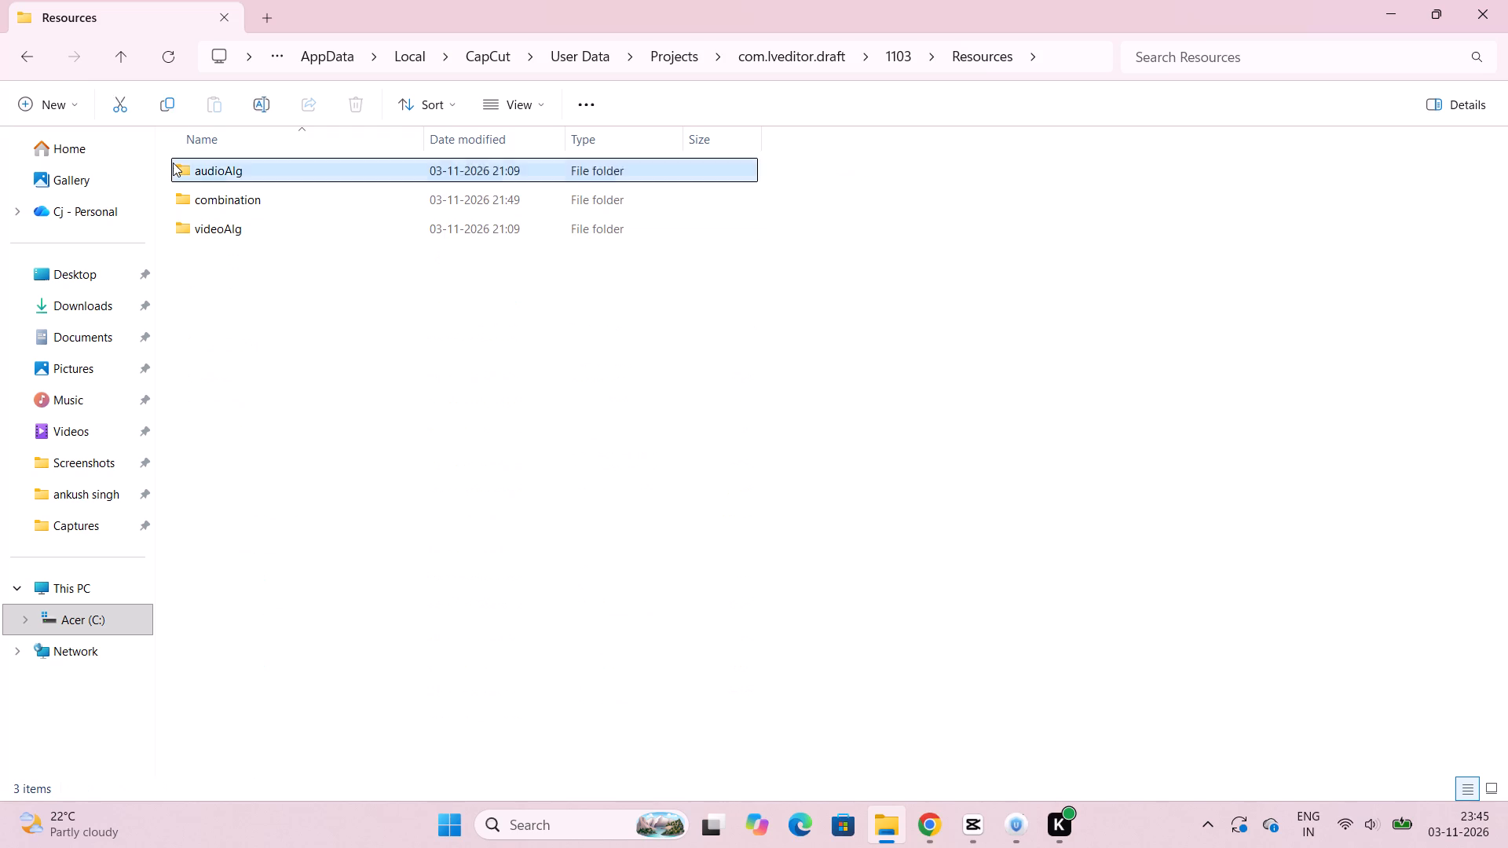
click(115, 53)
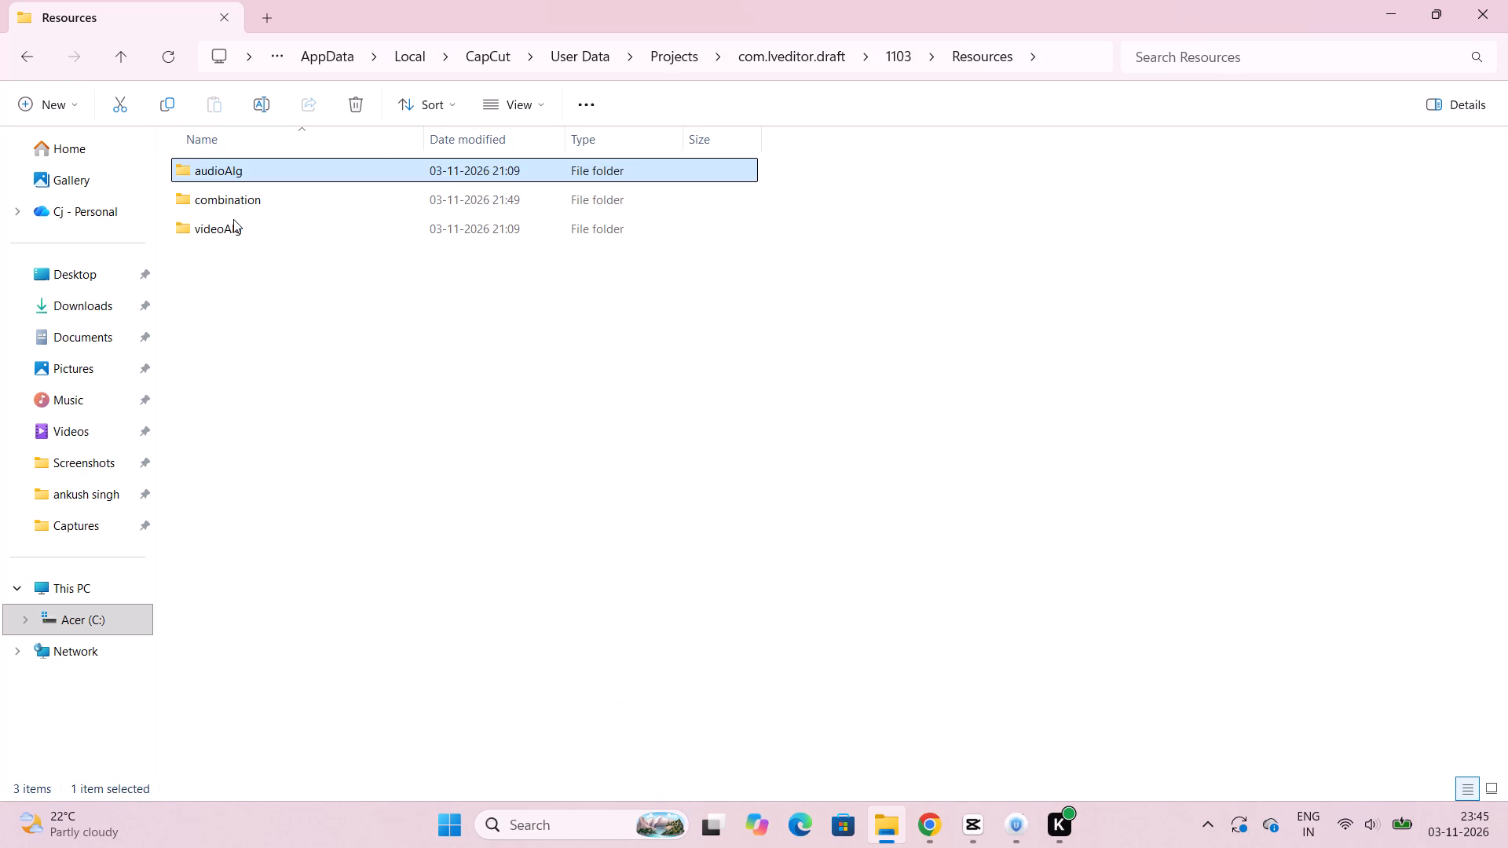
double_click(233, 212)
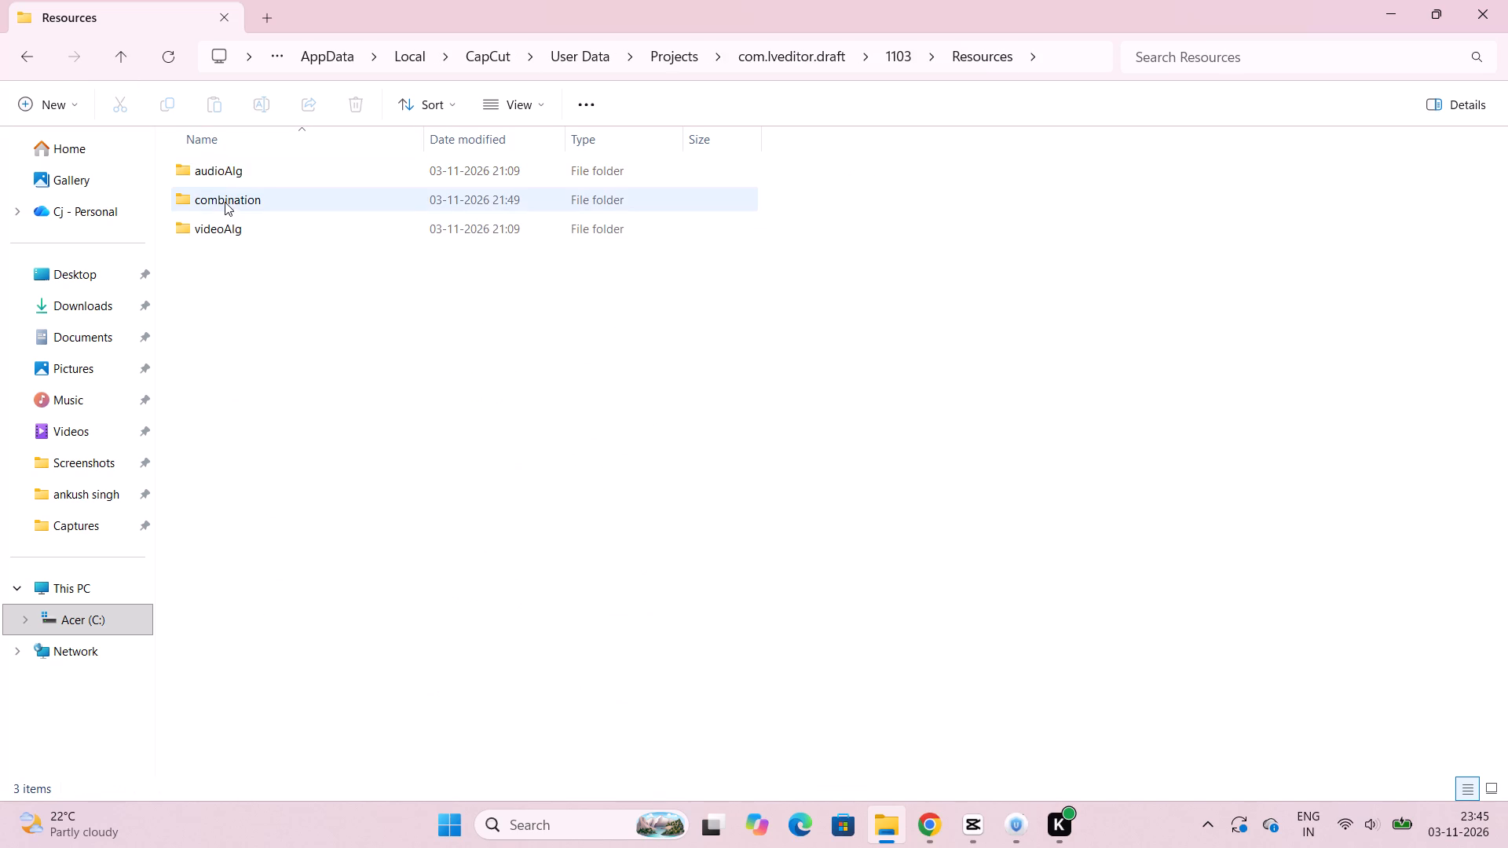
double_click(221, 198)
click(129, 57)
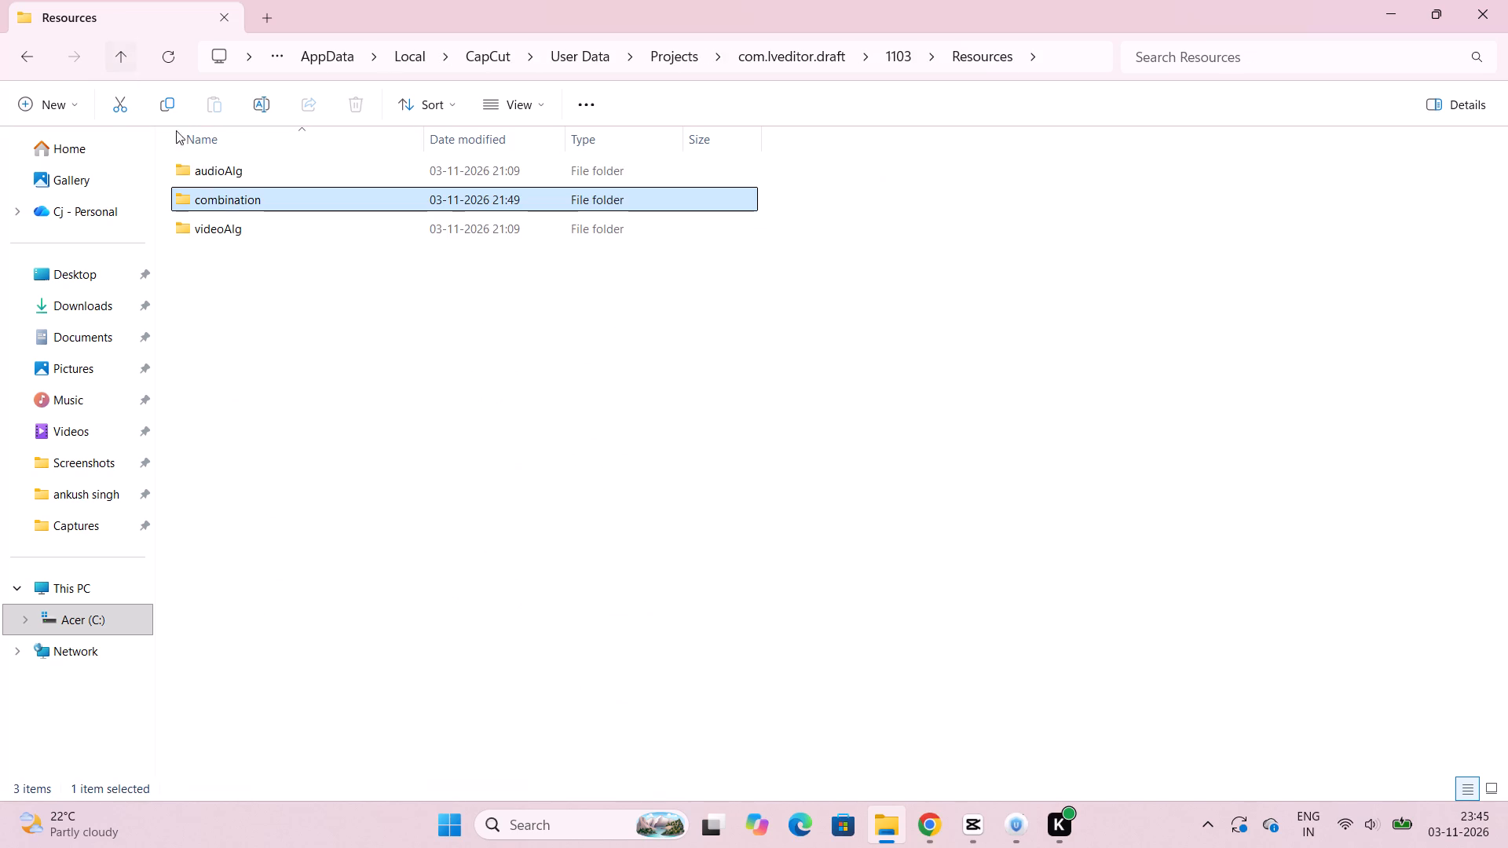
double_click(248, 237)
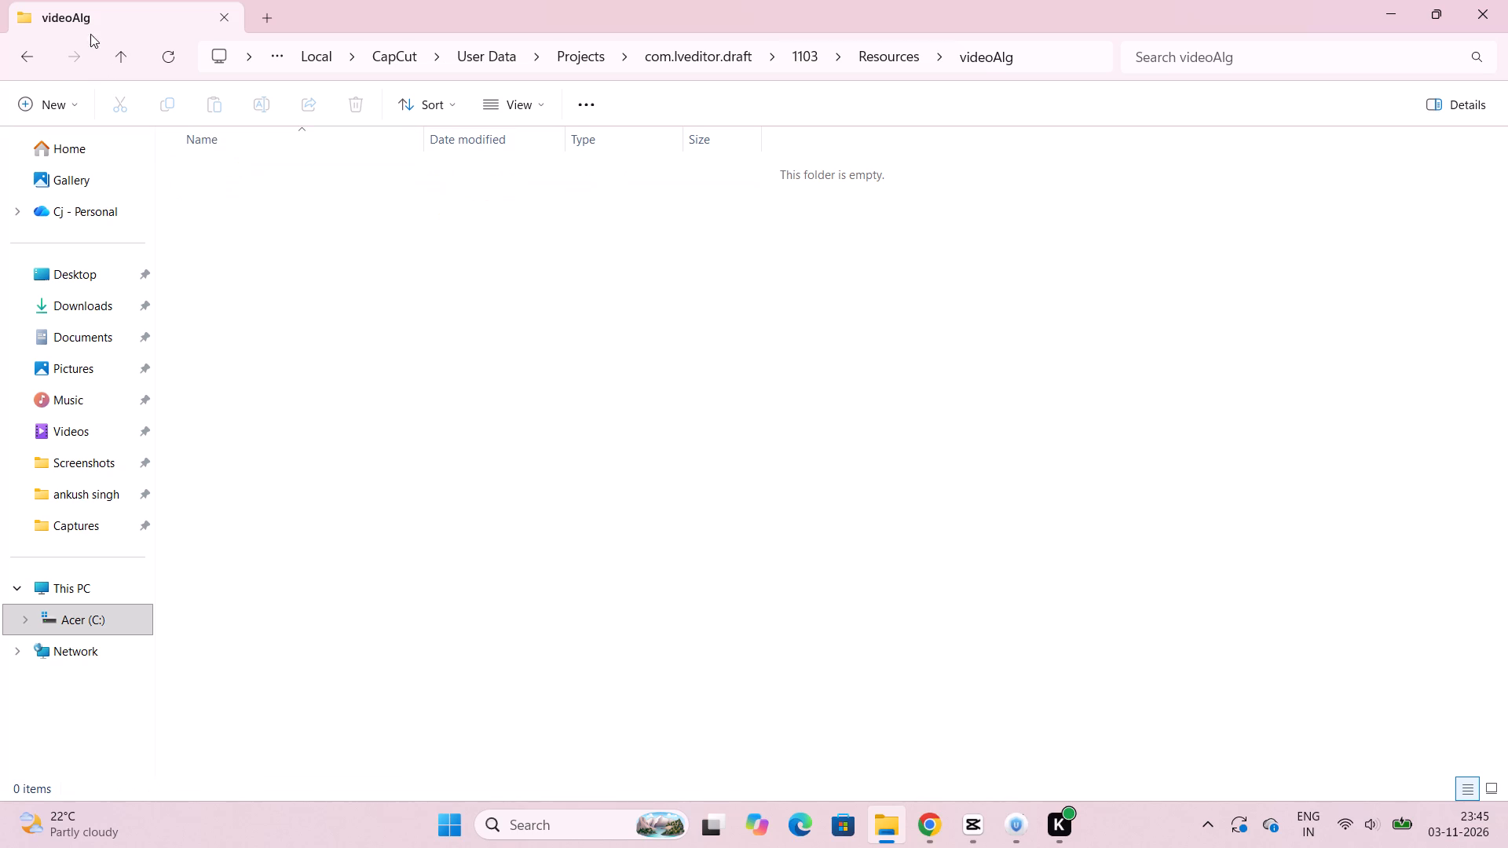
click(122, 61)
click(122, 61)
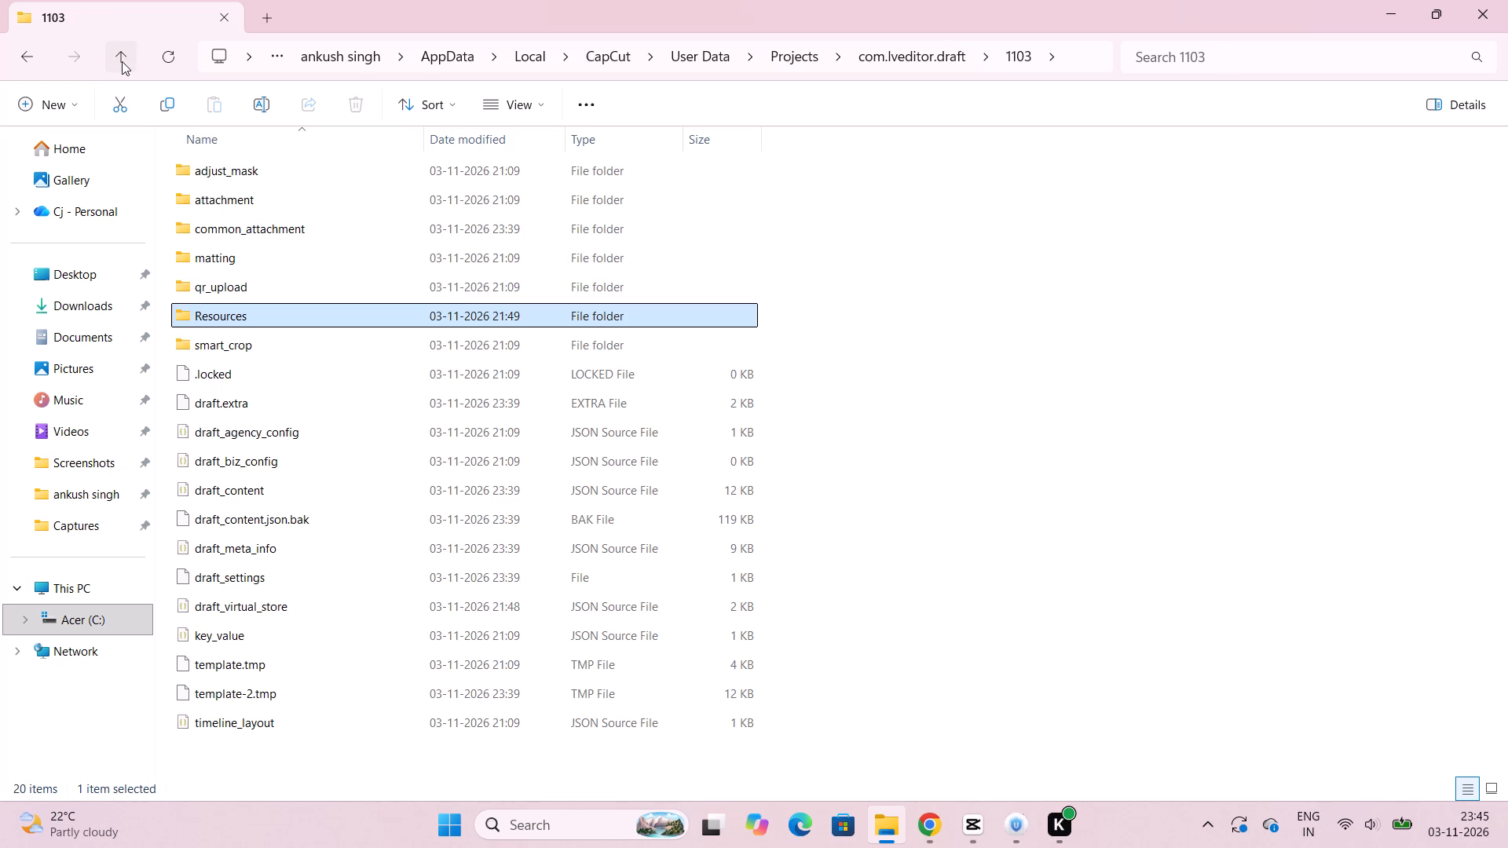
double_click(247, 336)
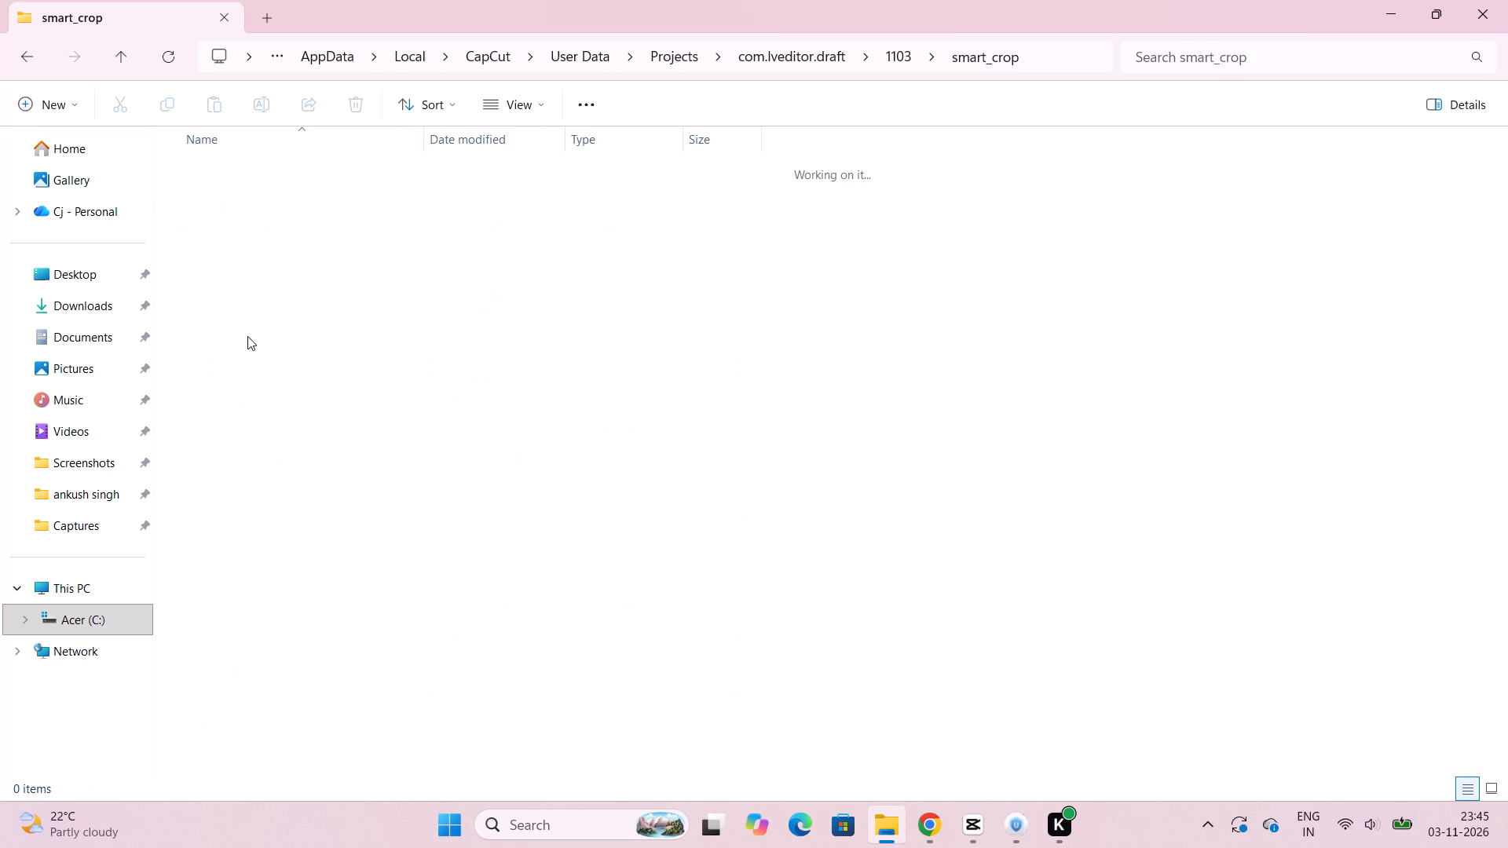
click(113, 70)
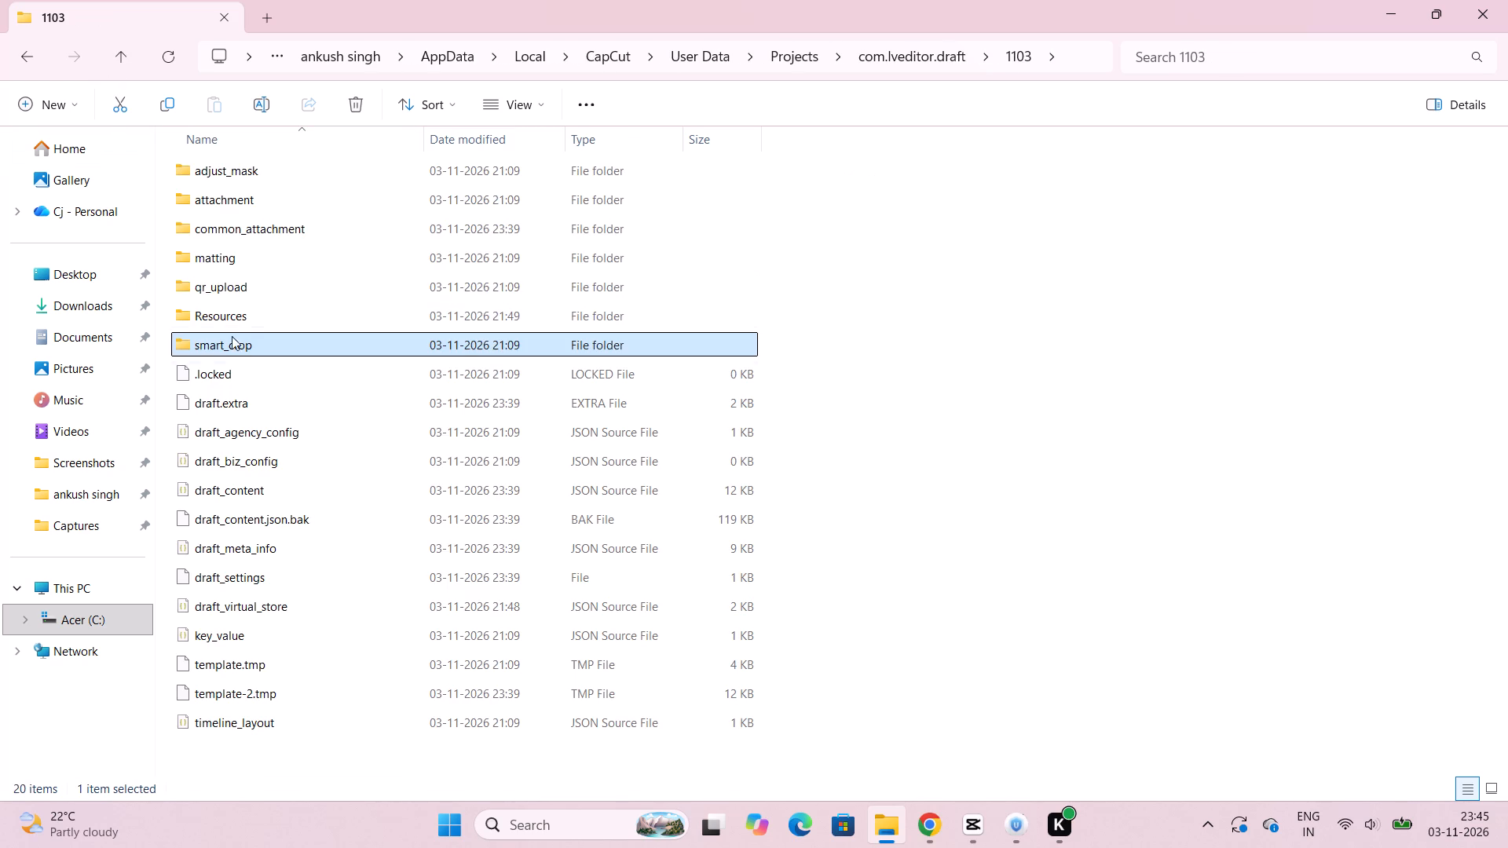
Try to open the .locked, draft.extra and template-2.tmp files in project folder 1103 while looking for the exported video.
double_click(227, 371)
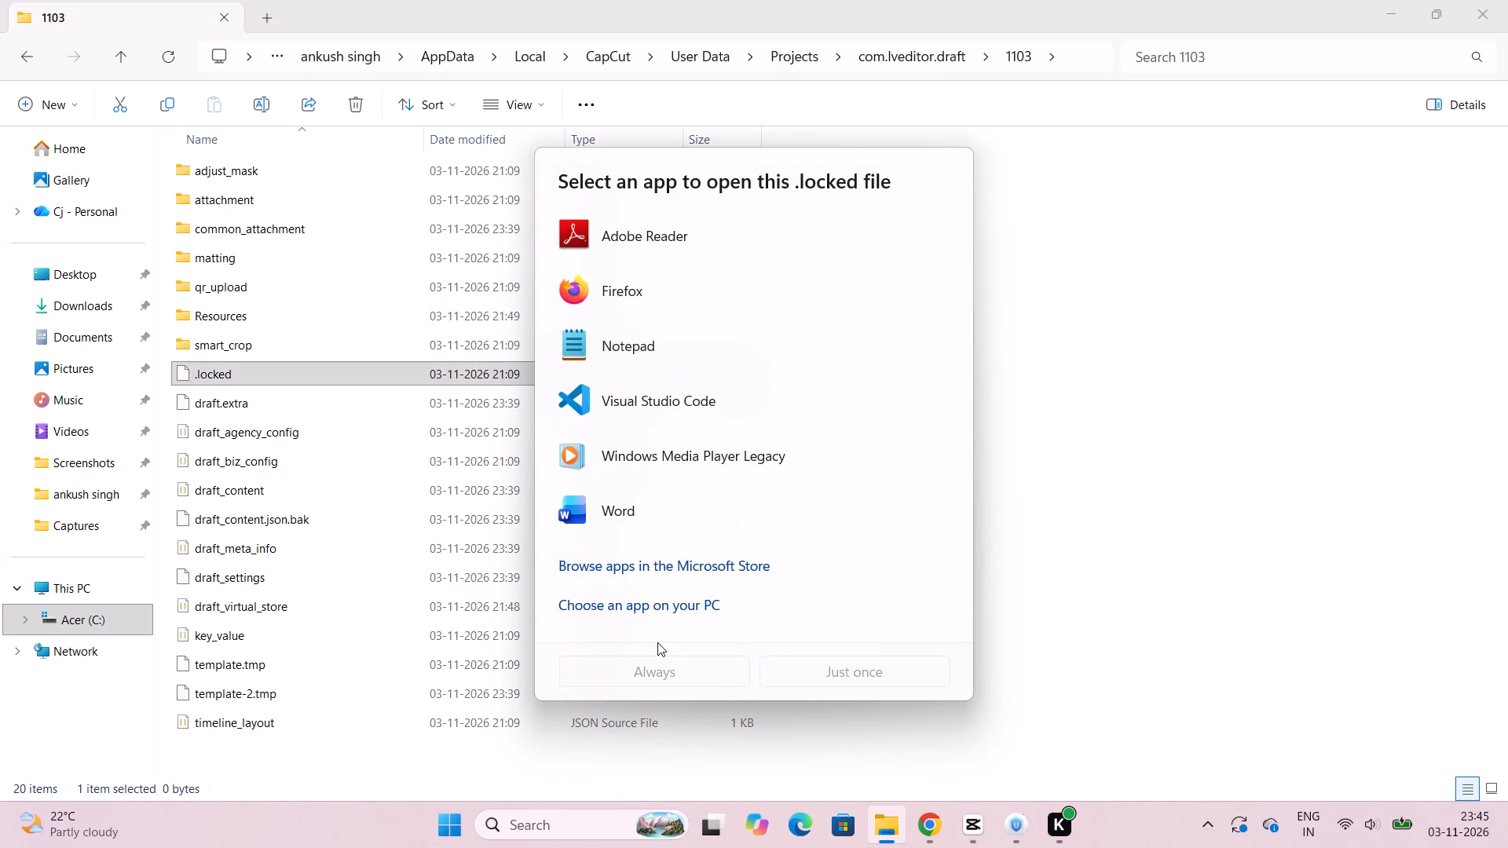
click(1111, 570)
double_click(602, 401)
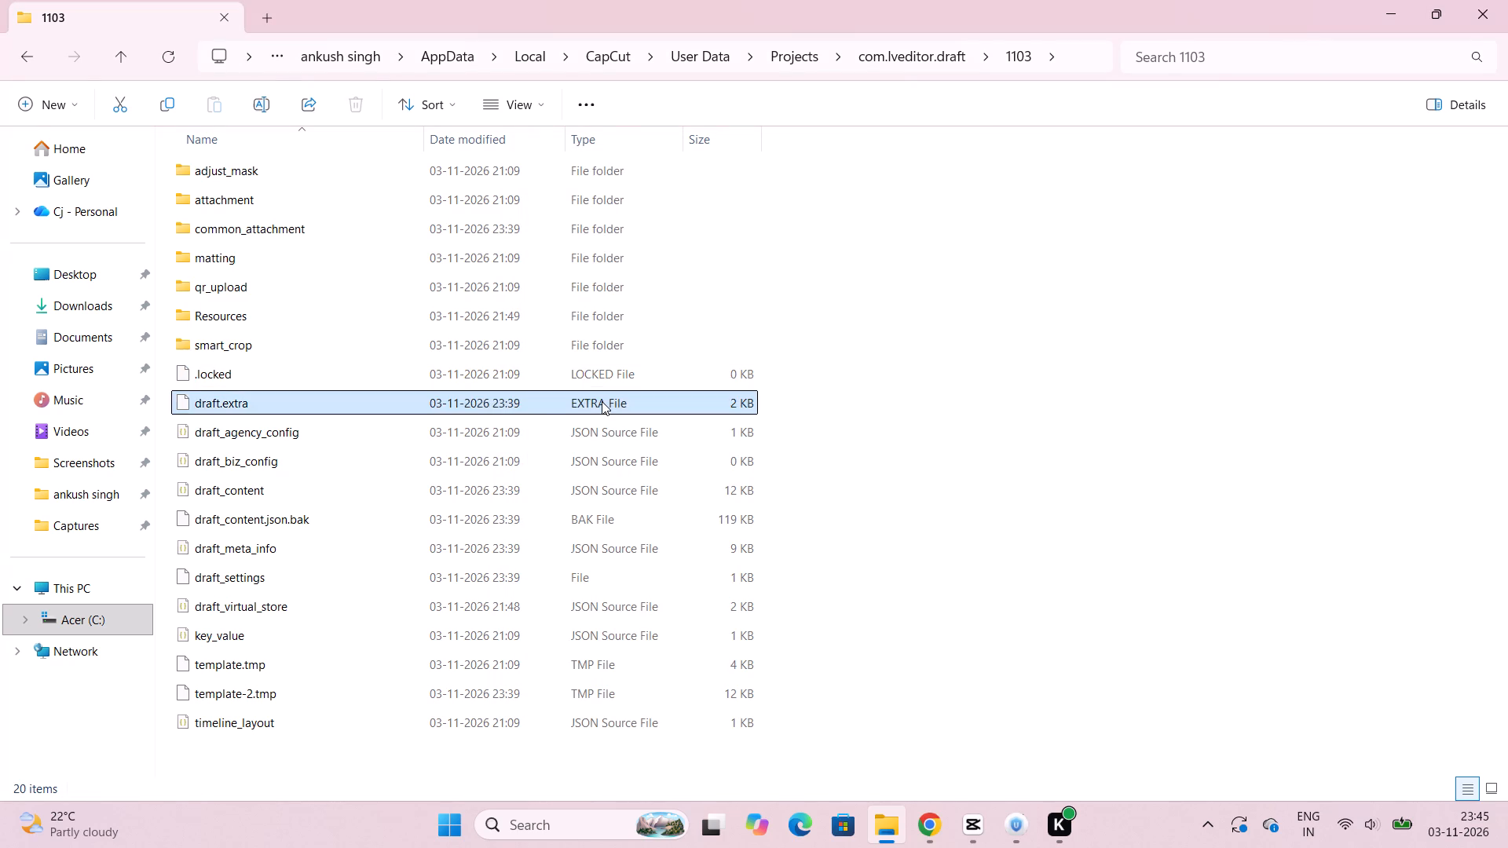
click(1085, 520)
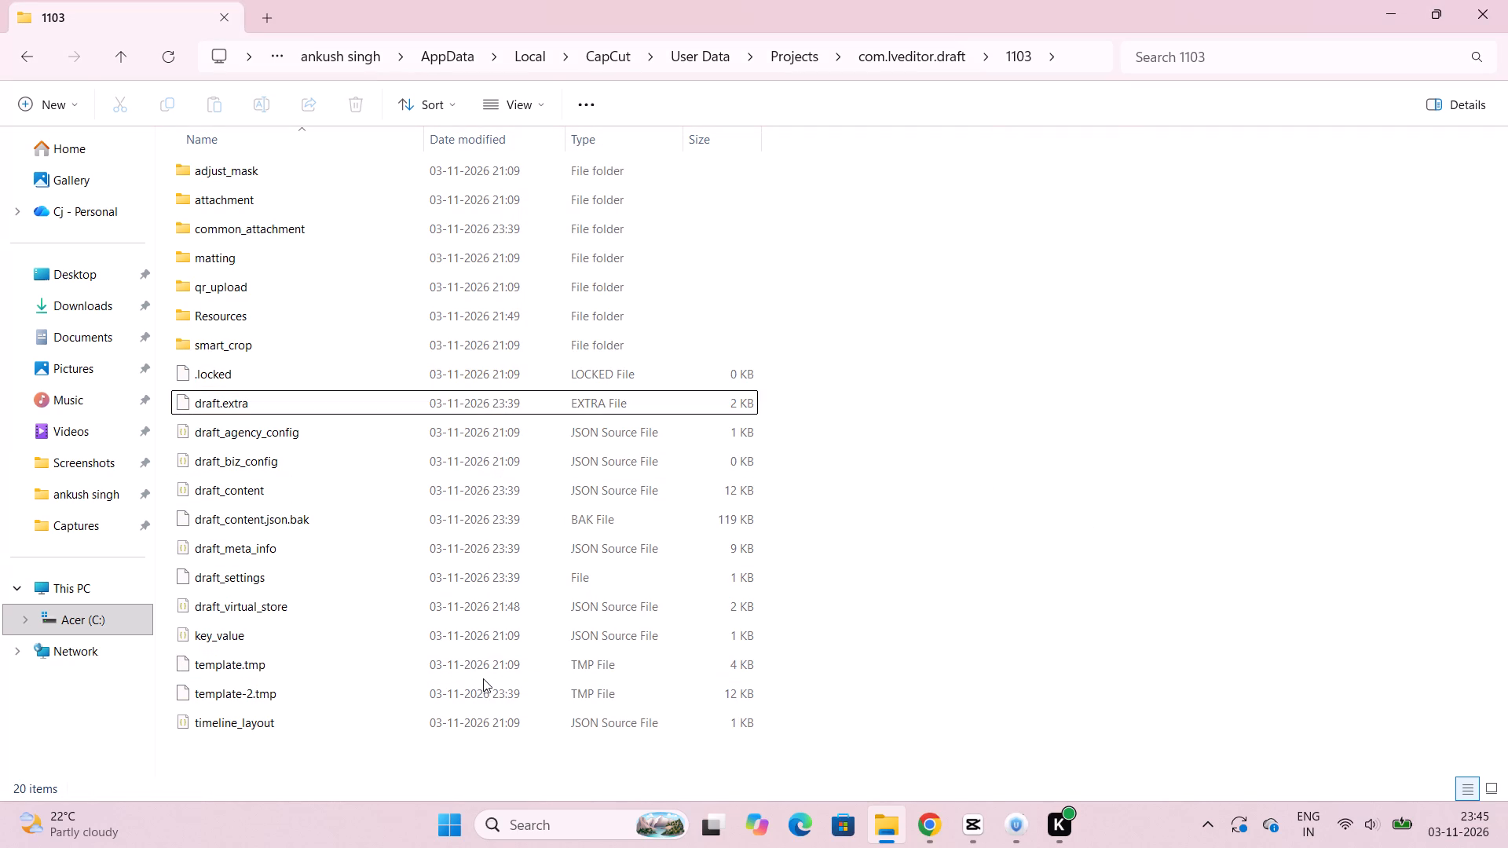
scroll(484, 678, down, 3)
click(369, 689)
double_click(369, 689)
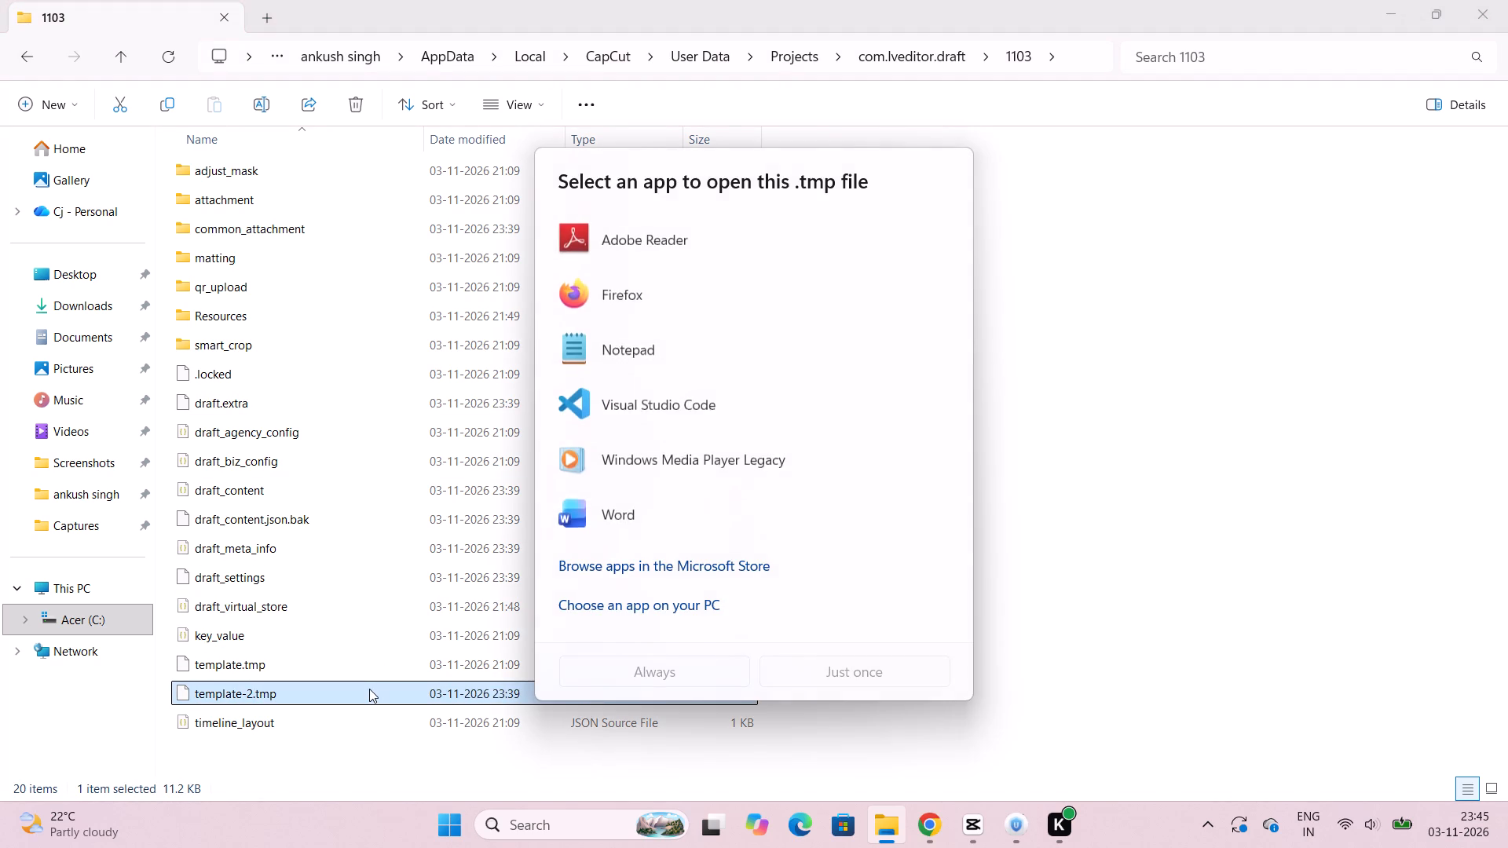
click(1122, 461)
scroll(548, 383, up, 5)
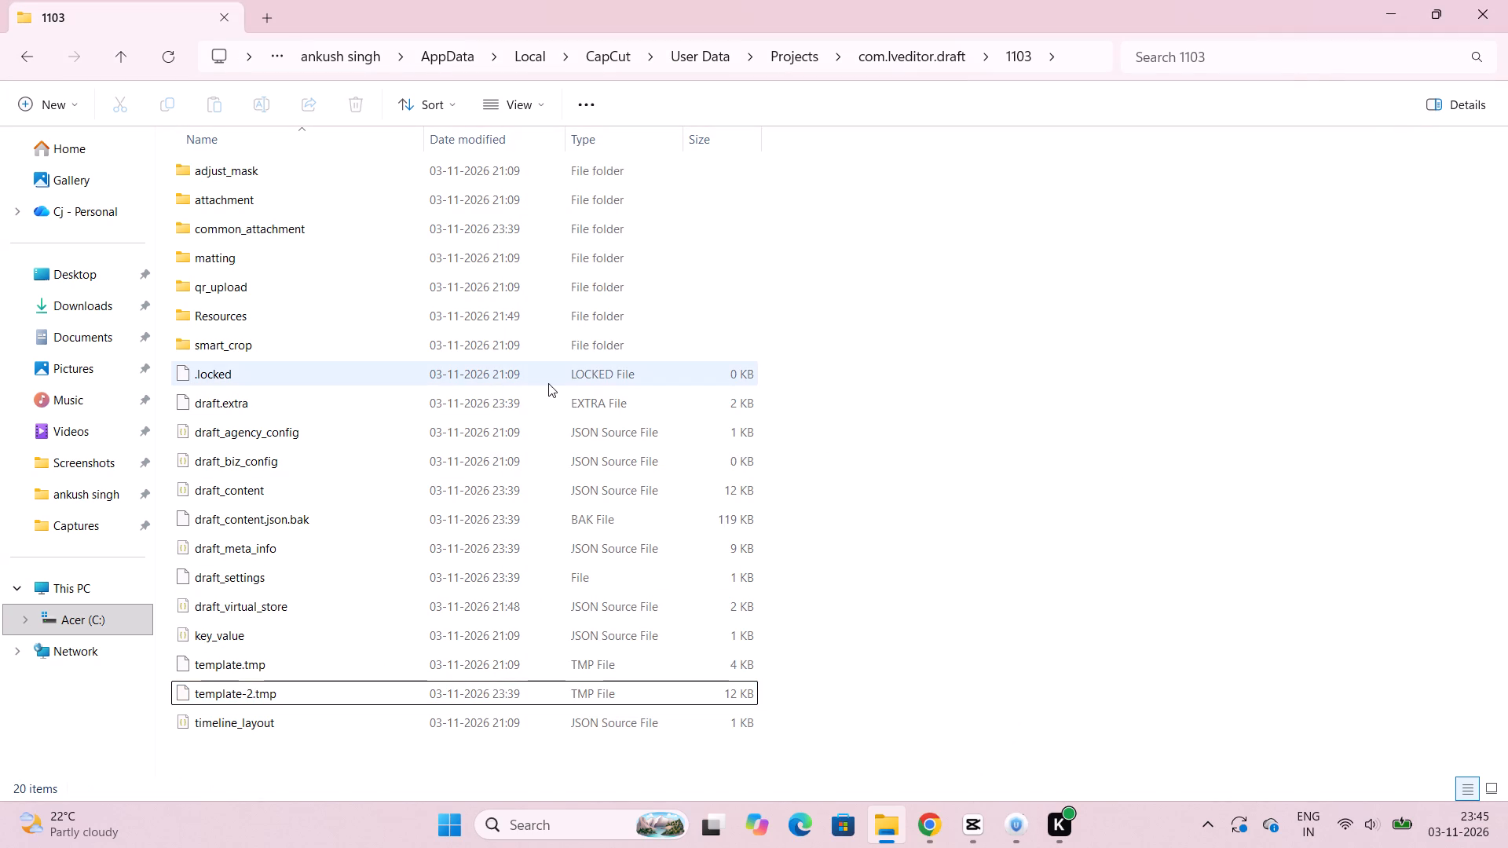
scroll(548, 383, up, 2)
scroll(353, 365, up, 2)
Look for the missing export in the Captures folder under Videos, and play video 1 briefly before closing it.
click(101, 162)
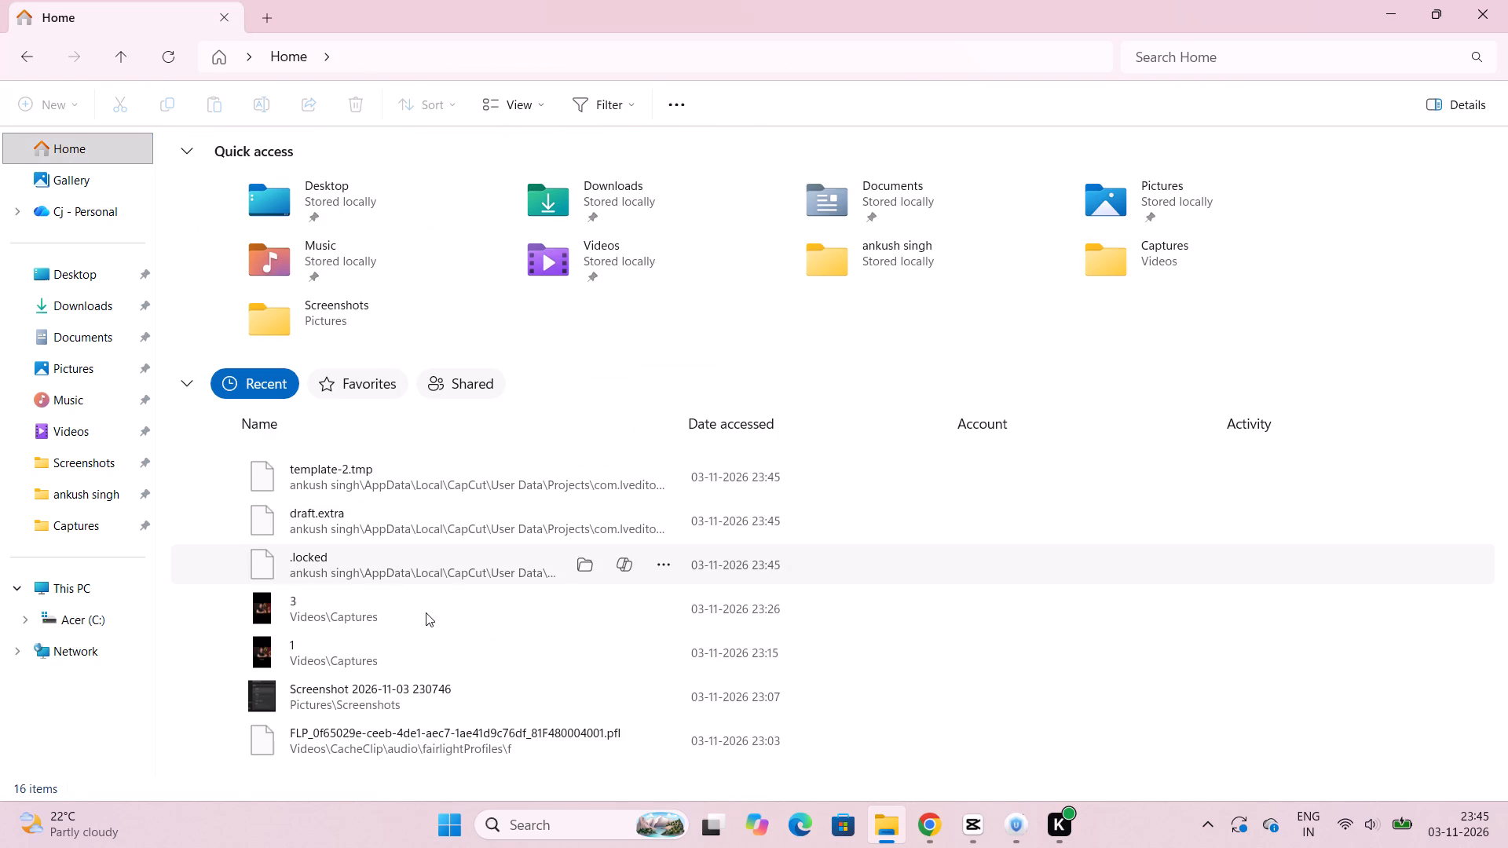
click(71, 453)
click(68, 436)
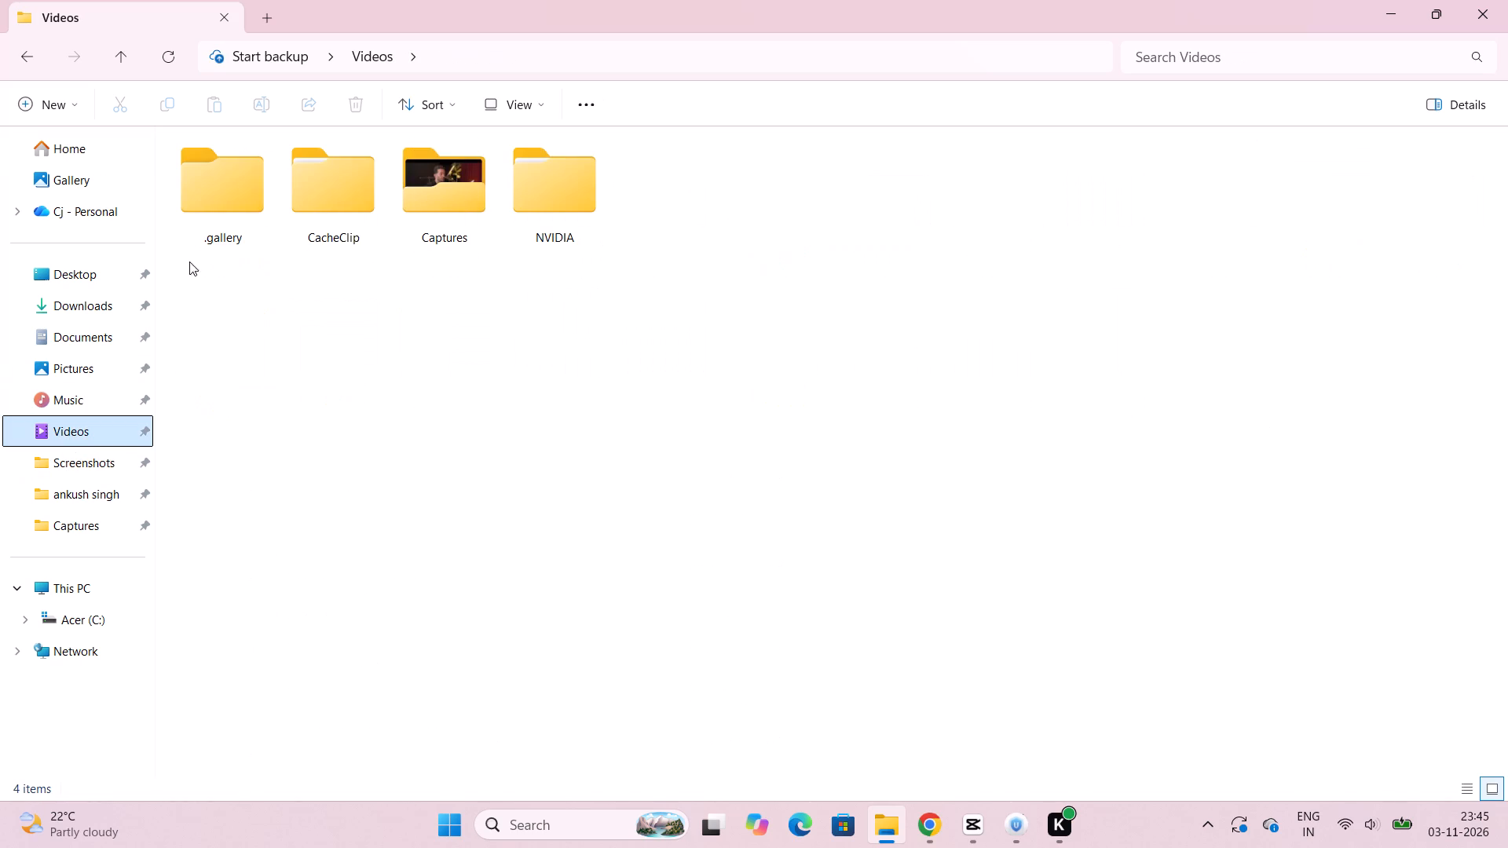
double_click(458, 166)
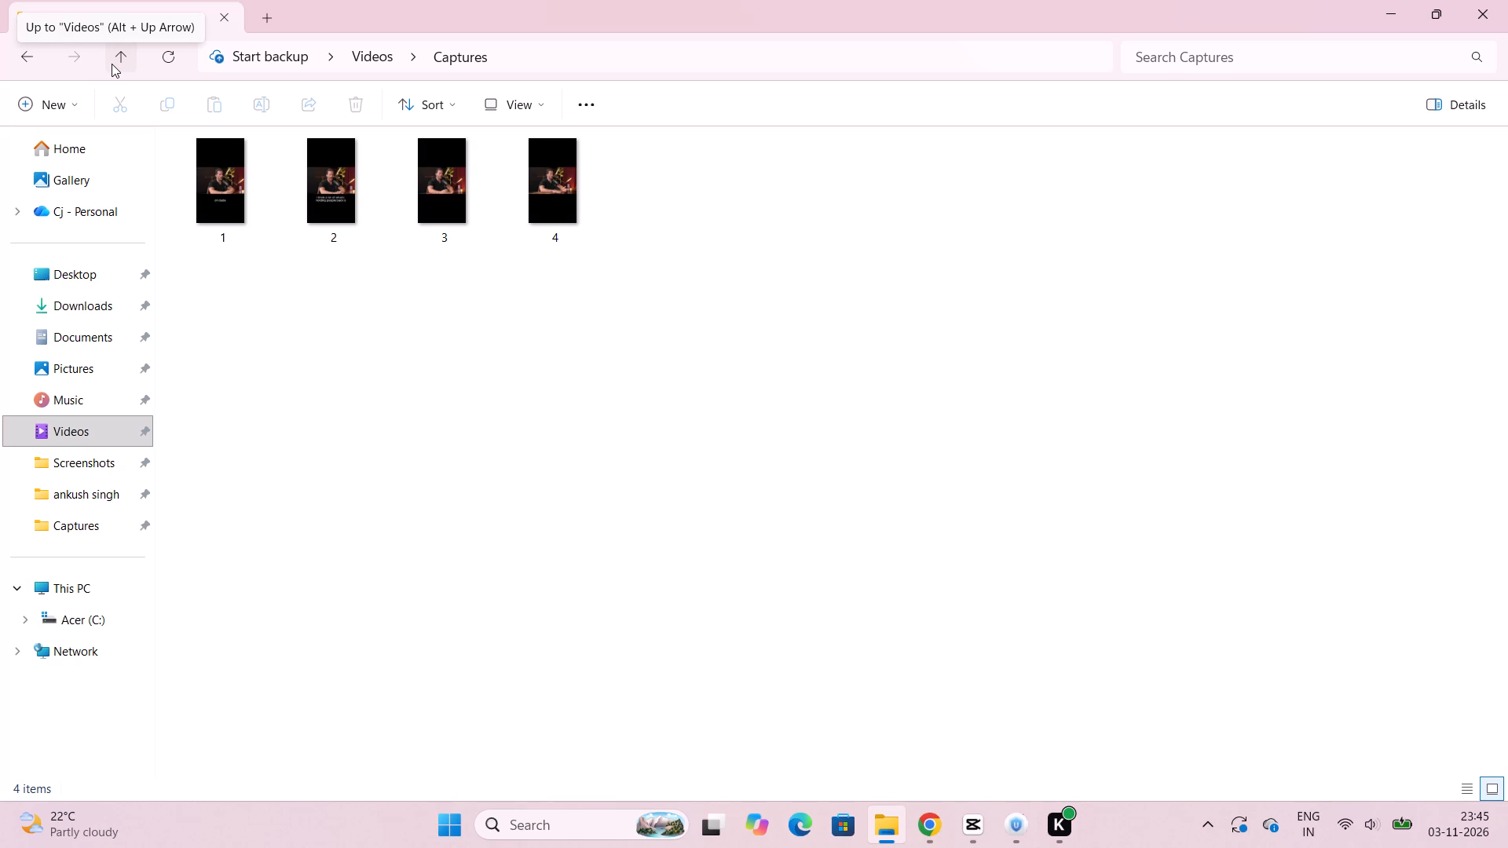
double_click(241, 187)
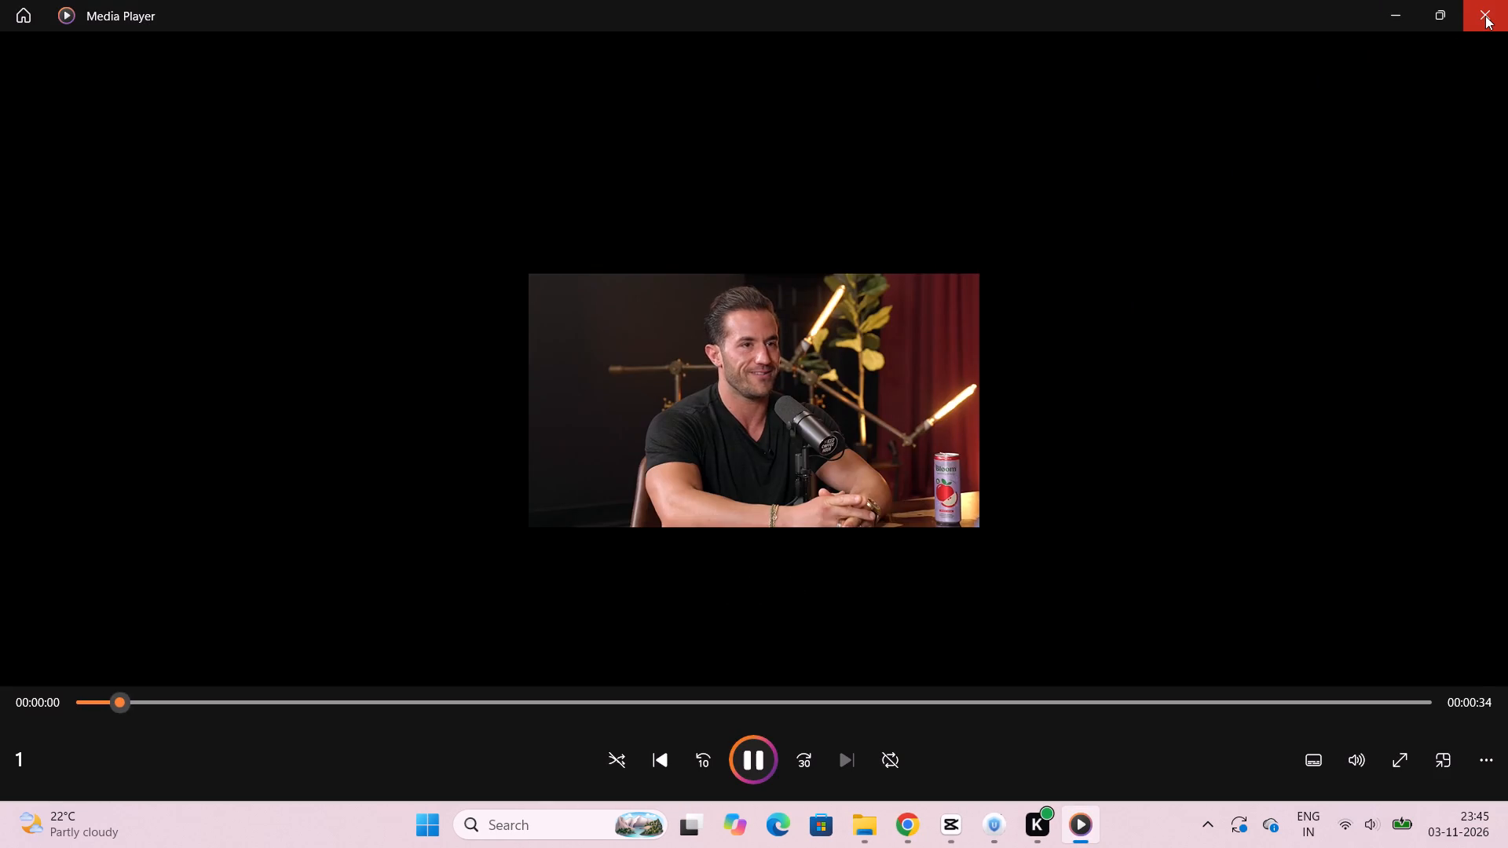
click(1485, 16)
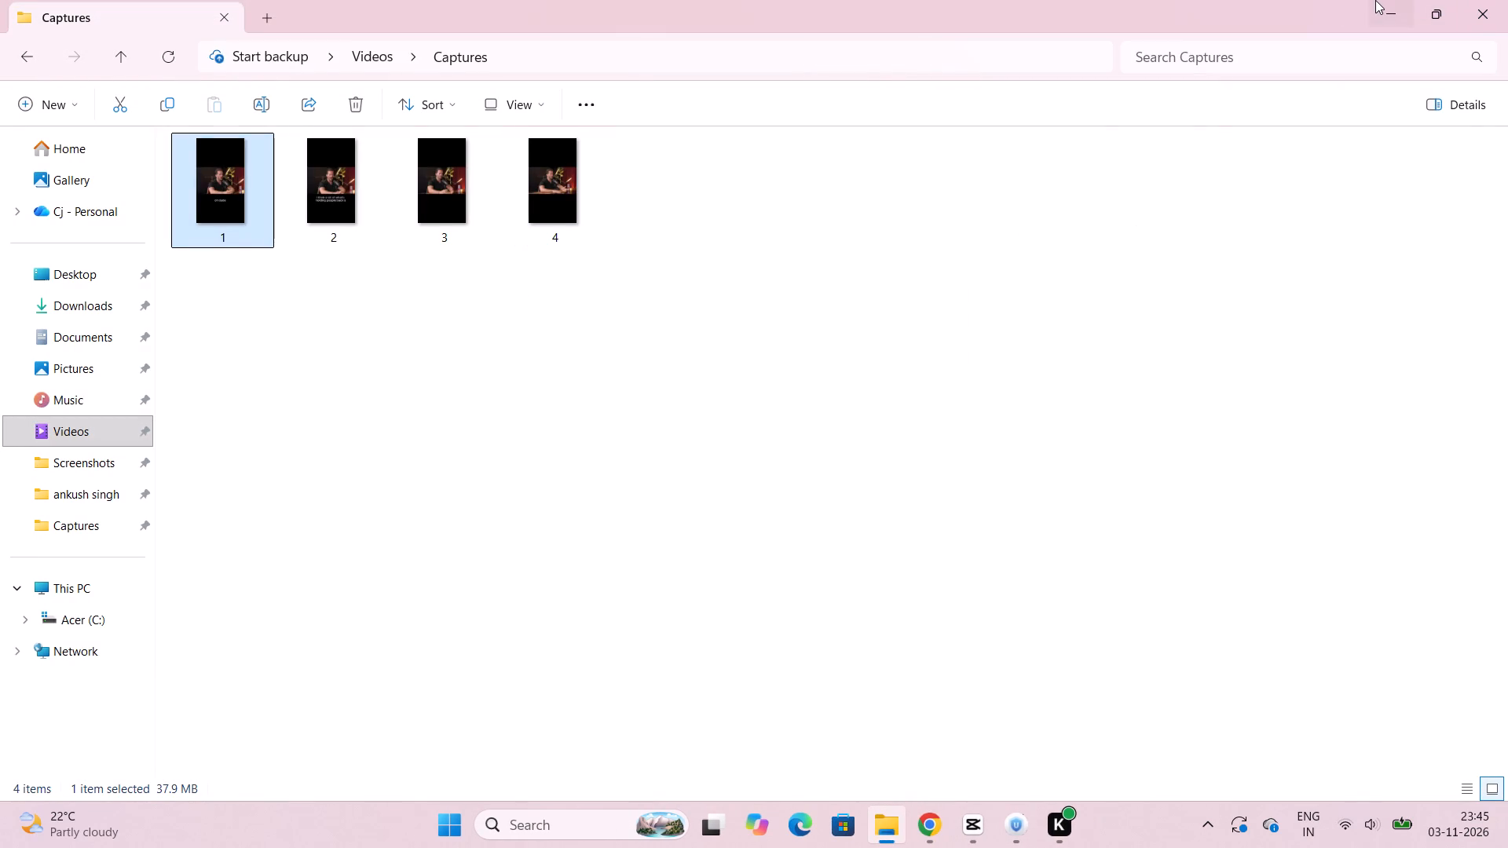
Return to CapCut, add clip05.mp4 to the timeline and delete clip06.webm from it.
click(1375, 0)
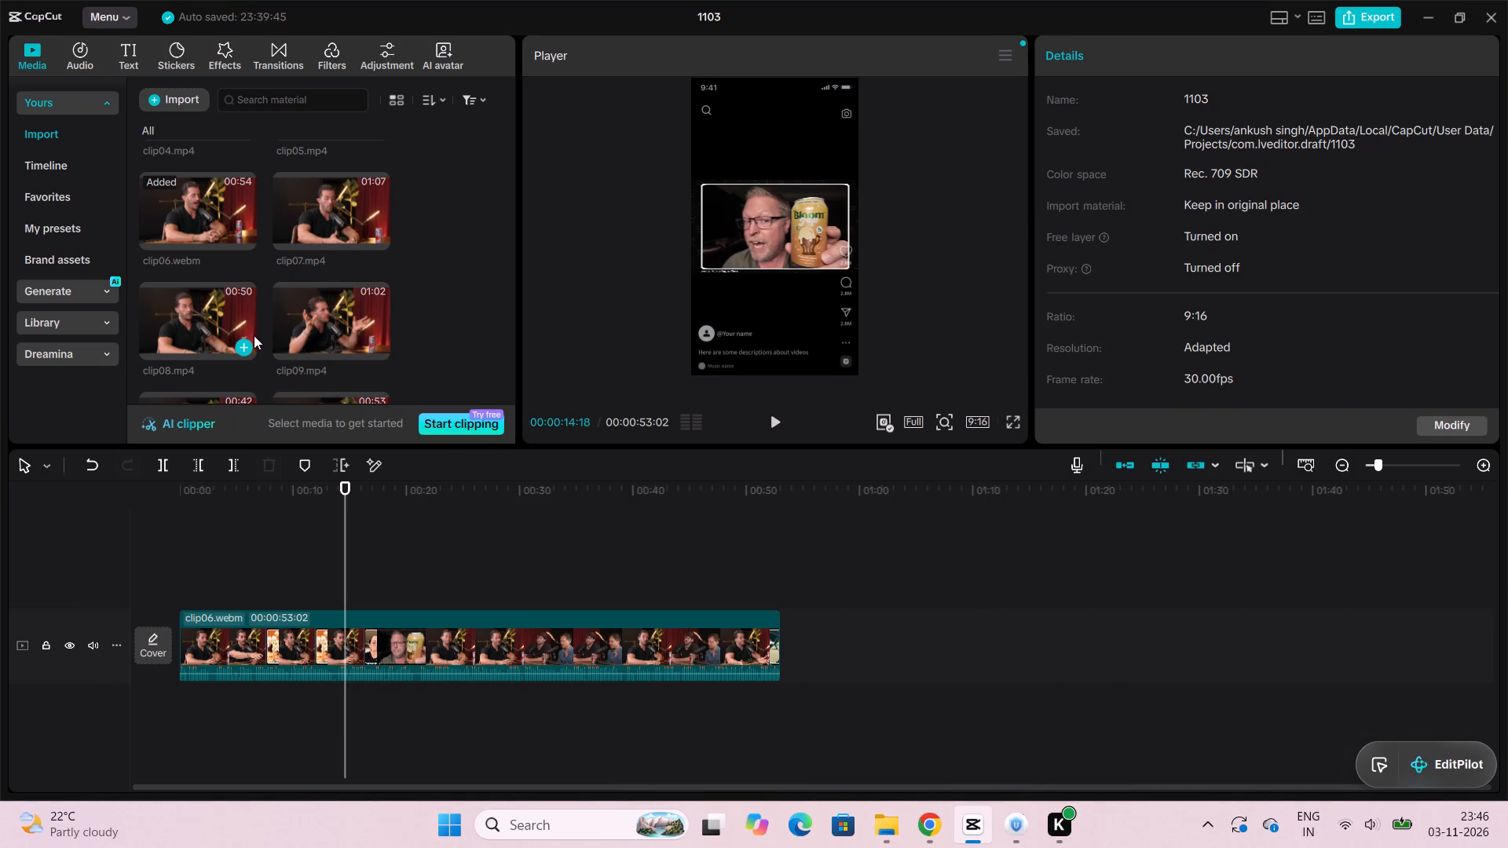
scroll(232, 203, up, 1)
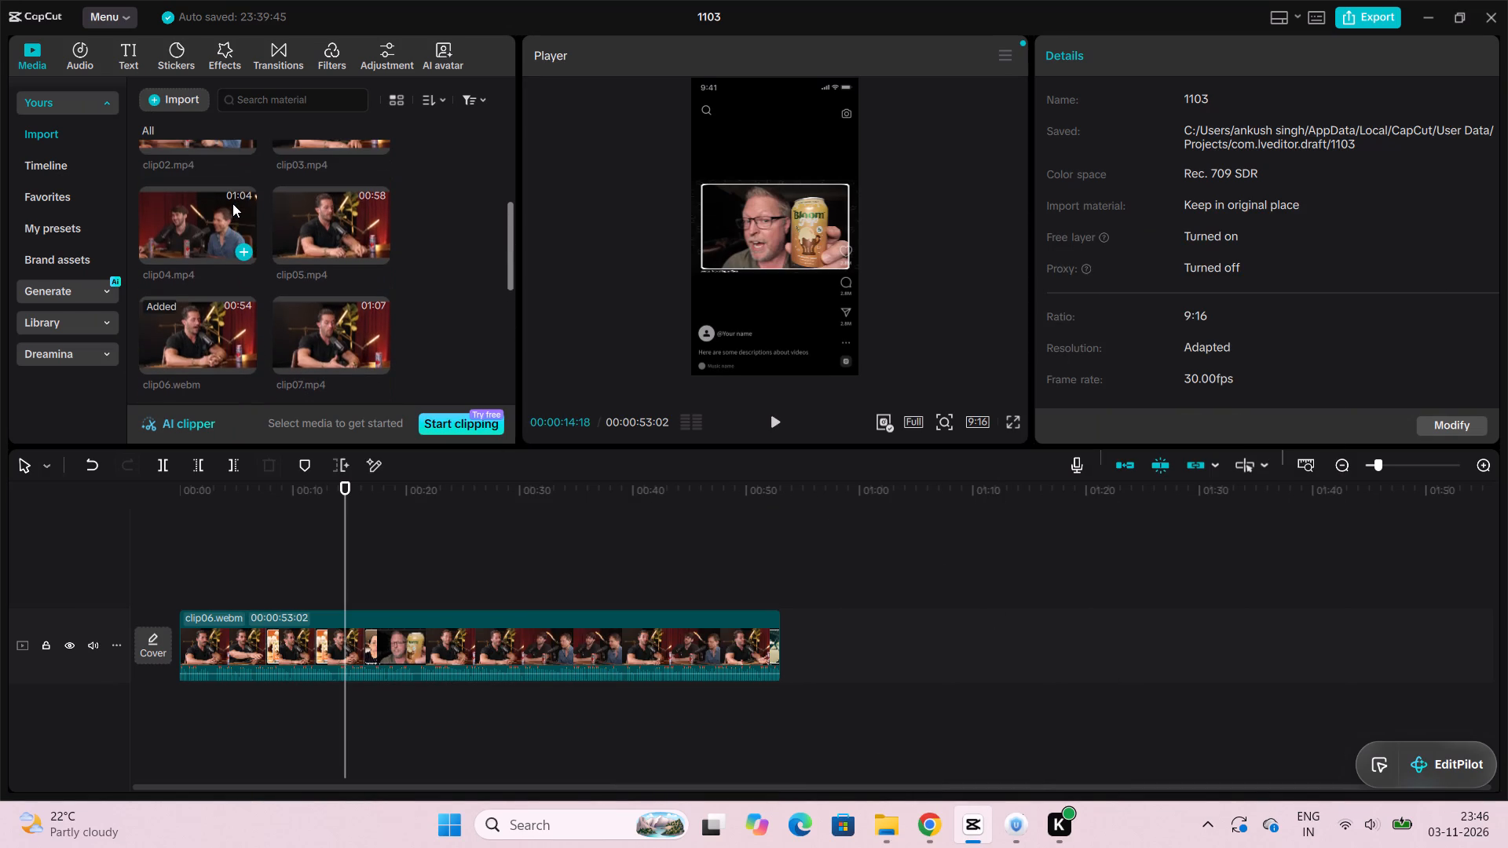
scroll(232, 203, up, 1)
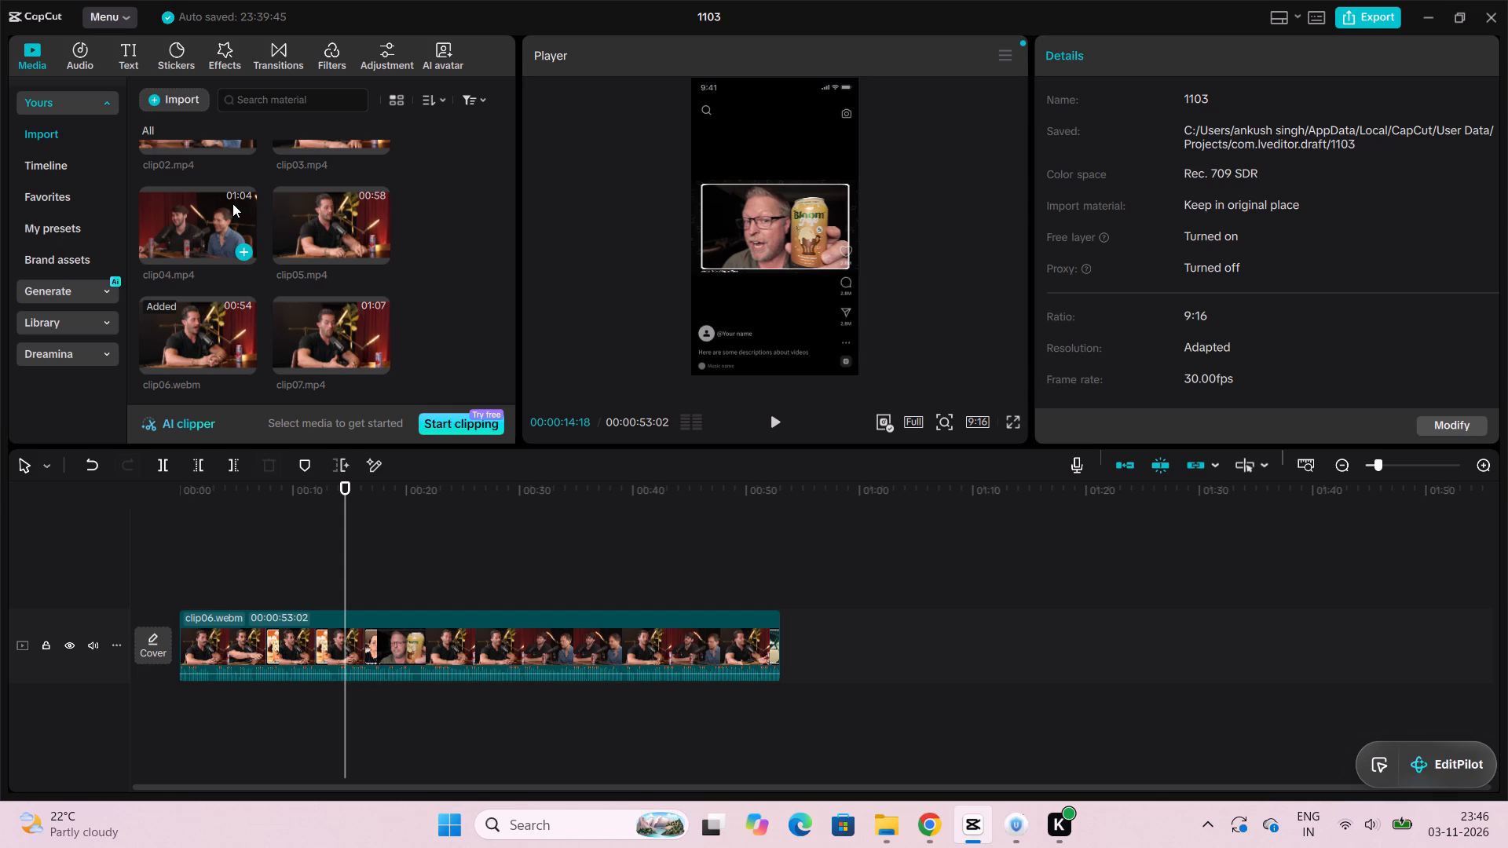
click(341, 221)
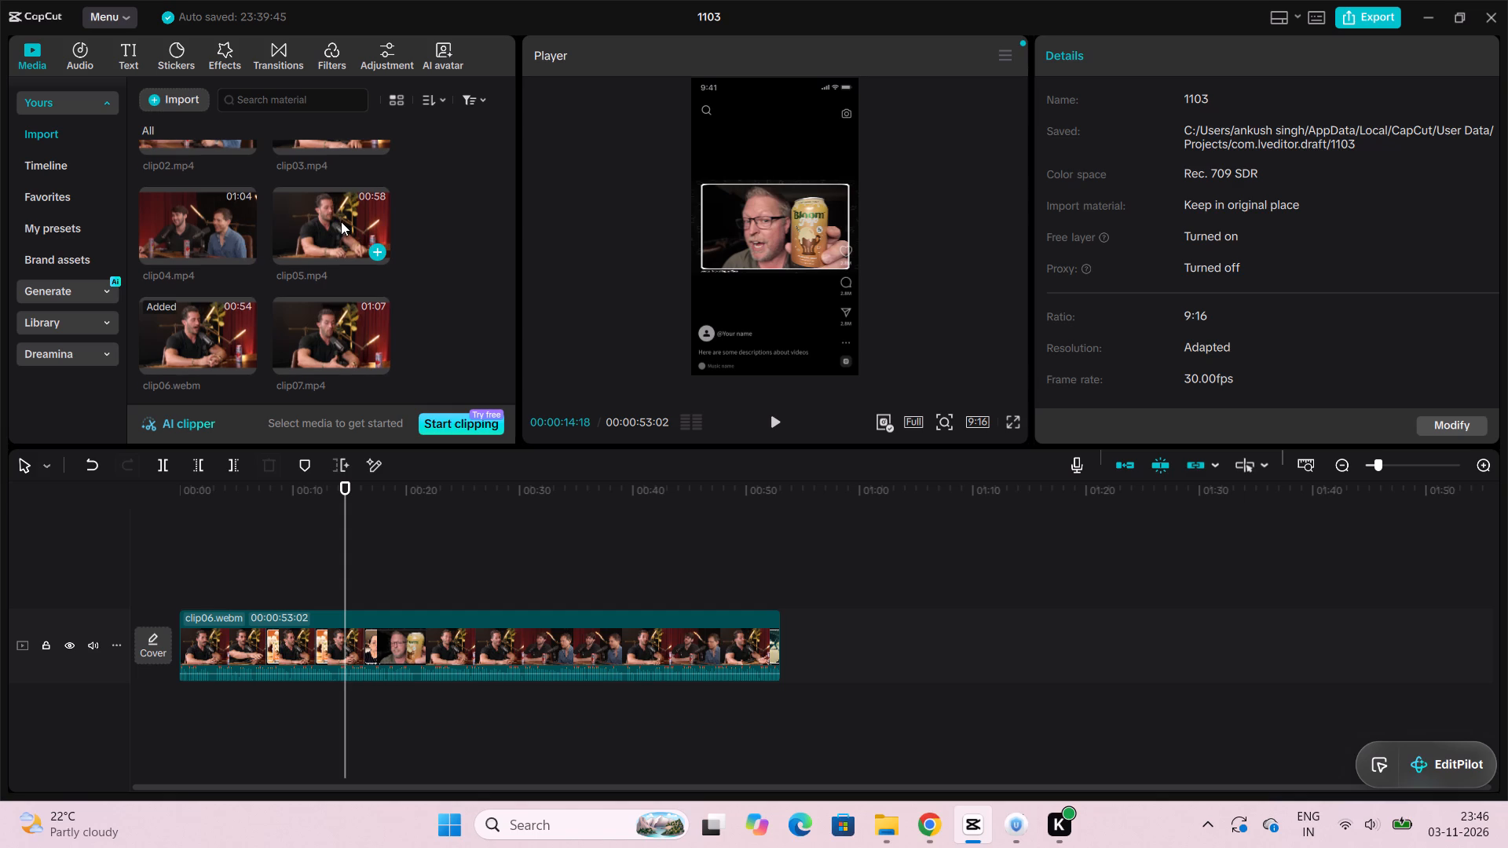
click(379, 252)
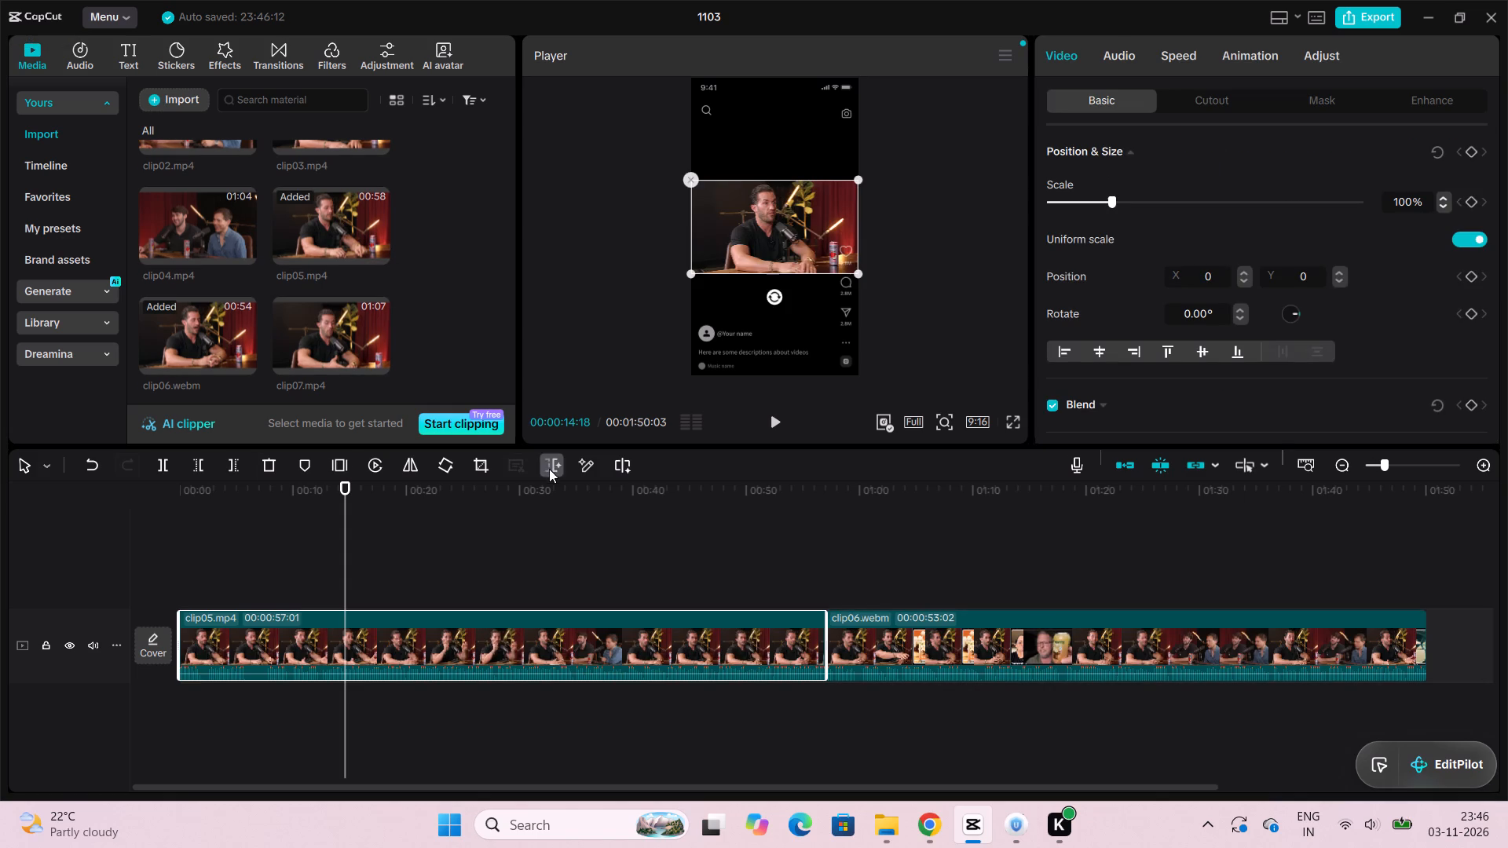
click(924, 635)
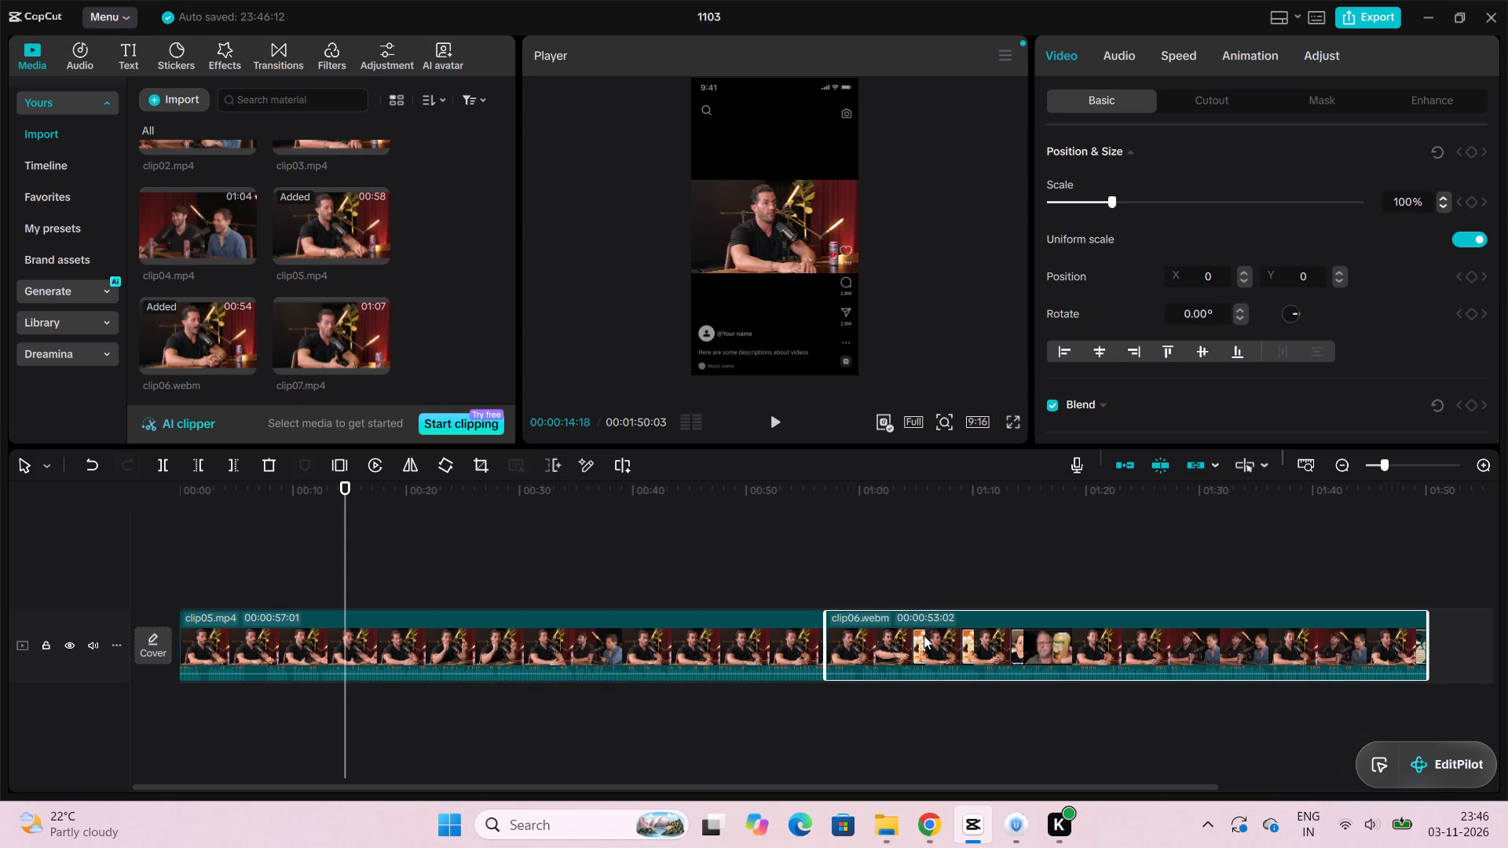
key(Delete)
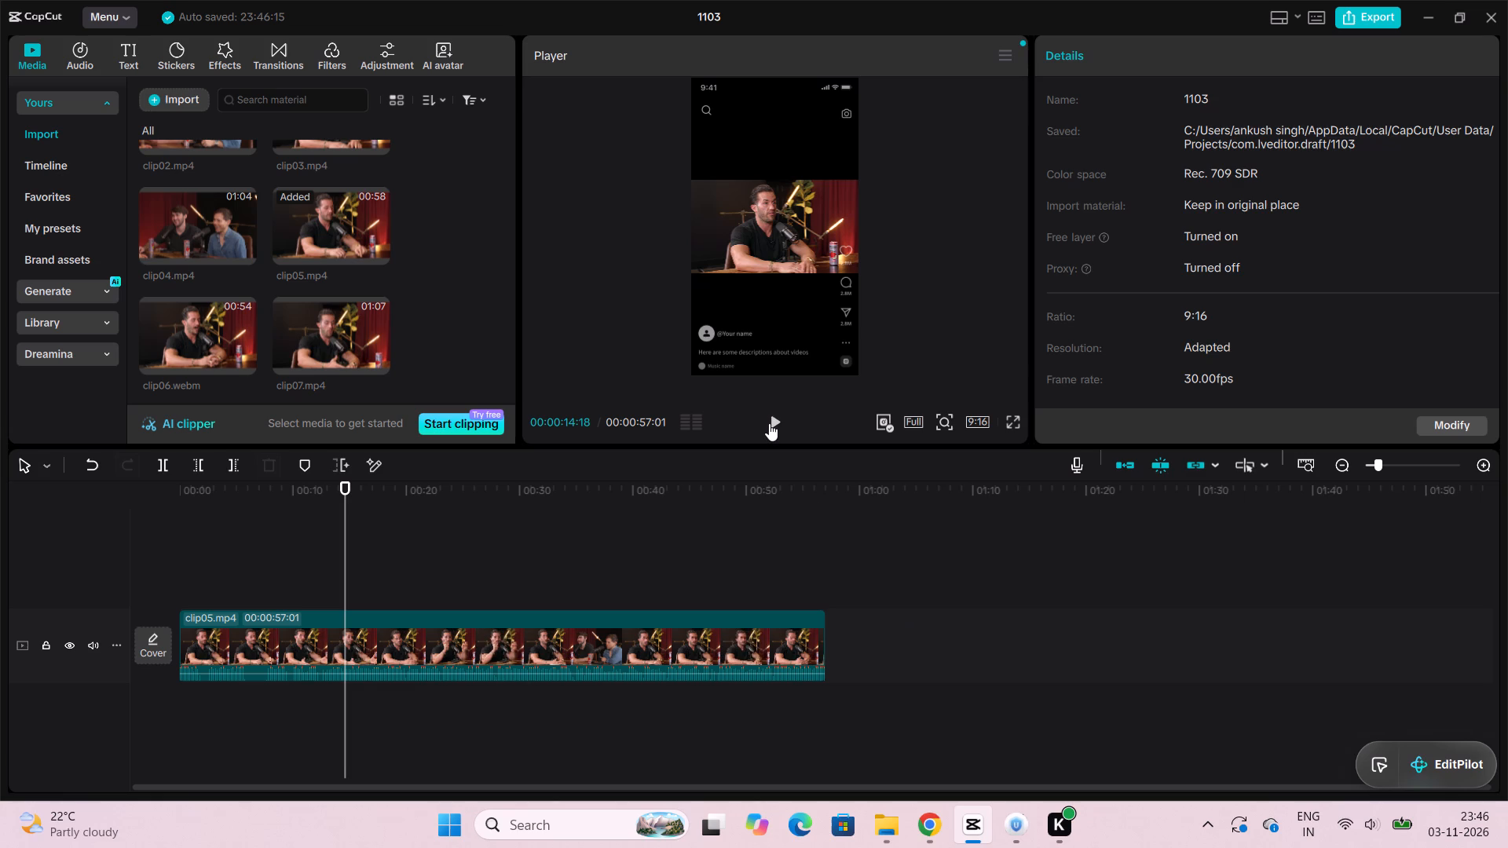
Play and replay clip05.mp4 between about 12 and 20 seconds to find where to cut.
click(769, 423)
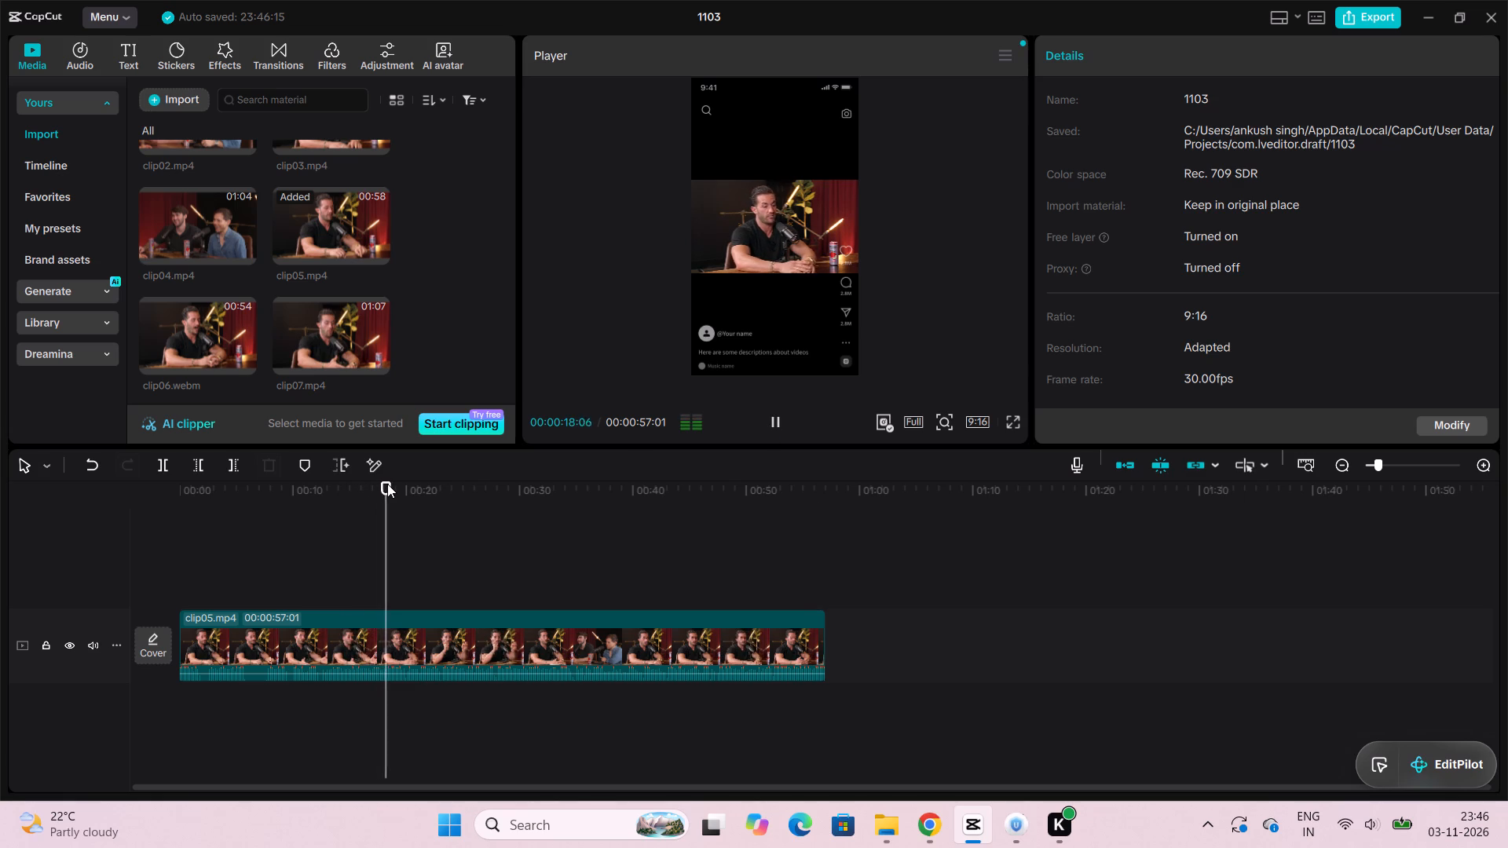
drag(387, 484, 311, 503)
click(778, 421)
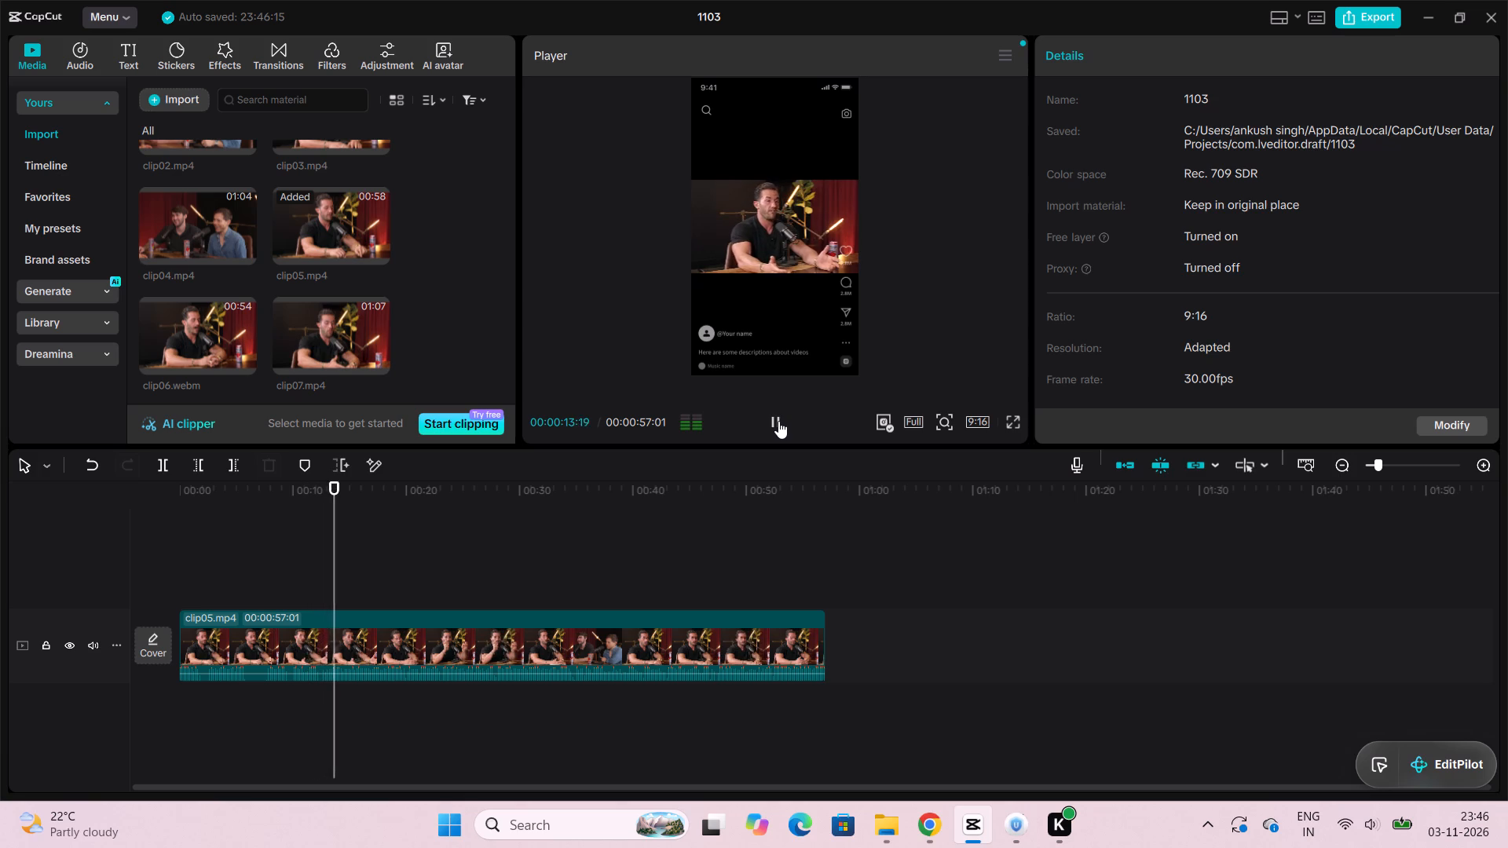
click(778, 421)
click(778, 421)
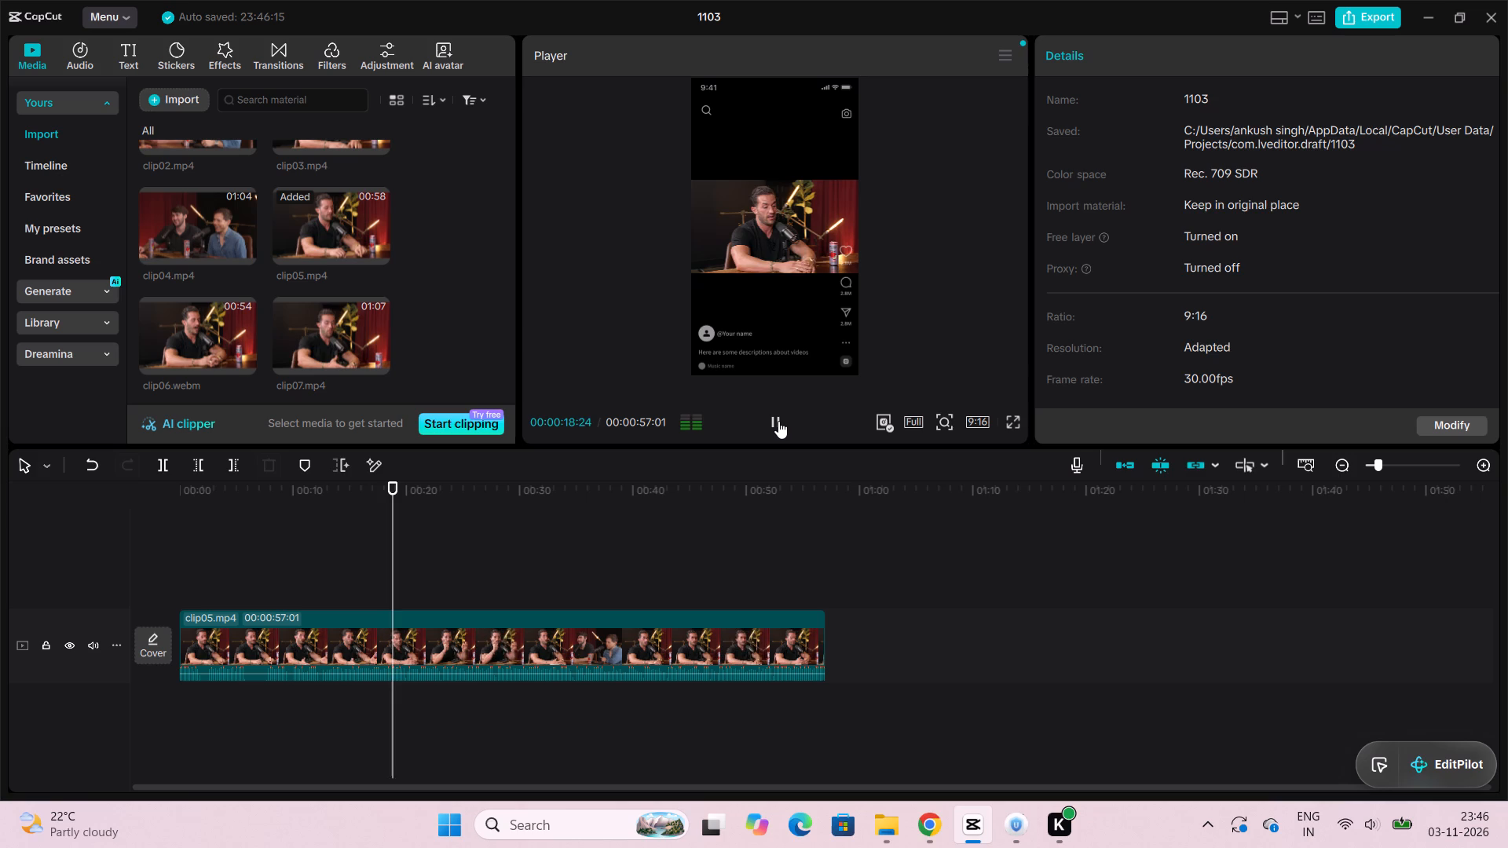
click(778, 421)
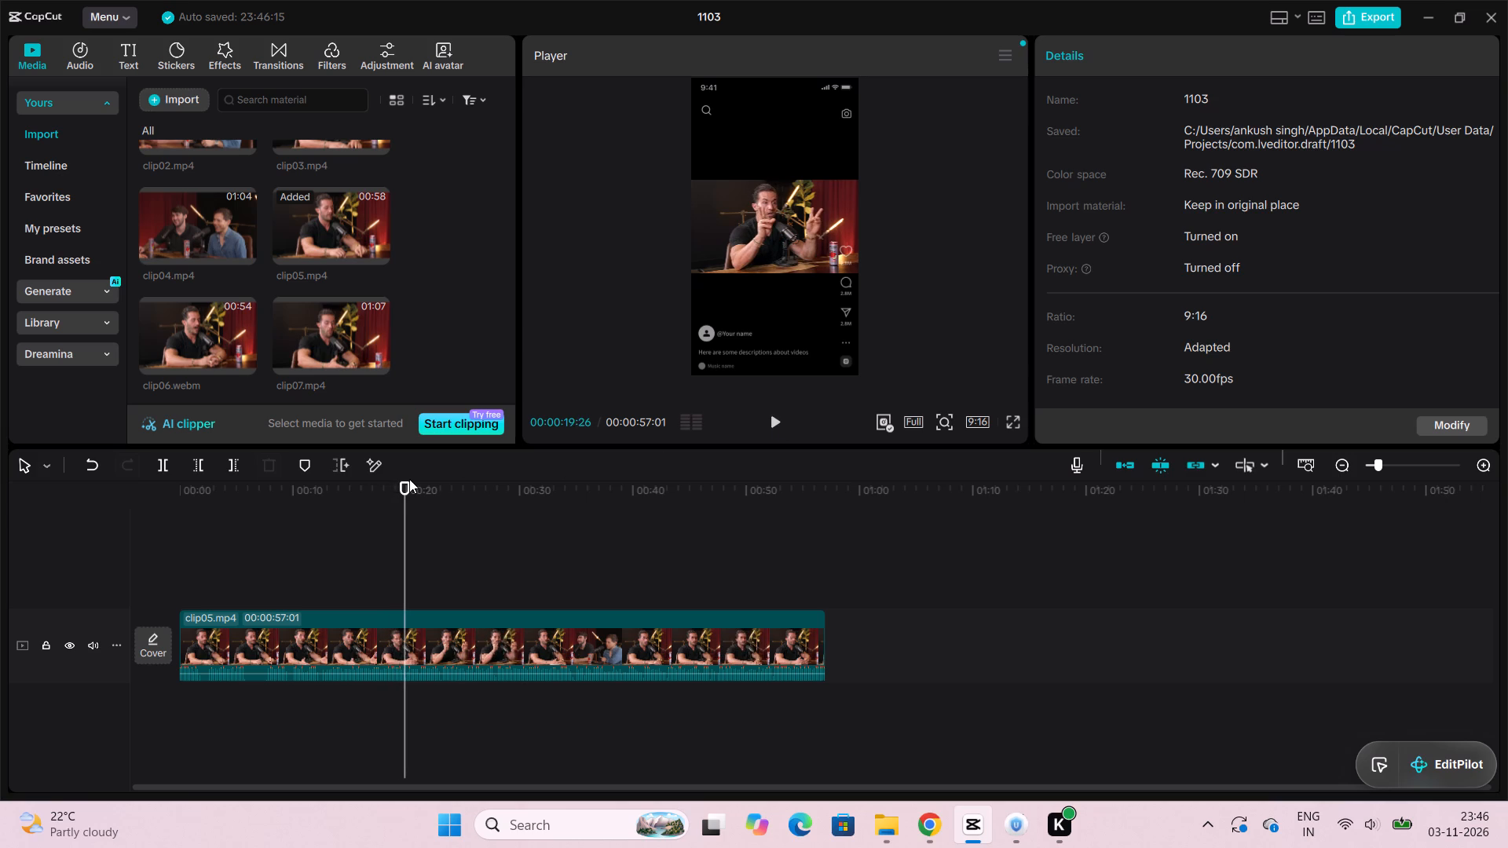
drag(407, 486, 314, 487)
click(779, 423)
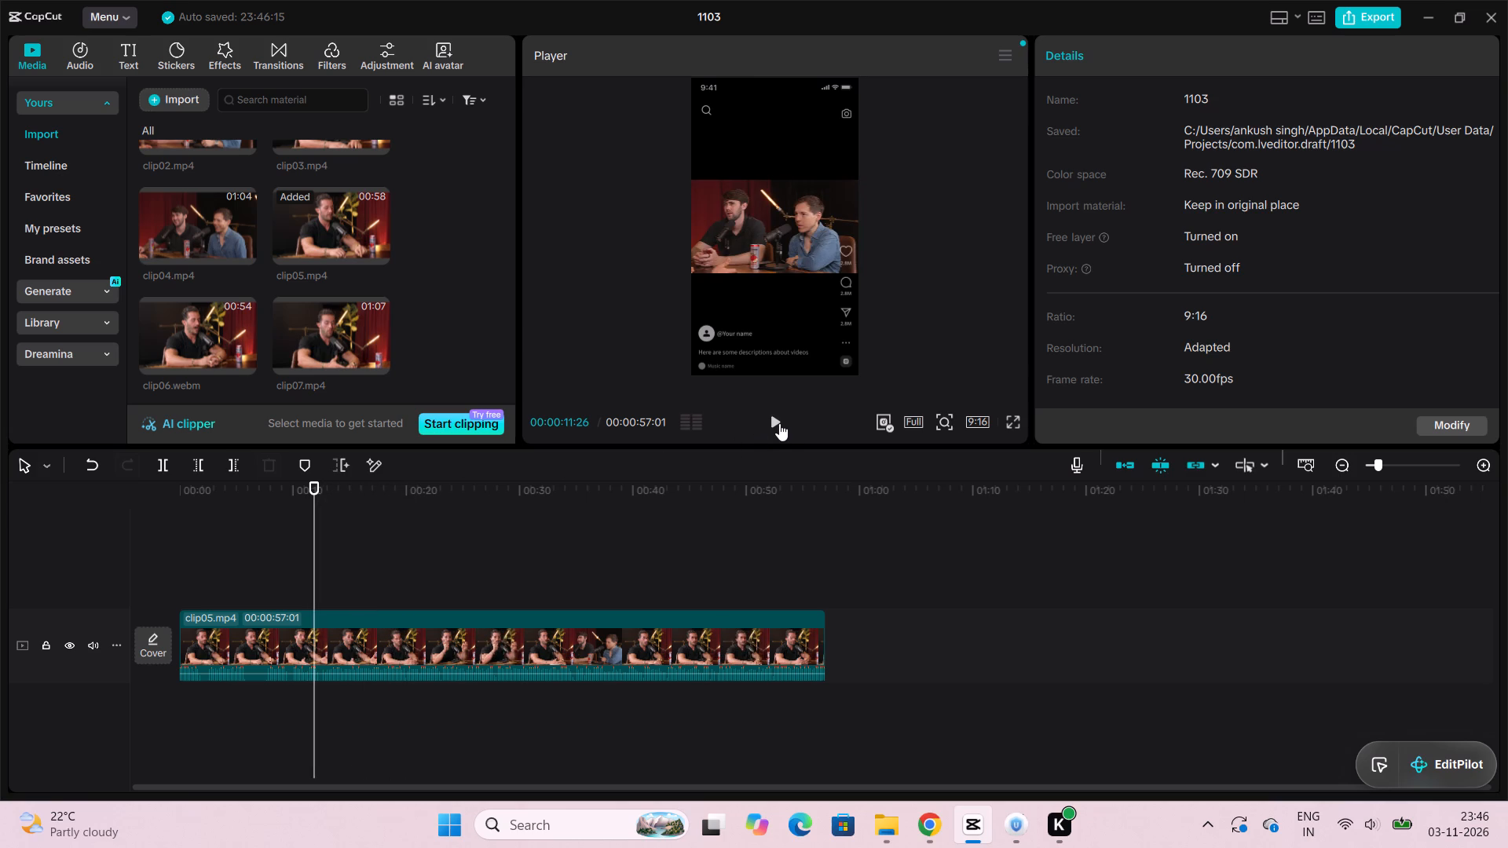
click(779, 423)
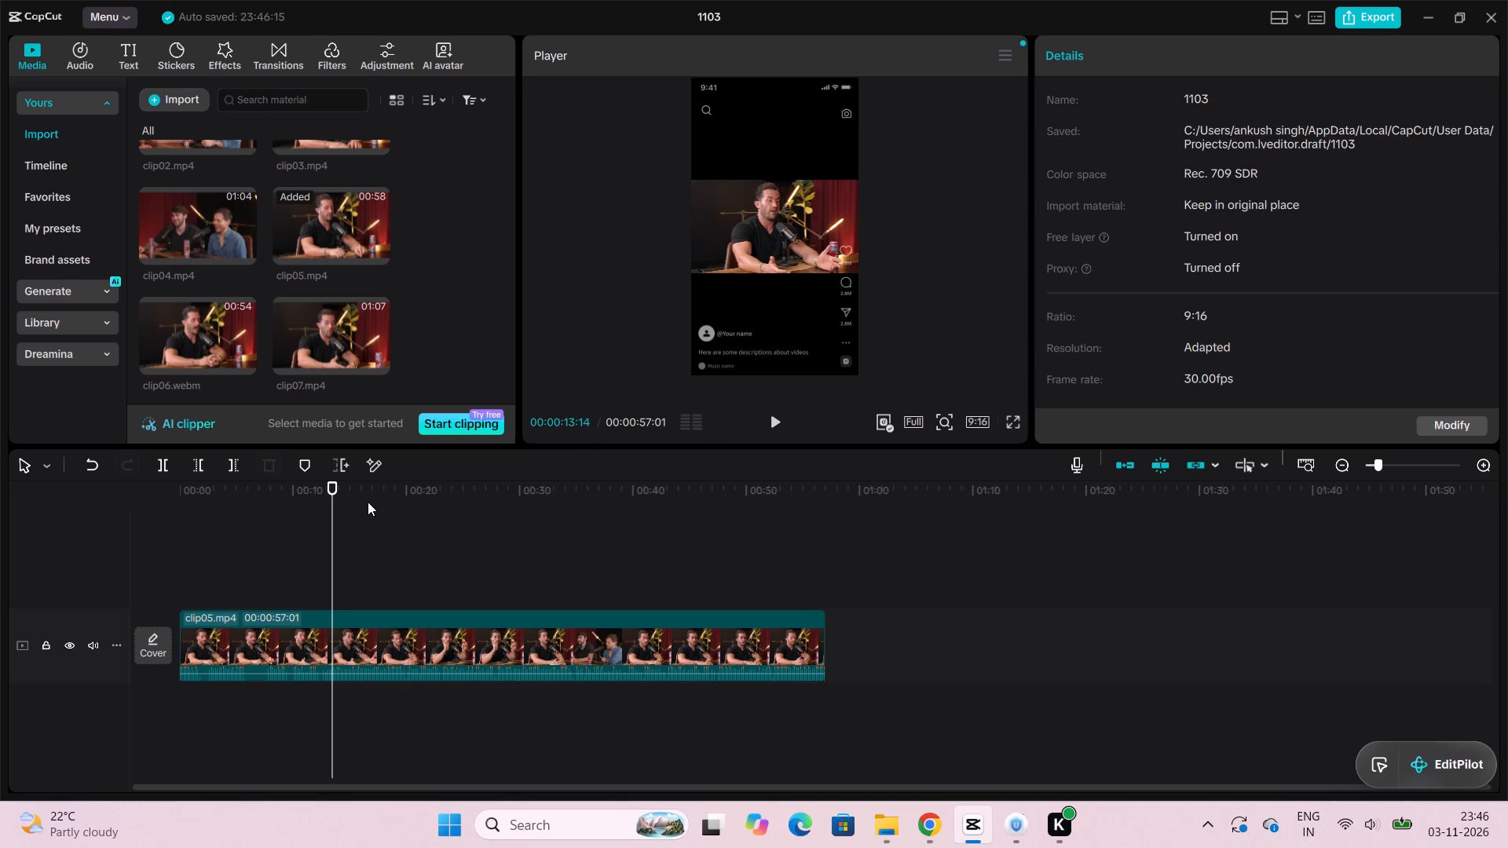
Replay clip05.mp4 around the 13-second mark to find the exact frame for the opening cut.
key(ctrl+plus)
key(ctrl+plus)
key(ctrl+plus)
key(ctrl+plus)
key(ctrl+plus)
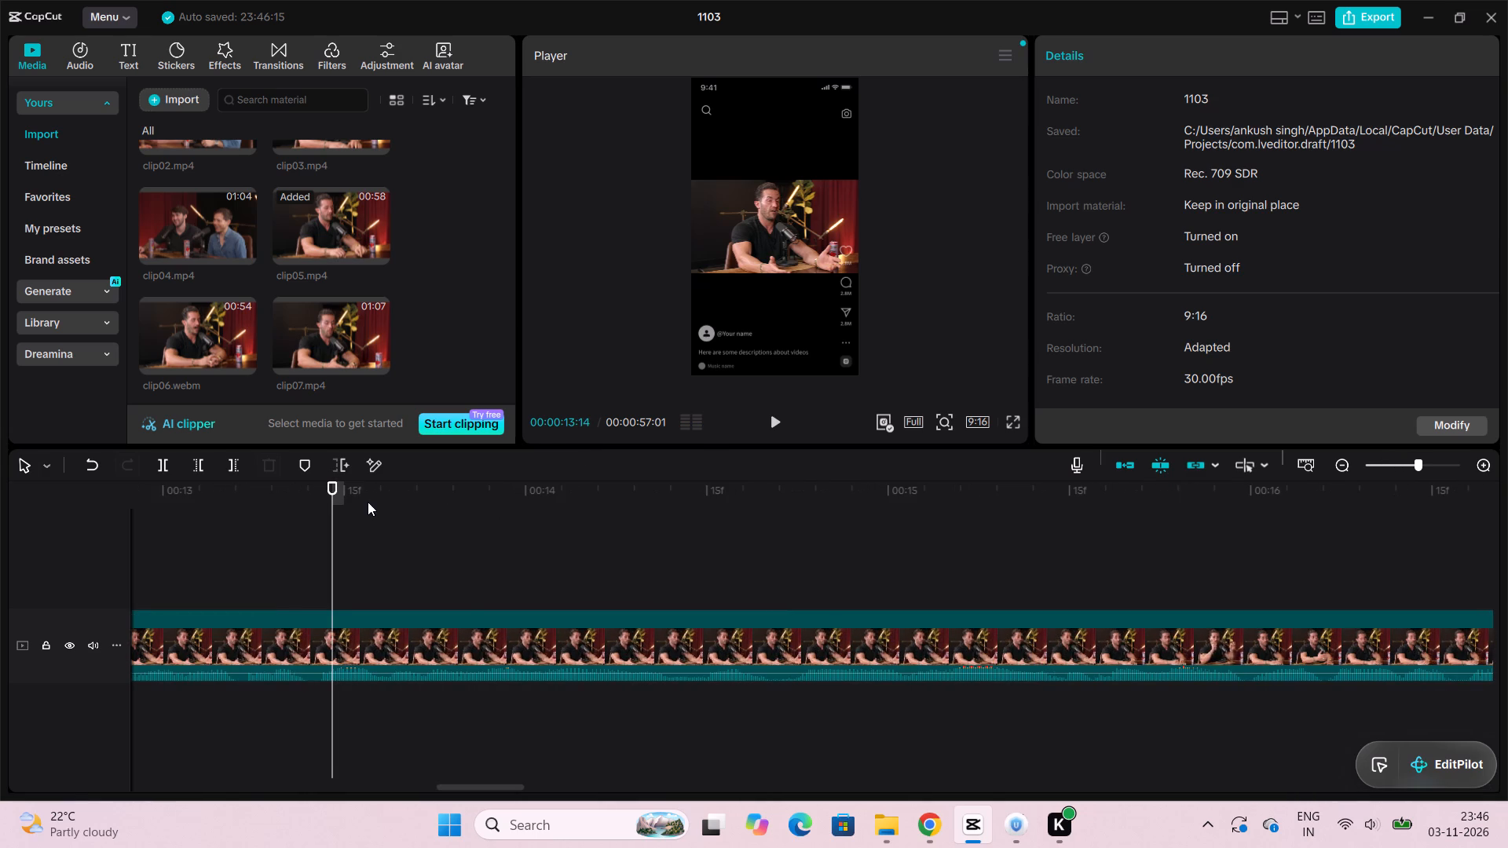
scroll(284, 609, right, 1)
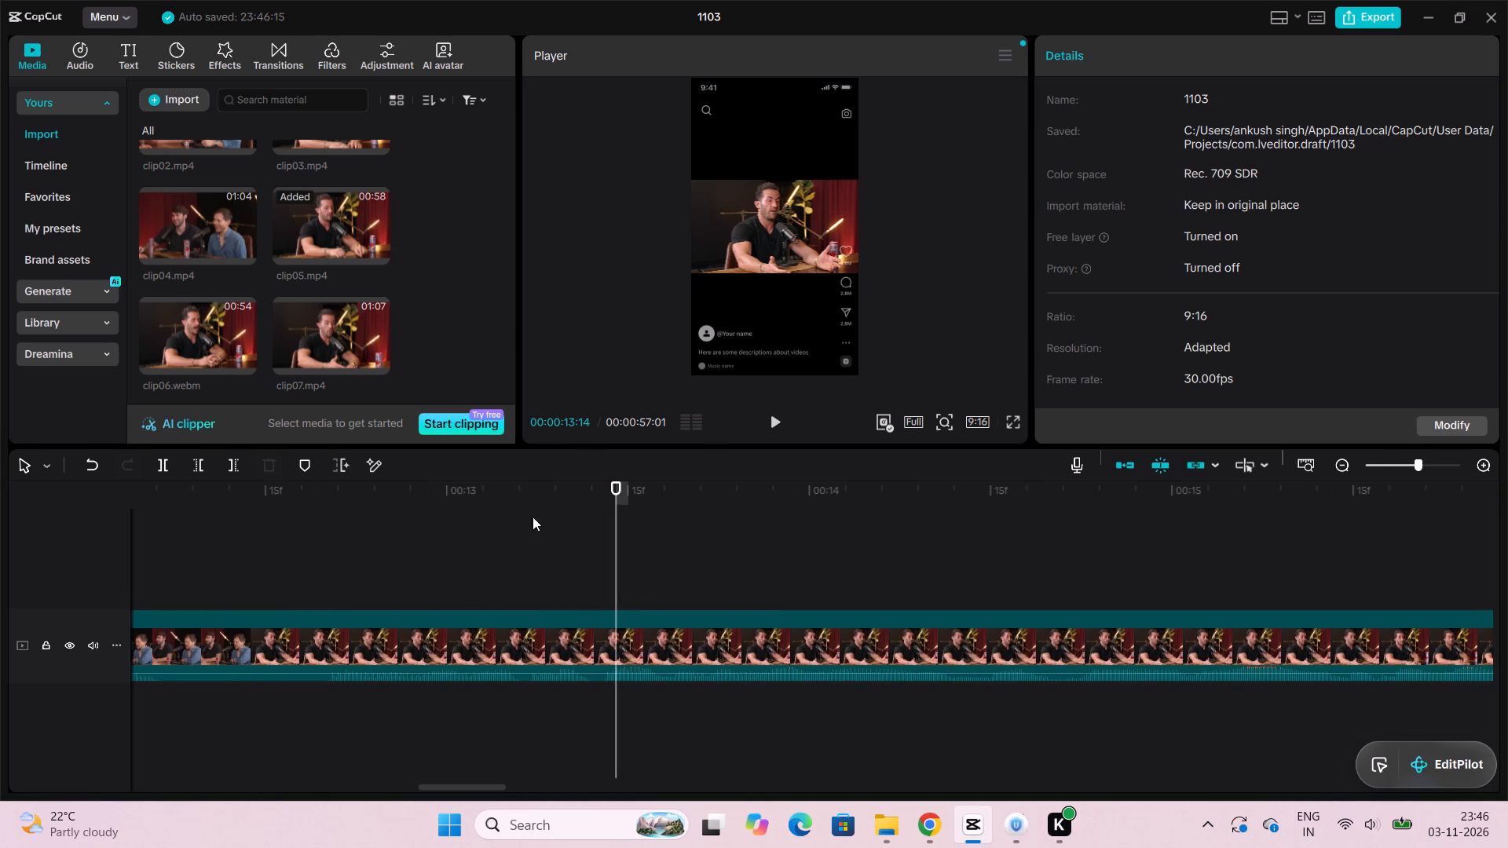
drag(618, 488, 551, 495)
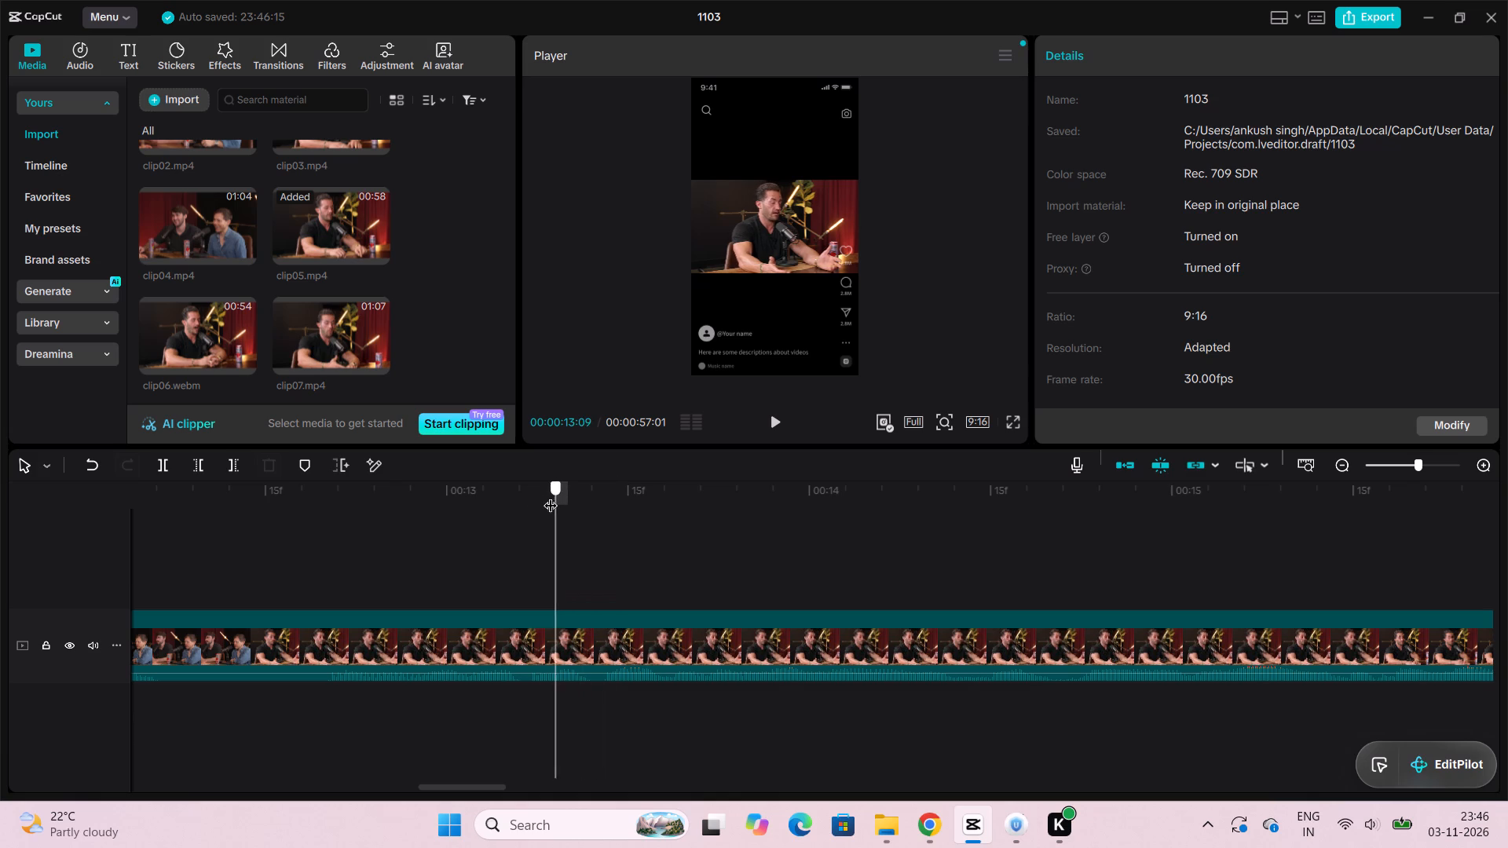
drag(551, 495, 449, 512)
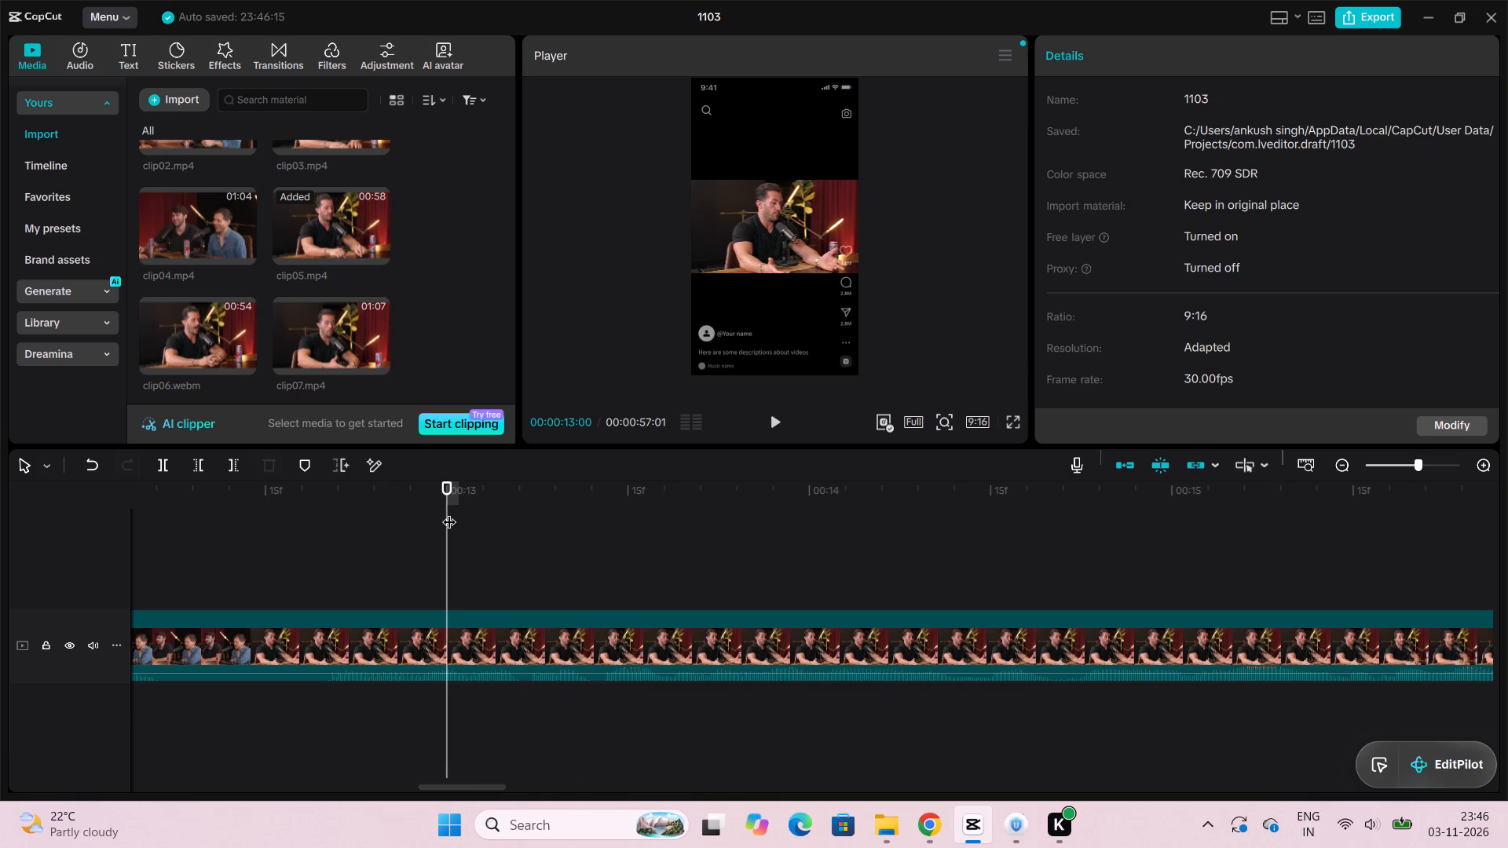
click(771, 420)
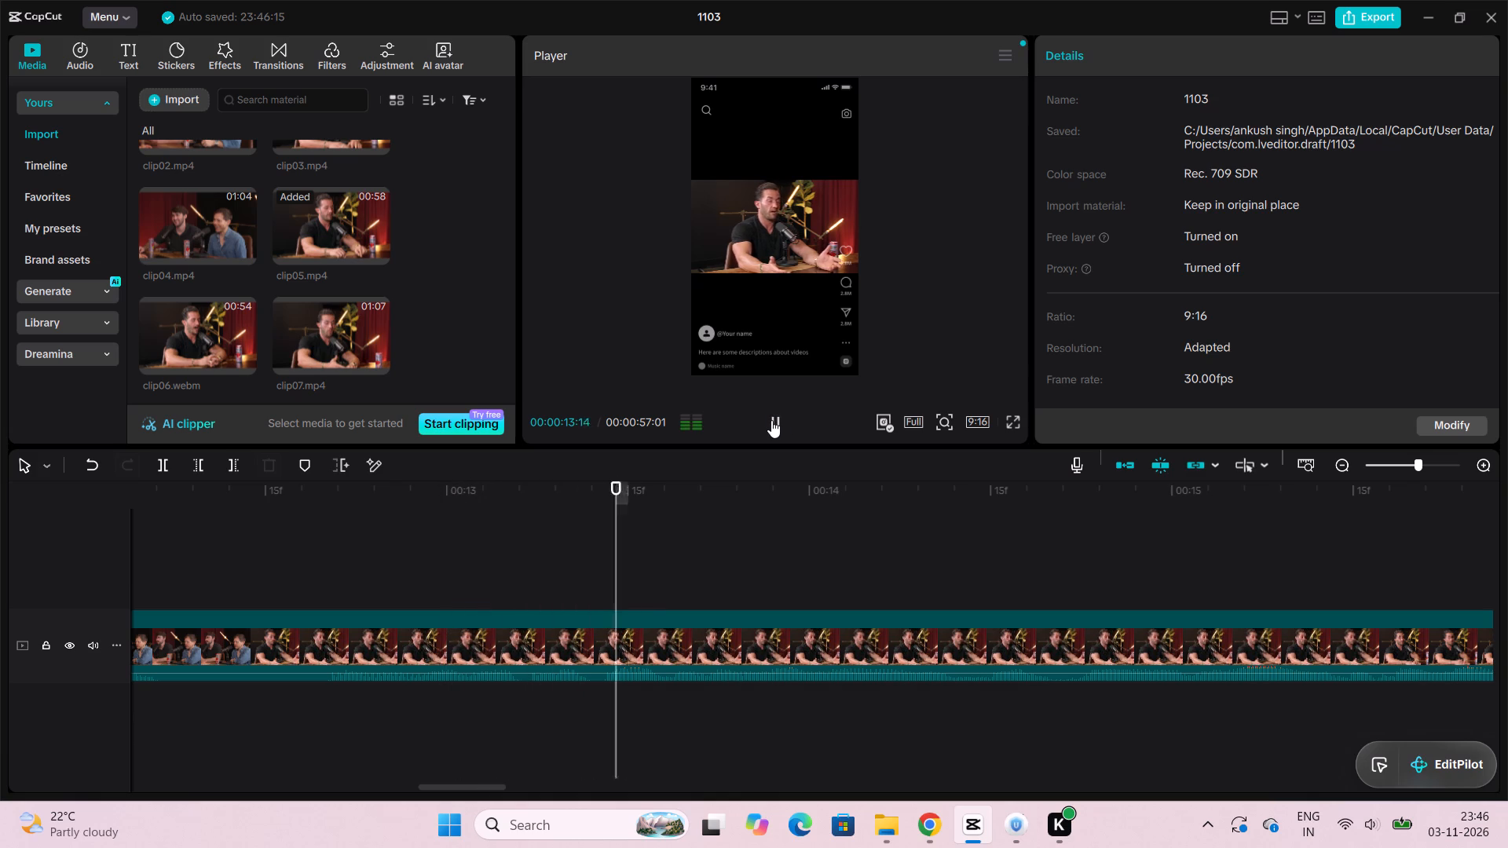
click(771, 420)
drag(728, 487, 452, 488)
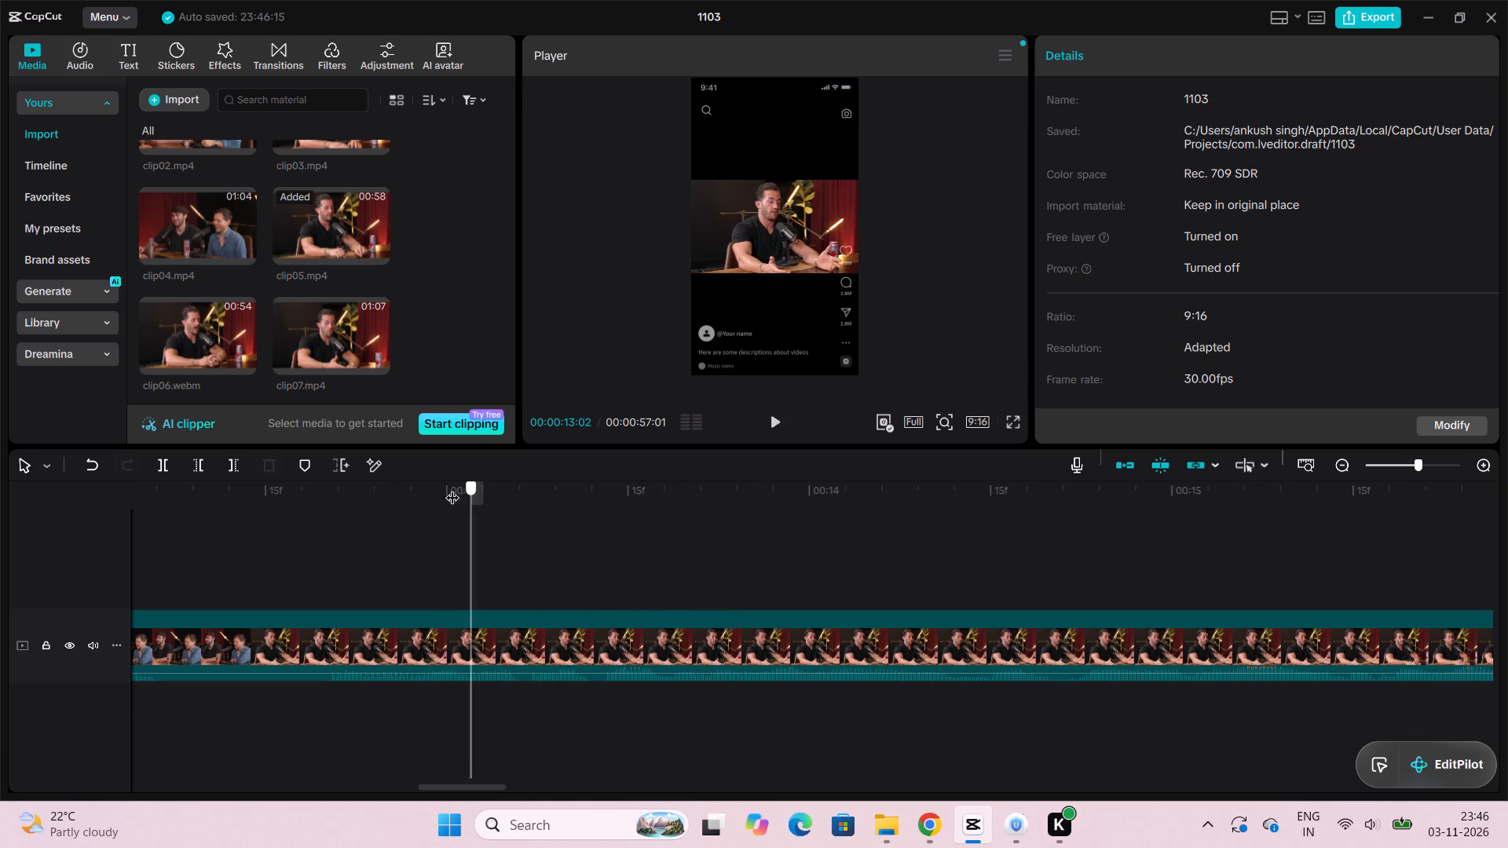
drag(452, 488, 452, 492)
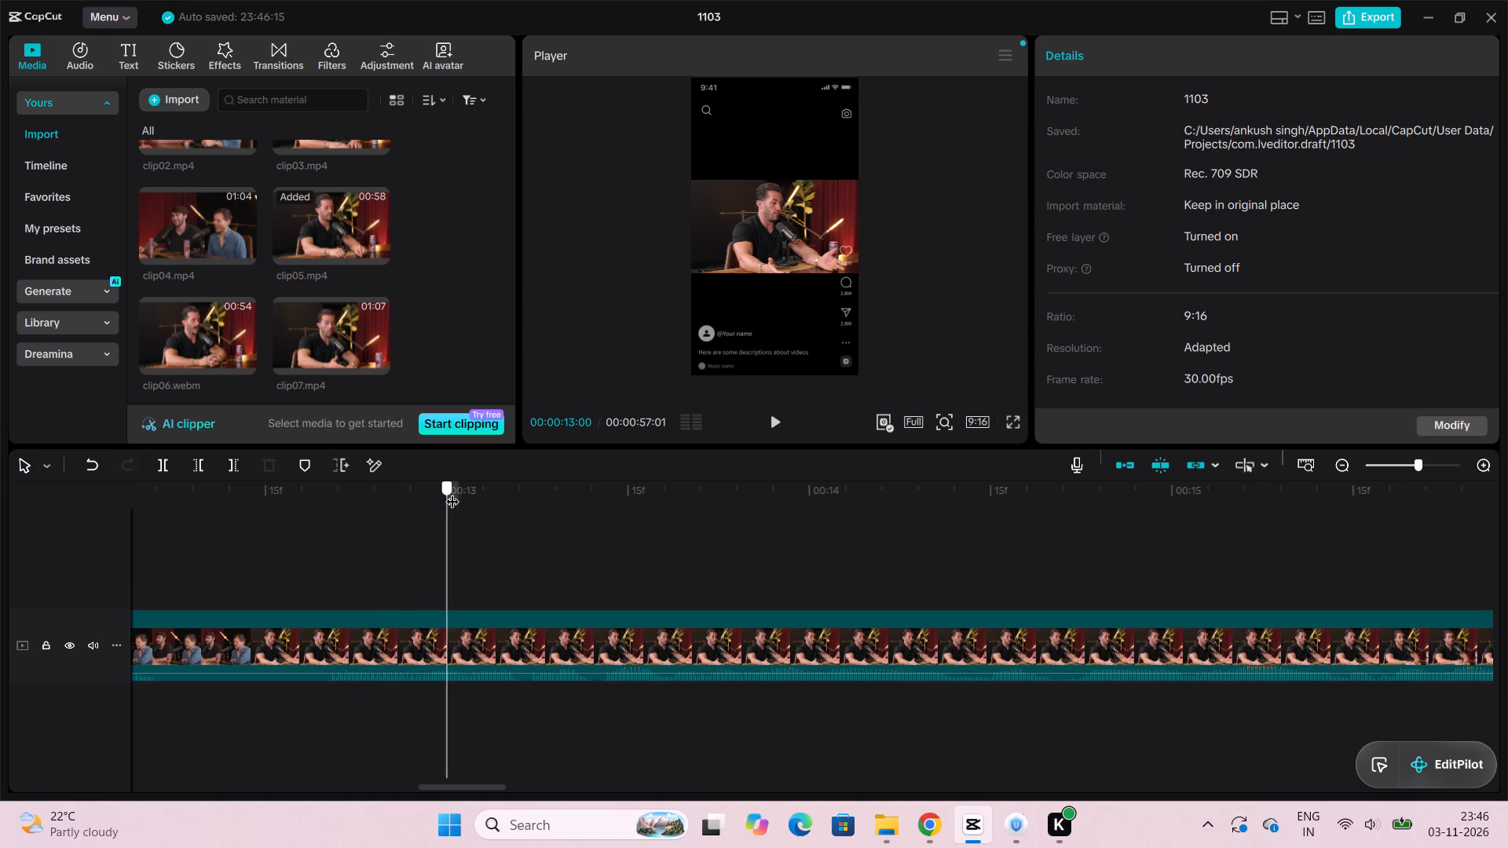
drag(452, 492, 448, 492)
drag(449, 484, 440, 485)
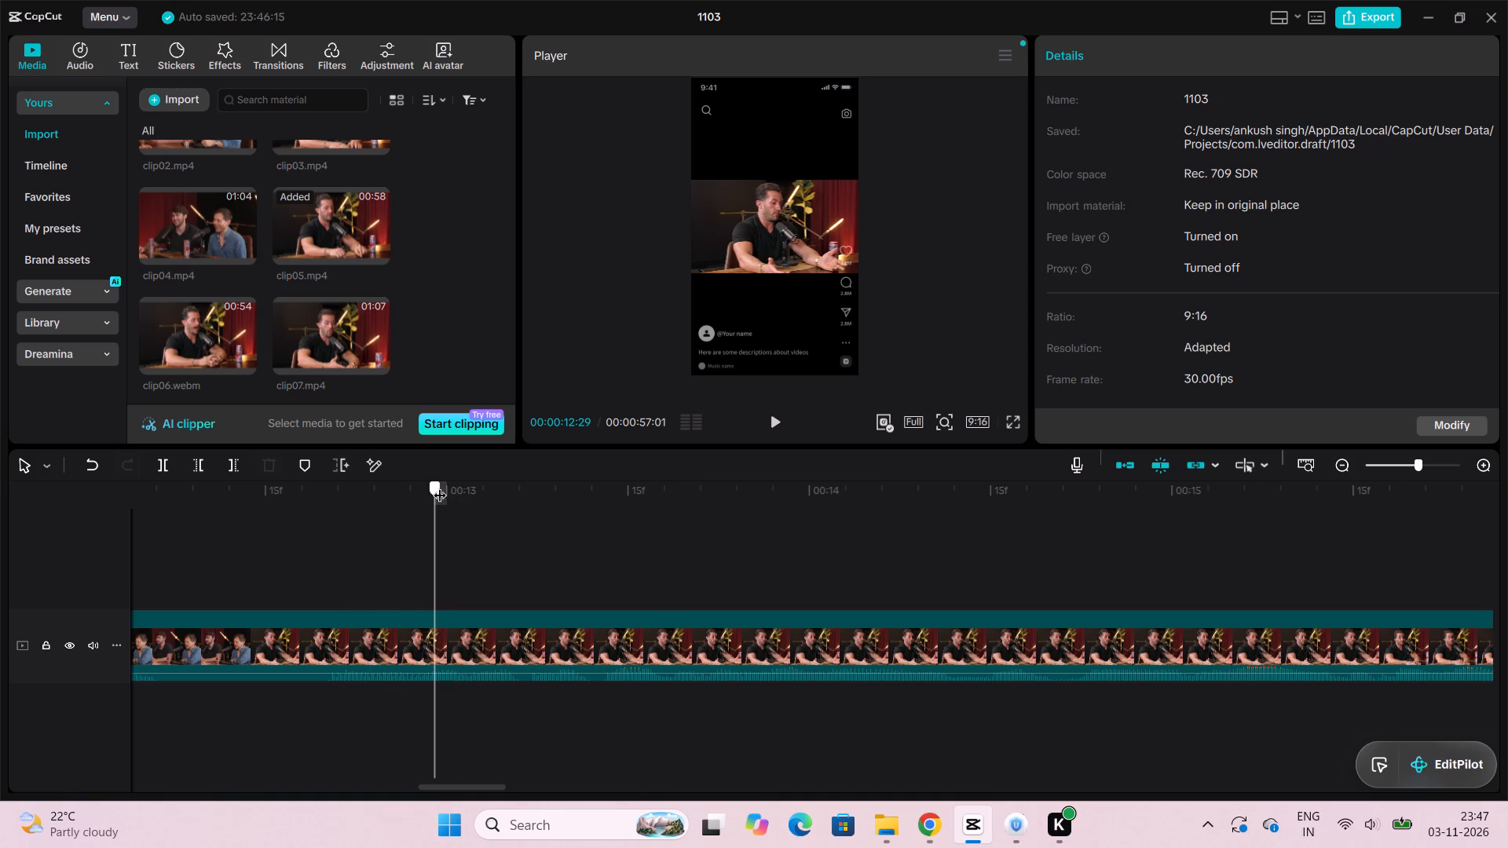
drag(440, 485, 437, 485)
click(770, 416)
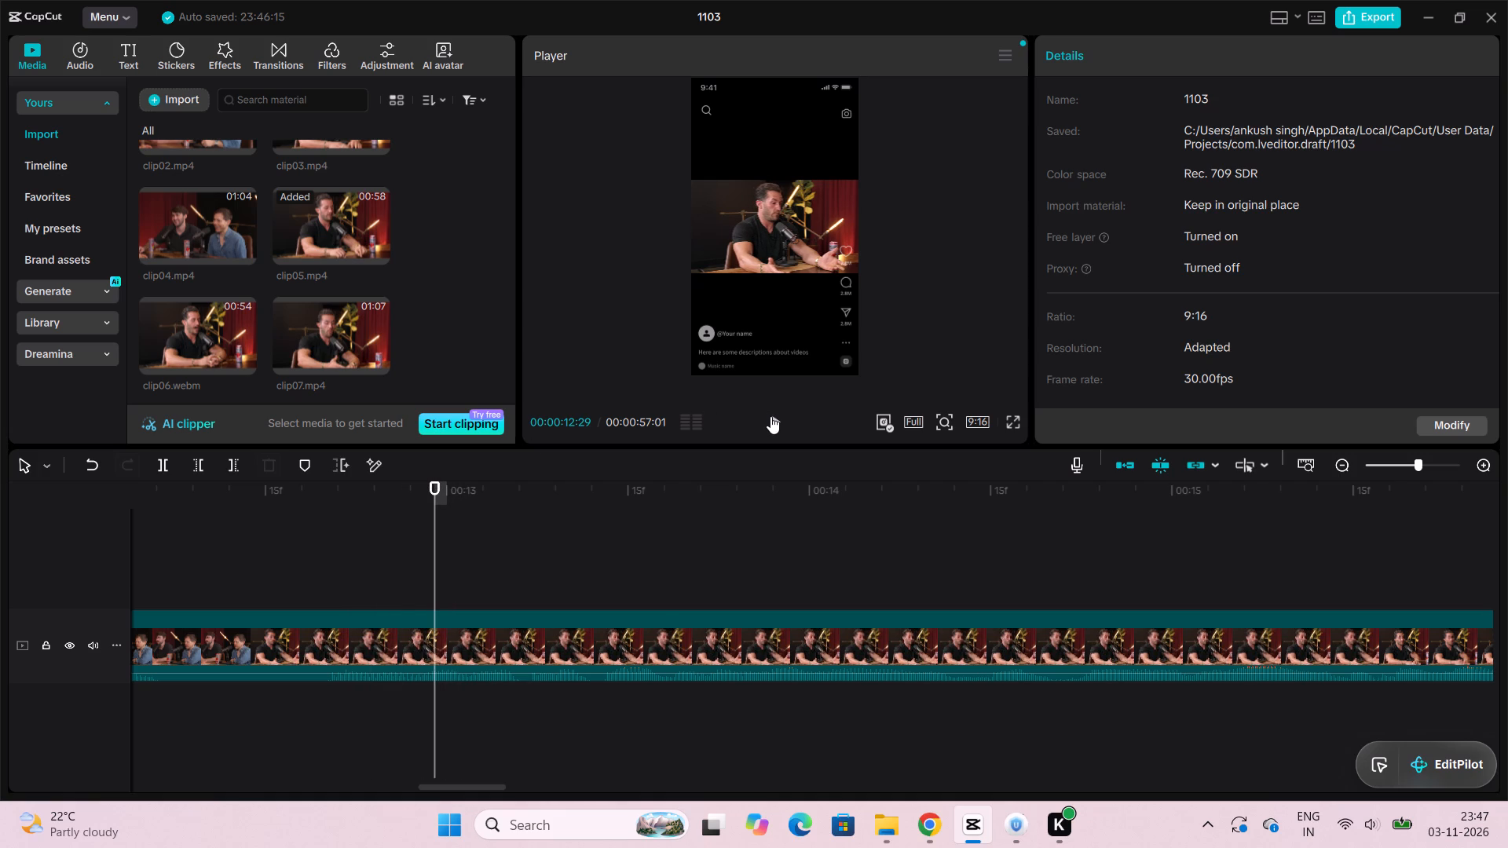
click(770, 416)
Split clip05.mp4 on the timeline at 00:00:13:00.
drag(716, 489, 463, 500)
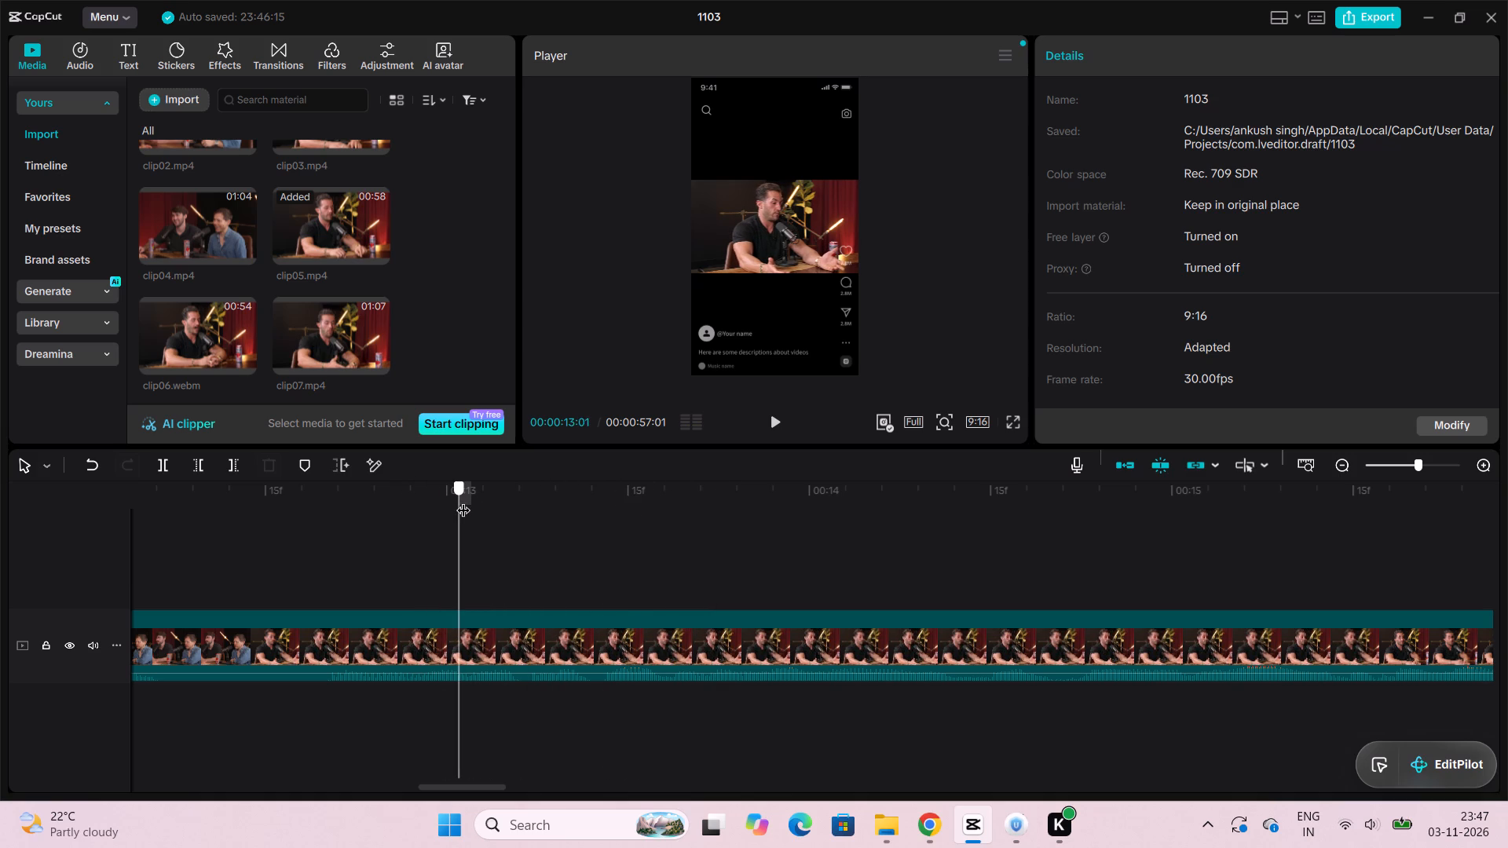
drag(463, 500, 441, 503)
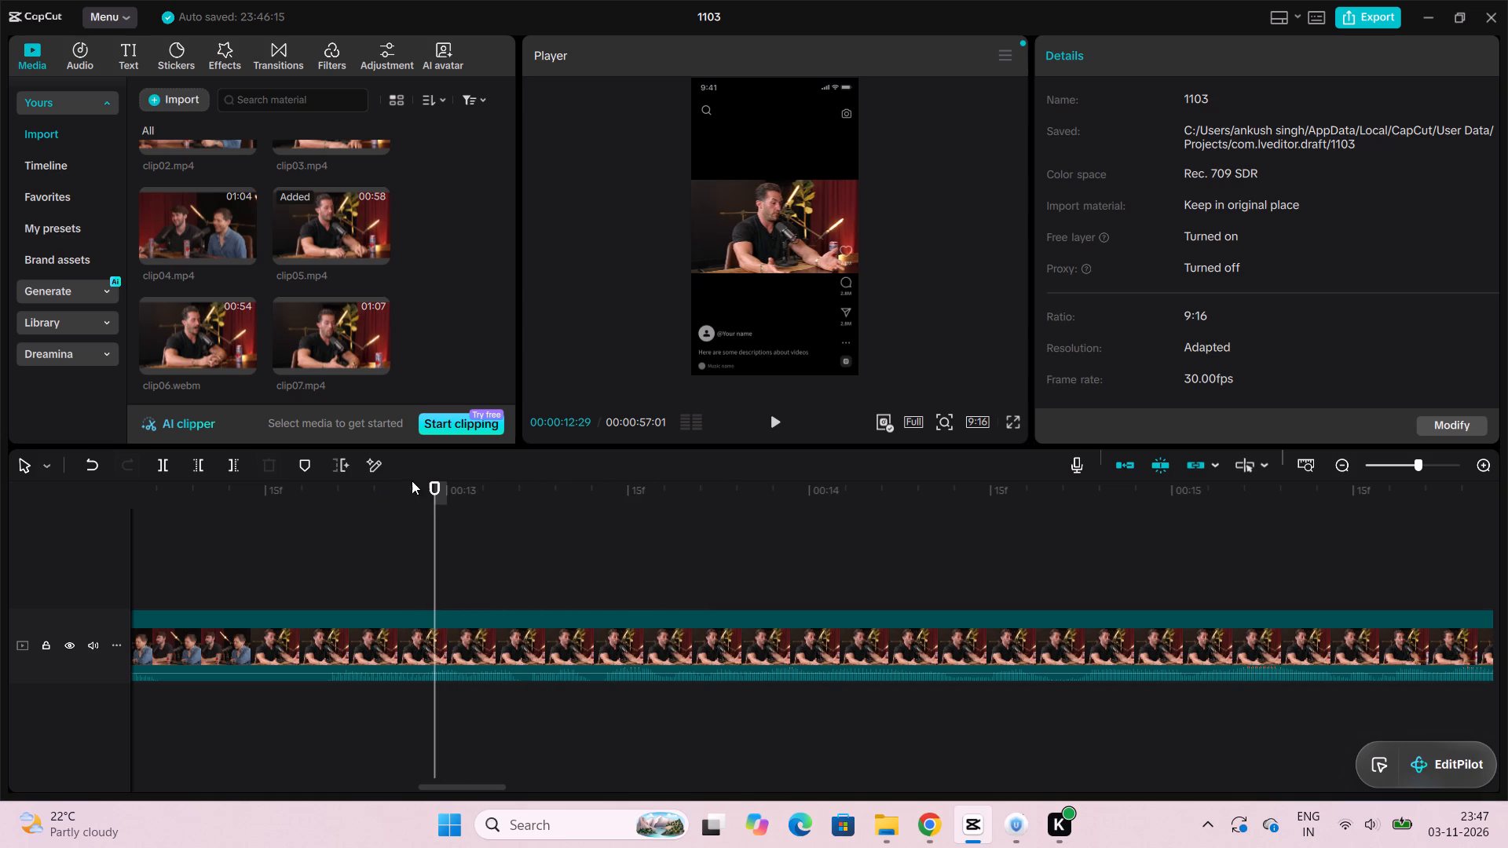
drag(431, 482, 438, 482)
drag(438, 482, 445, 482)
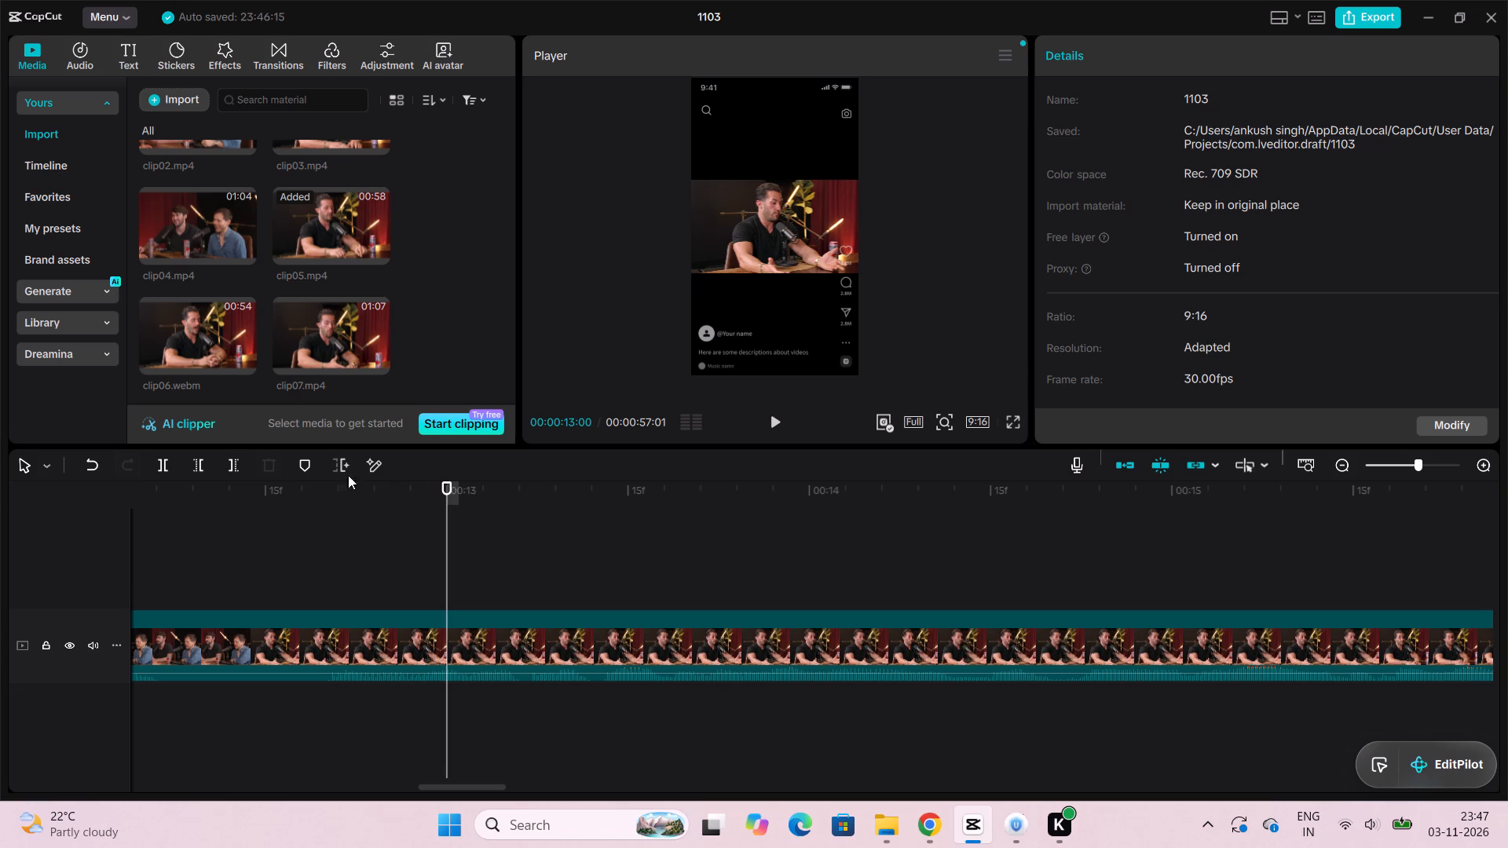
click(161, 460)
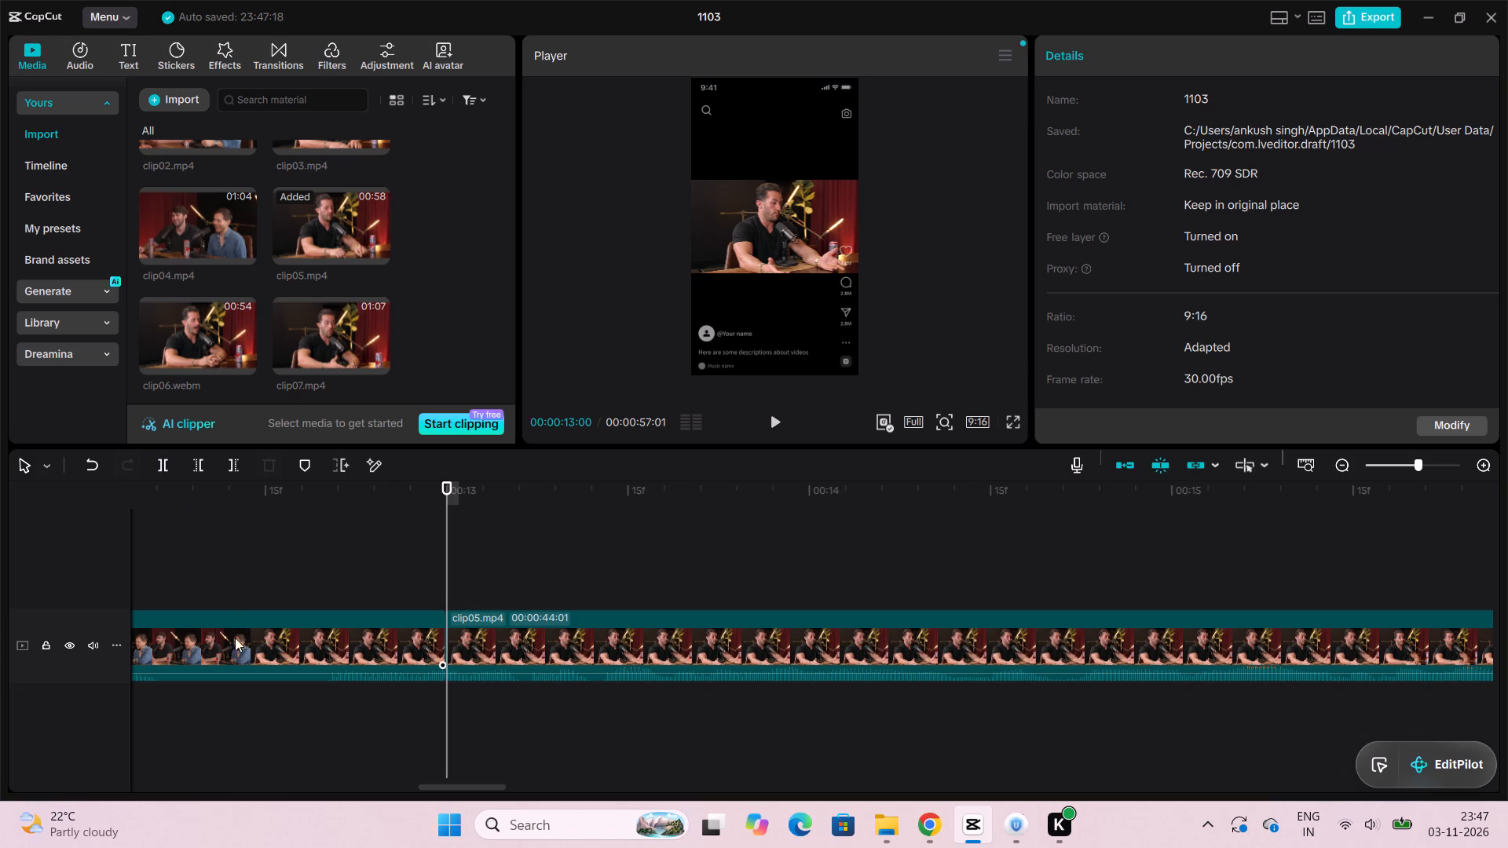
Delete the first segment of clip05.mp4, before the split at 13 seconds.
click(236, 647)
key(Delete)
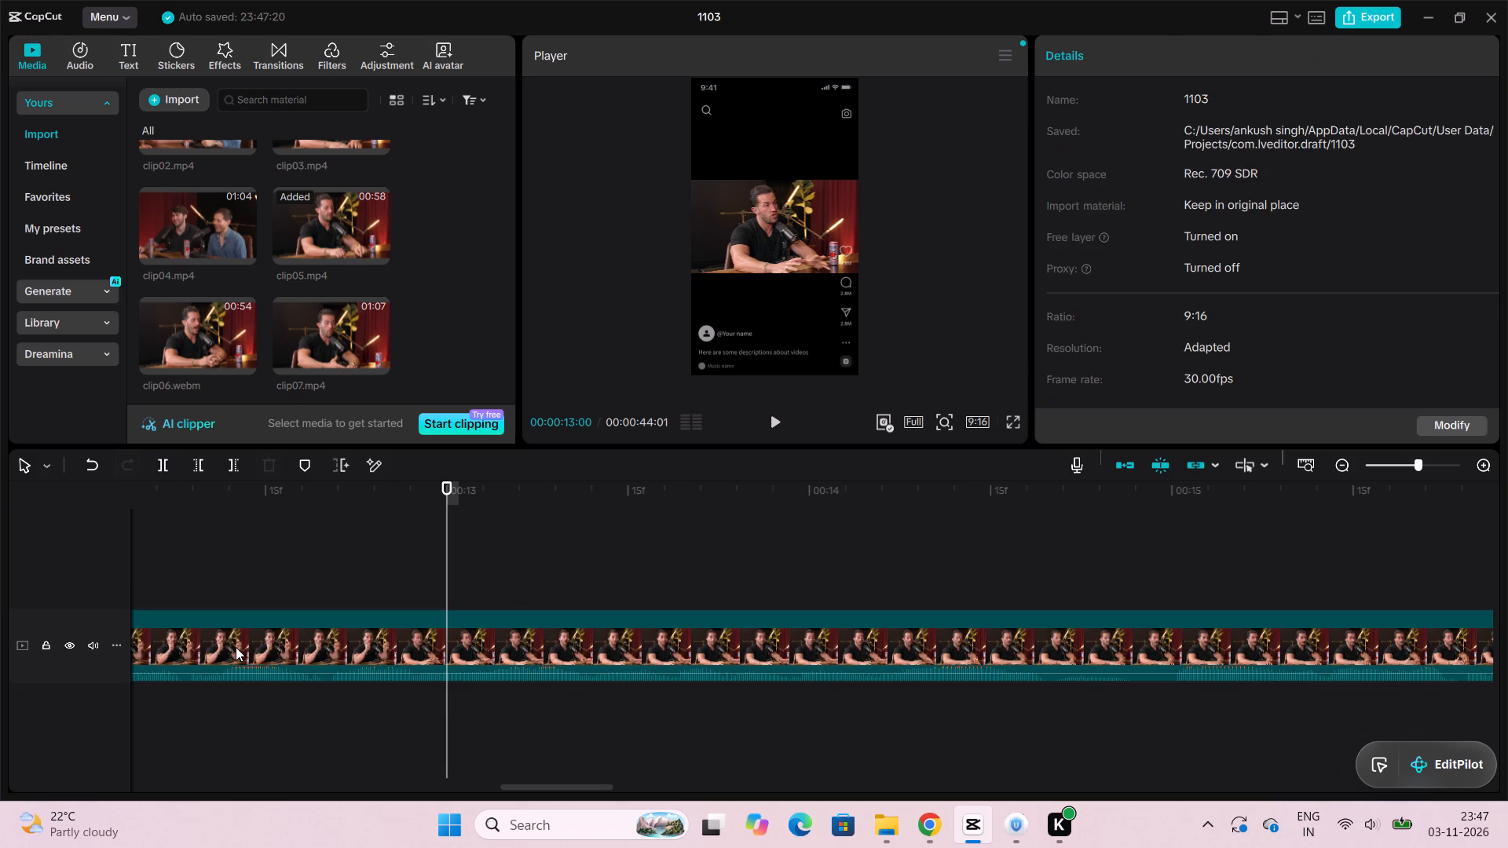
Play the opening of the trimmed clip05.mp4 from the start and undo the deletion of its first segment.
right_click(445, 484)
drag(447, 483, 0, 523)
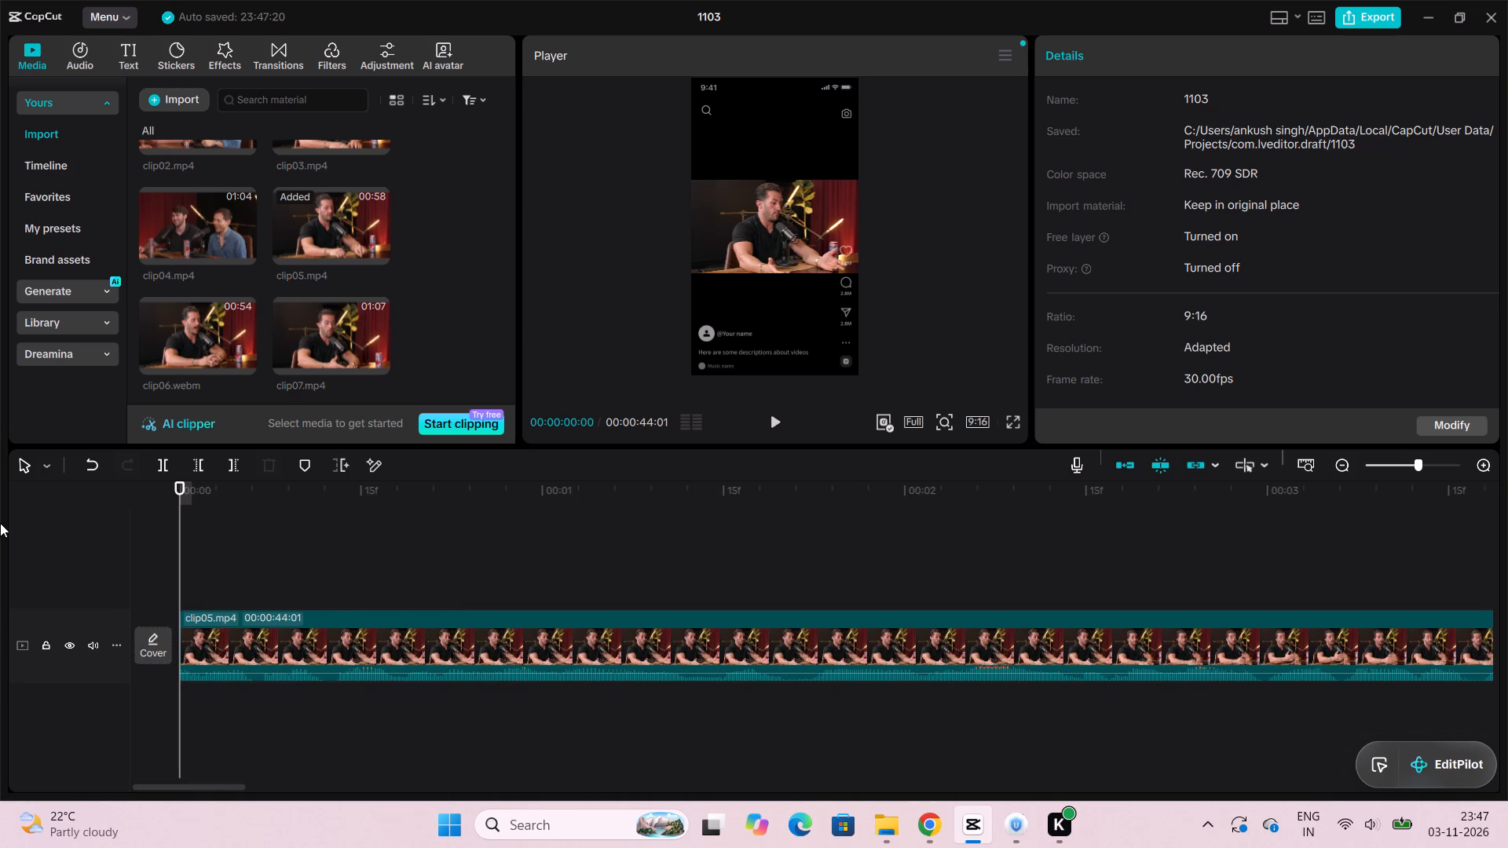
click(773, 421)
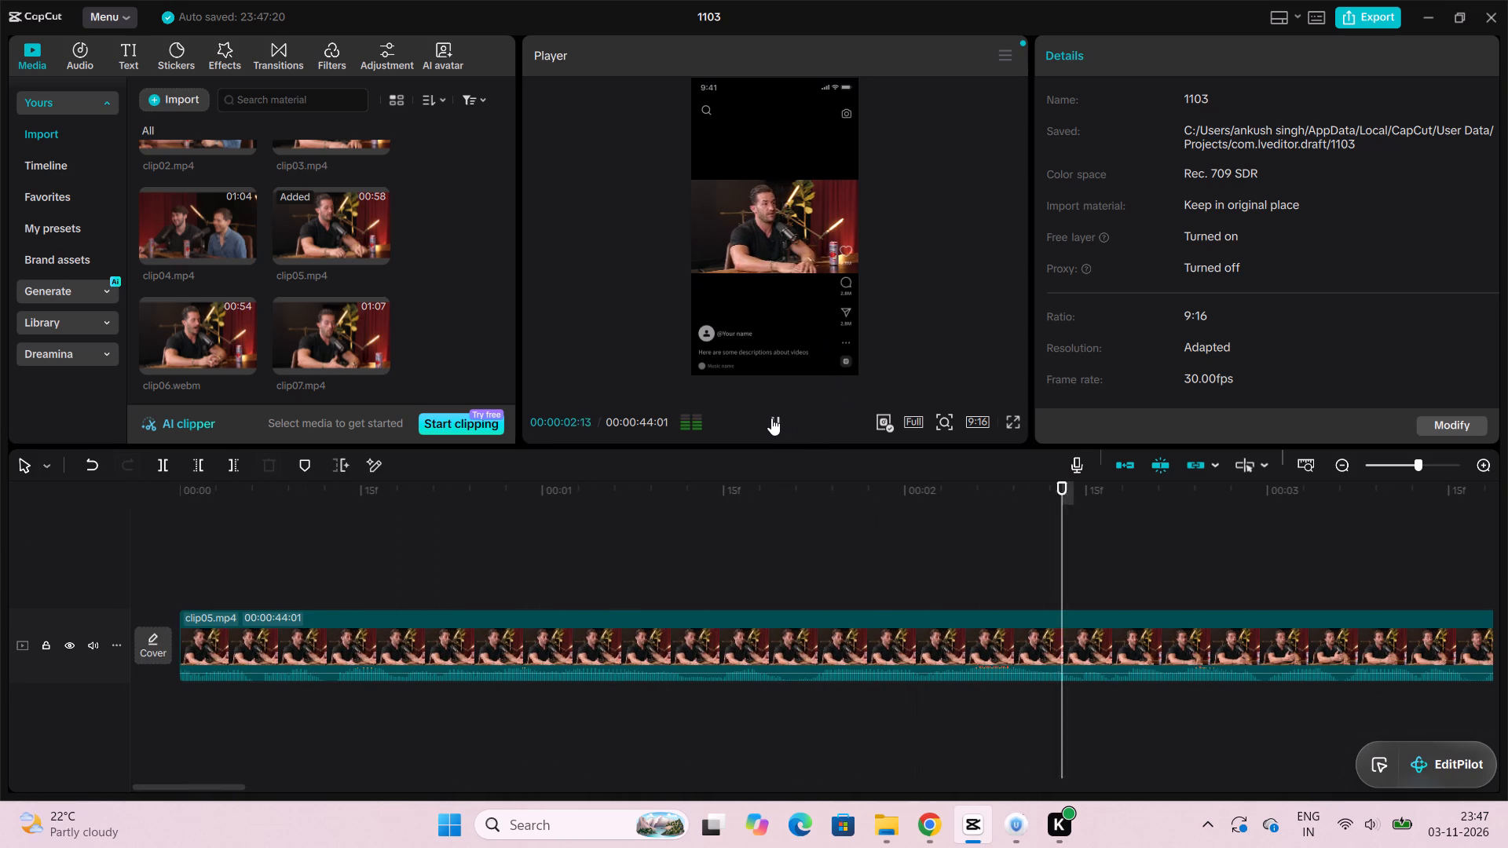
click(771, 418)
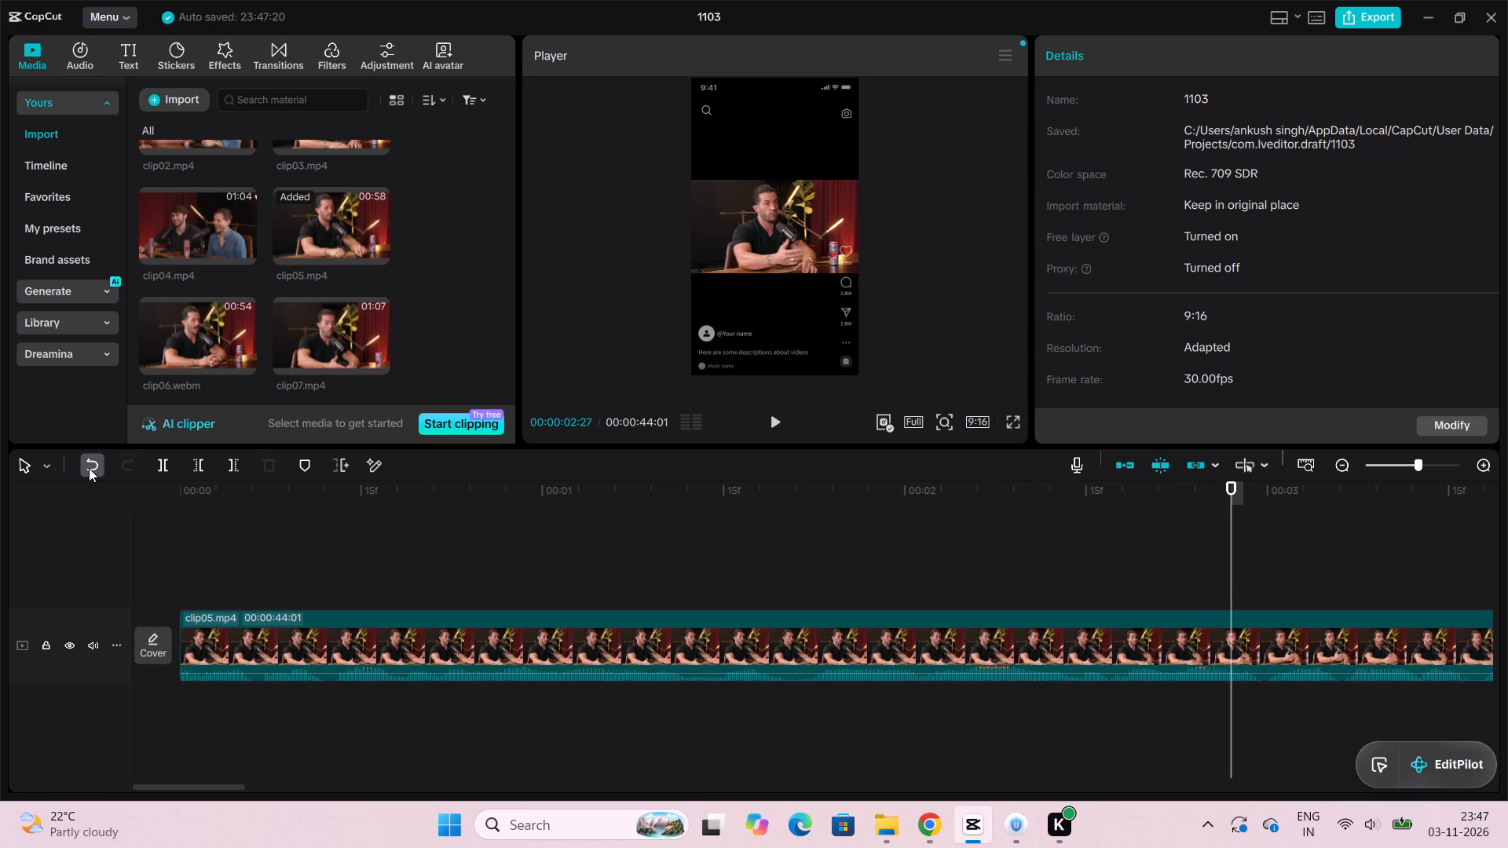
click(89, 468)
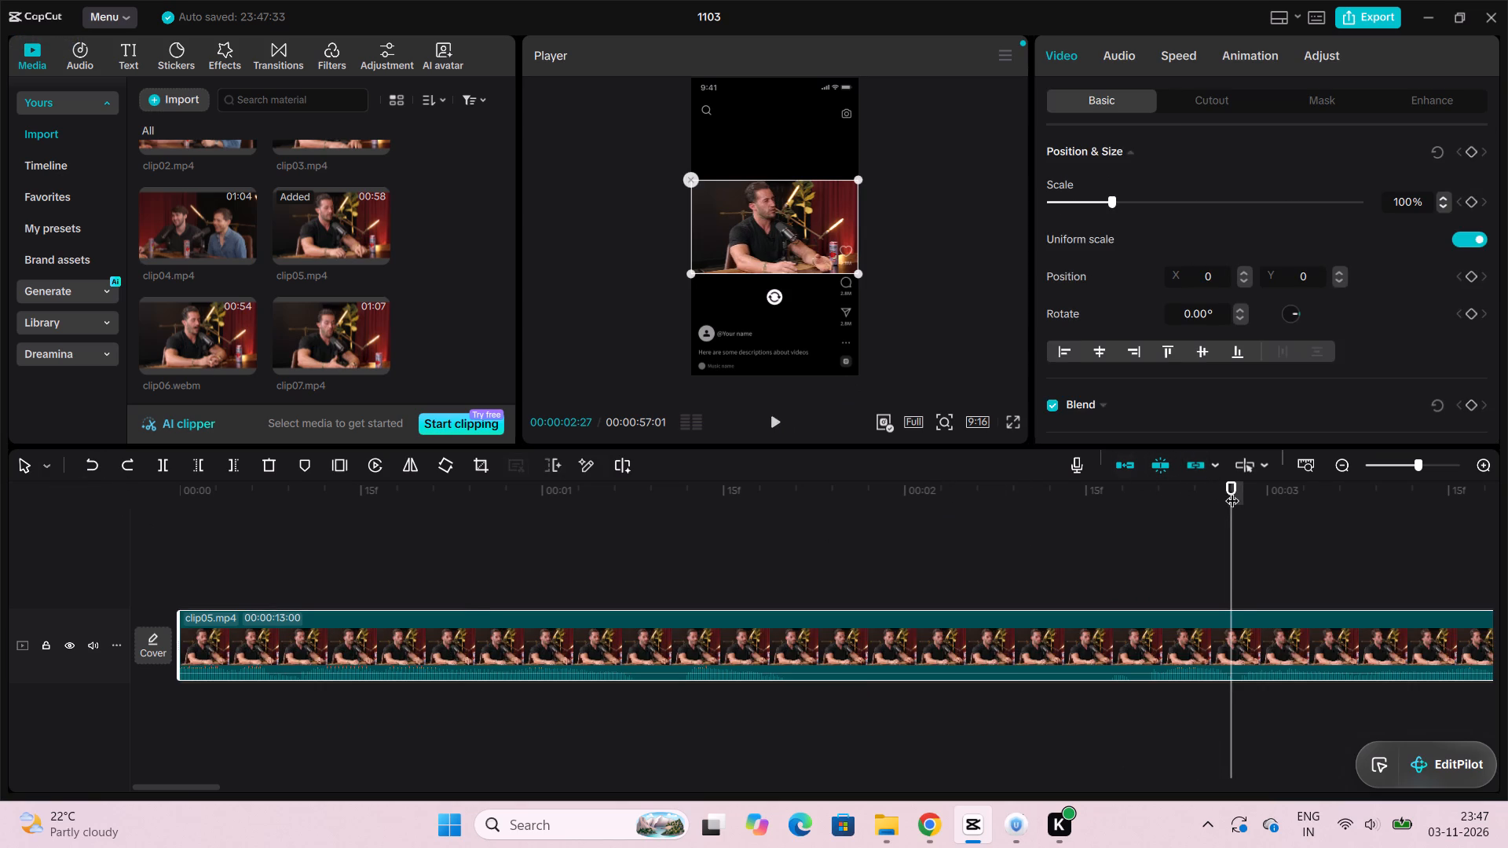
Split clip05.mp4 slightly earlier, at 00:00:12:26, and delete everything before that cut.
drag(1229, 483, 1175, 477)
click(771, 425)
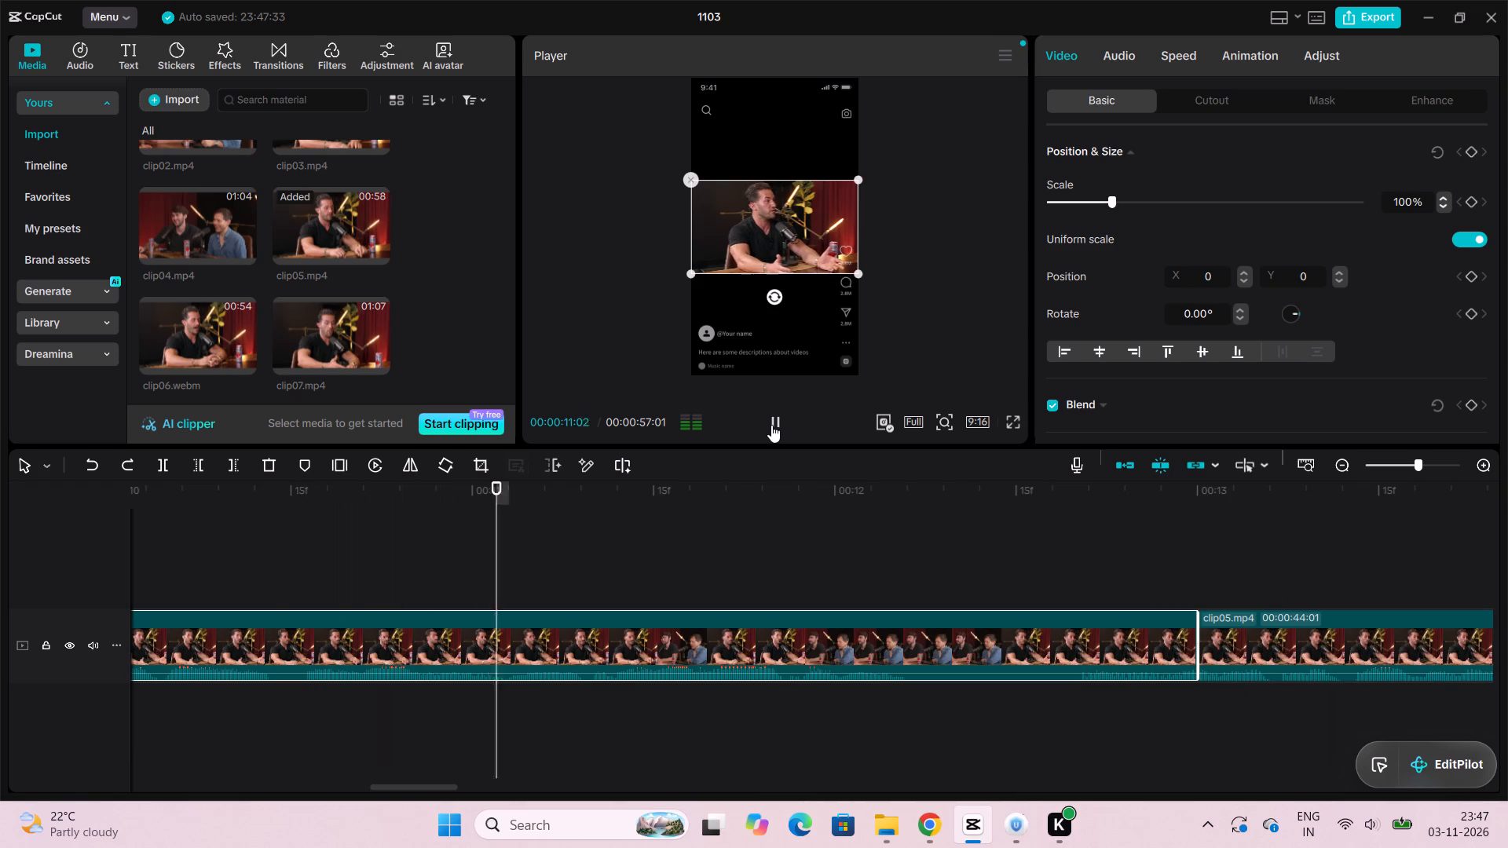
click(771, 425)
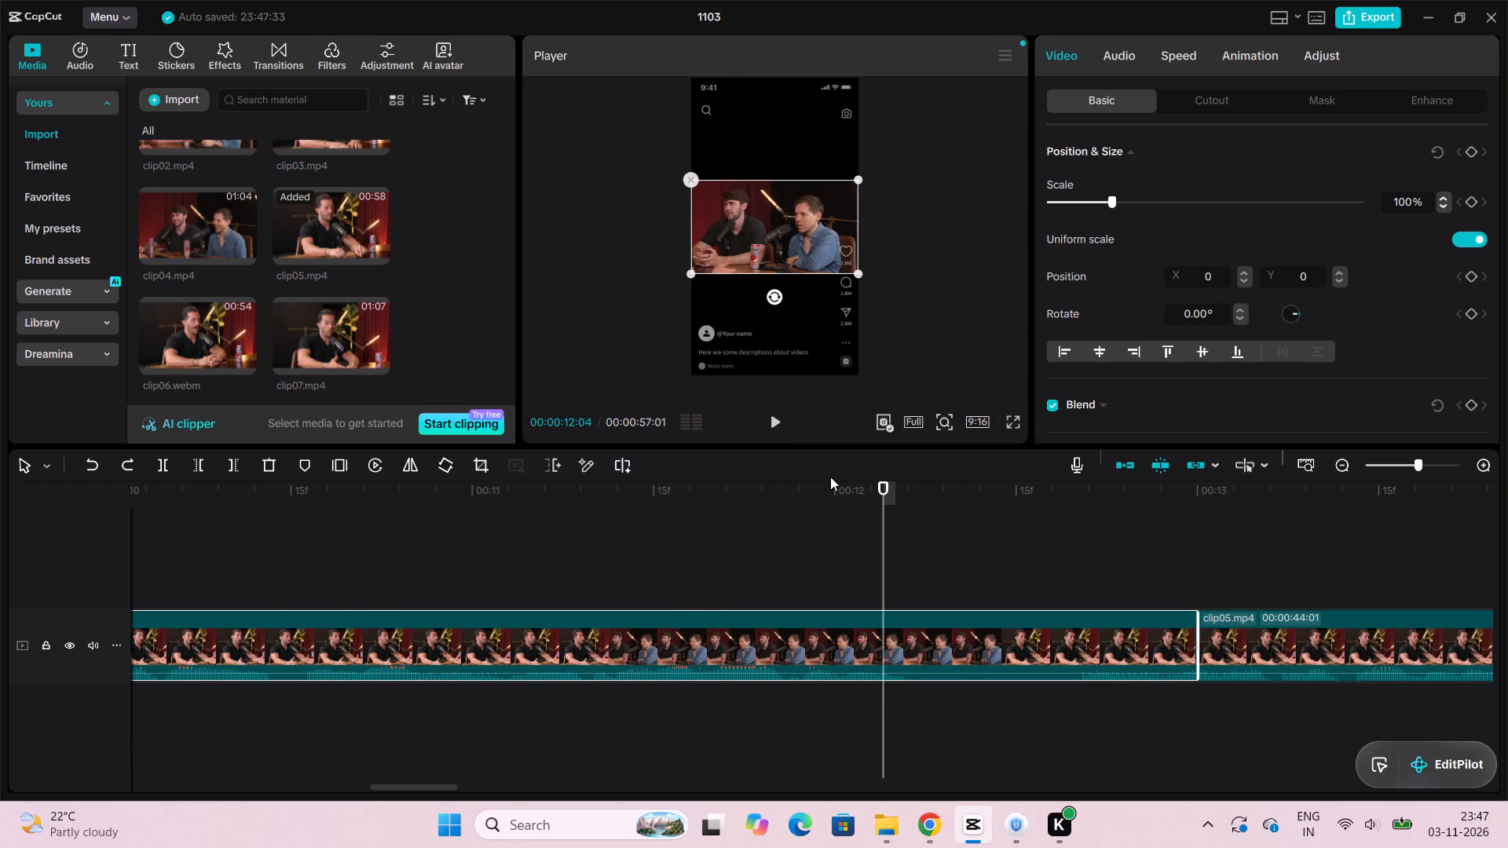
drag(884, 483, 1023, 484)
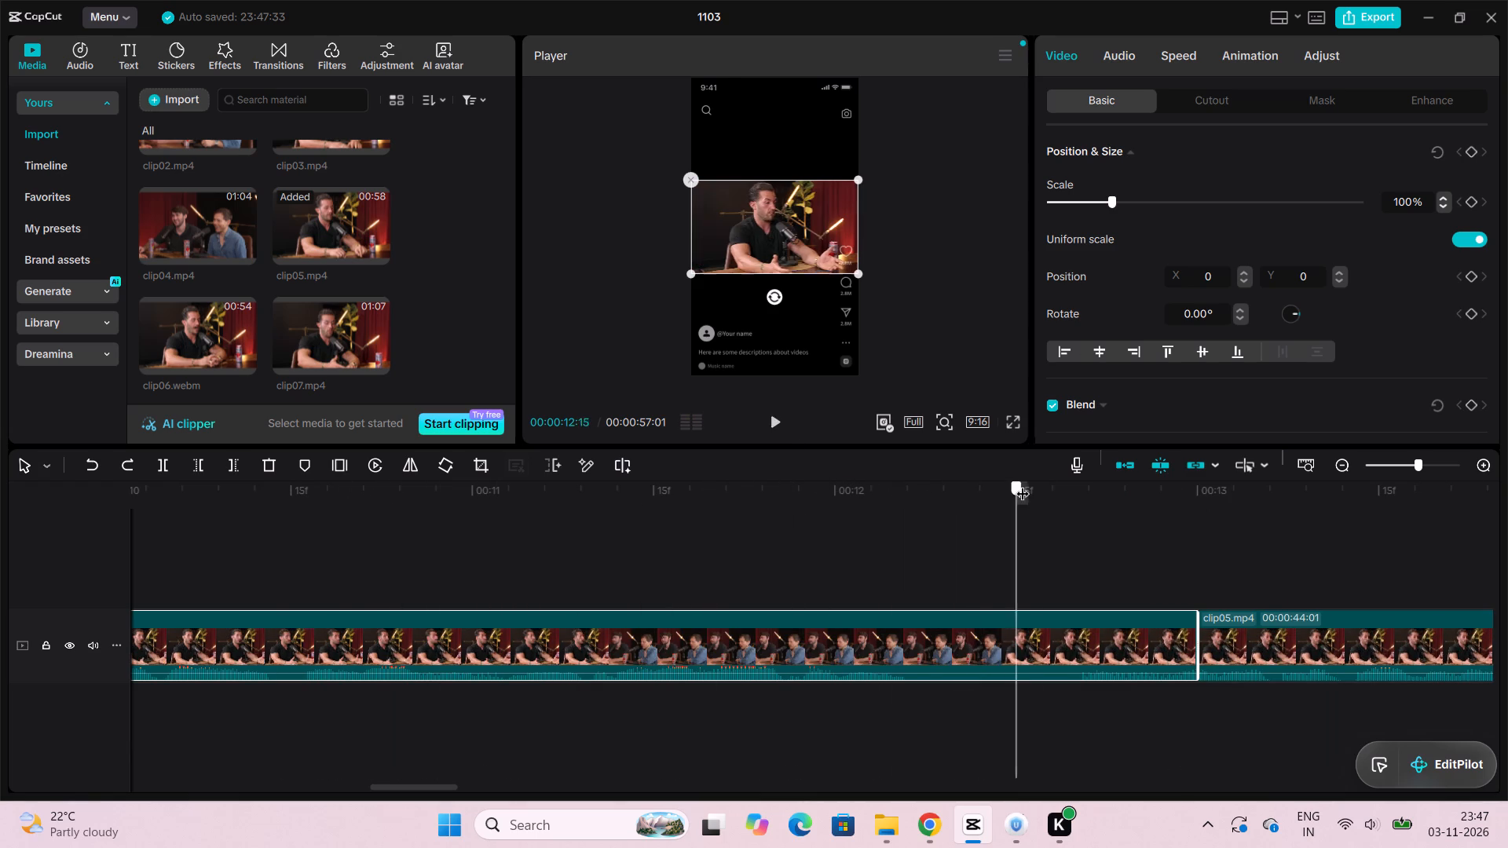
drag(1023, 484, 1141, 470)
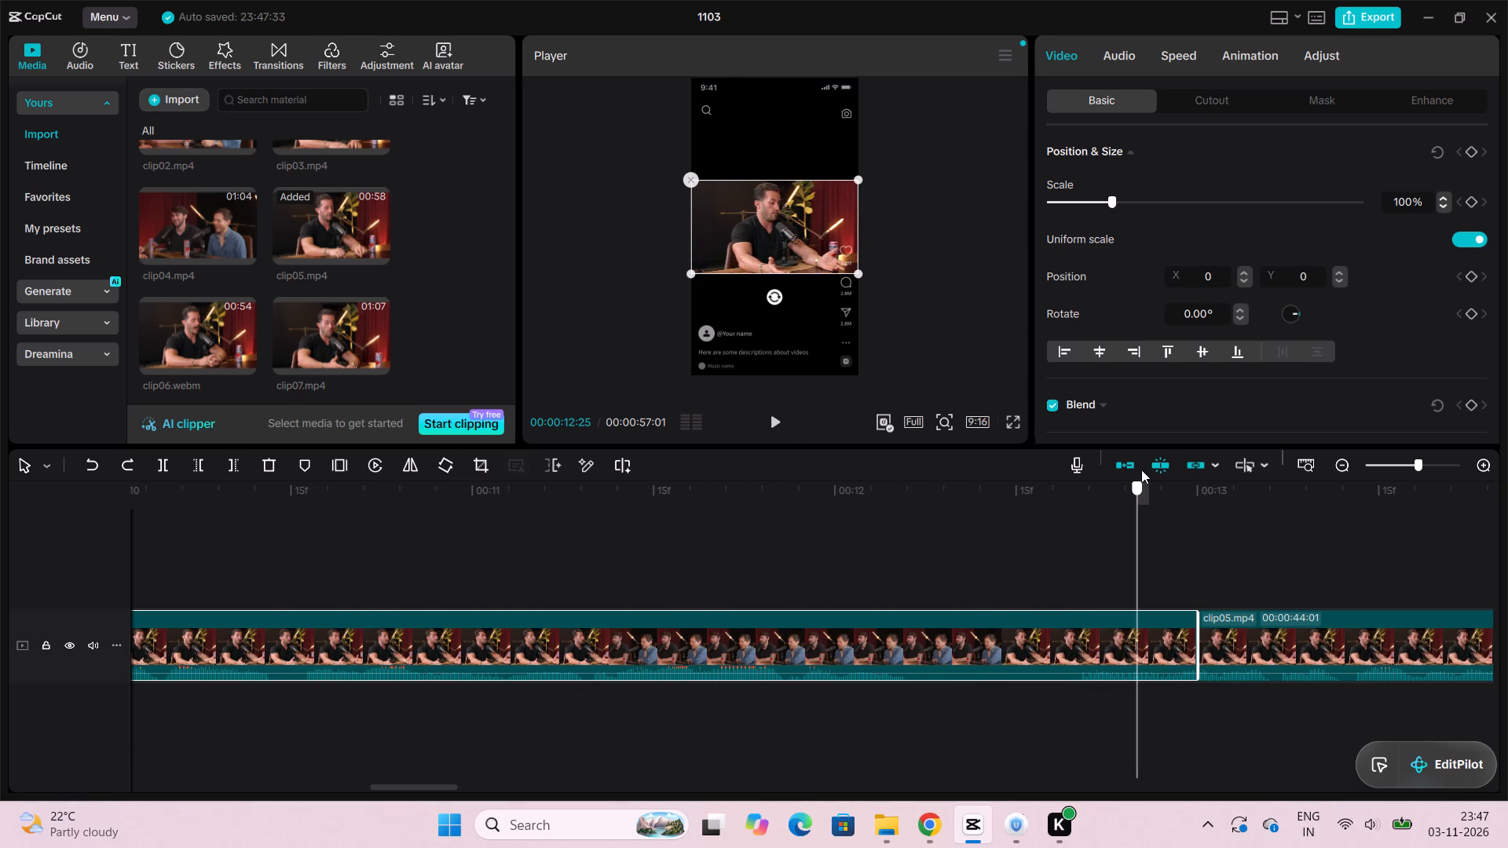
drag(1141, 470, 1147, 469)
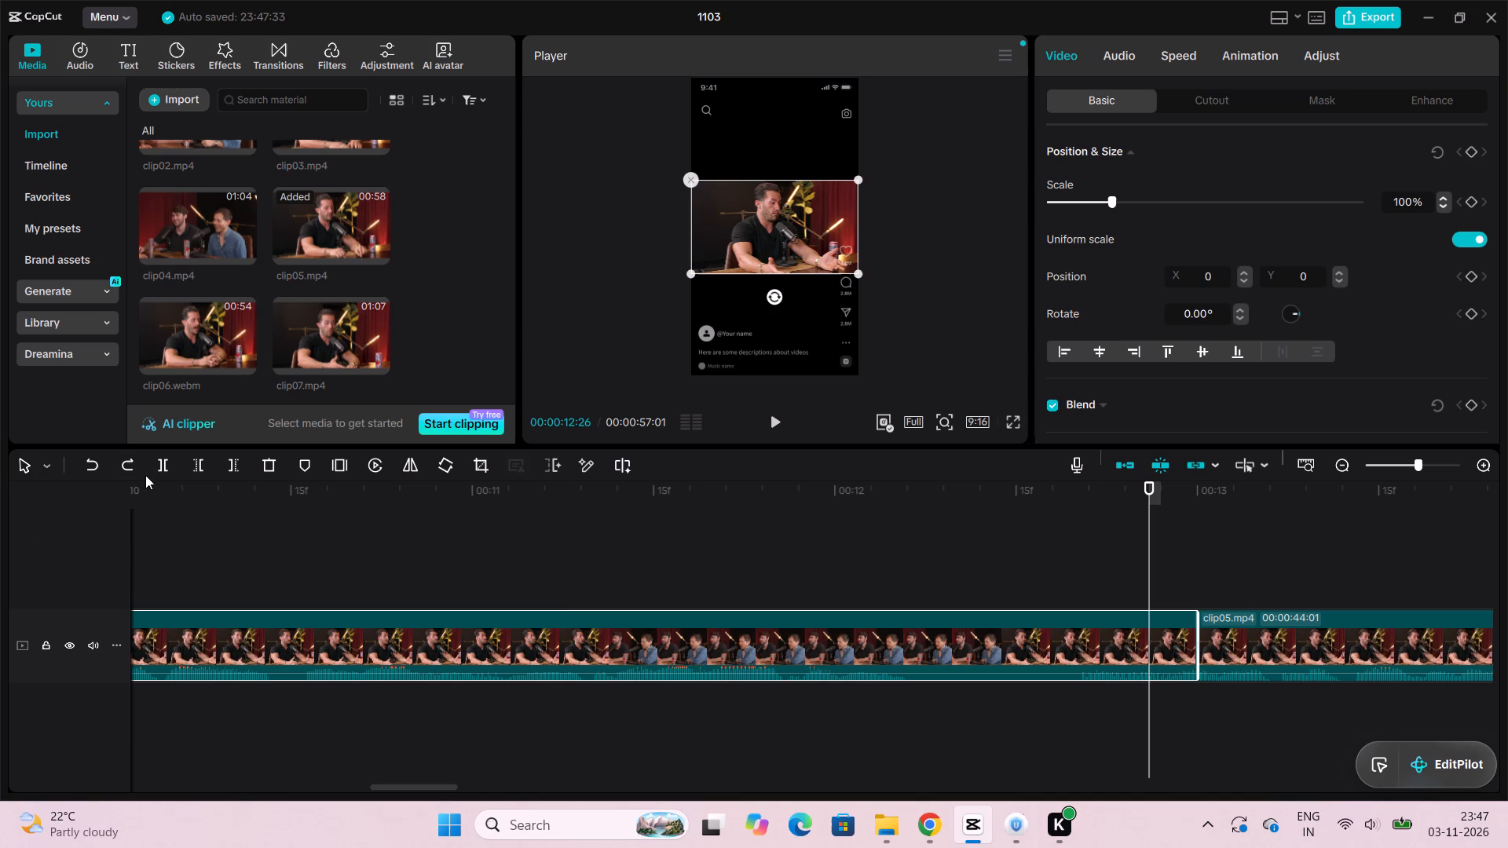
click(155, 461)
click(394, 669)
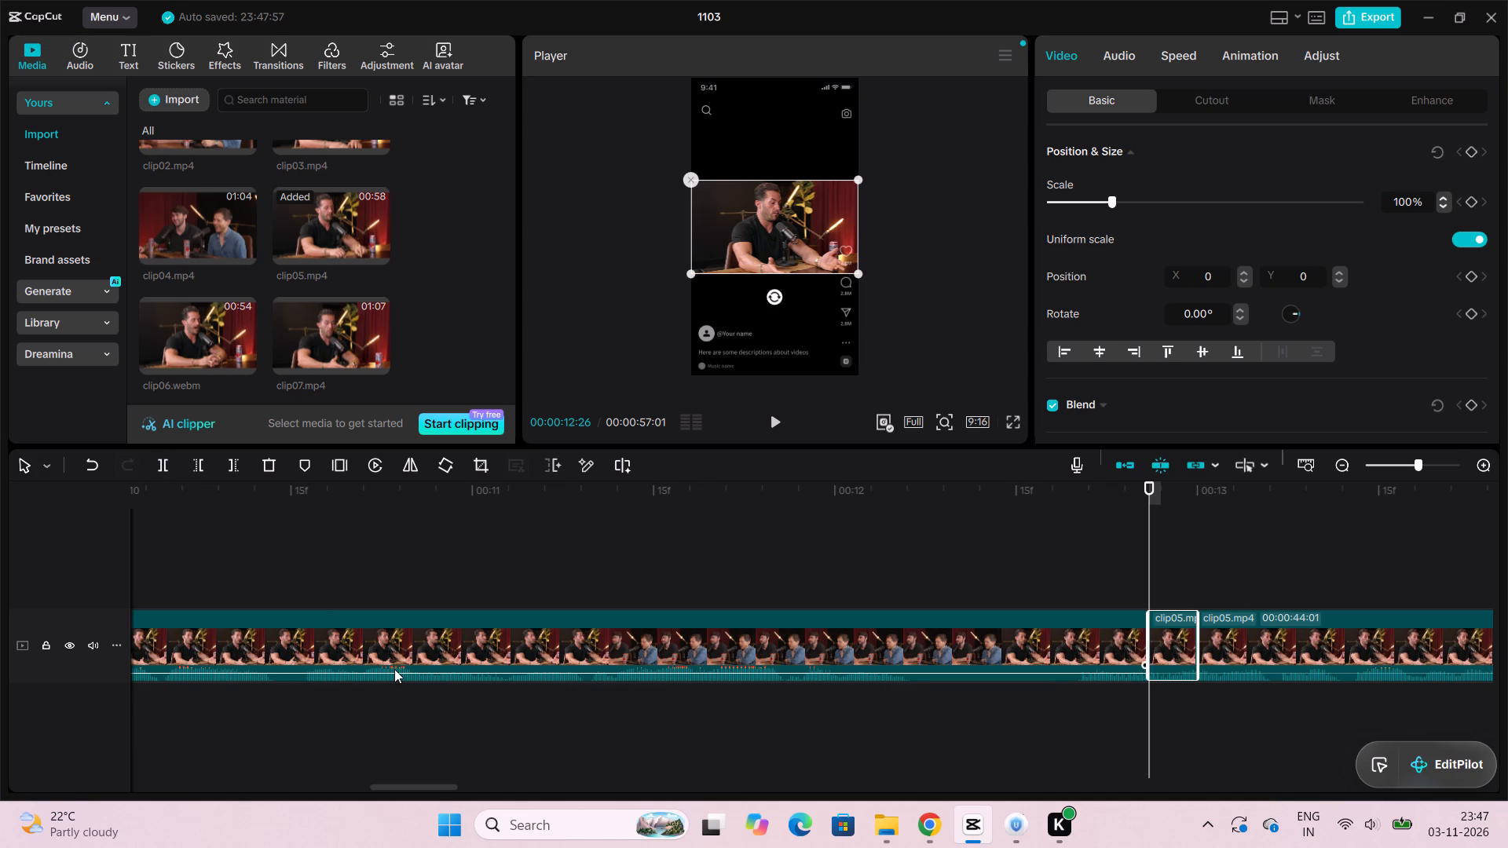
key(Delete)
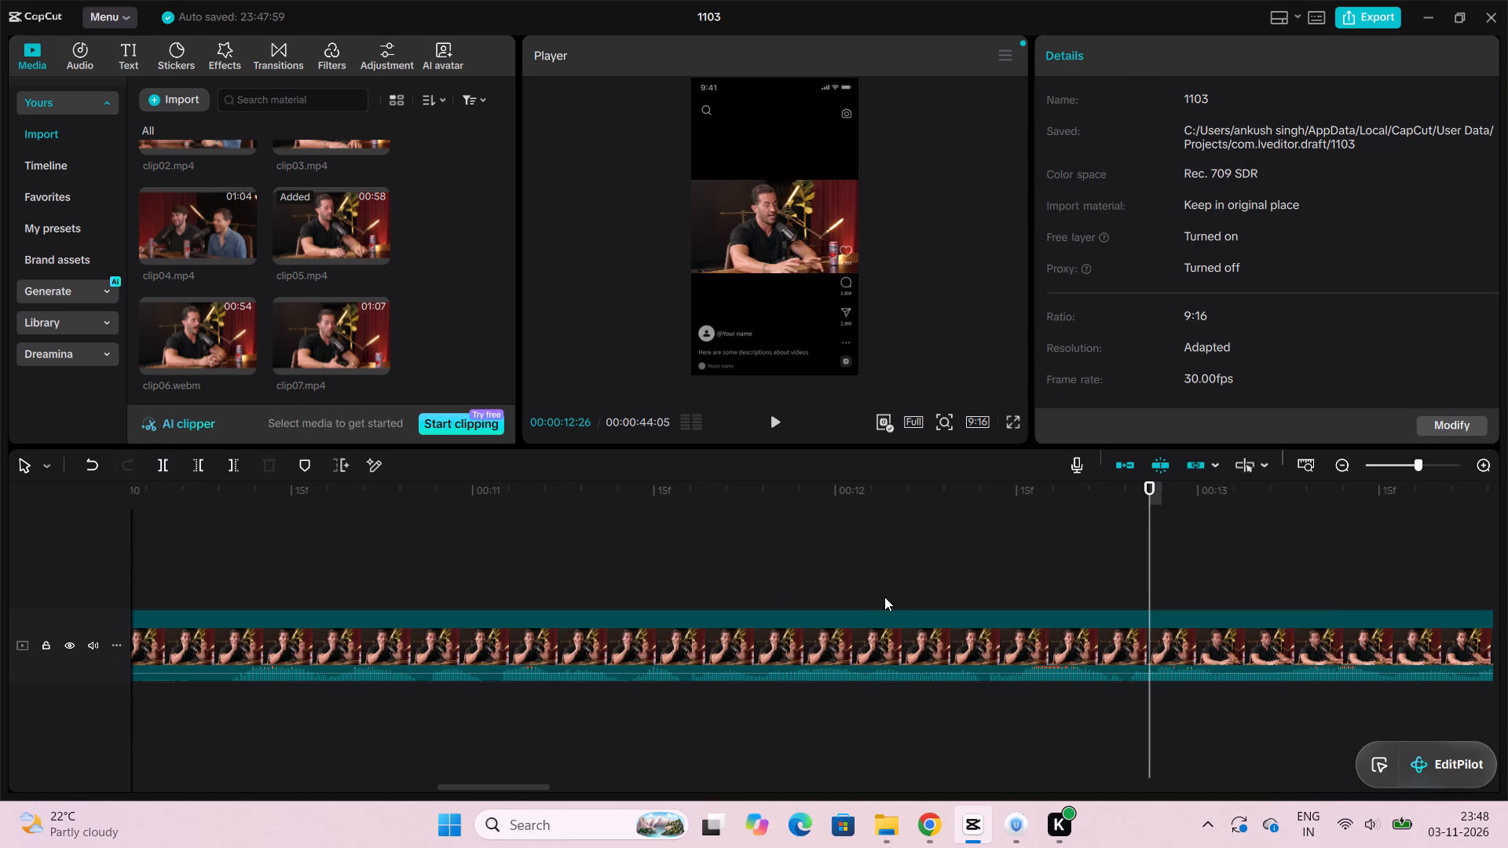
Play the trimmed clip05.mp4 from the start to about 30 seconds to check the new opening and find further cuts.
drag(1151, 487, 189, 462)
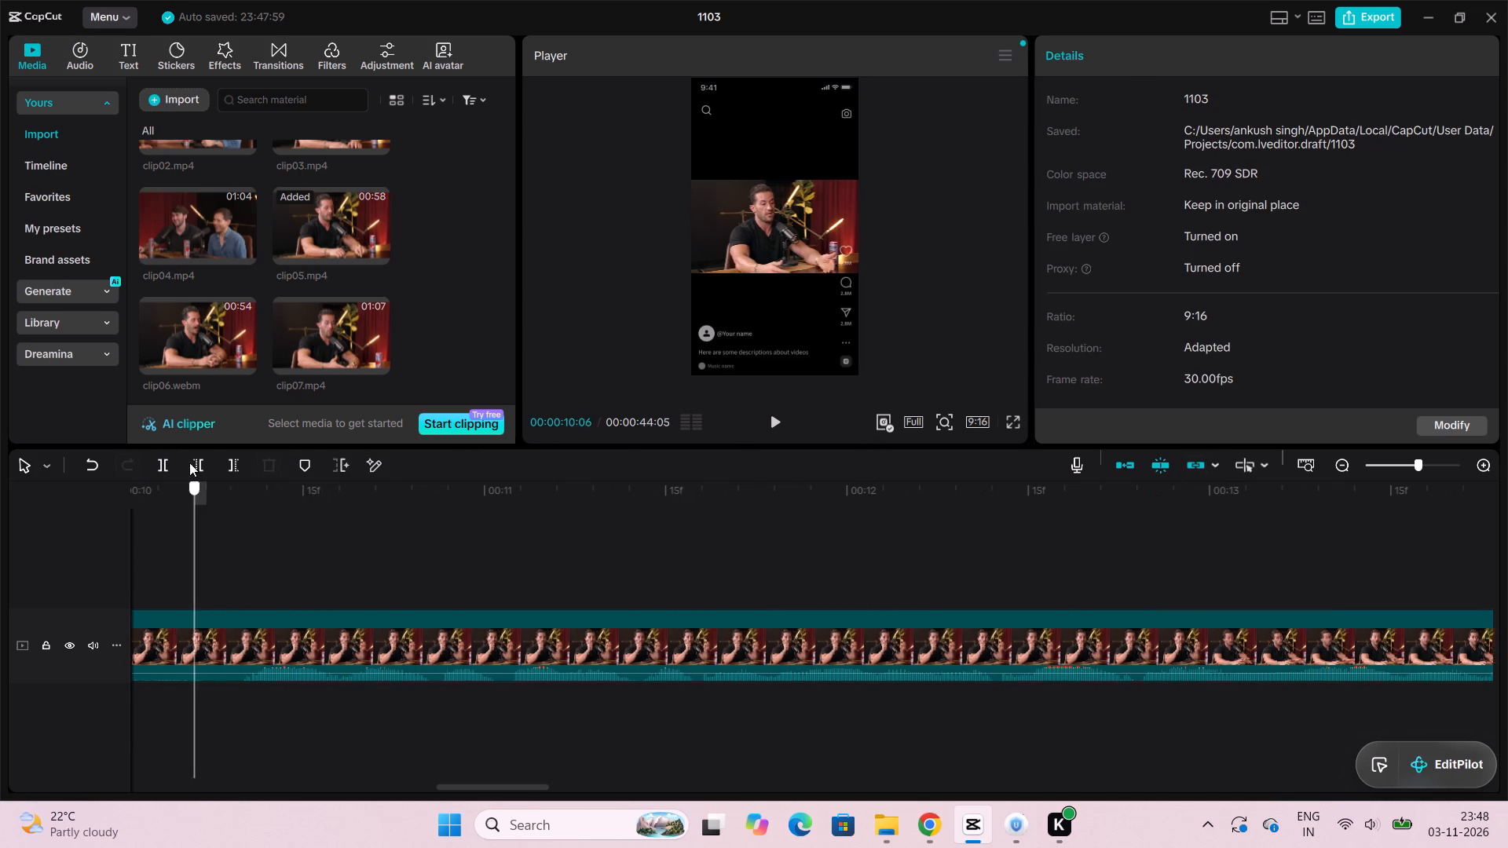
drag(189, 462, 0, 462)
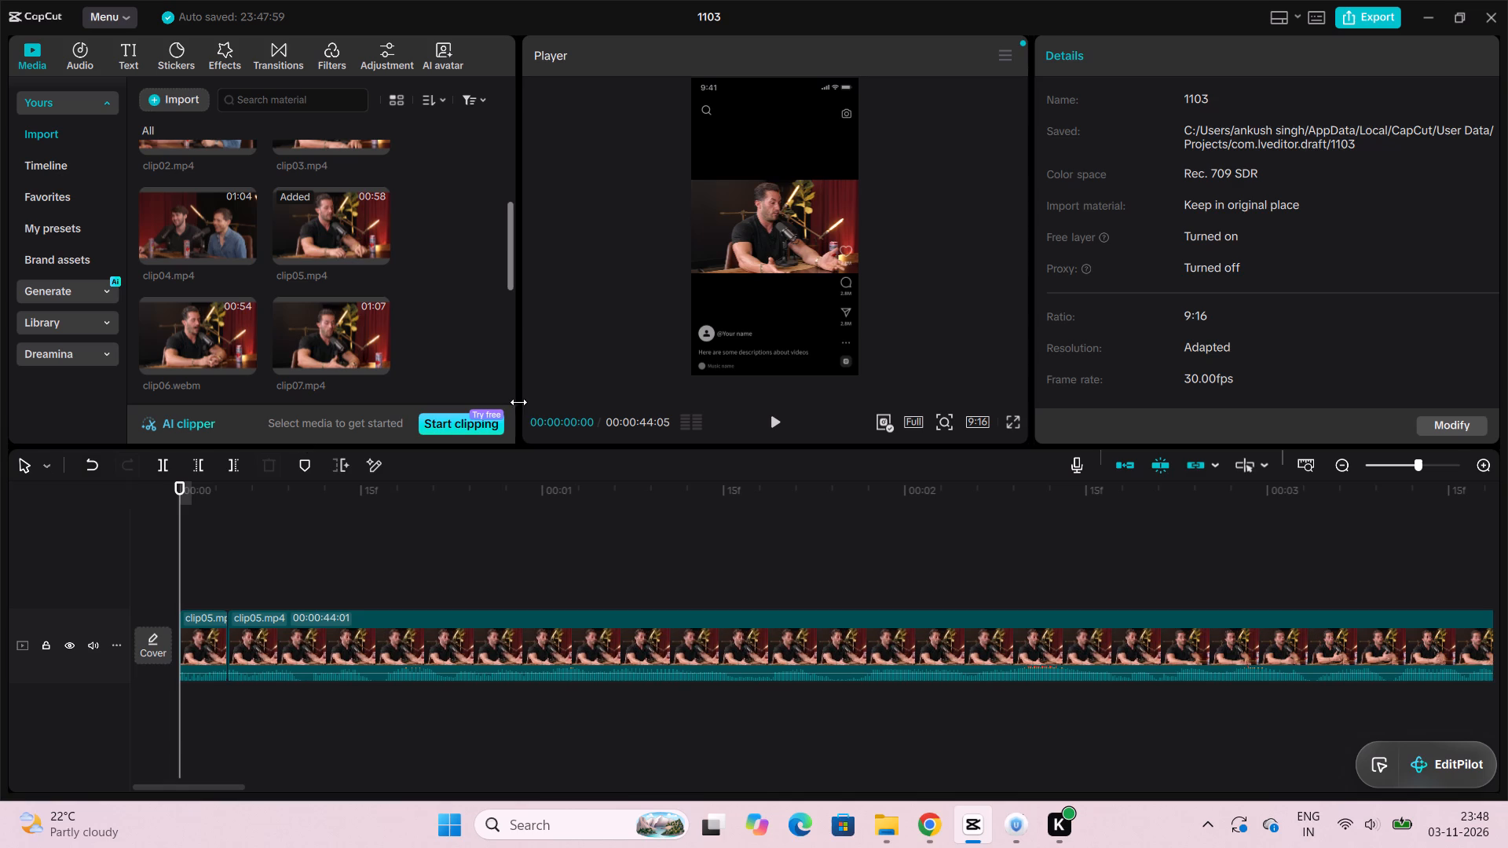
click(777, 428)
click(777, 428)
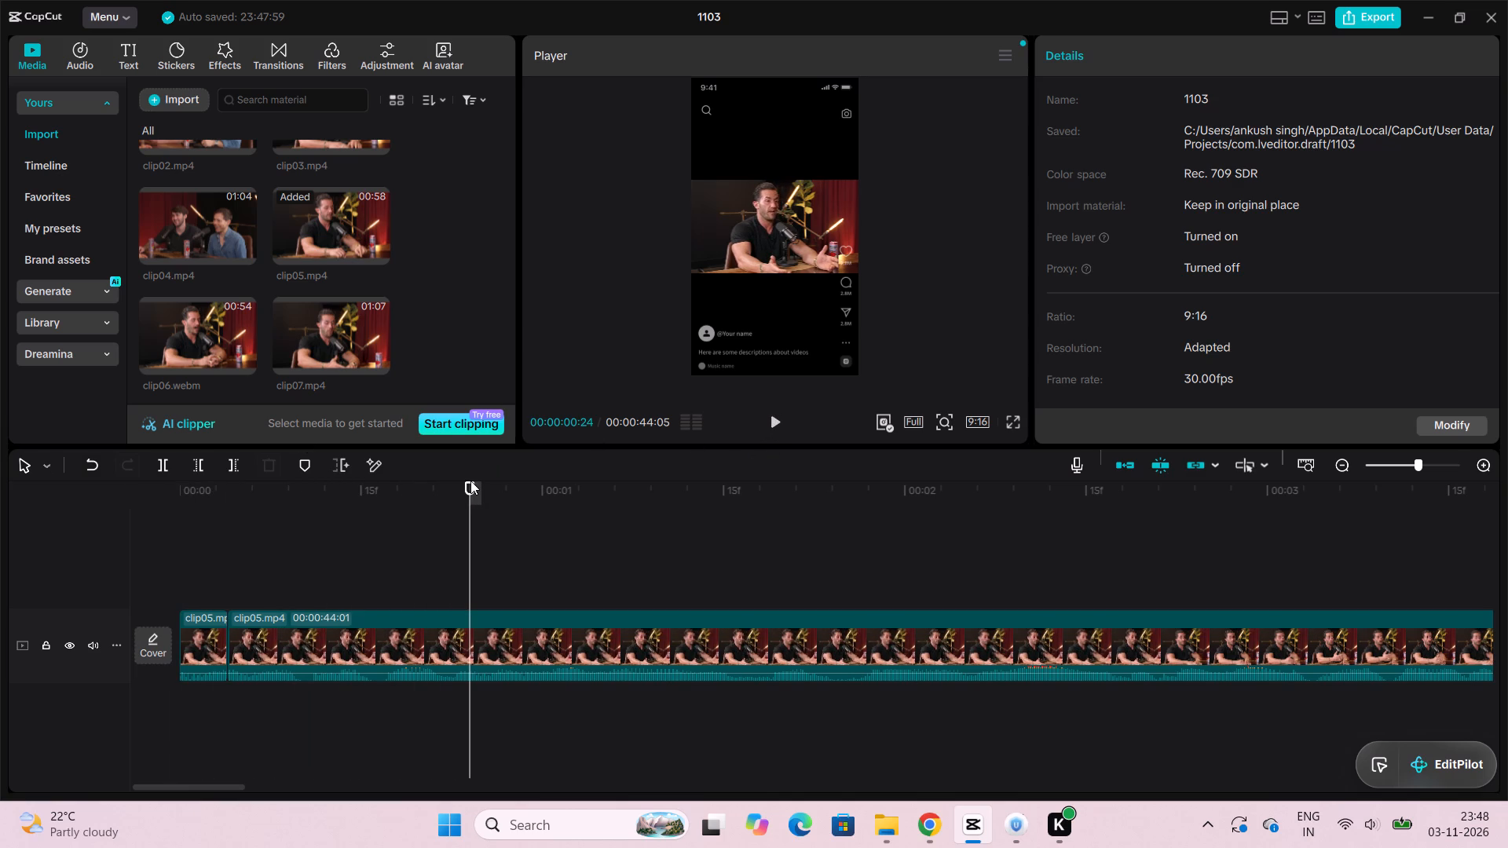
drag(470, 481, 159, 506)
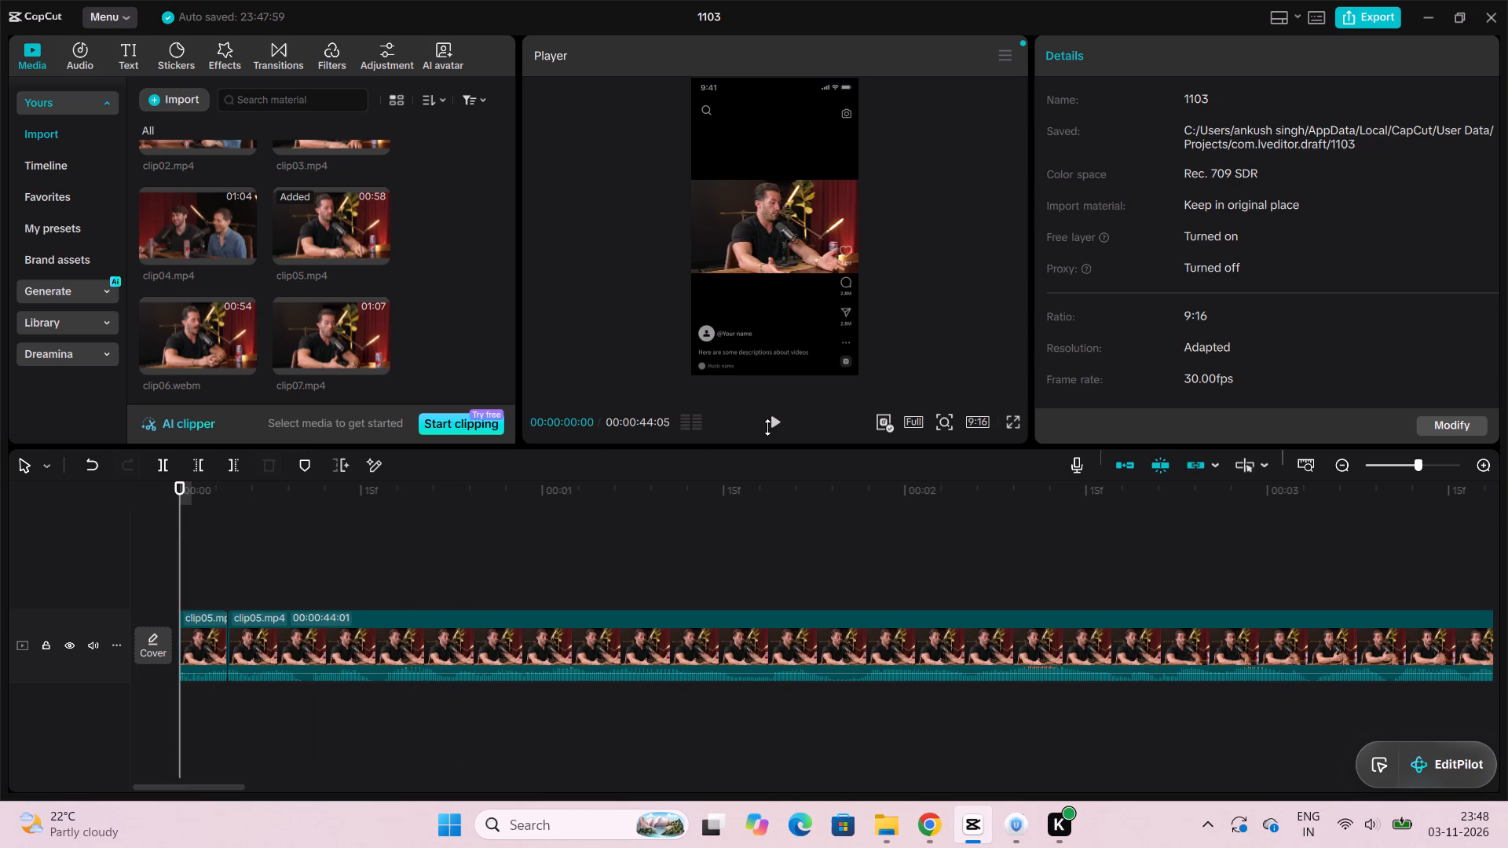
click(775, 427)
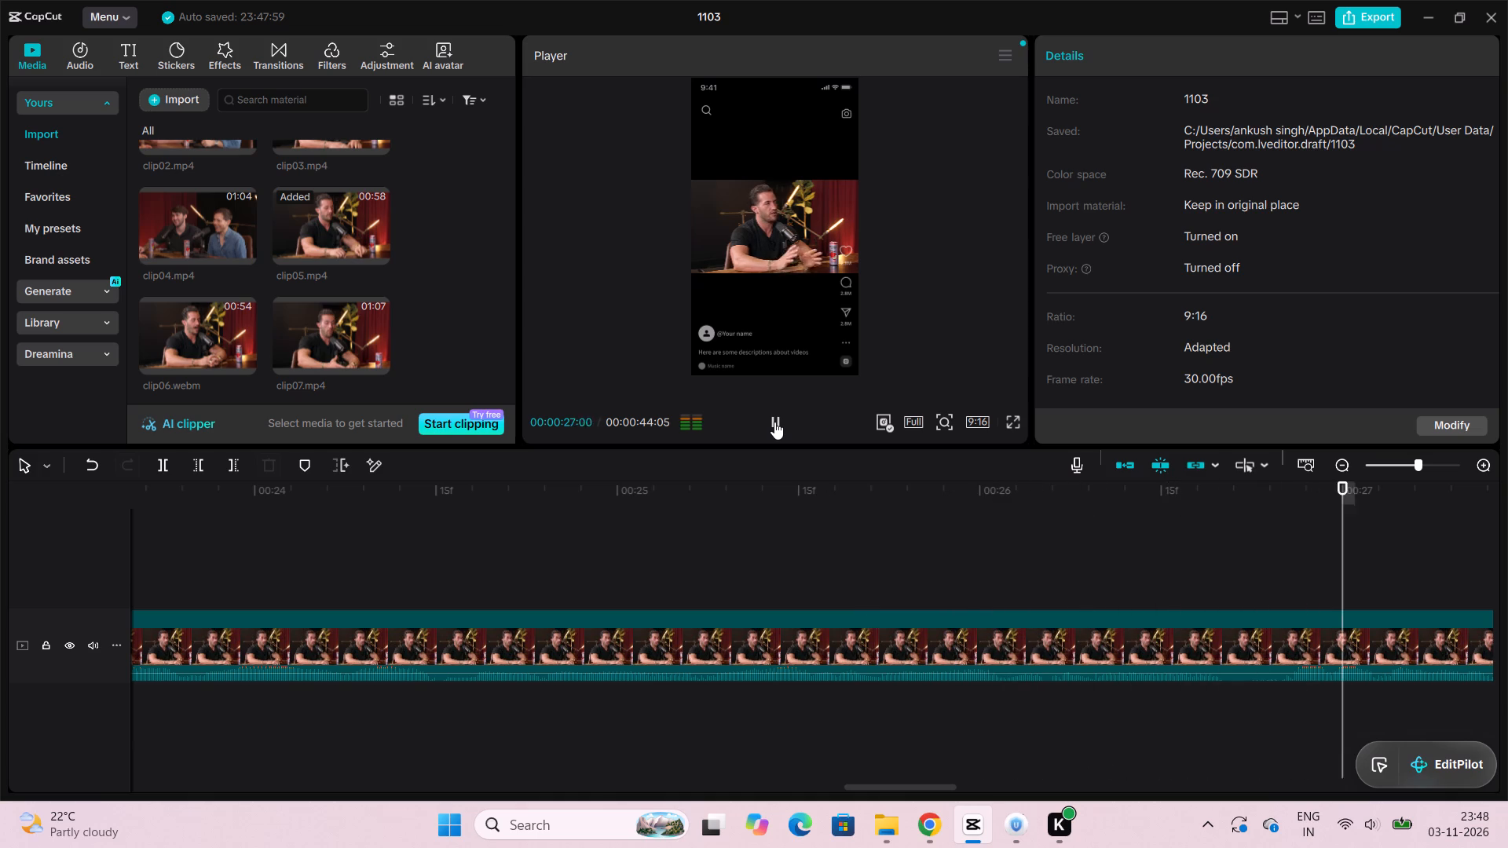
click(774, 422)
click(774, 422)
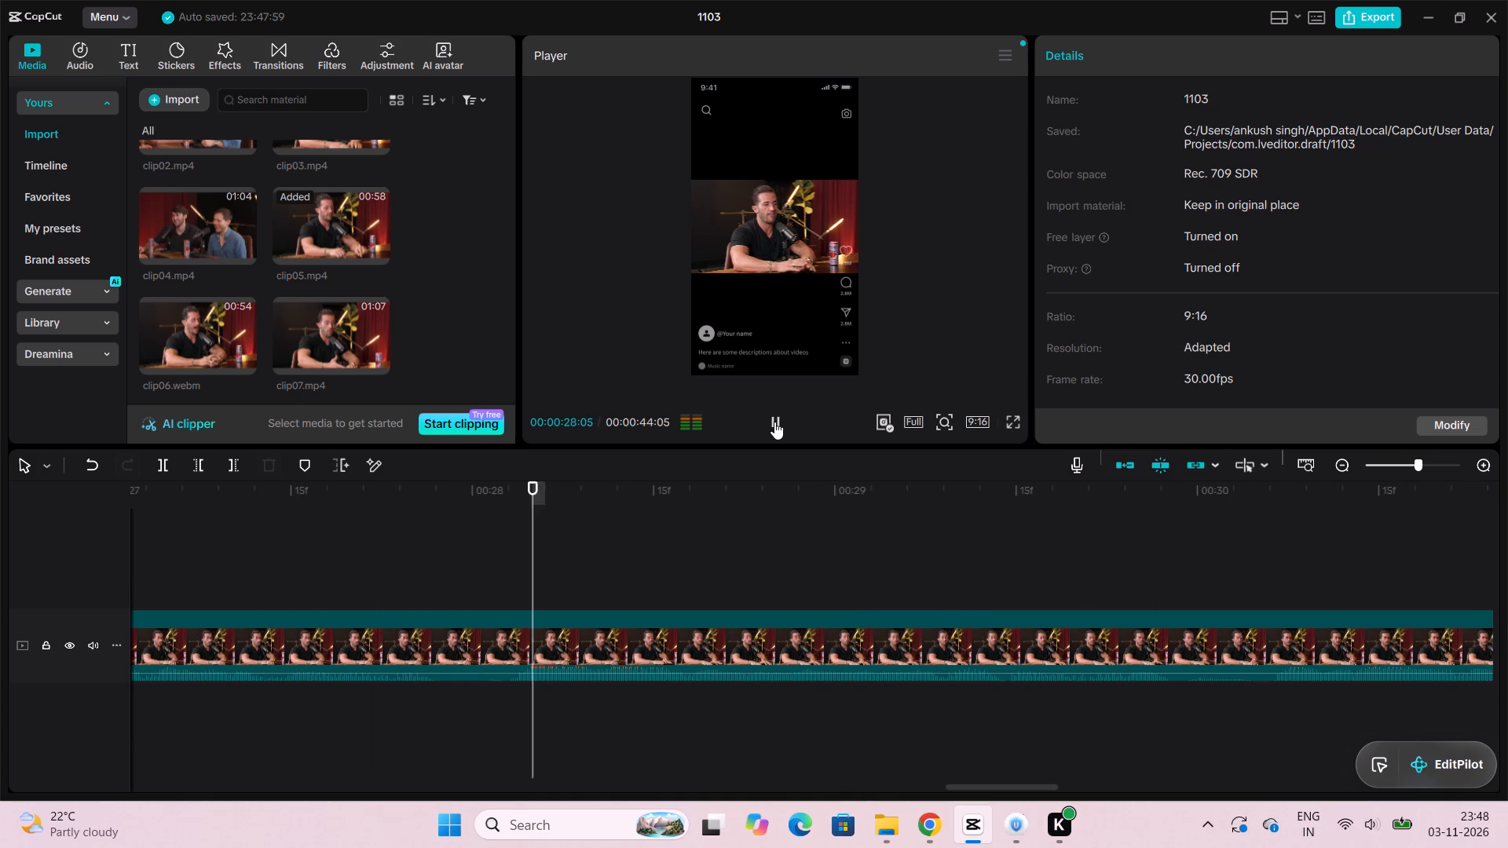
click(774, 422)
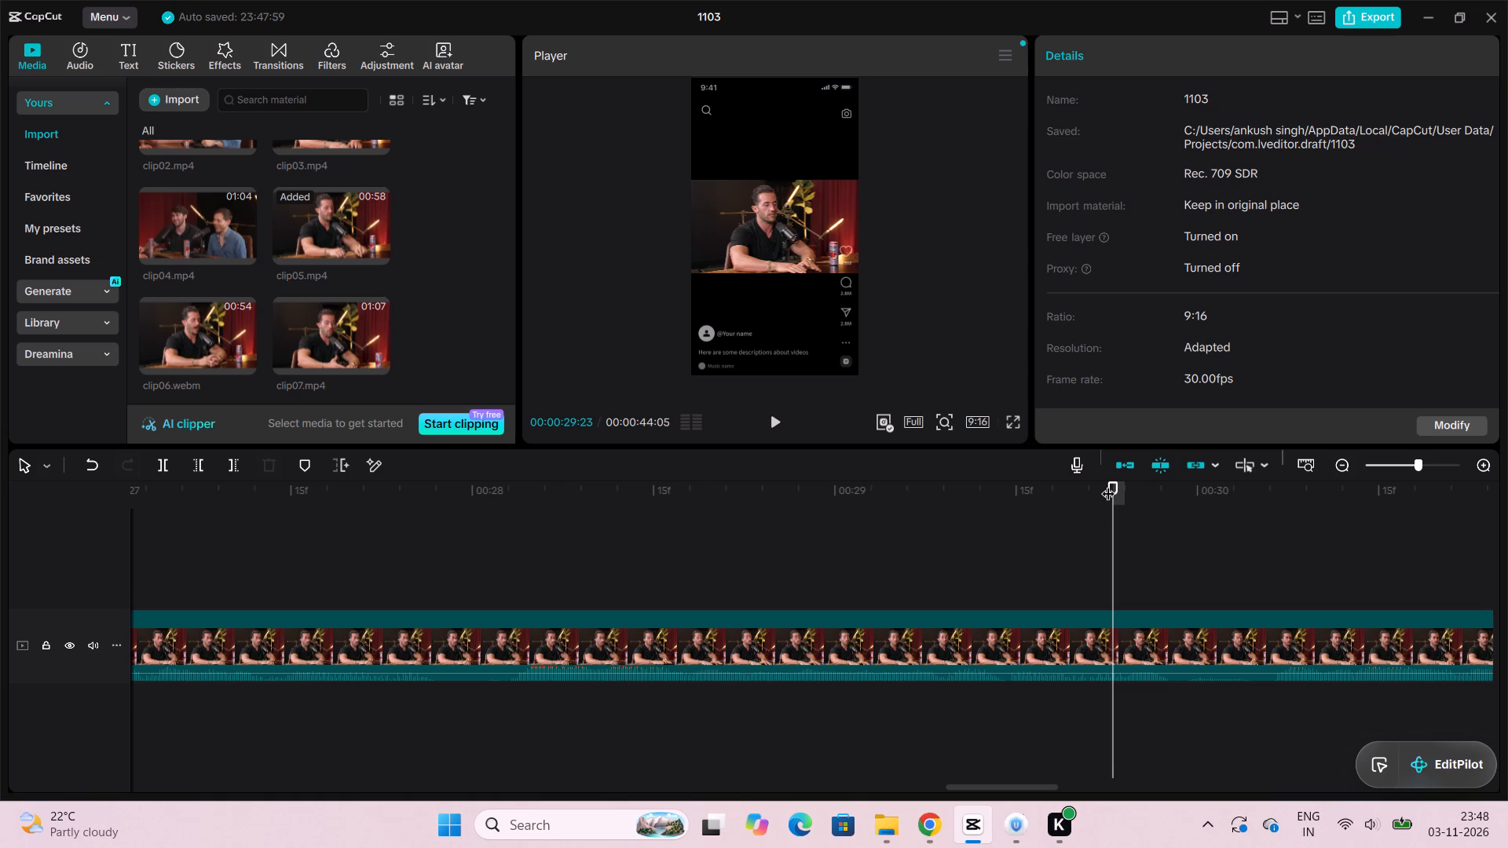
Split clip05.mp4 at 00:00:29:26 and delete everything after that cut.
drag(1108, 484, 1115, 484)
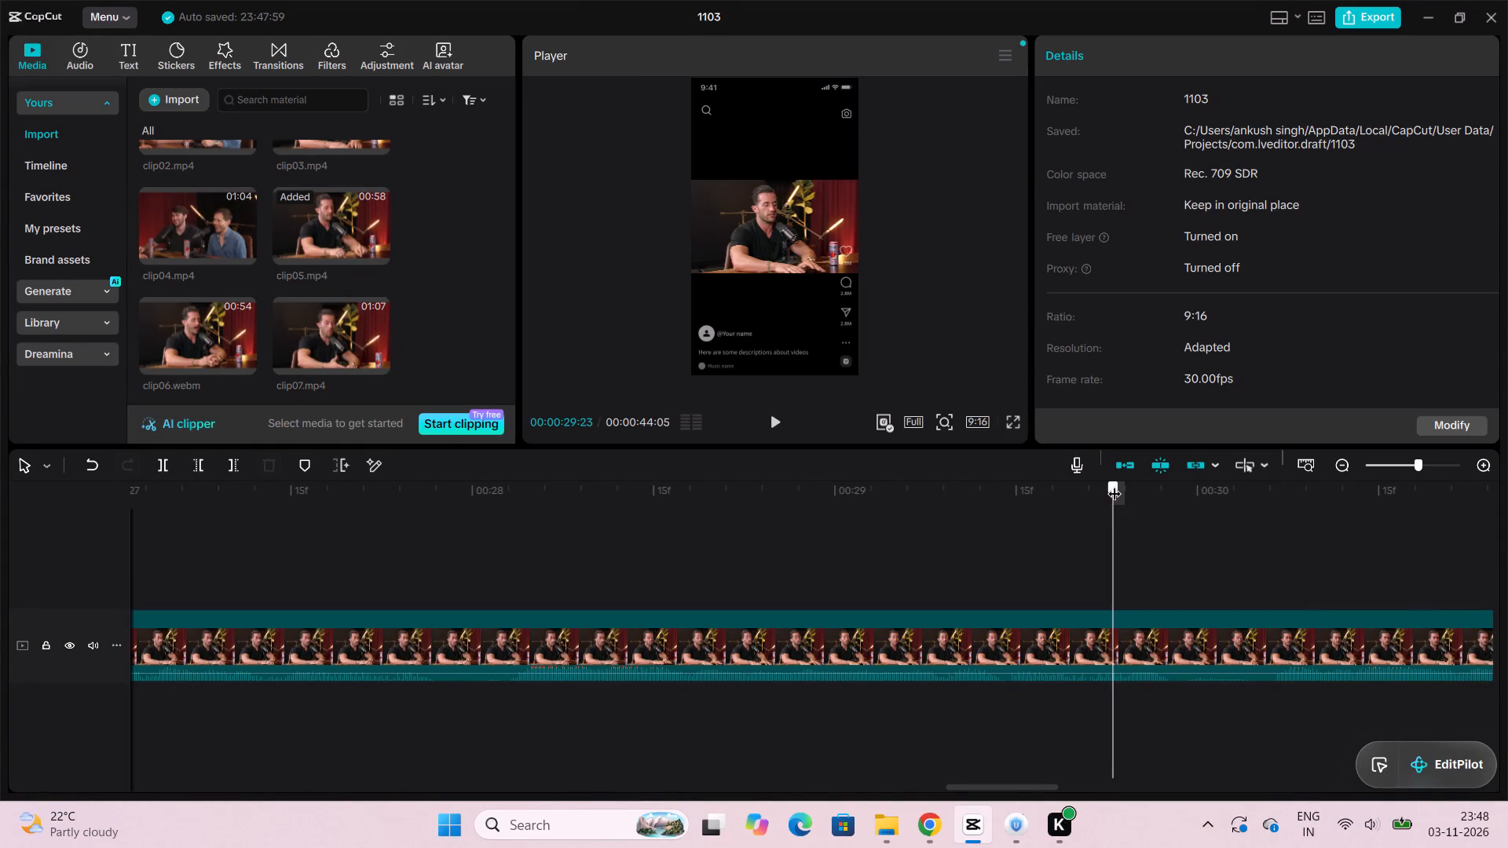
drag(1115, 484, 1122, 484)
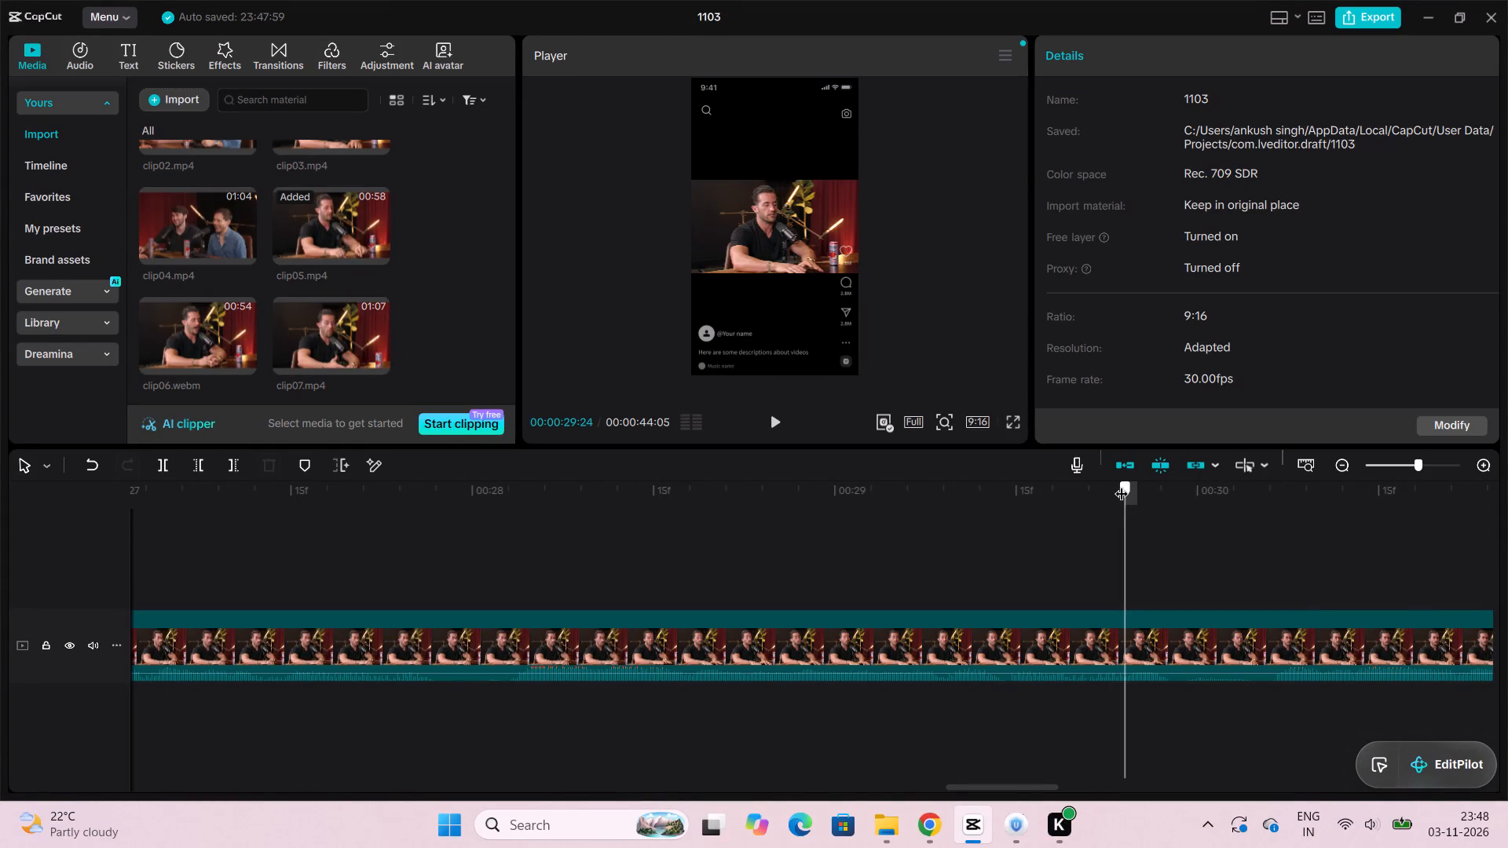
drag(1122, 484, 1112, 489)
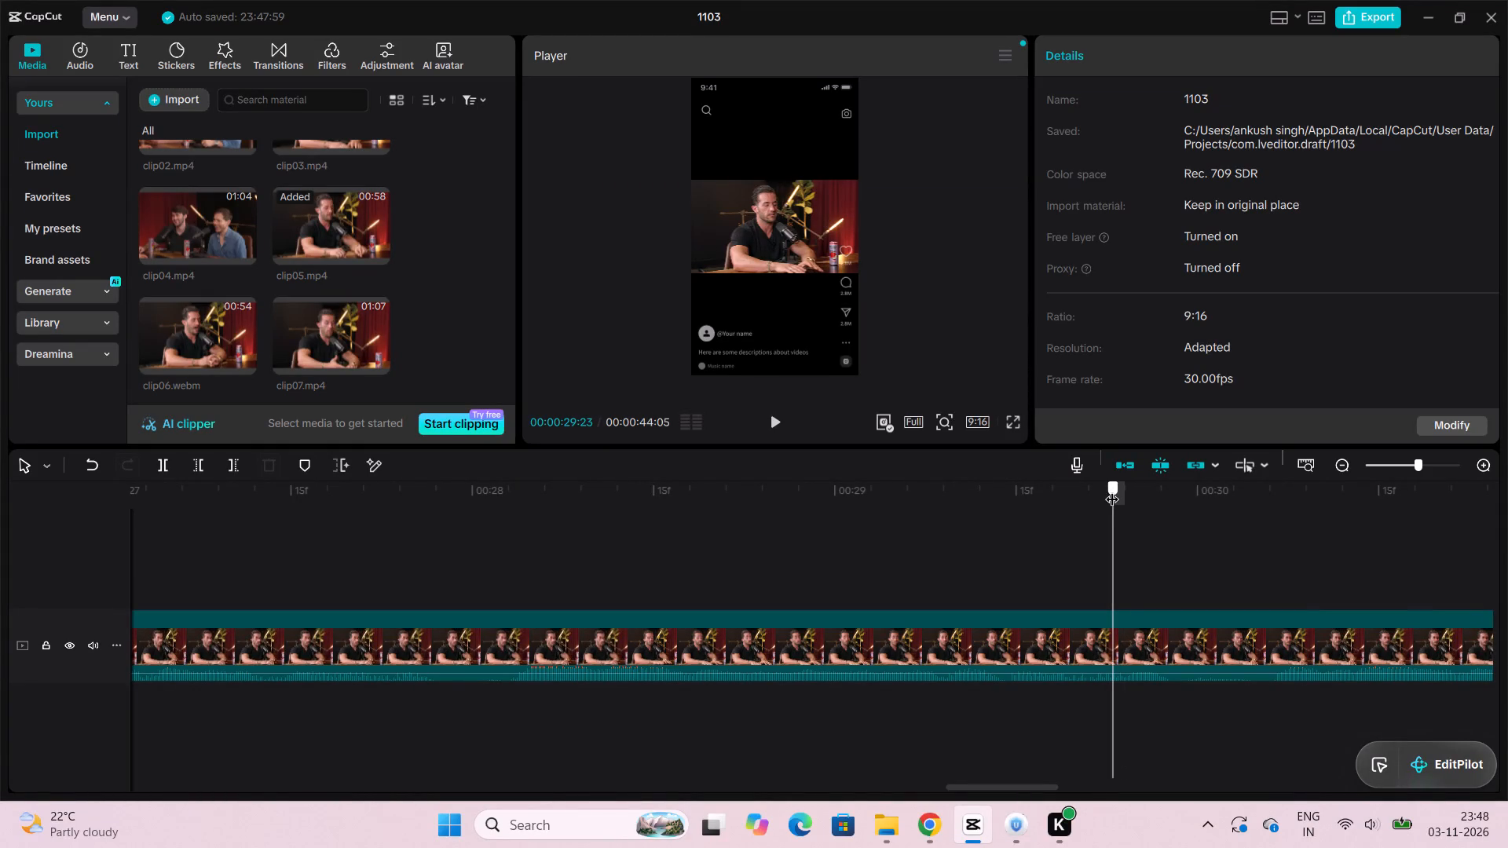
drag(1112, 489, 1145, 489)
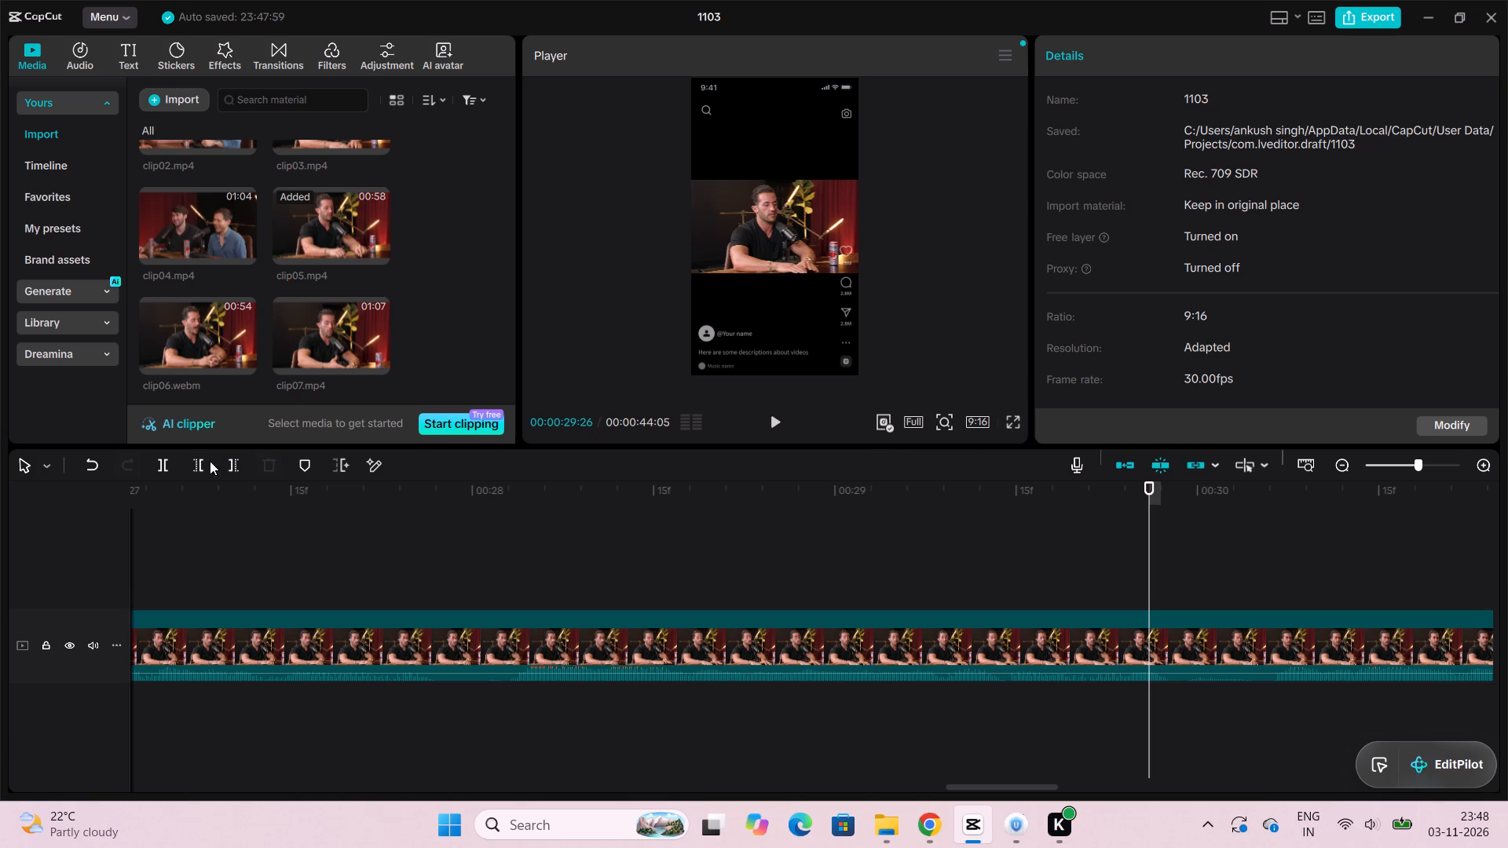
click(159, 469)
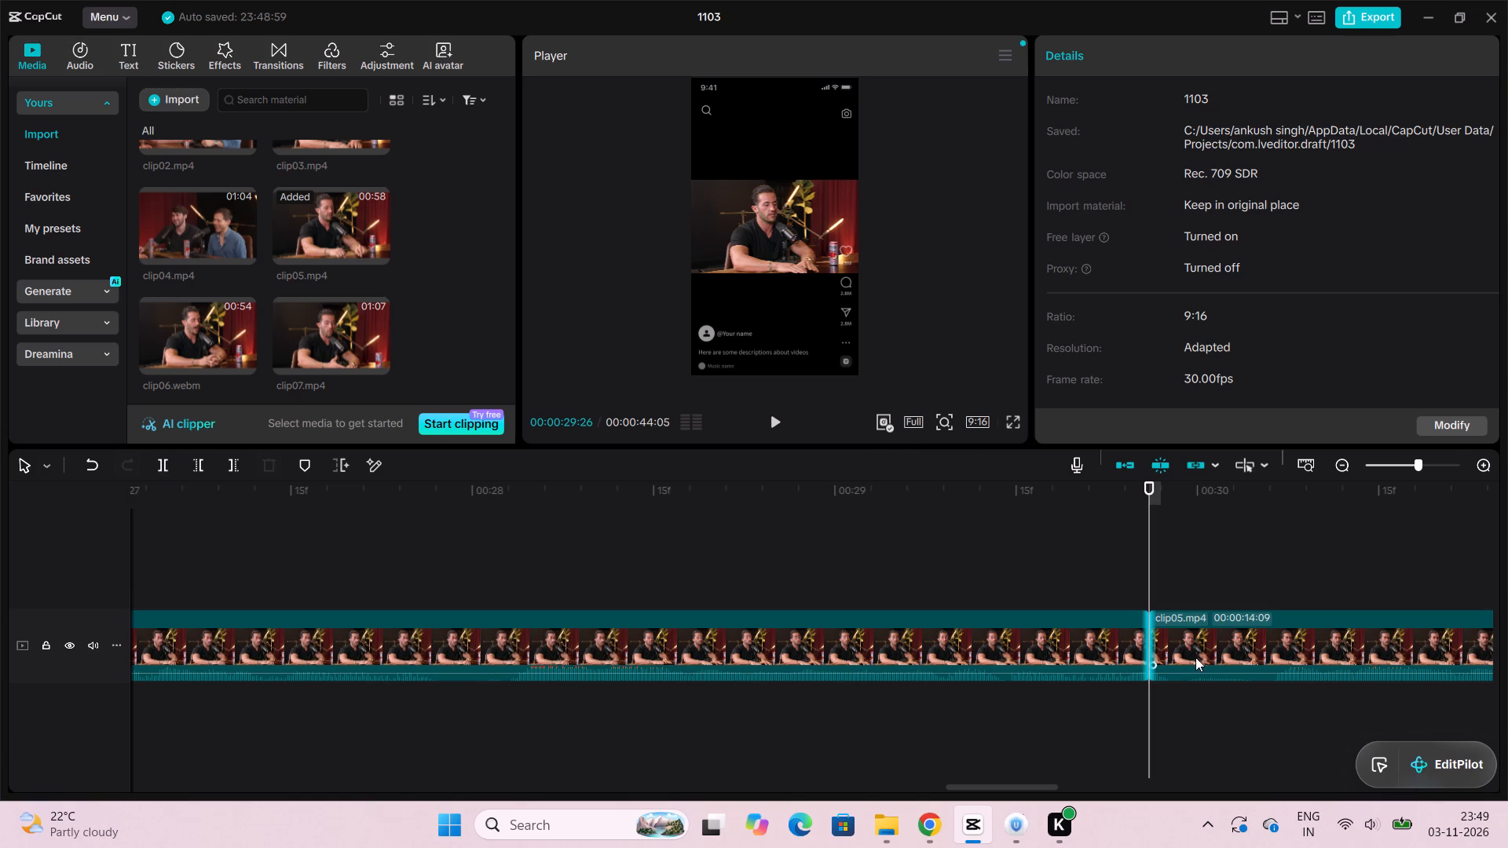
click(1200, 657)
key(Delete)
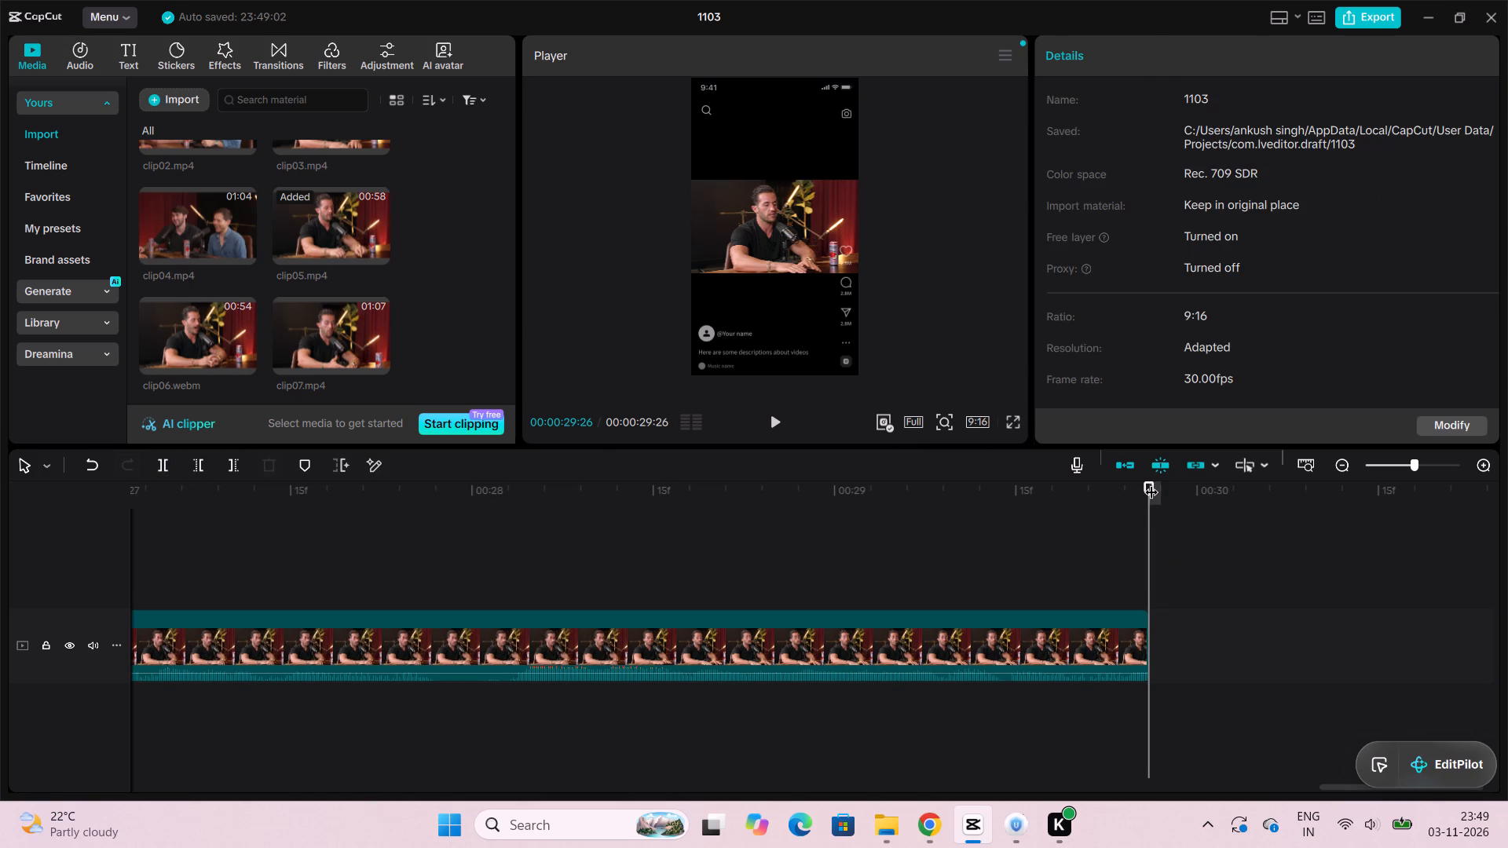
Play the last moments of the trimmed clip05.mp4 and its opening to check both cuts.
drag(1150, 483, 1017, 465)
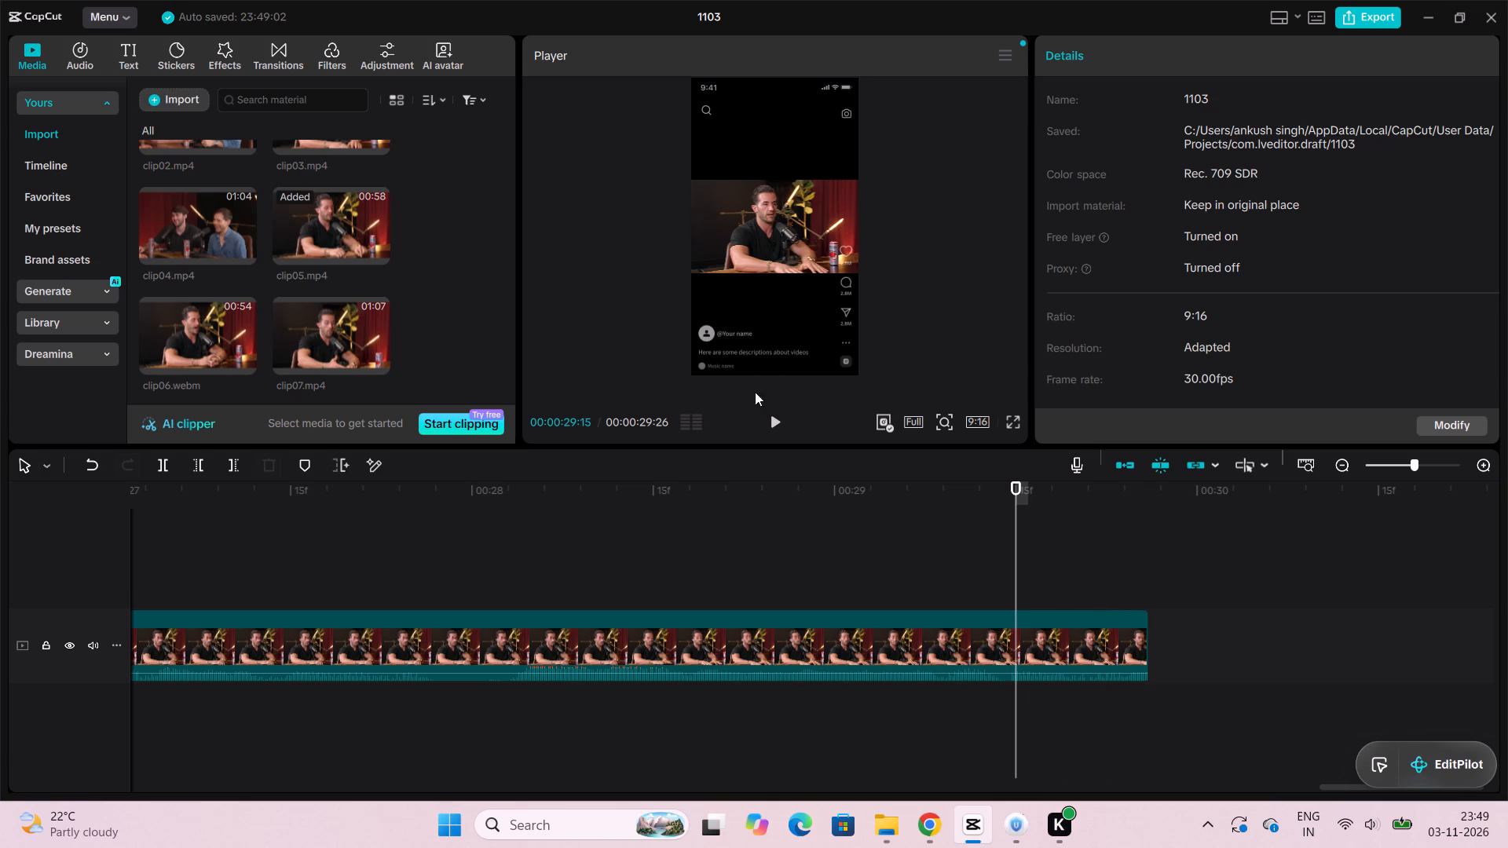
click(776, 419)
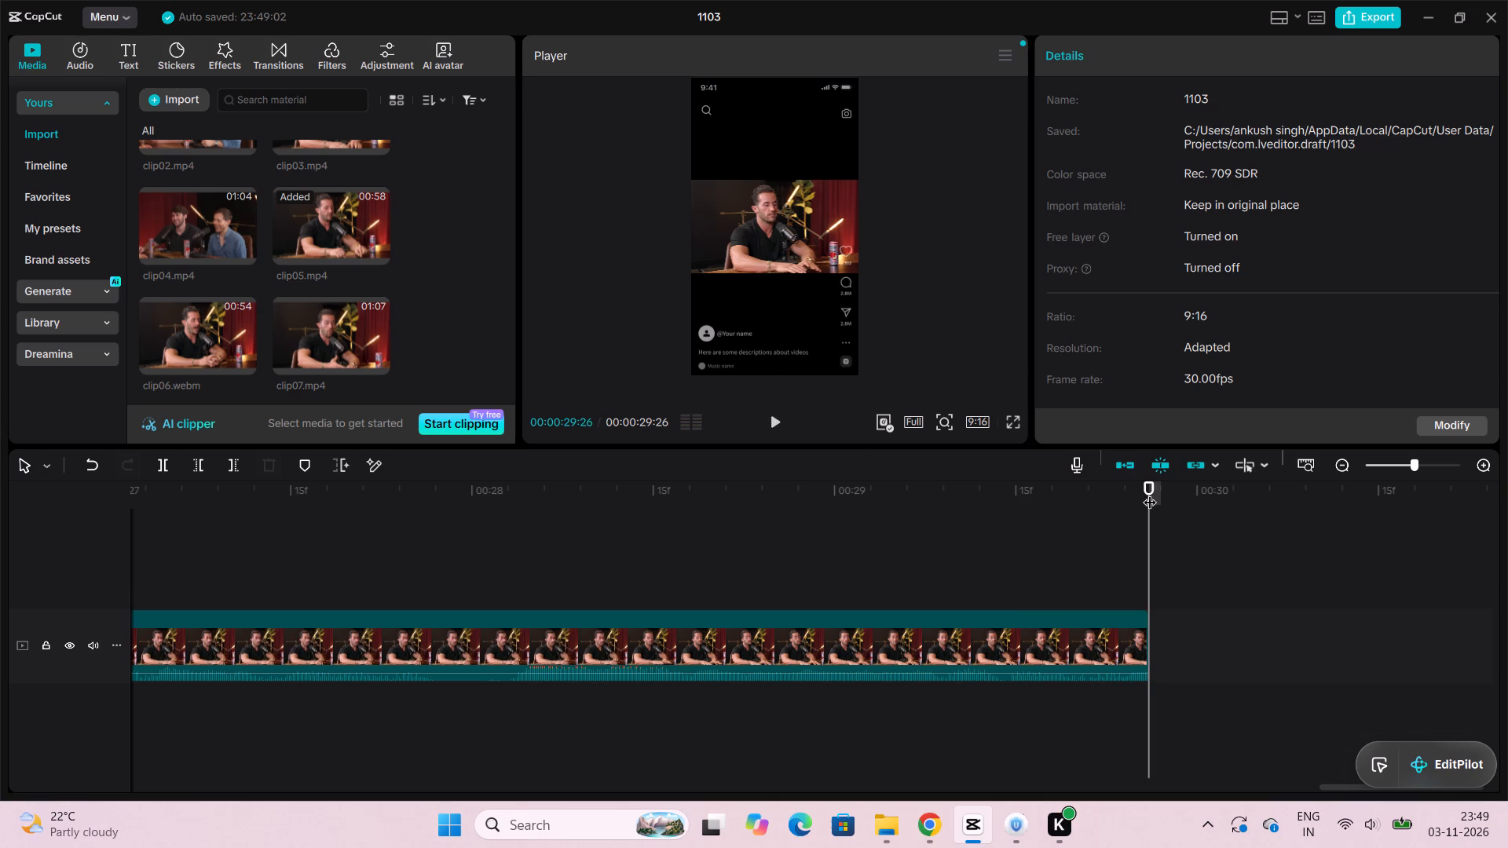
drag(1150, 492, 905, 482)
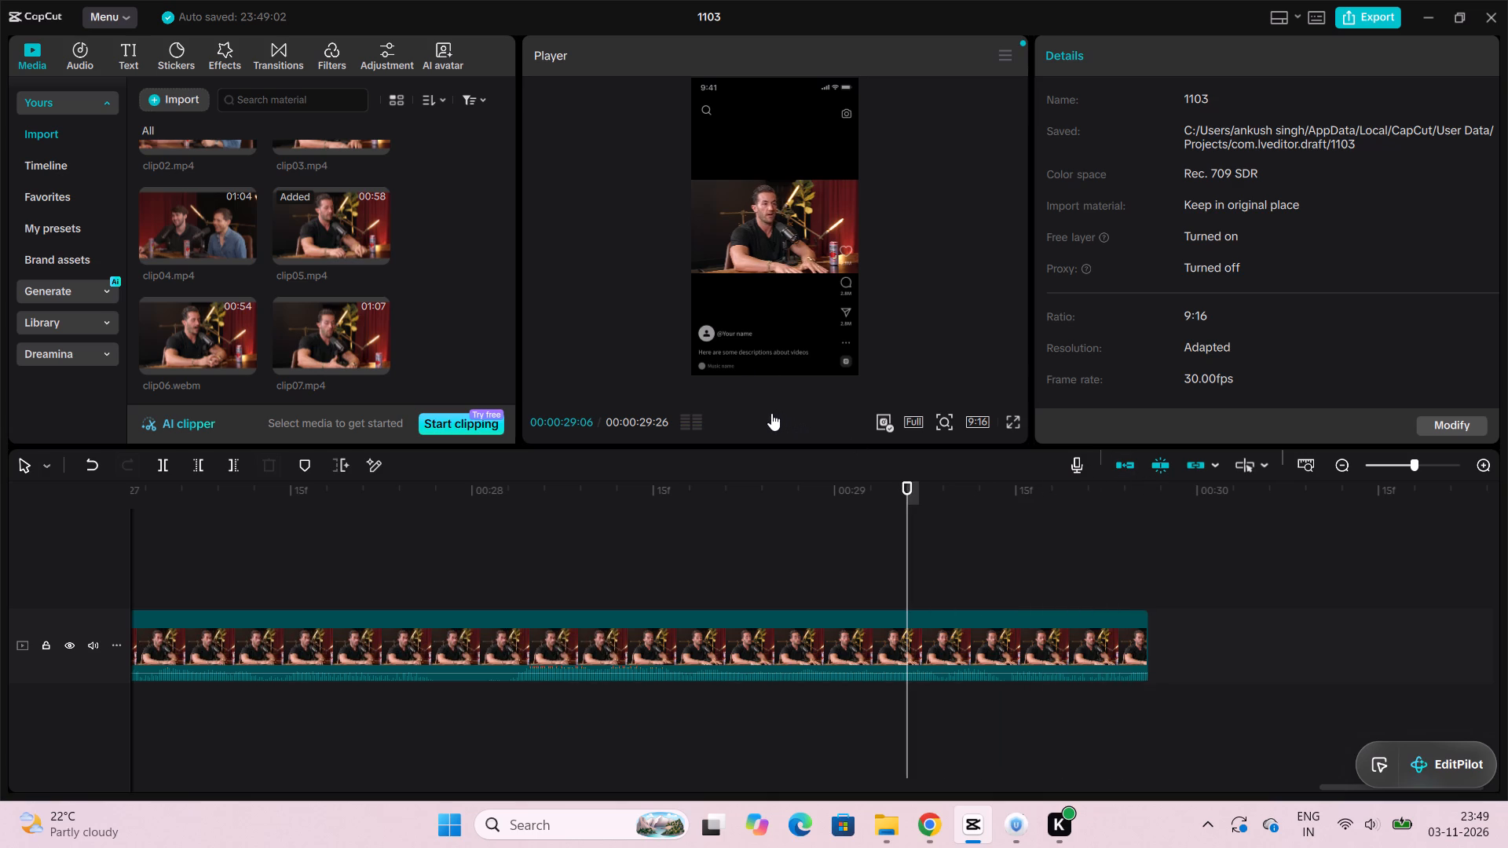
click(771, 413)
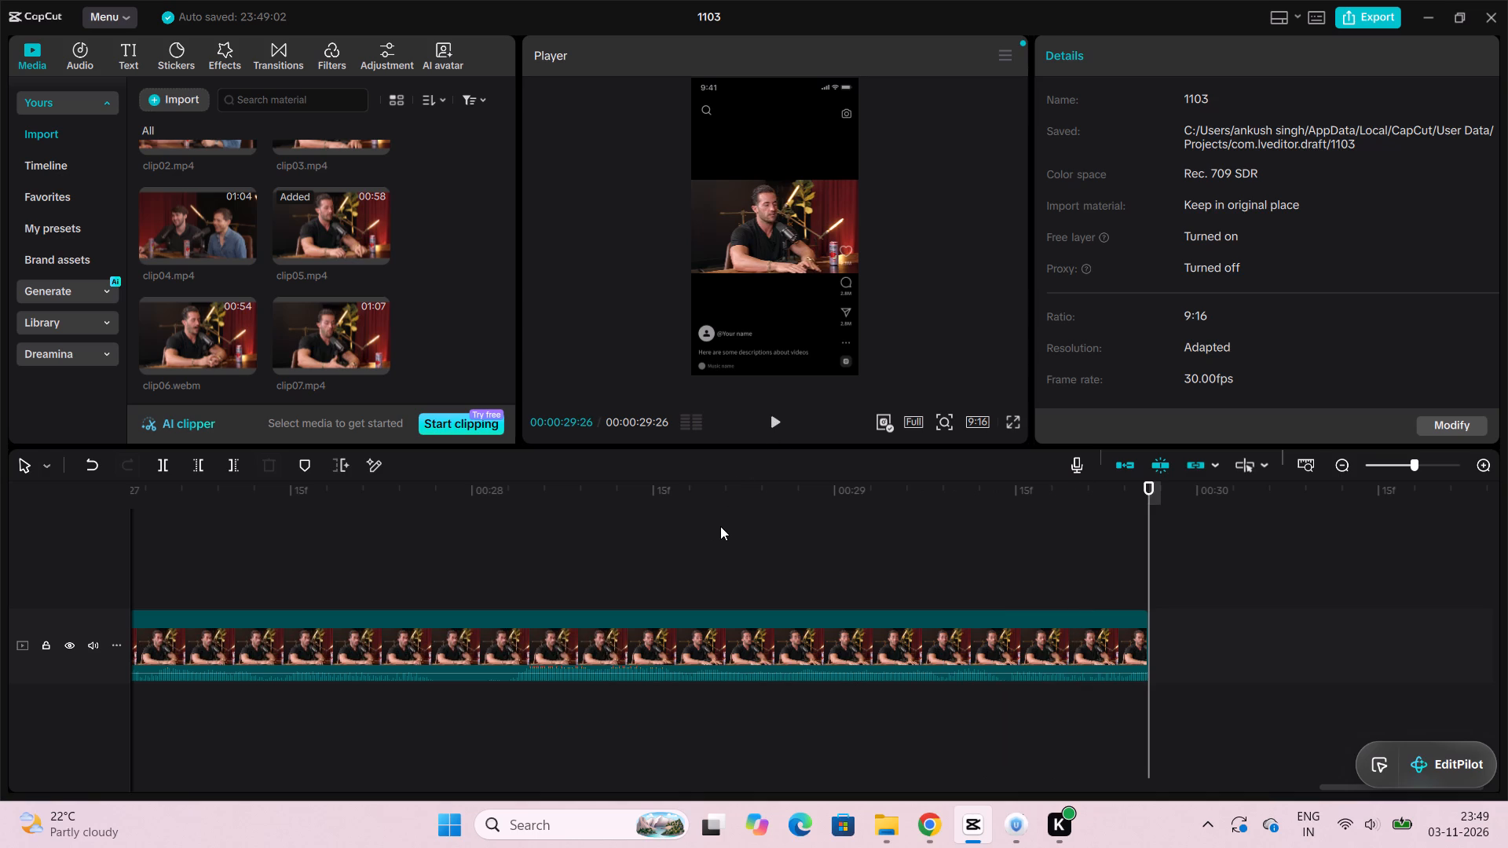
scroll(587, 630, right, 15)
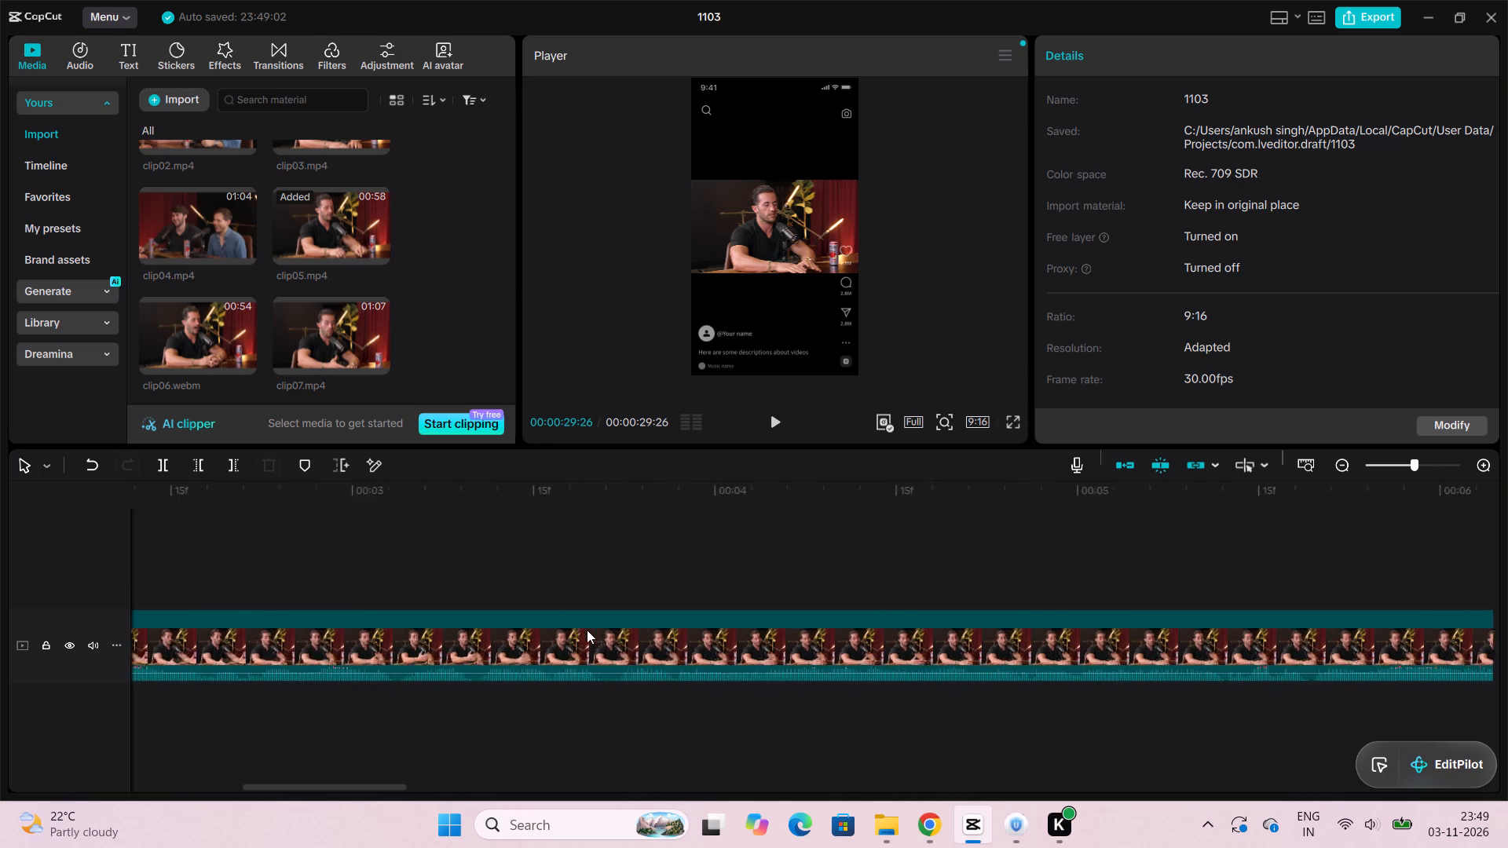
scroll(587, 630, right, 8)
click(192, 649)
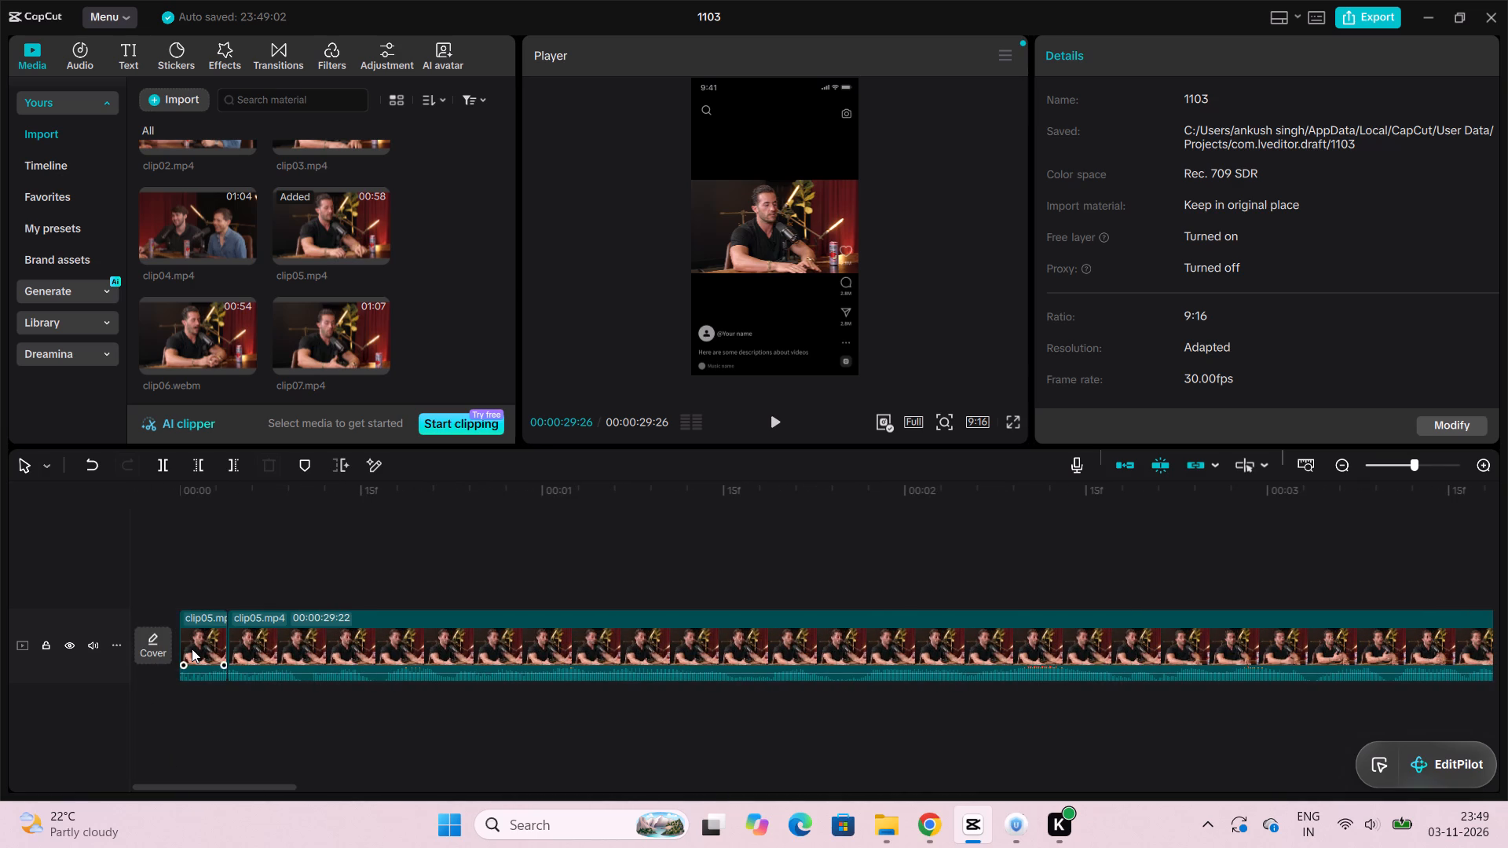
click(779, 417)
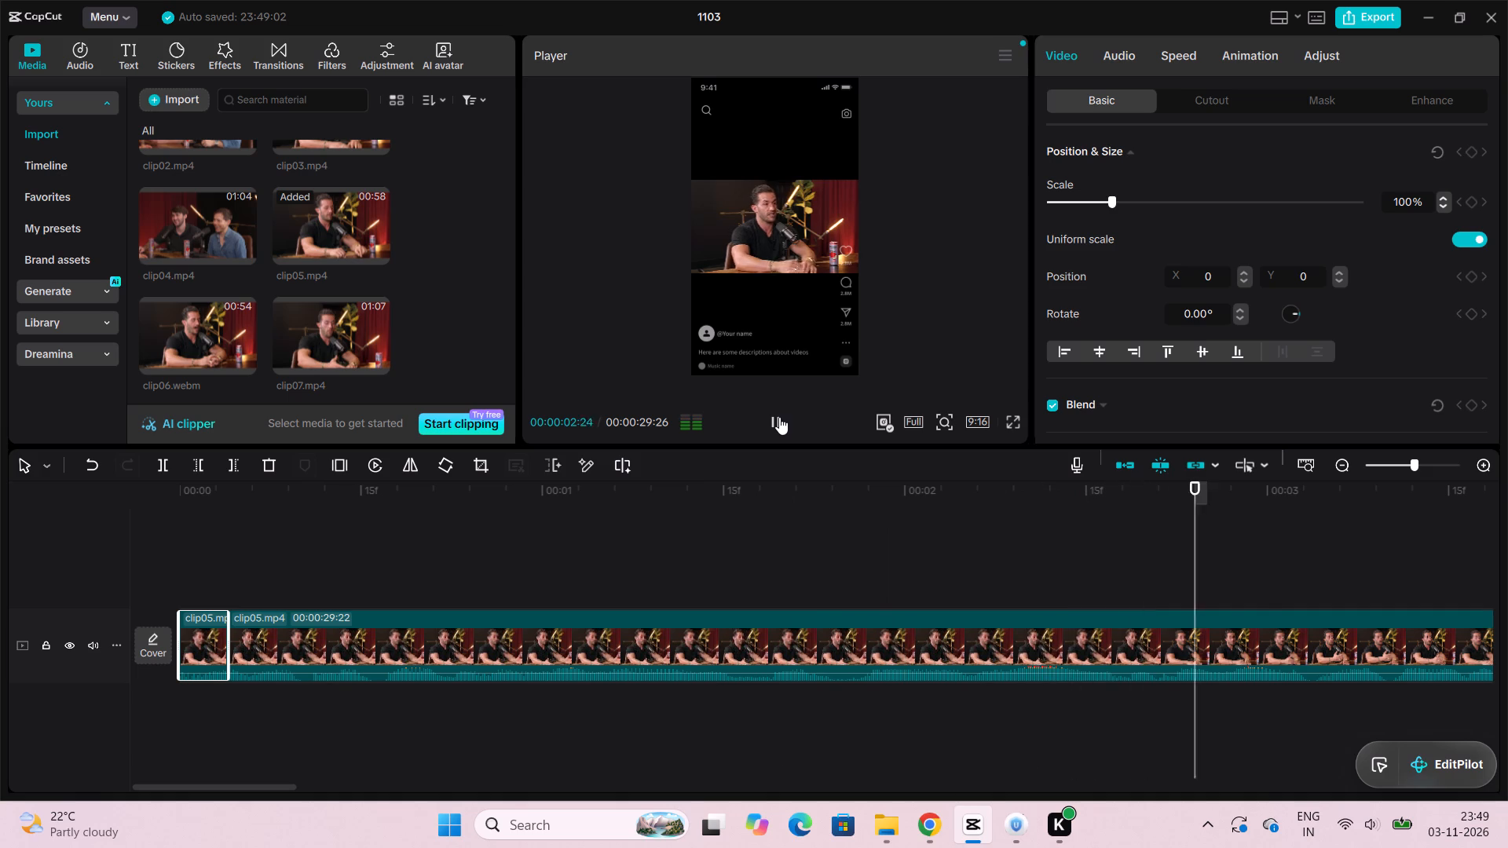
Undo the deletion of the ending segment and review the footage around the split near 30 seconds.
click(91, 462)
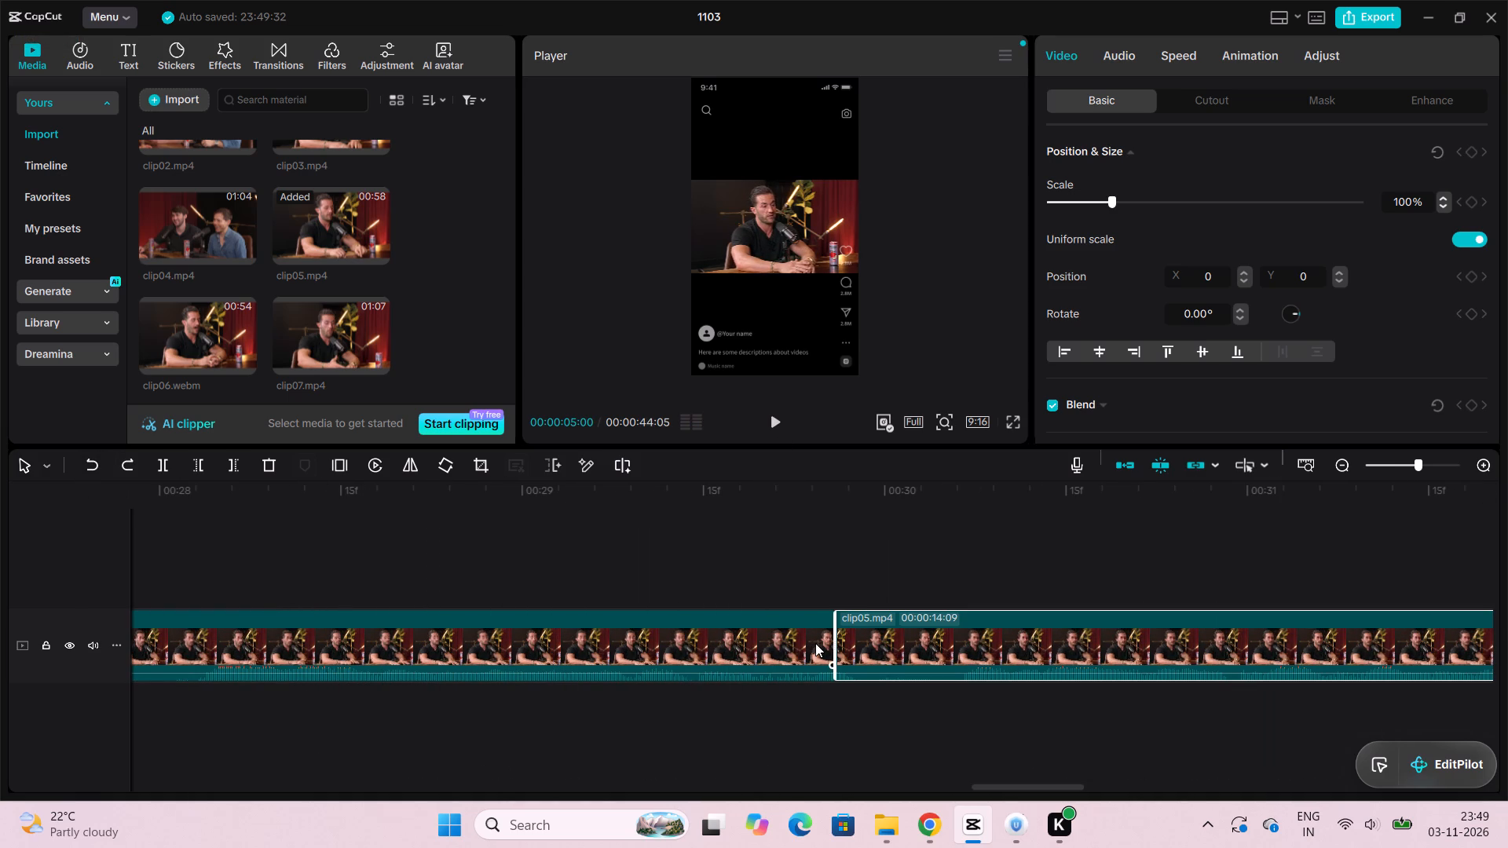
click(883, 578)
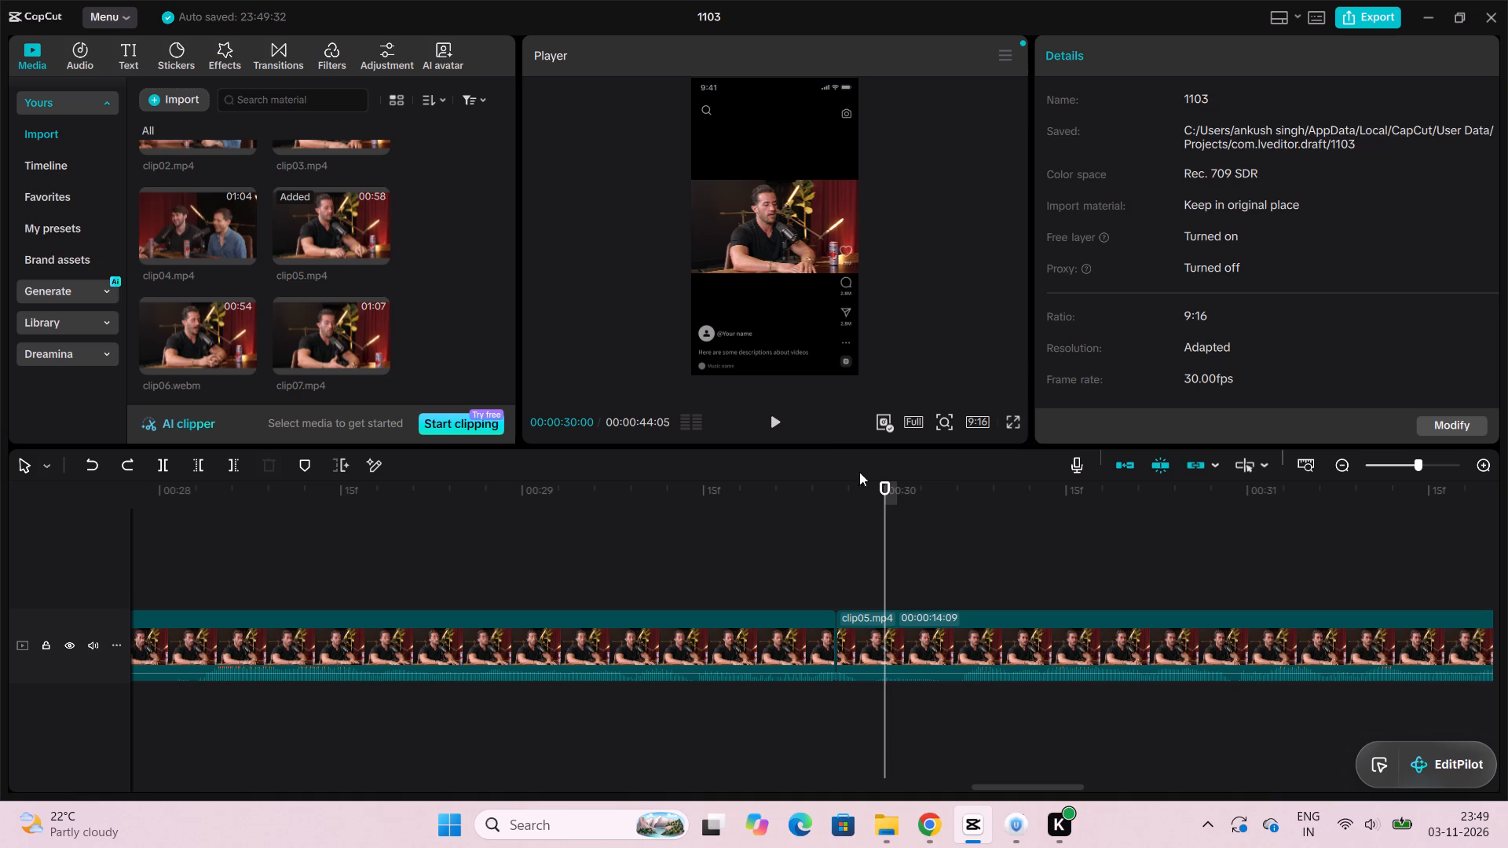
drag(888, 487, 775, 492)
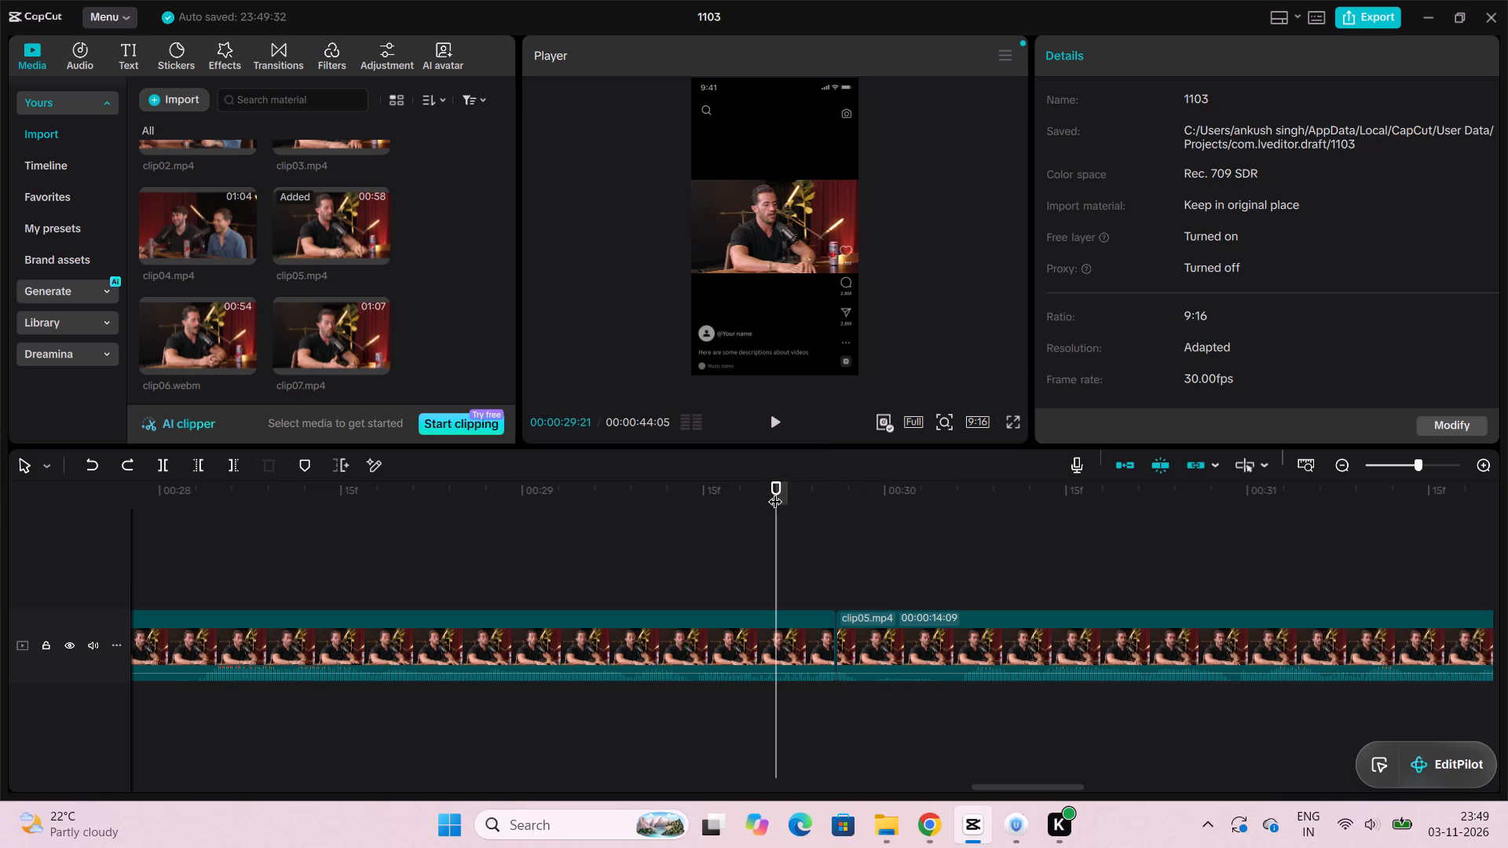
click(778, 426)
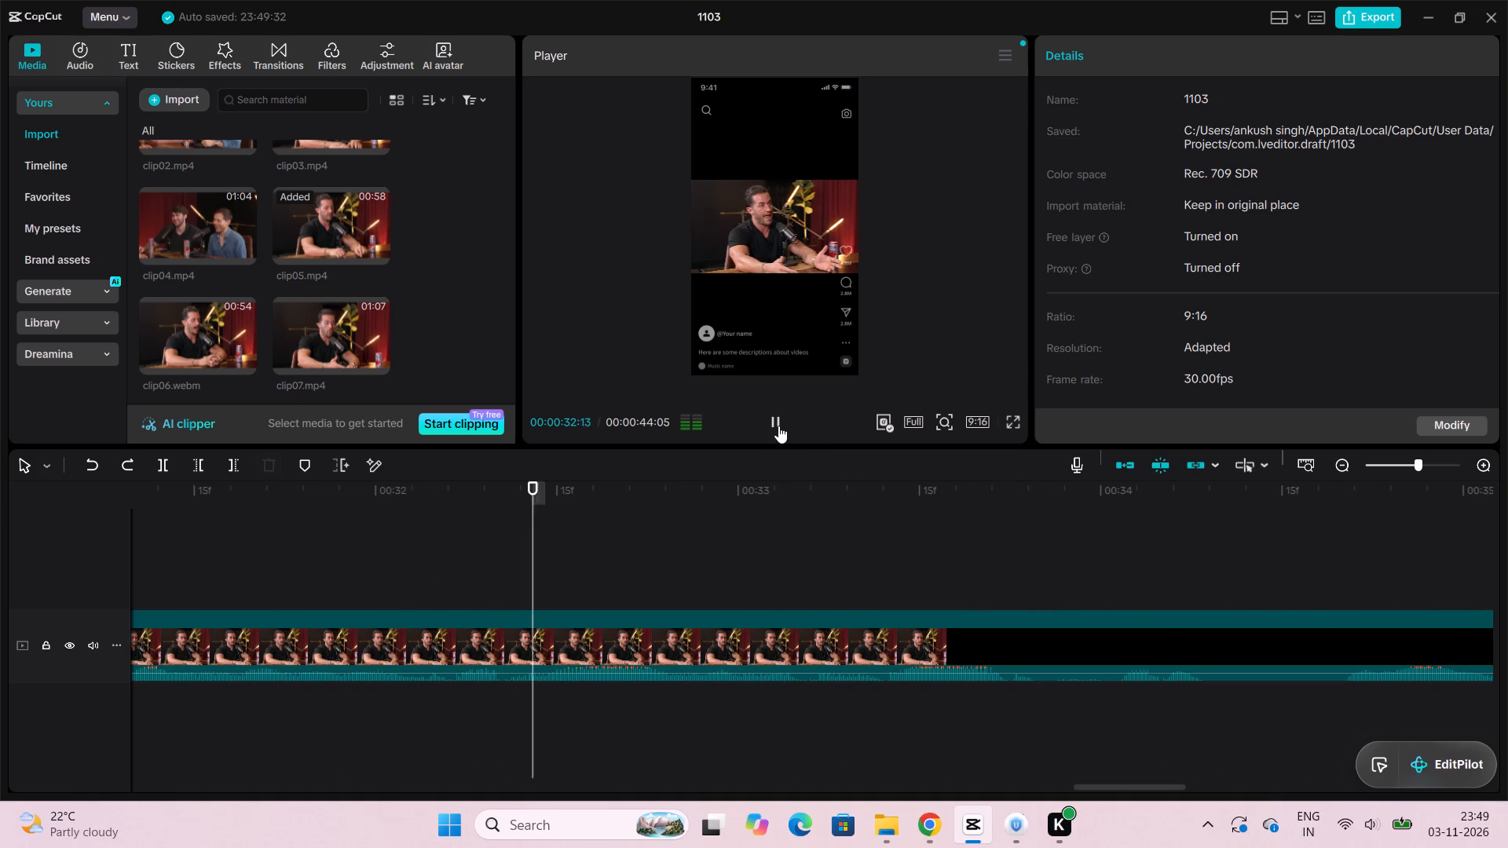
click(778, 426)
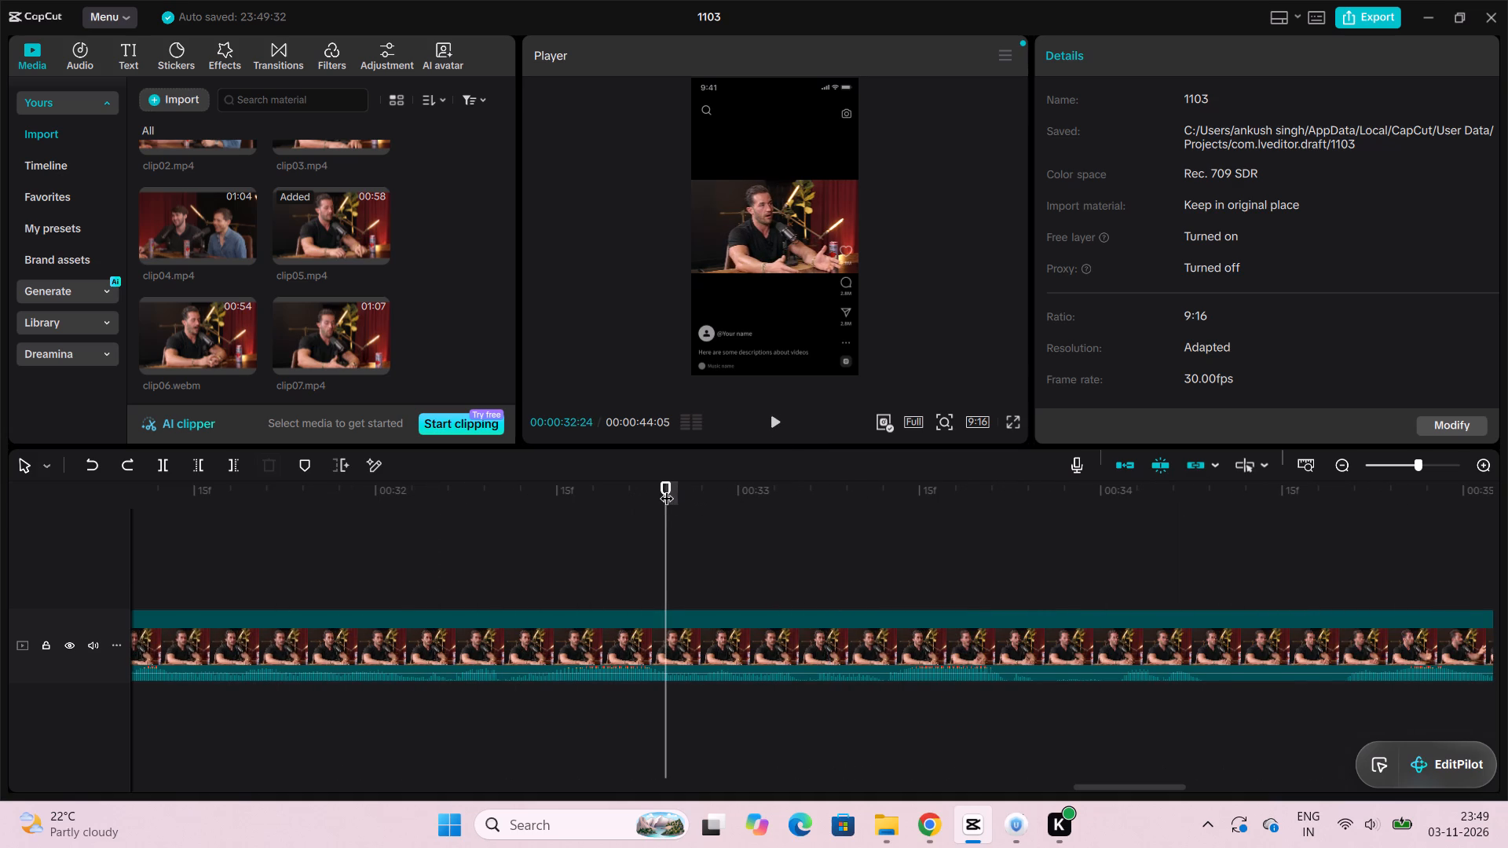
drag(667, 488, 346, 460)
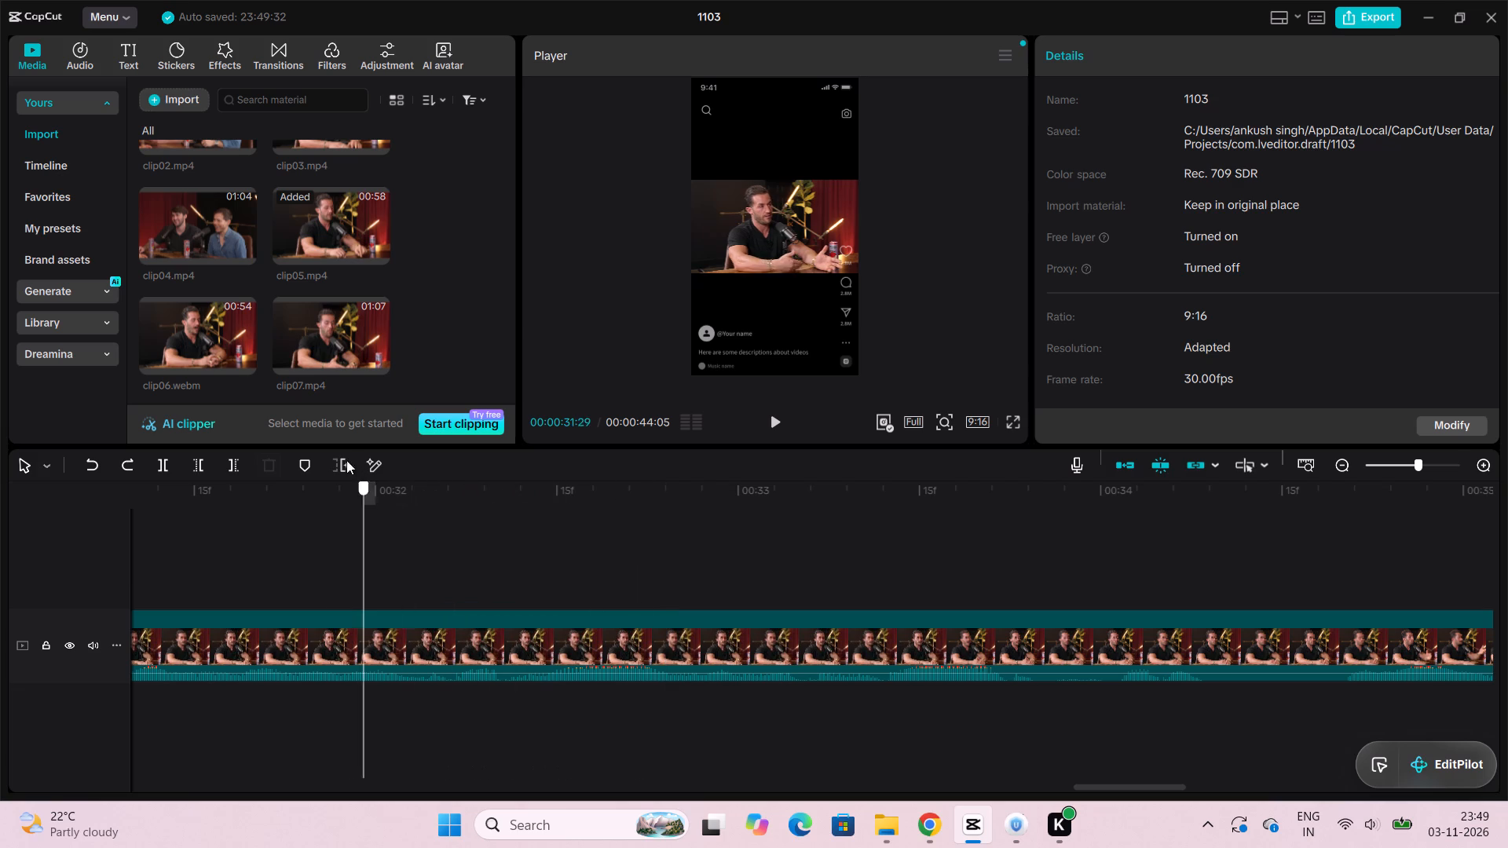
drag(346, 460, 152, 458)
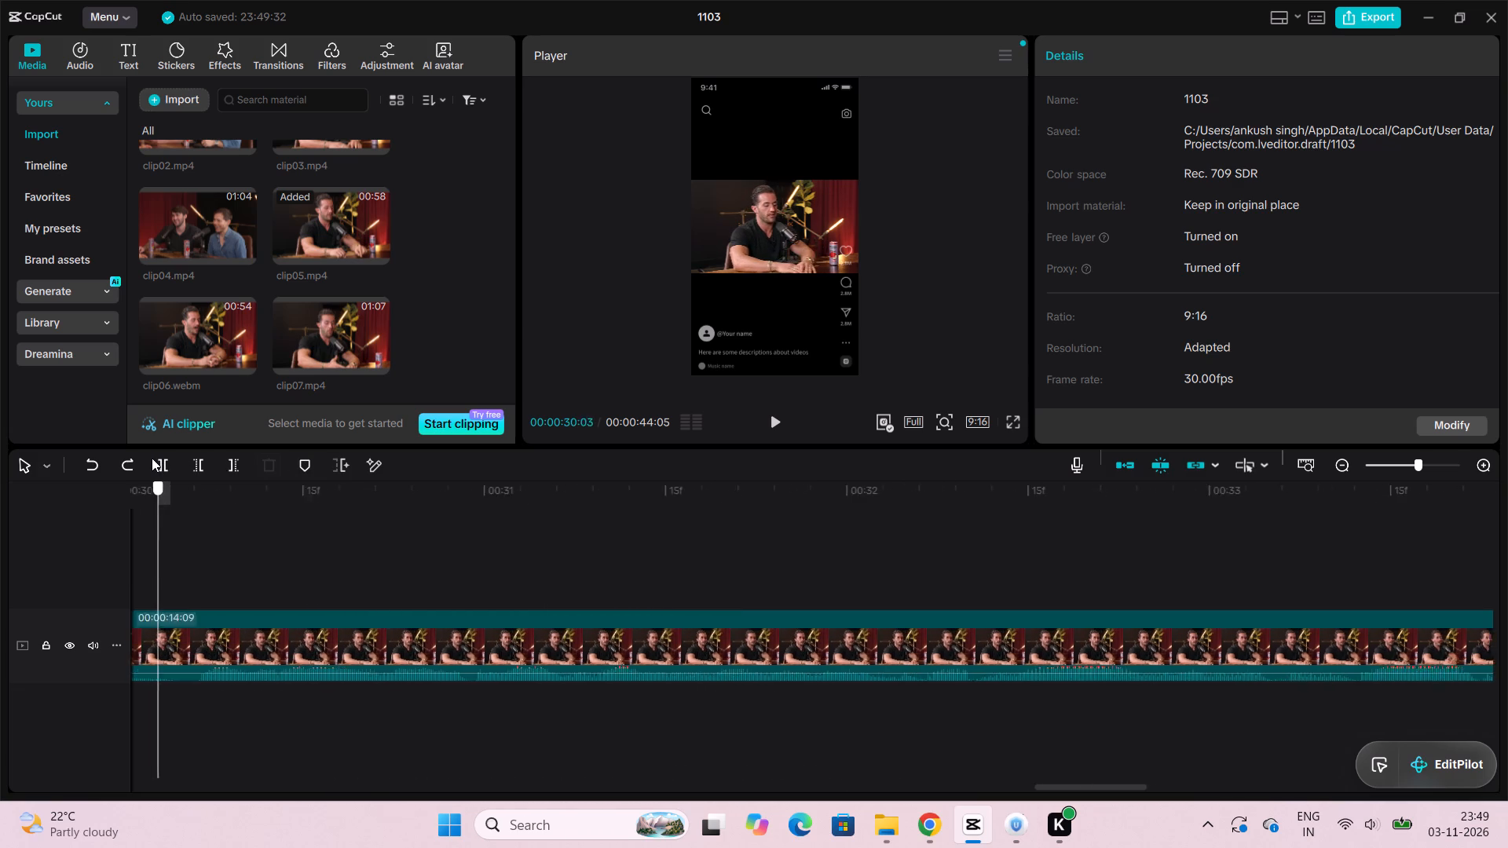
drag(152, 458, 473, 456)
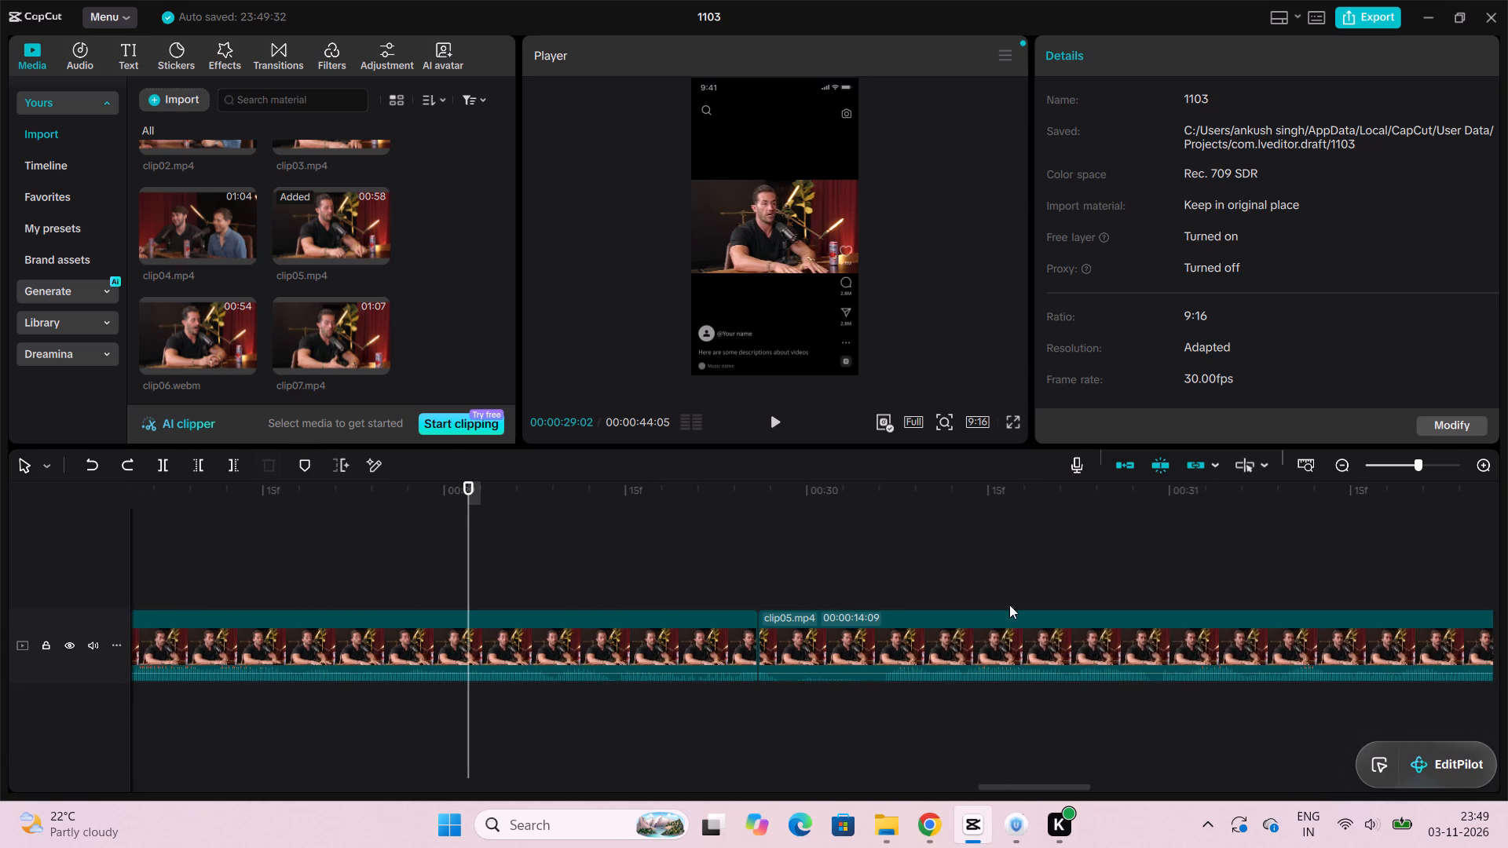
Delete the segment of clip05.mp4 after the split at 00:00:29:26, keeping the remaining footage on the main track.
click(963, 634)
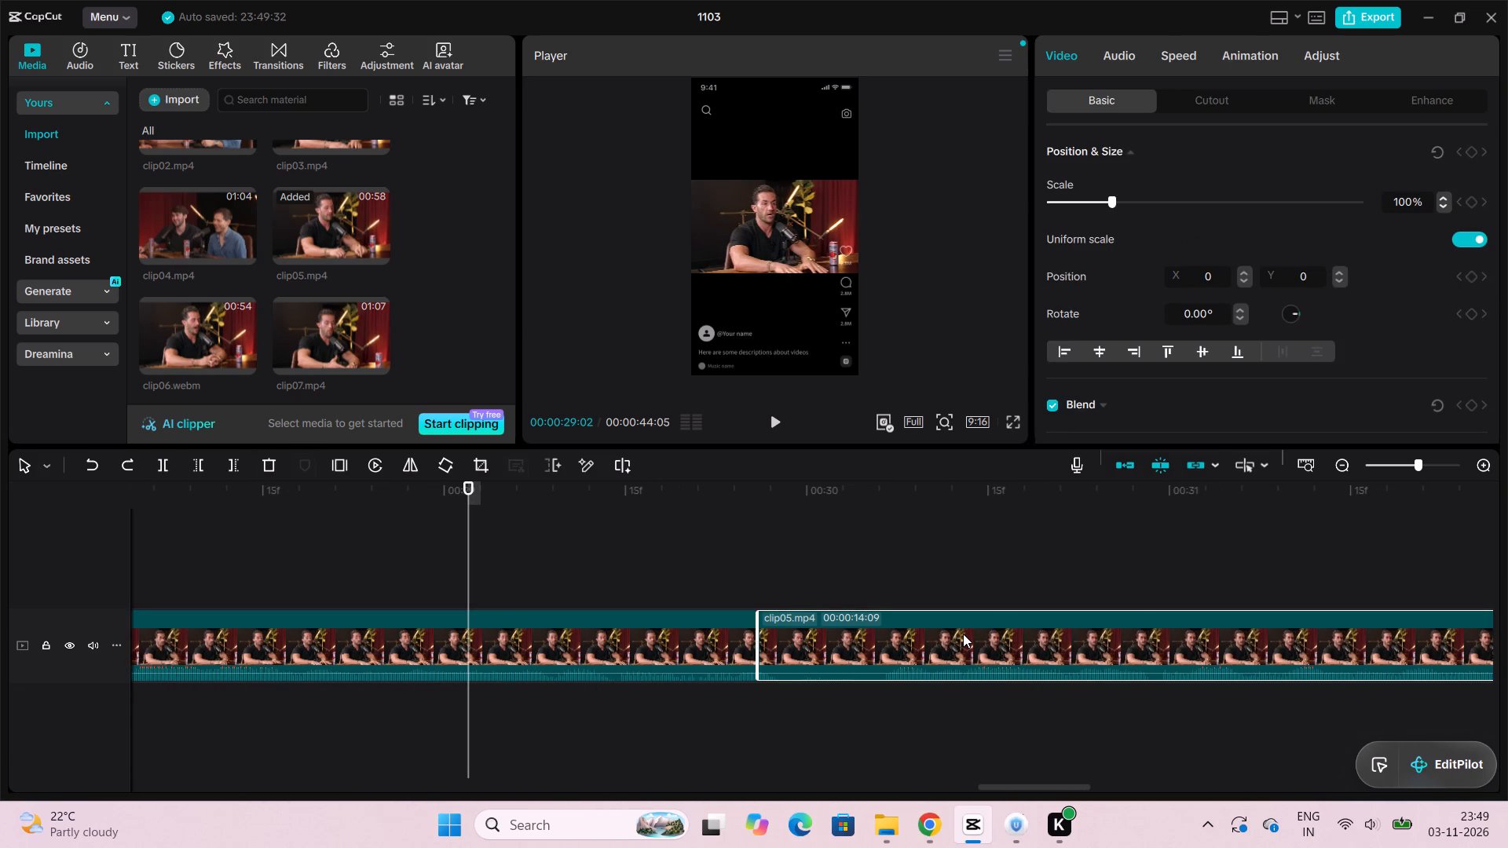
key(Delete)
drag(963, 634, 899, 557)
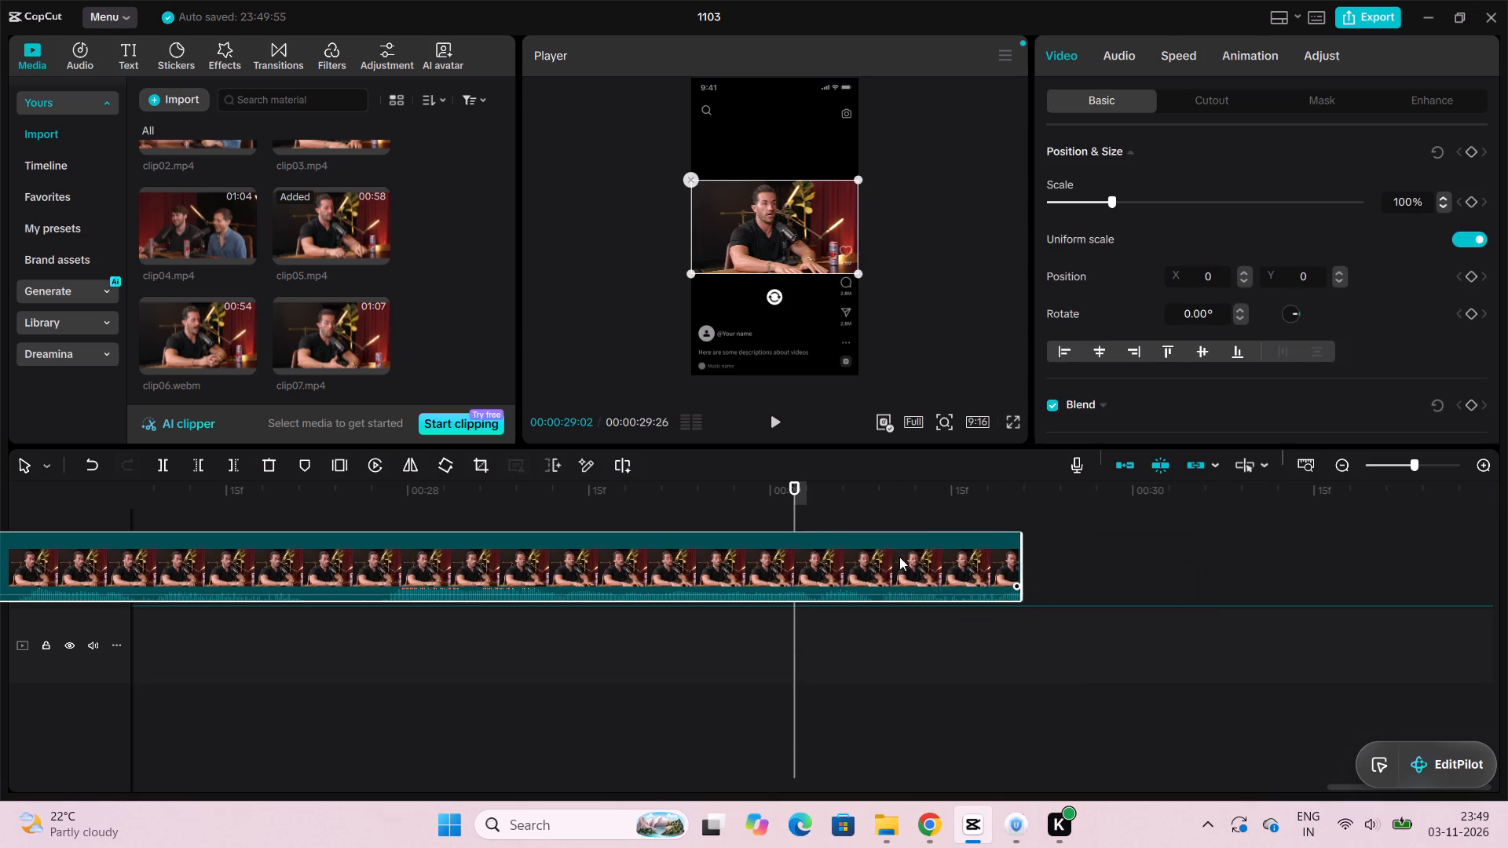
drag(899, 557, 1107, 645)
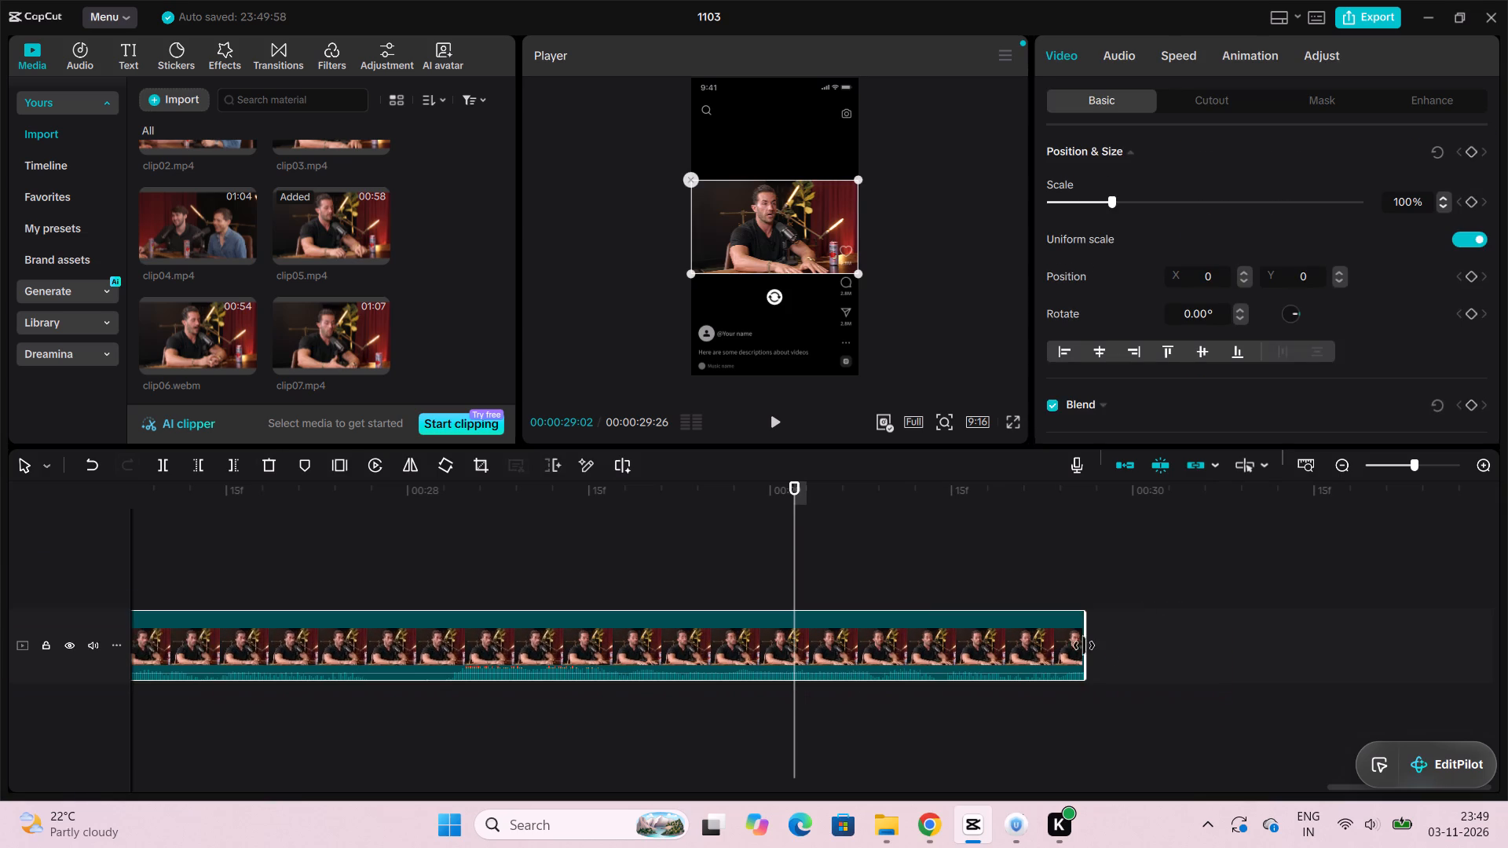
Play the trimmed clip05.mp4 from the start with the whole clip in view on the timeline.
key(ctrl+minus)
key(ctrl+minus)
key(ctrl+minus)
key(ctrl+minus)
key(ctrl+minus)
key(ctrl+minus)
key(ctrl+minus)
key(ctrl+minus)
key(ctrl+minus)
key(ctrl+minus)
key(ctrl+minus)
key(ctrl+minus)
key(ctrl+minus)
key(ctrl+minus)
key(ctrl+minus)
key(ctrl+minus)
key(ctrl+minus)
key(ctrl+minus)
key(ctrl+minus)
key(ctrl+minus)
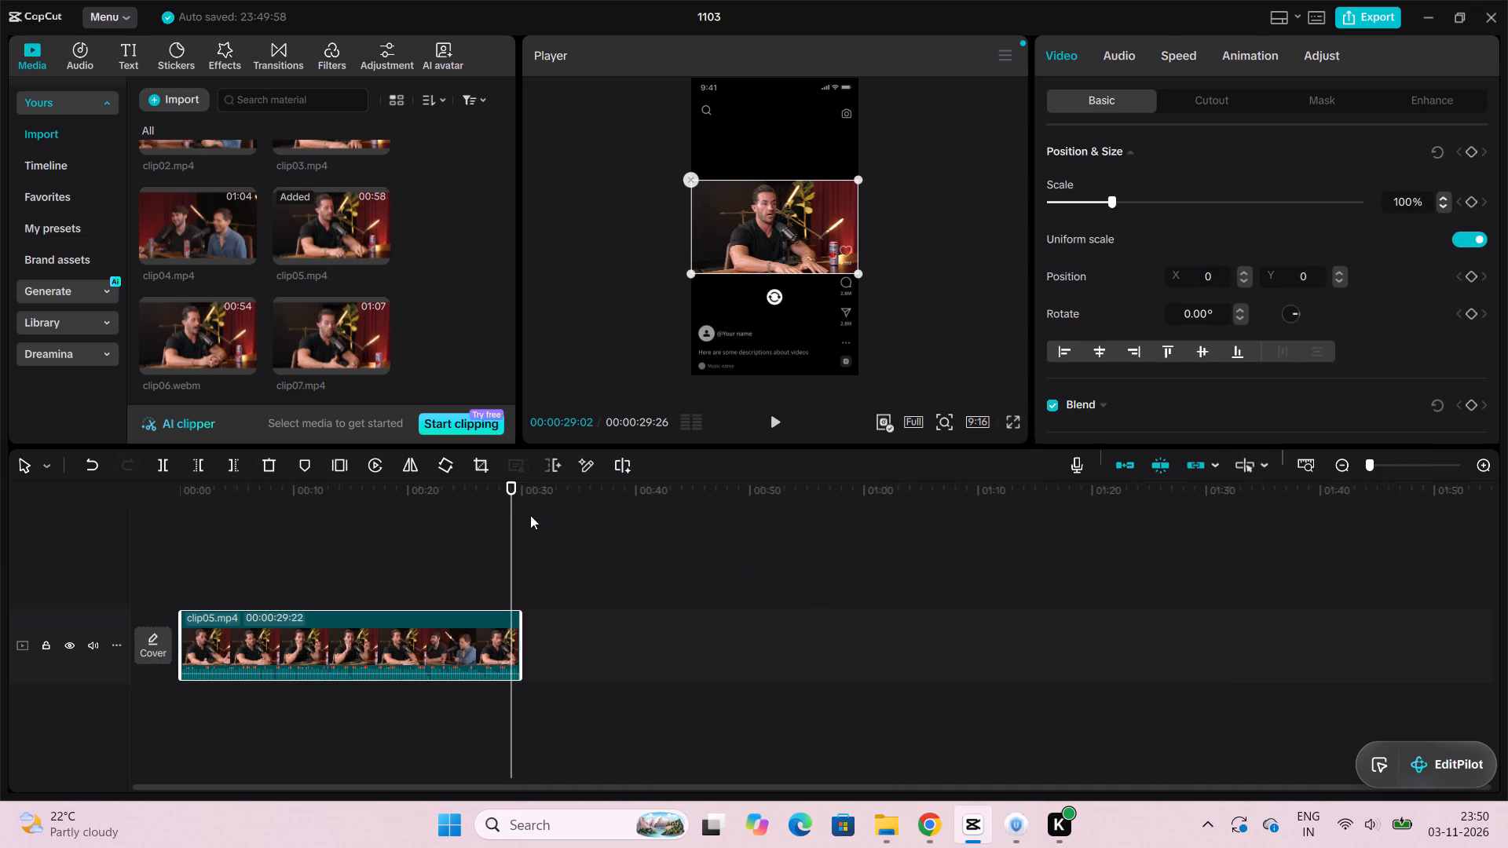
drag(509, 486, 0, 520)
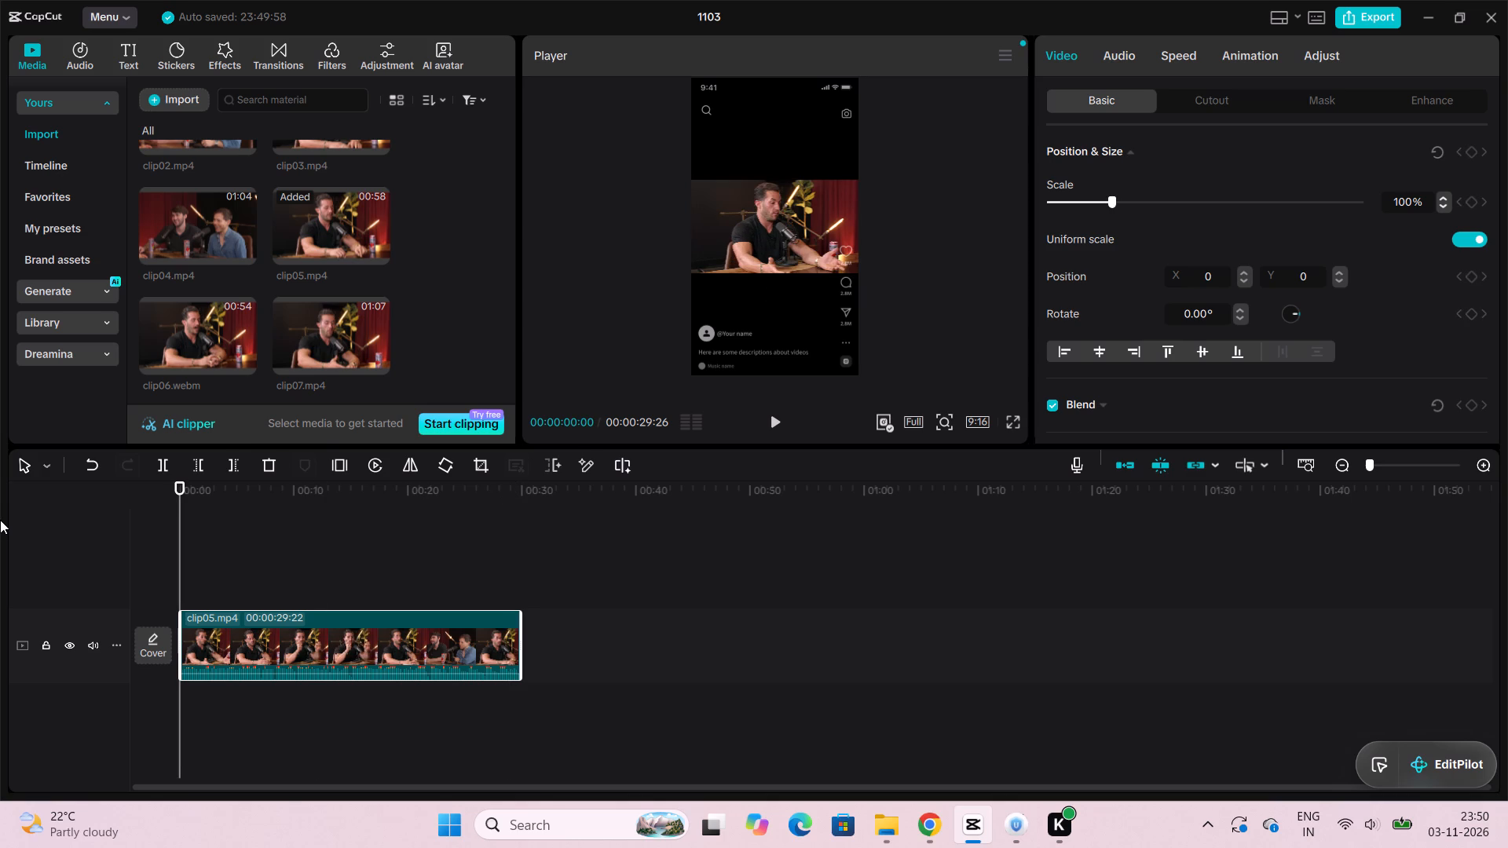
click(776, 420)
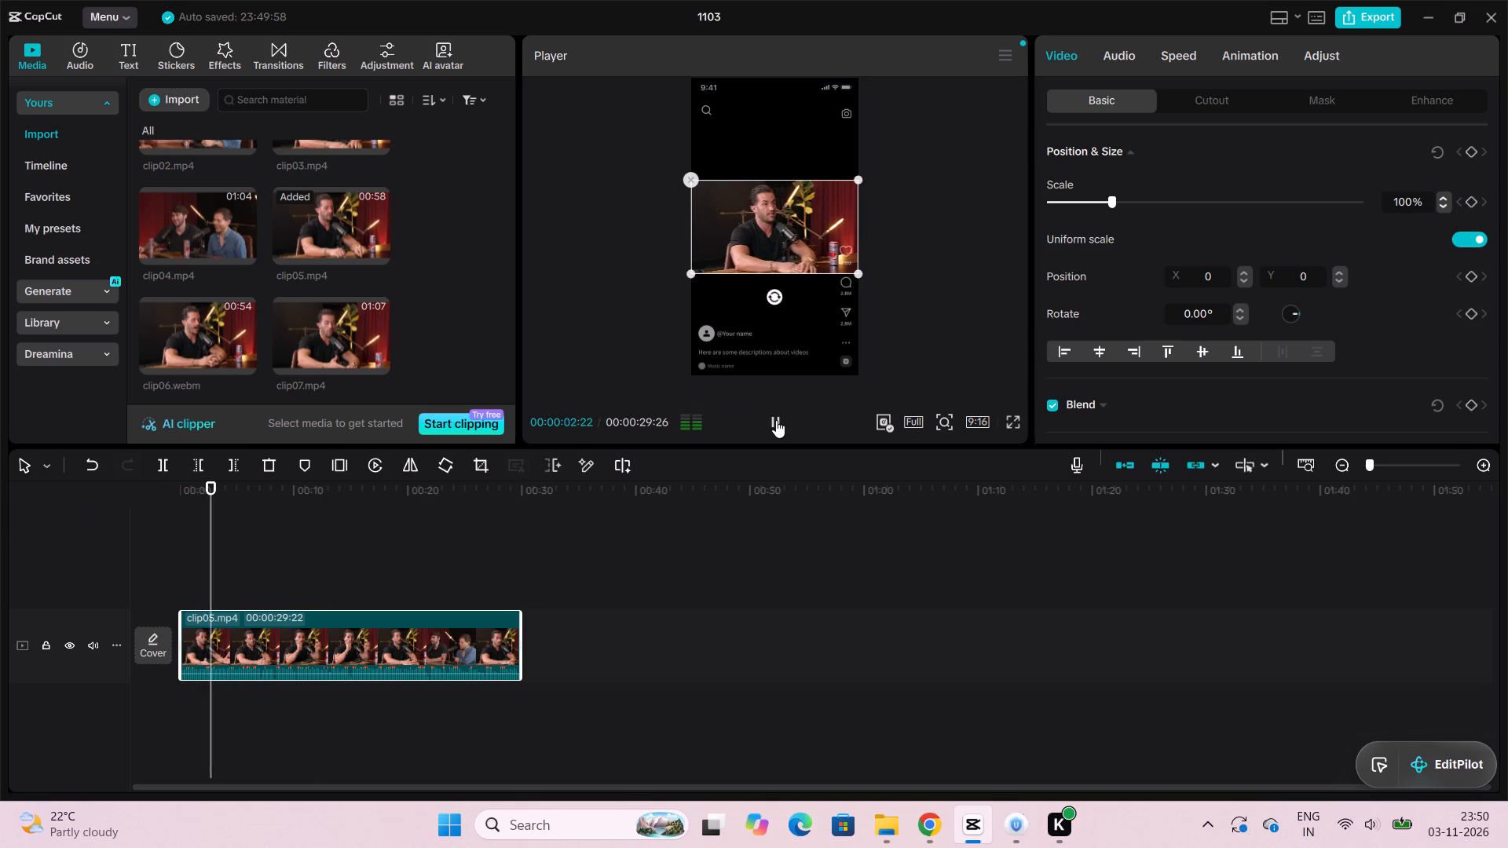
Generate English auto captions for clip05.mp4 and move them up to just below the video picture.
click(127, 60)
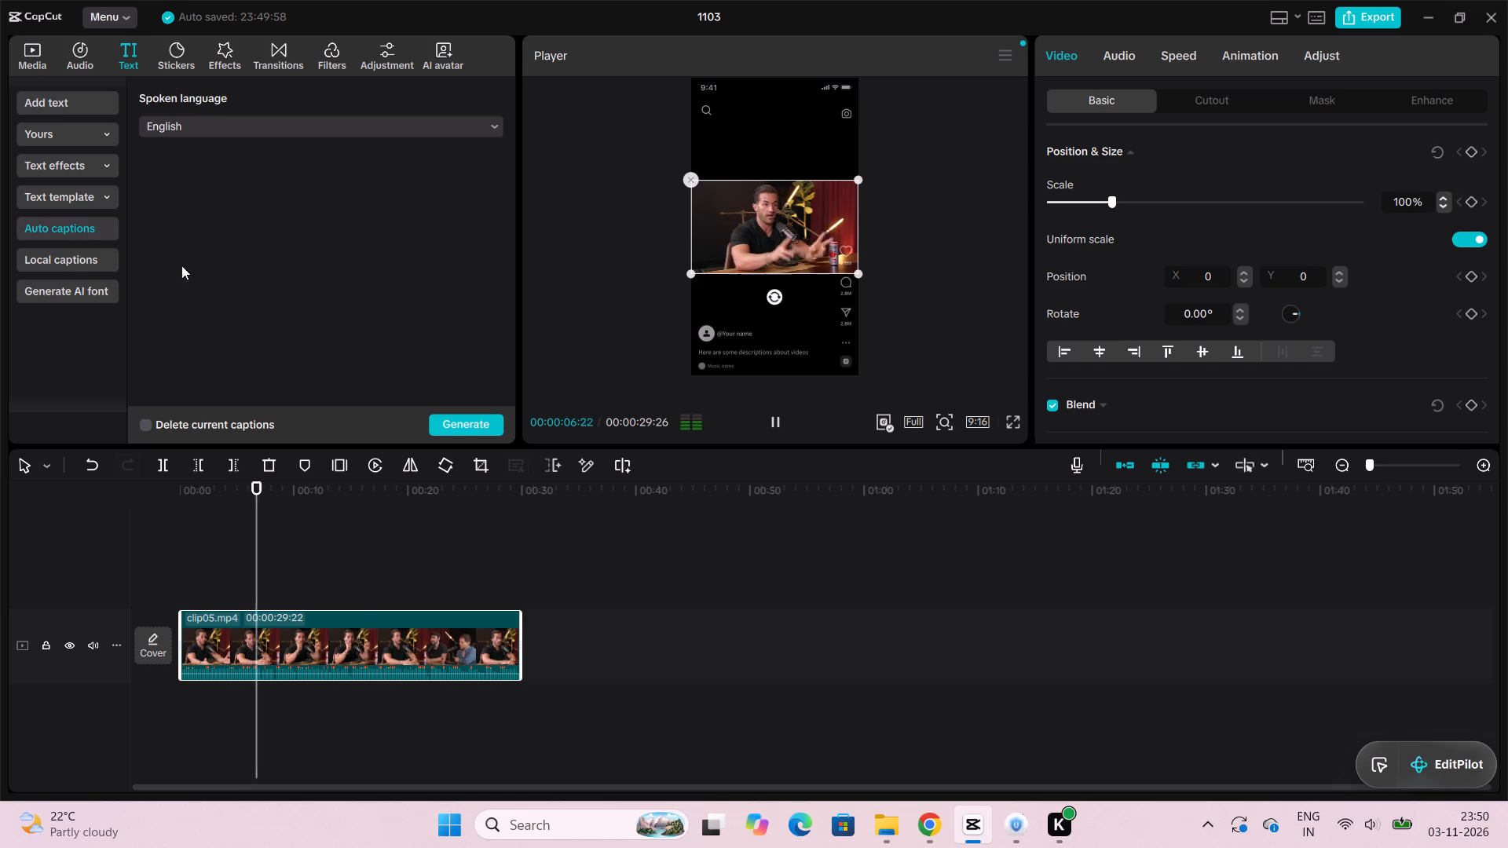
click(438, 423)
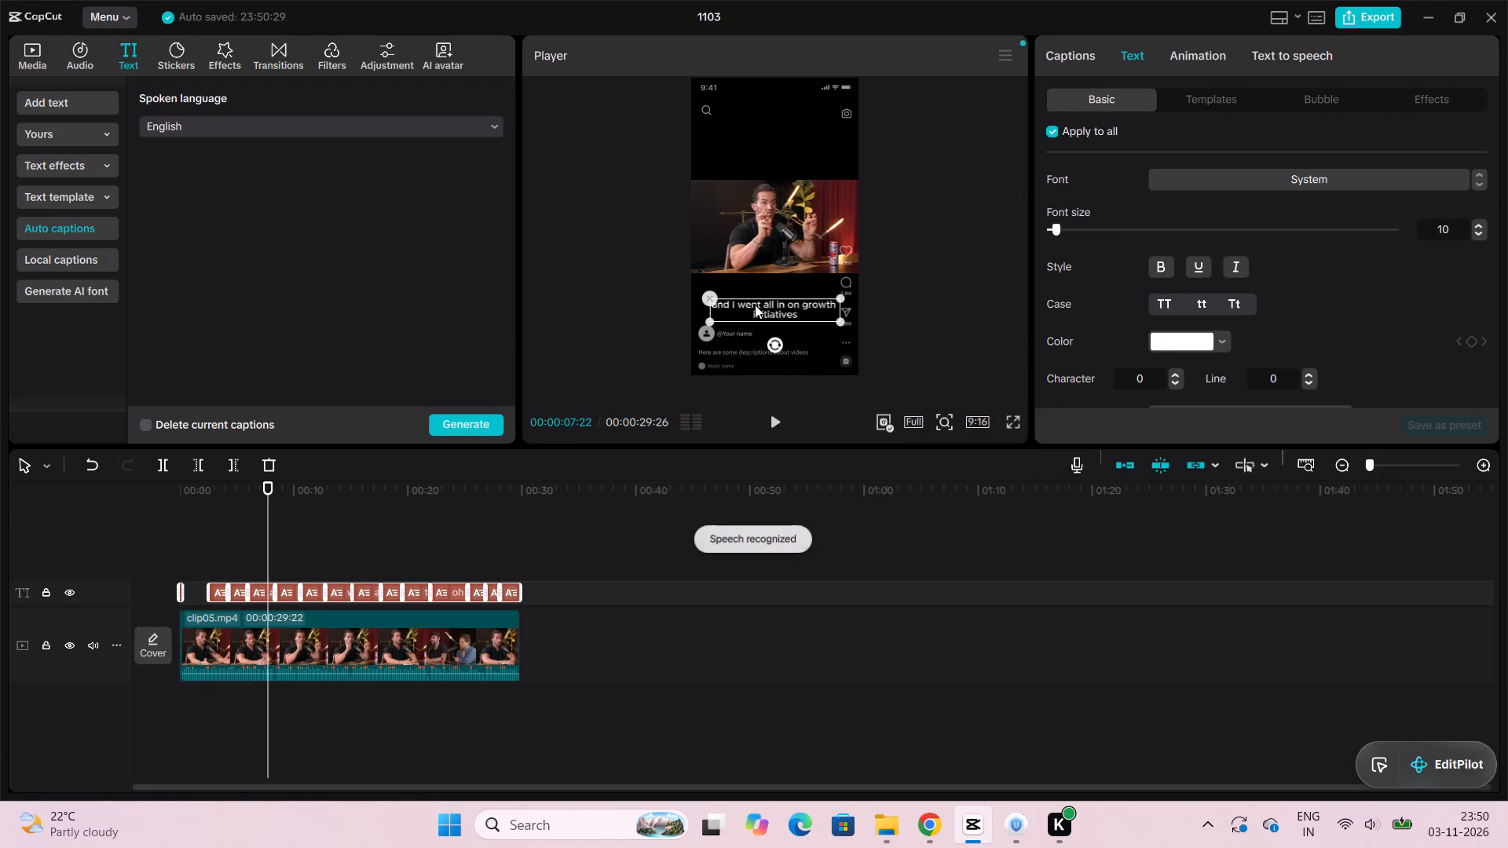
drag(755, 305, 751, 287)
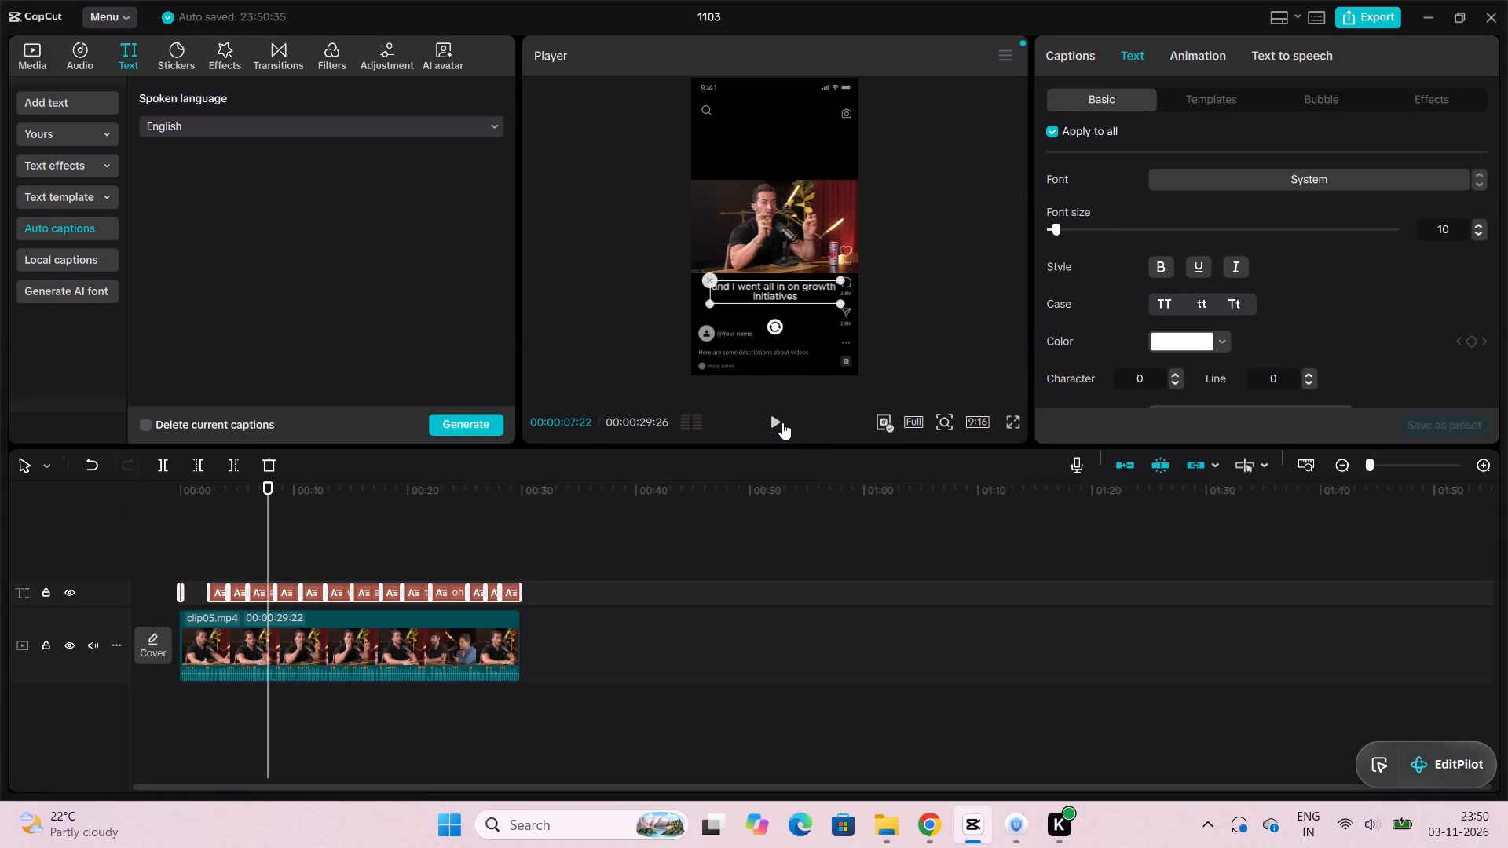
Play the captioned clip05.mp4 from the start several times to check its captions against the speech.
click(782, 422)
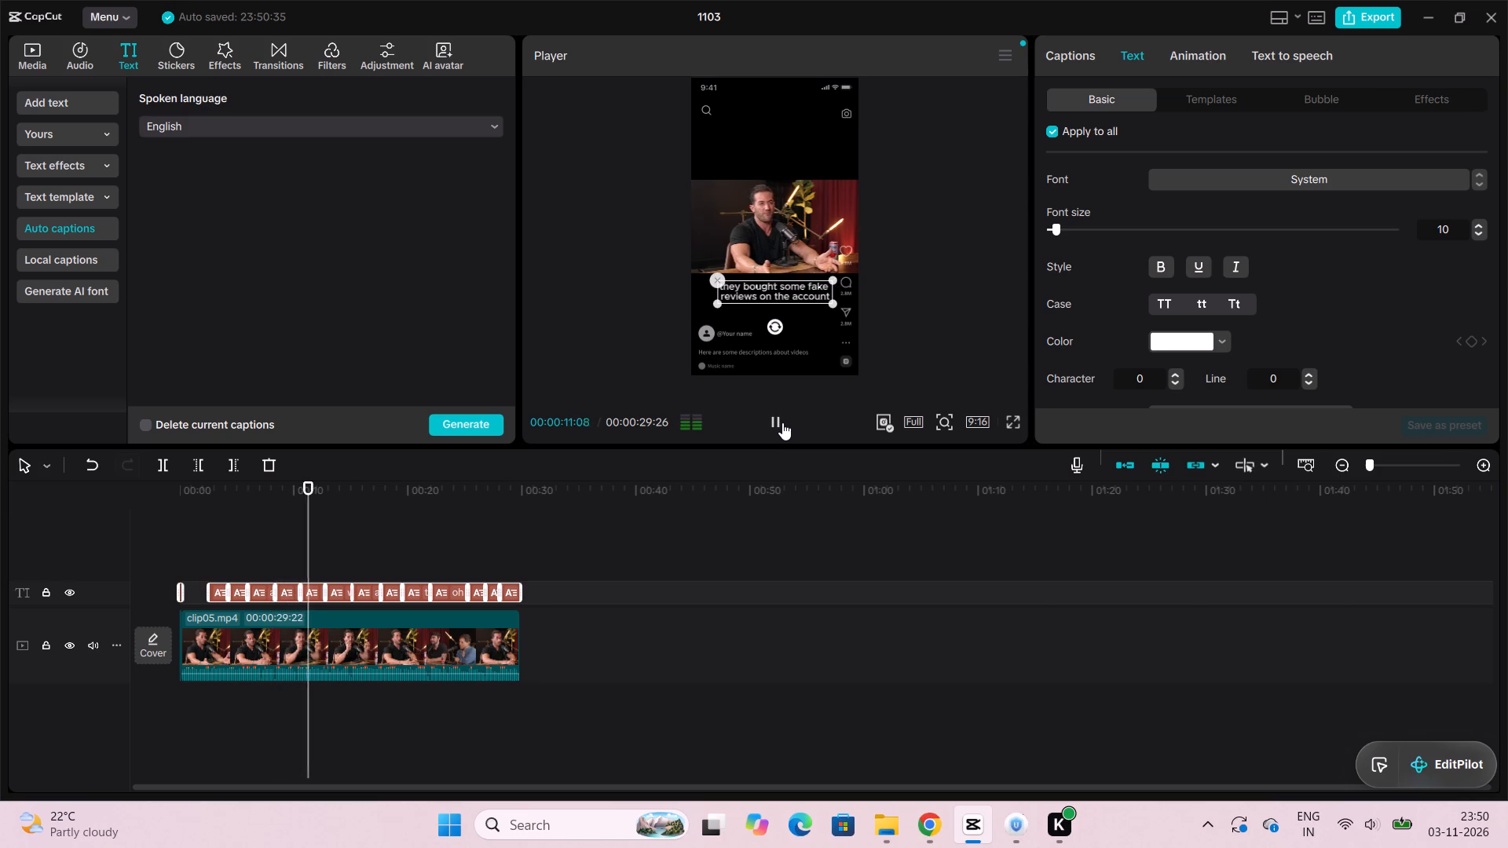
drag(328, 485, 319, 487)
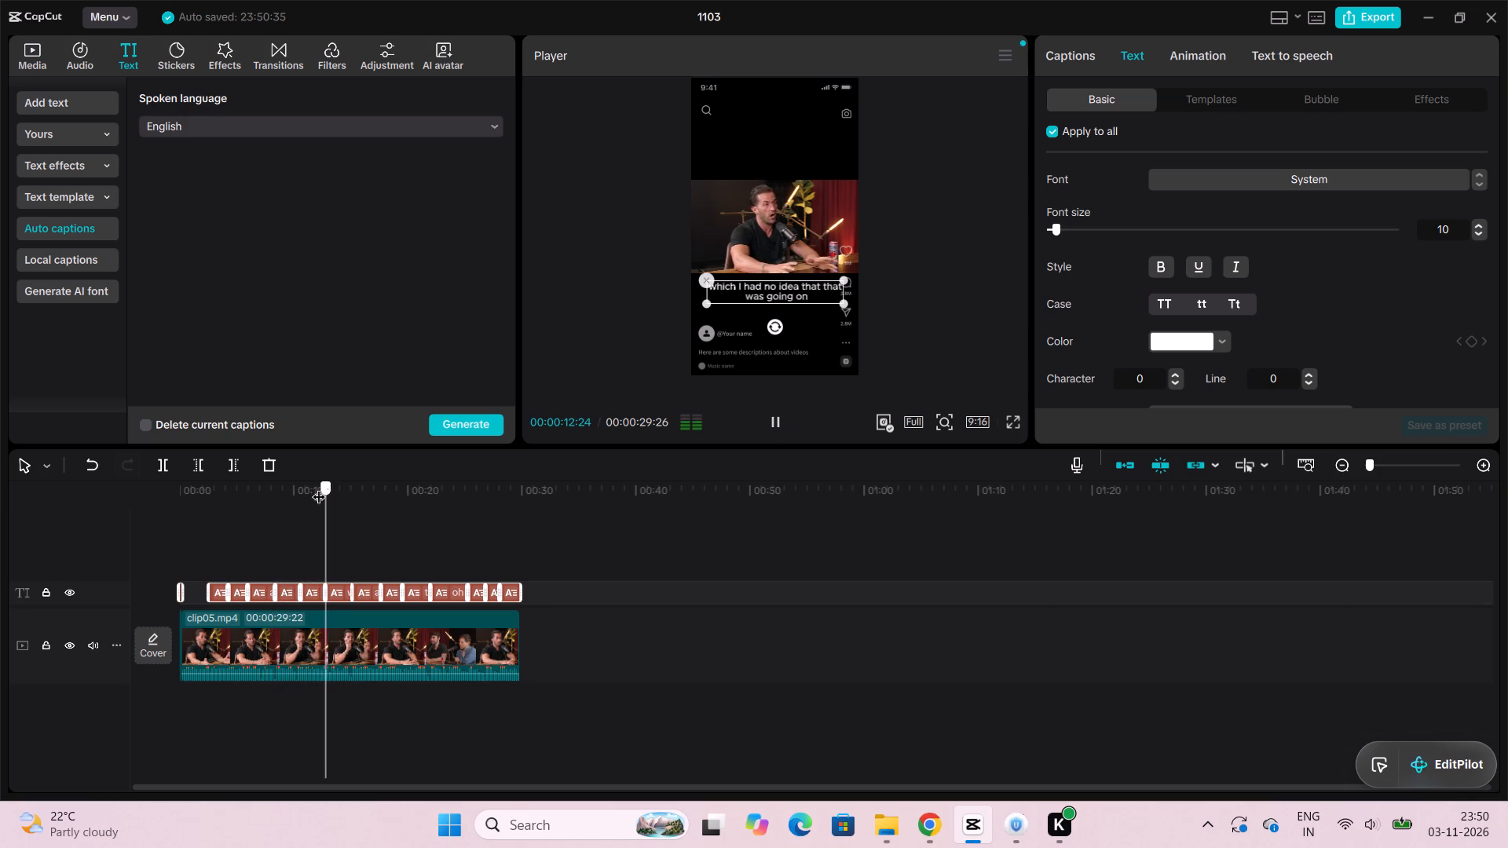
drag(319, 487, 109, 501)
click(770, 419)
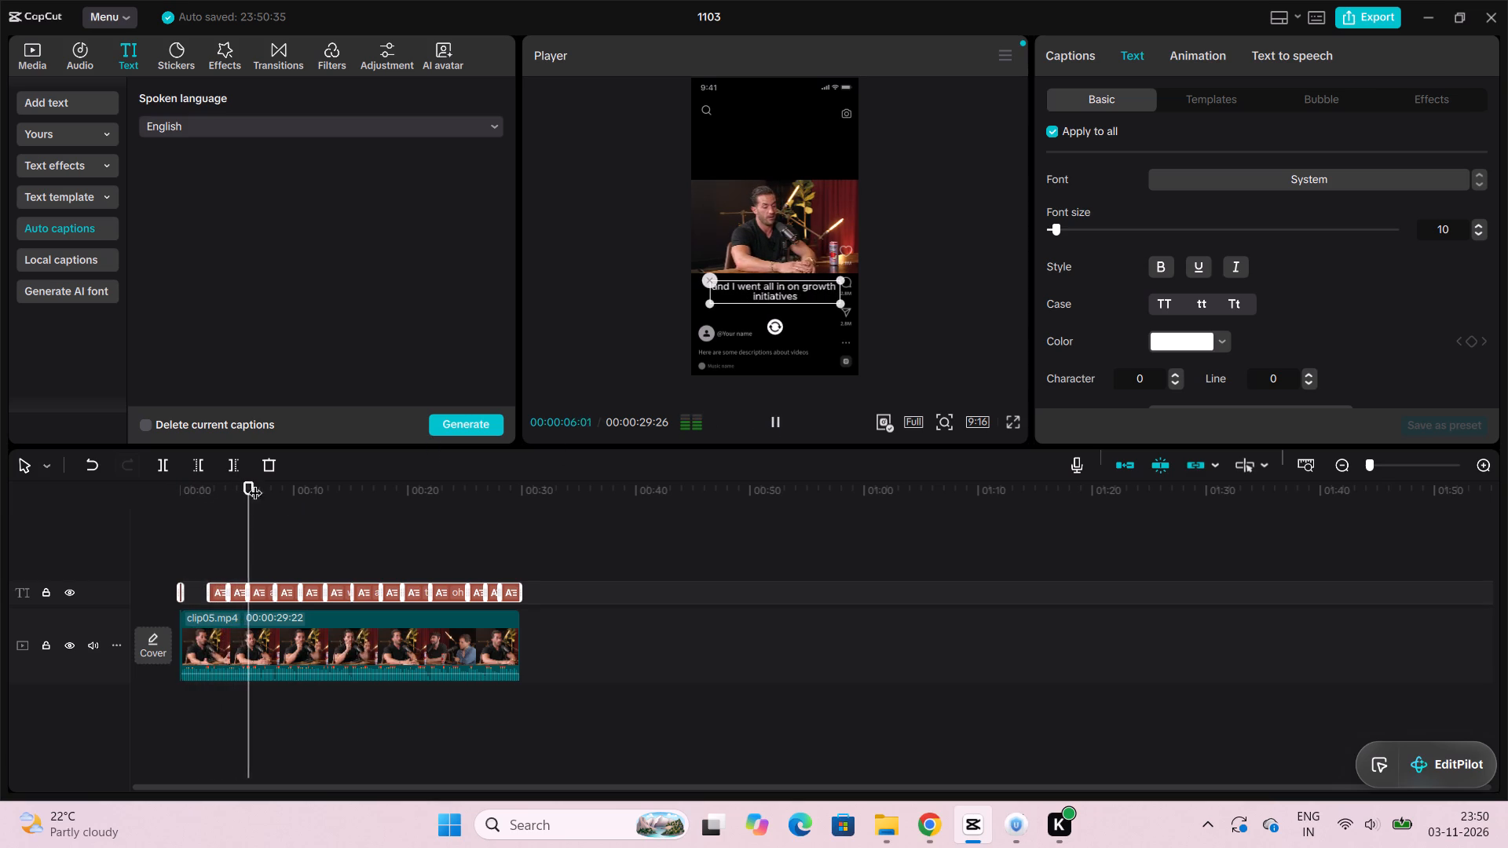
drag(255, 485, 146, 484)
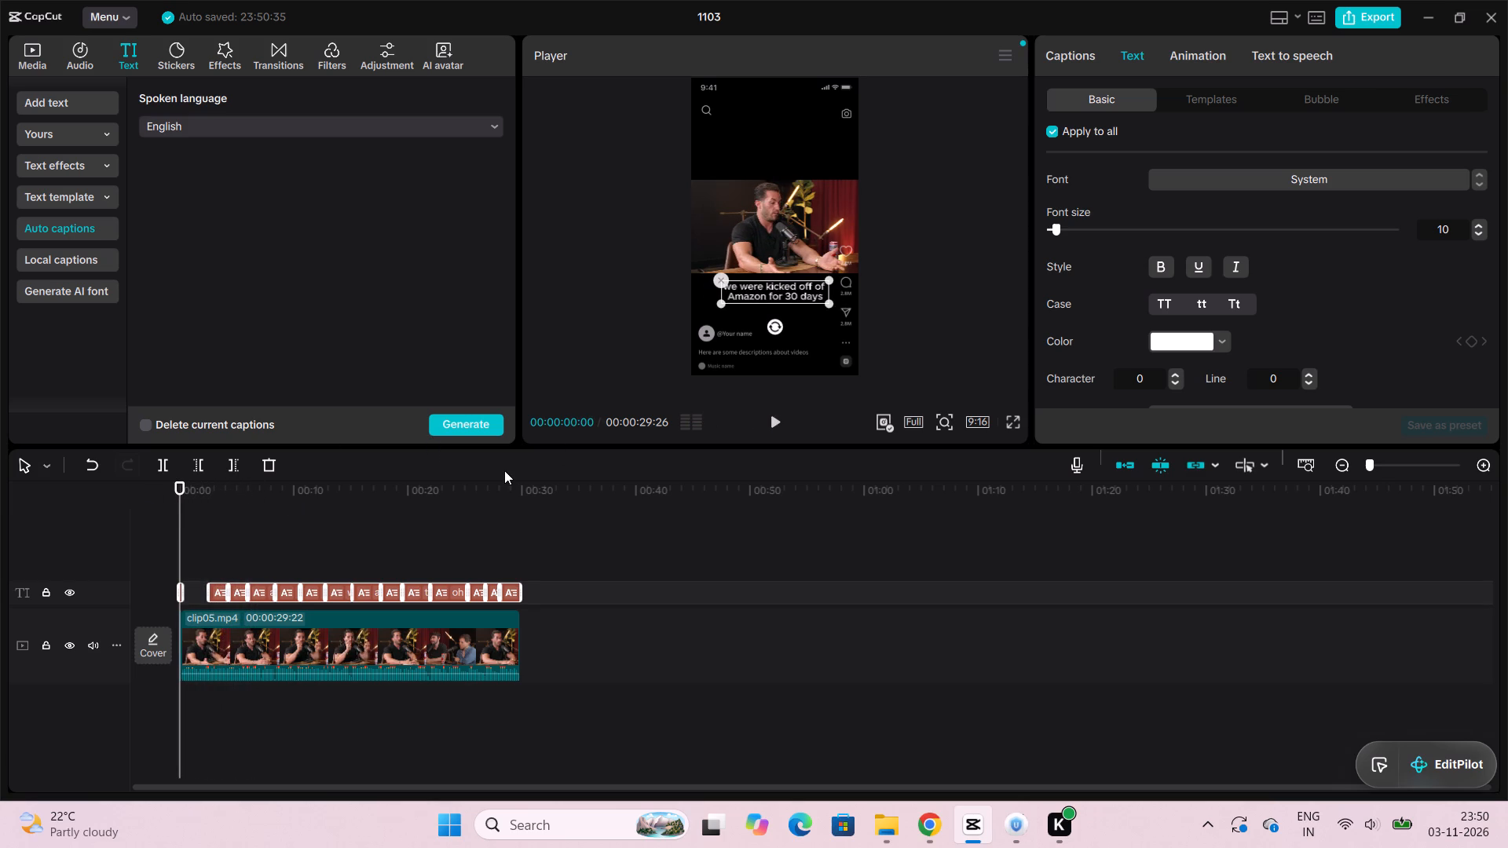
click(775, 428)
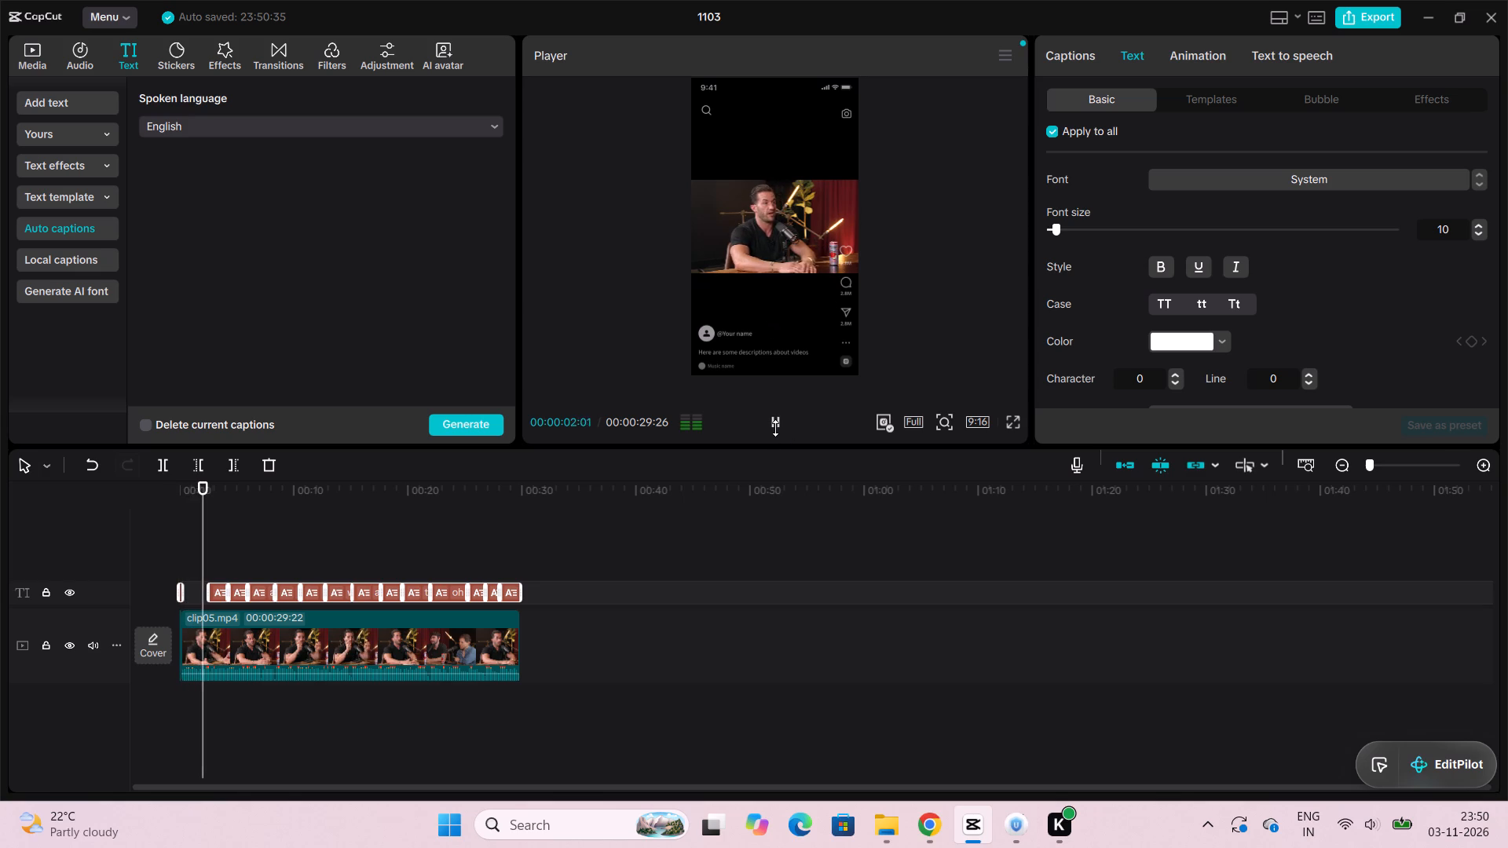
click(775, 428)
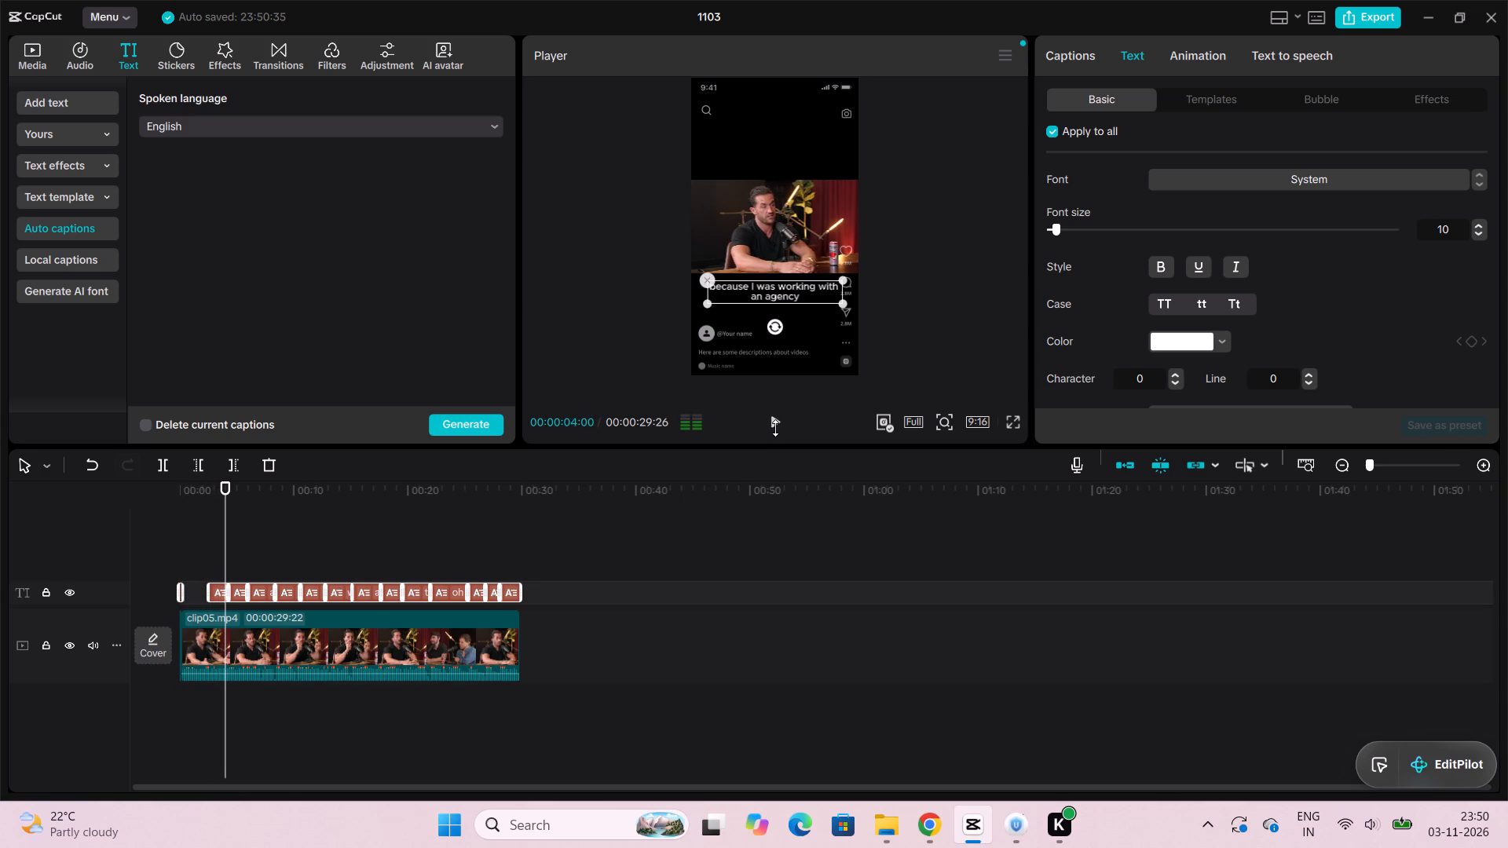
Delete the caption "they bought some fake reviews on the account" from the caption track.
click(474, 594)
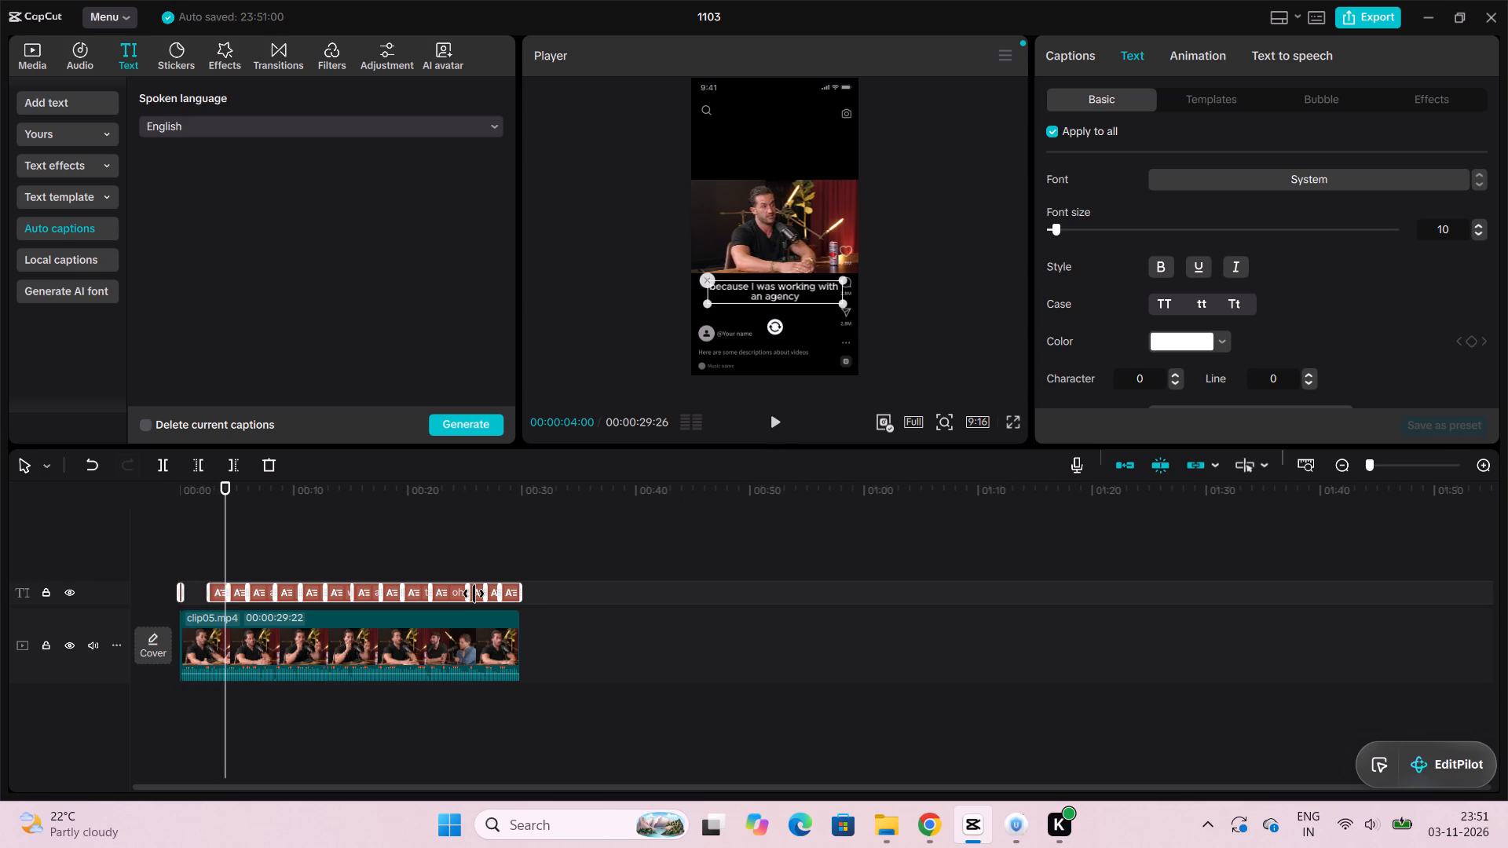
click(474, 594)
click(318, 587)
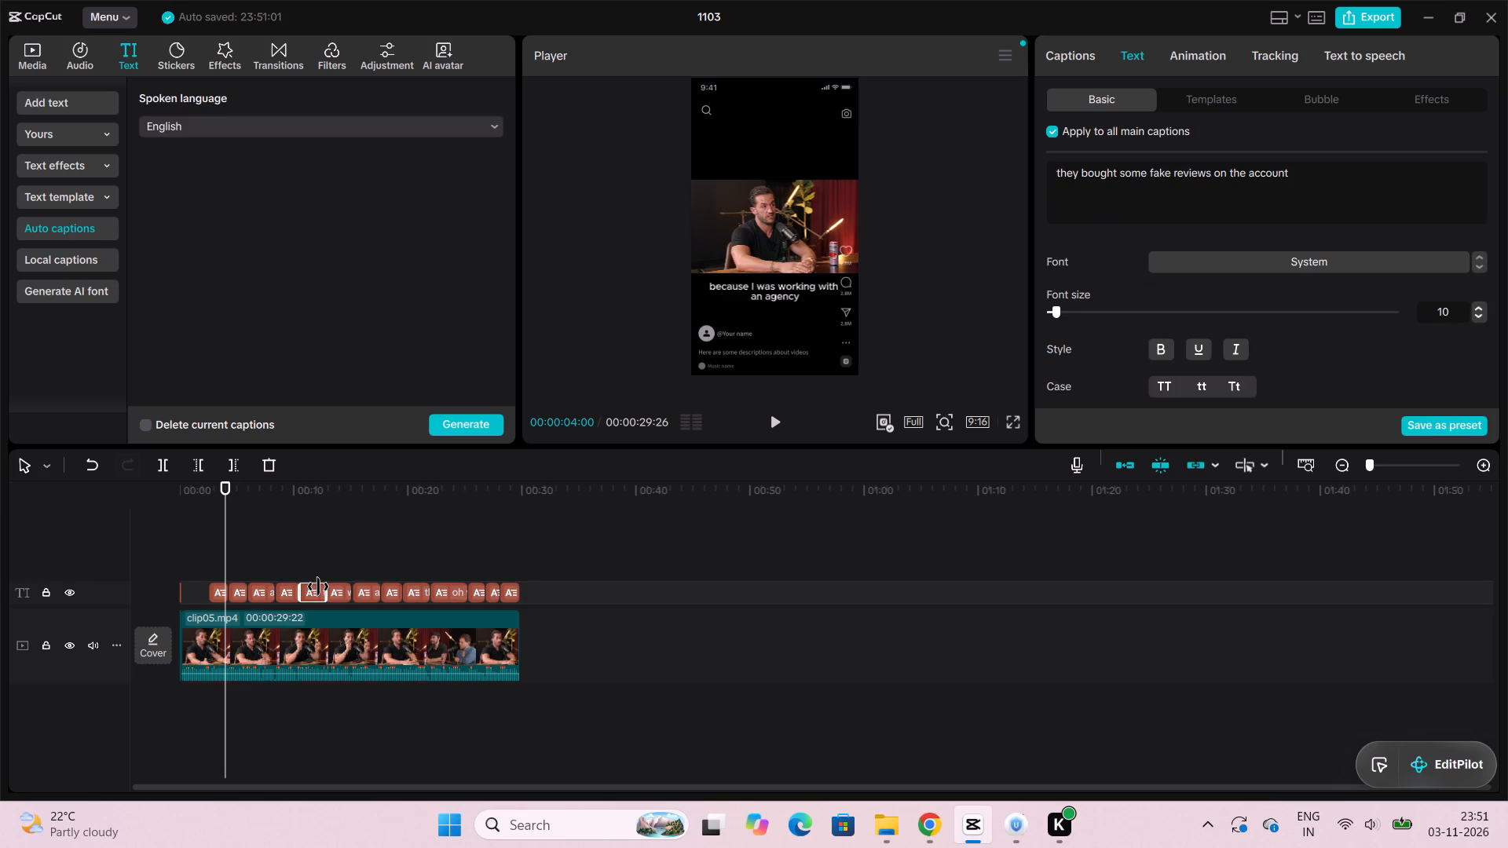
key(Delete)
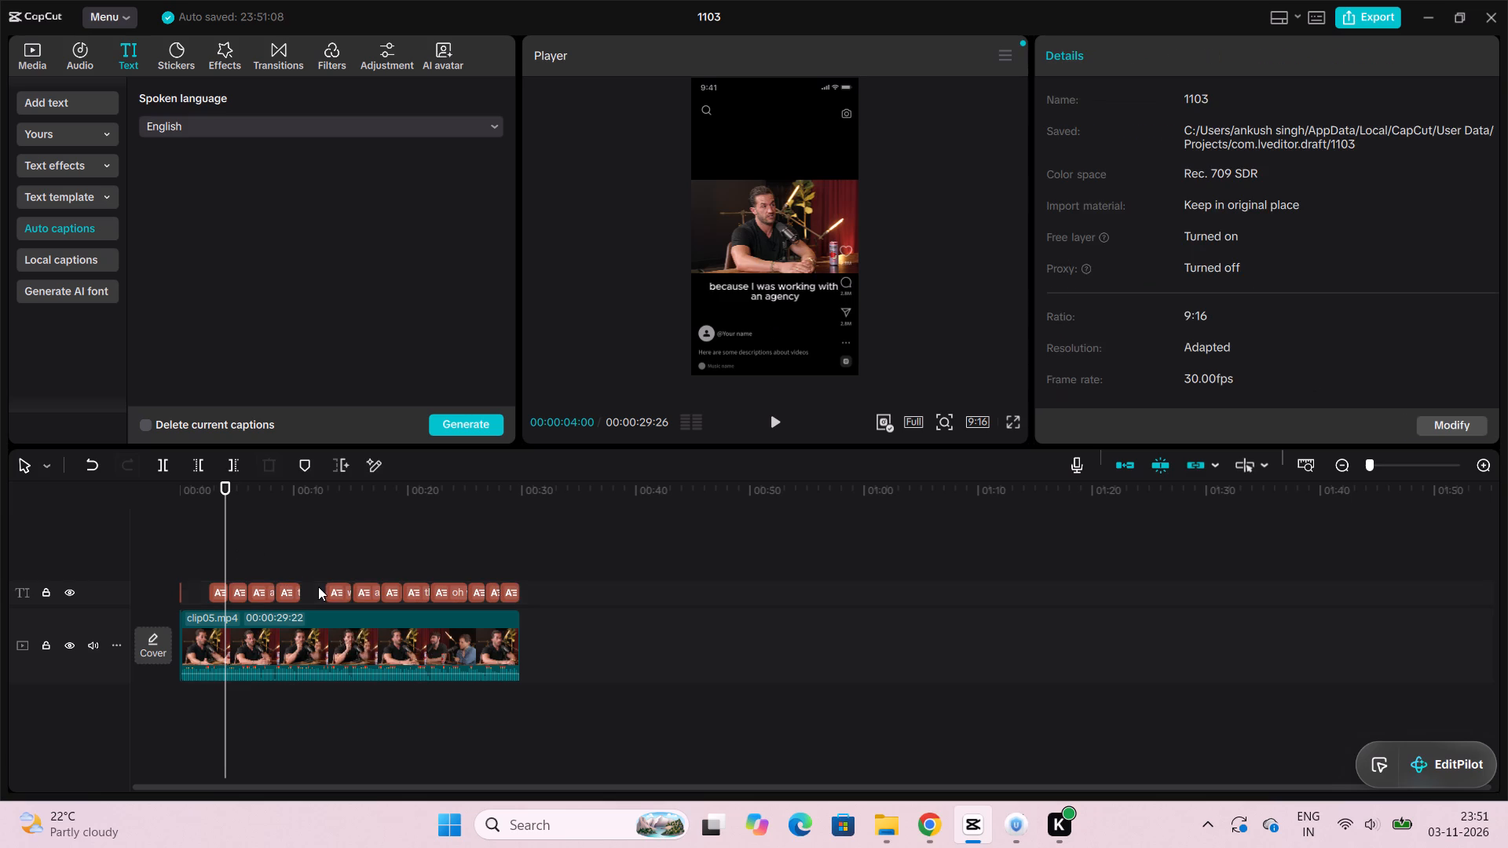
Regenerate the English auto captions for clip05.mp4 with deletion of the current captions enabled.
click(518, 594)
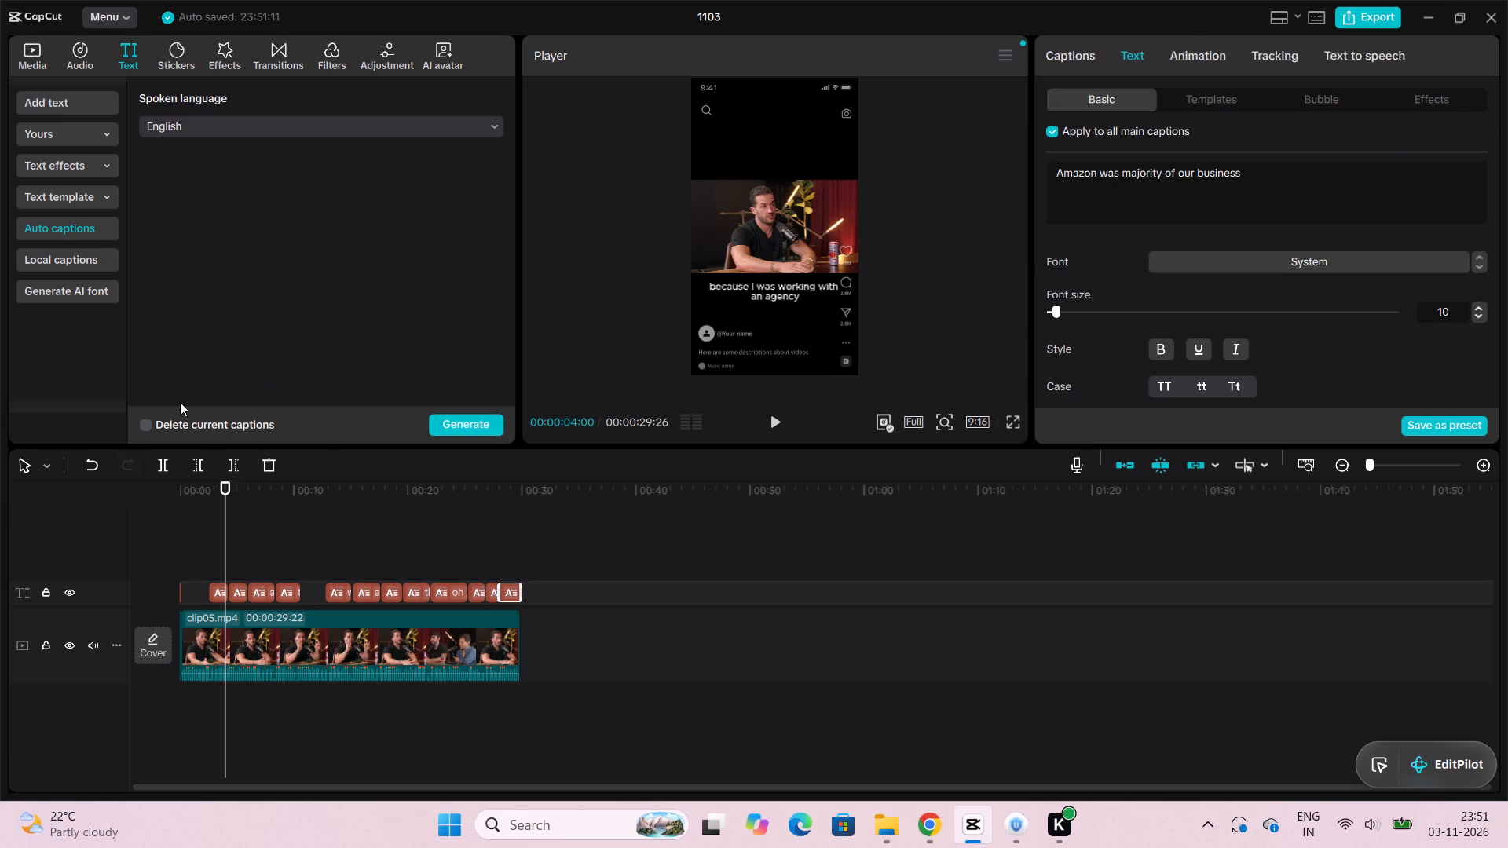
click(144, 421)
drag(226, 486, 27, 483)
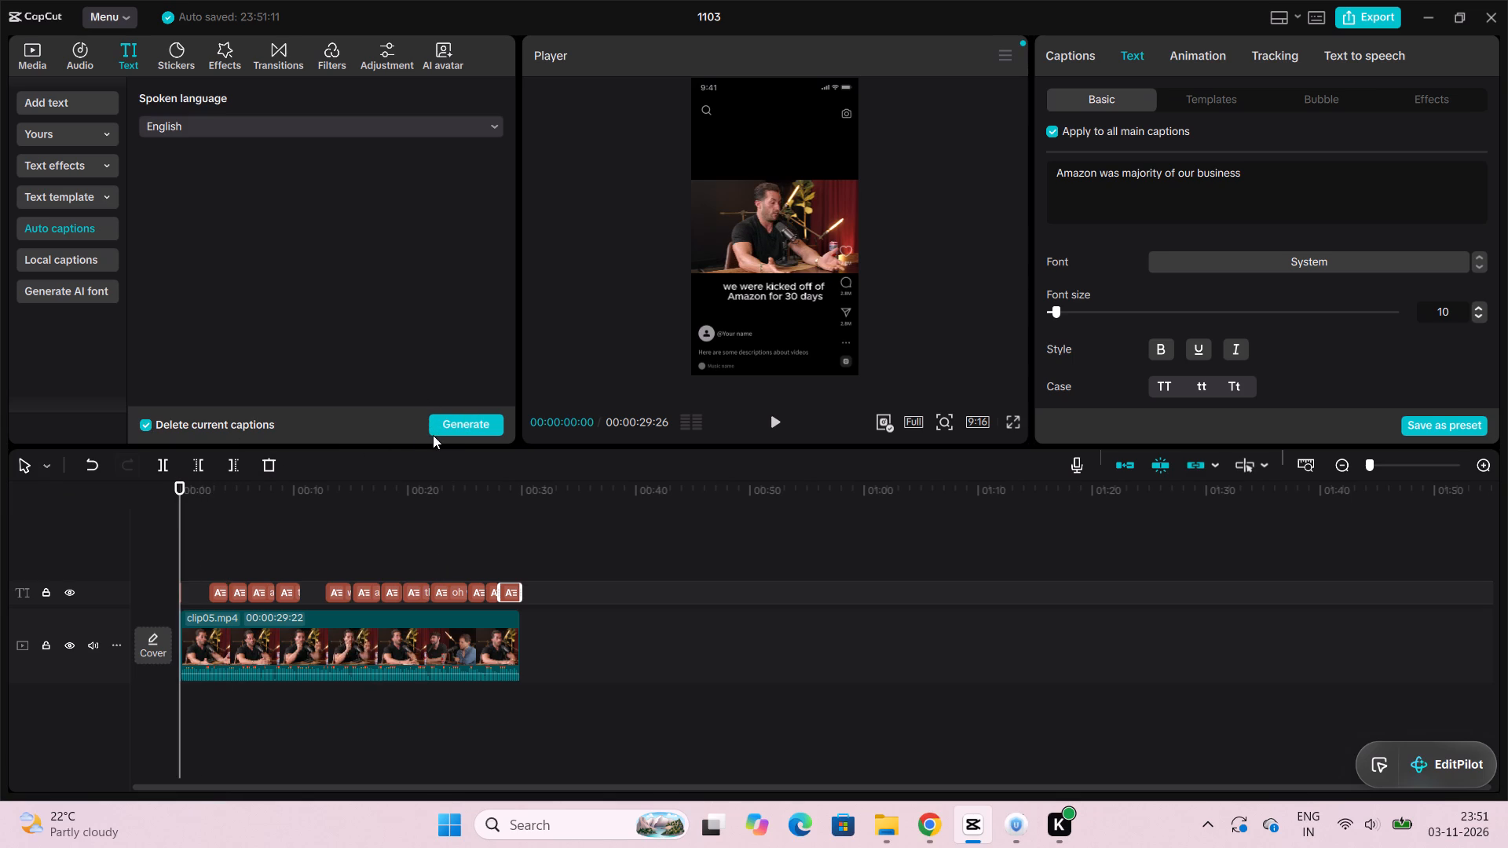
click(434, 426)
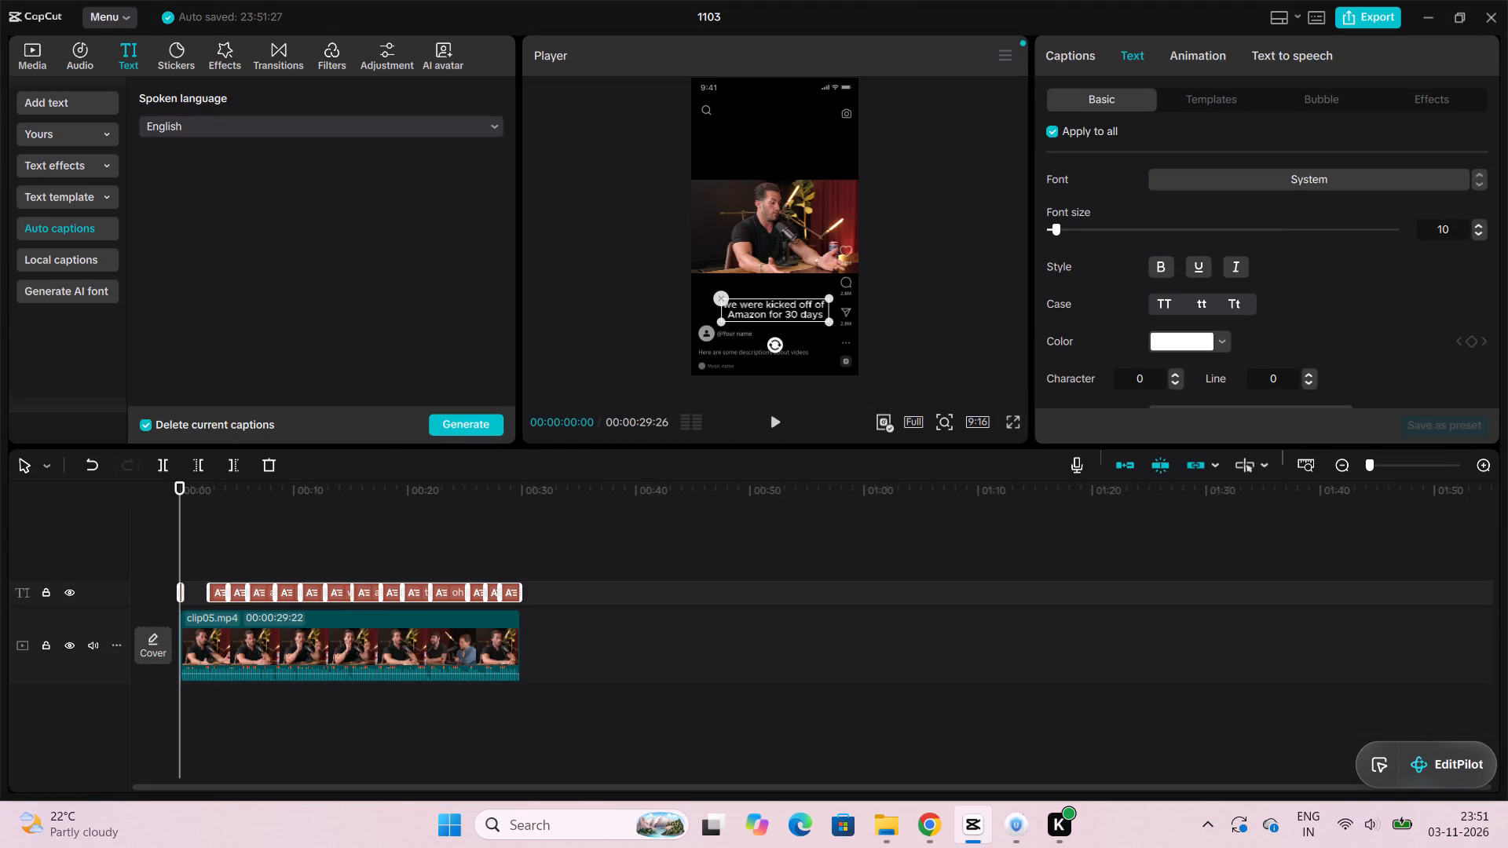
Play the start of the regenerated captions and delete all captions from the timeline.
click(774, 426)
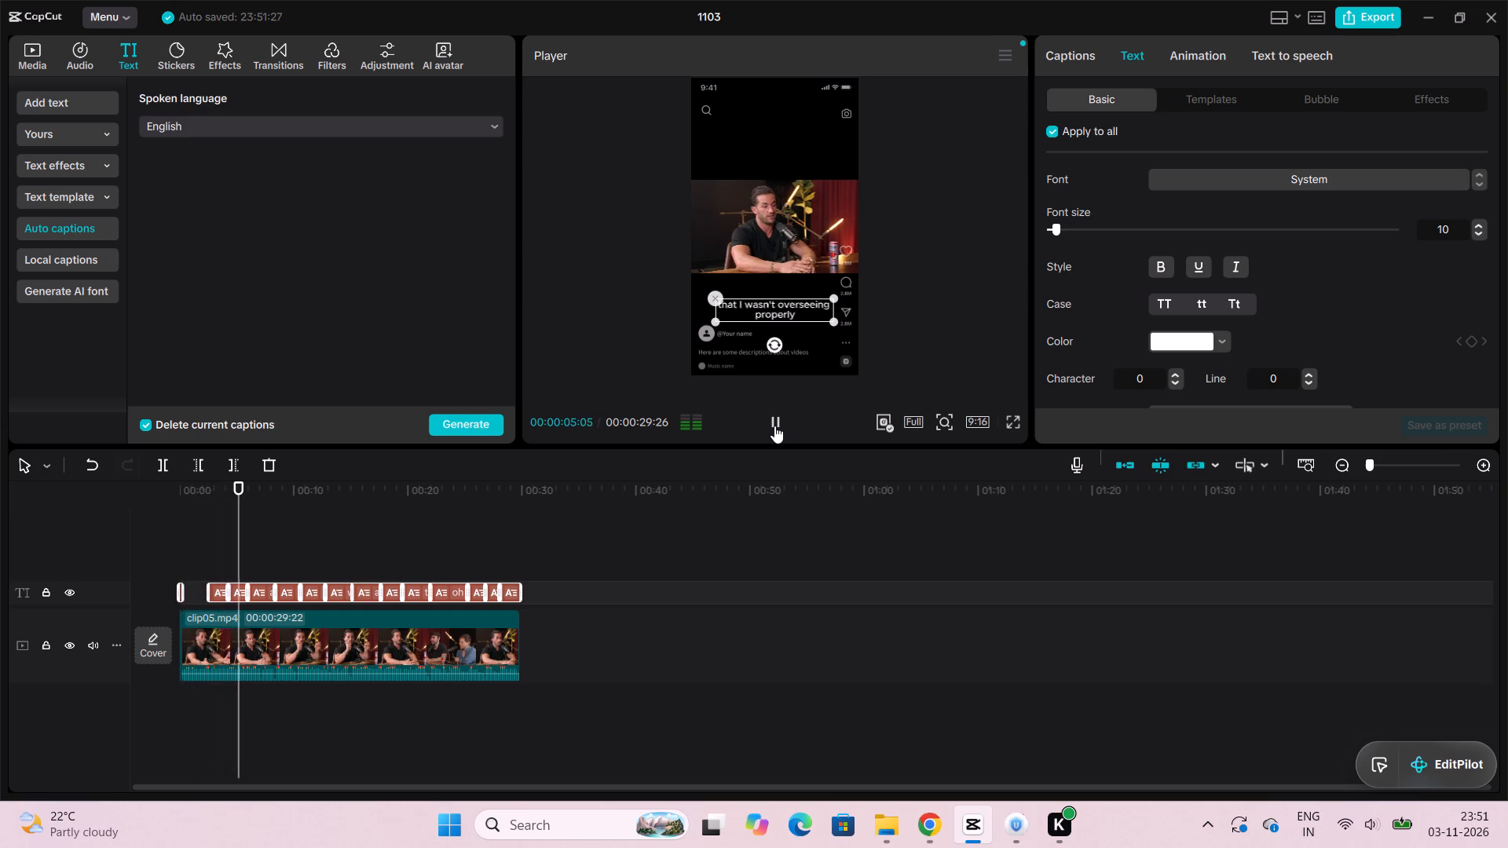
click(774, 426)
click(415, 587)
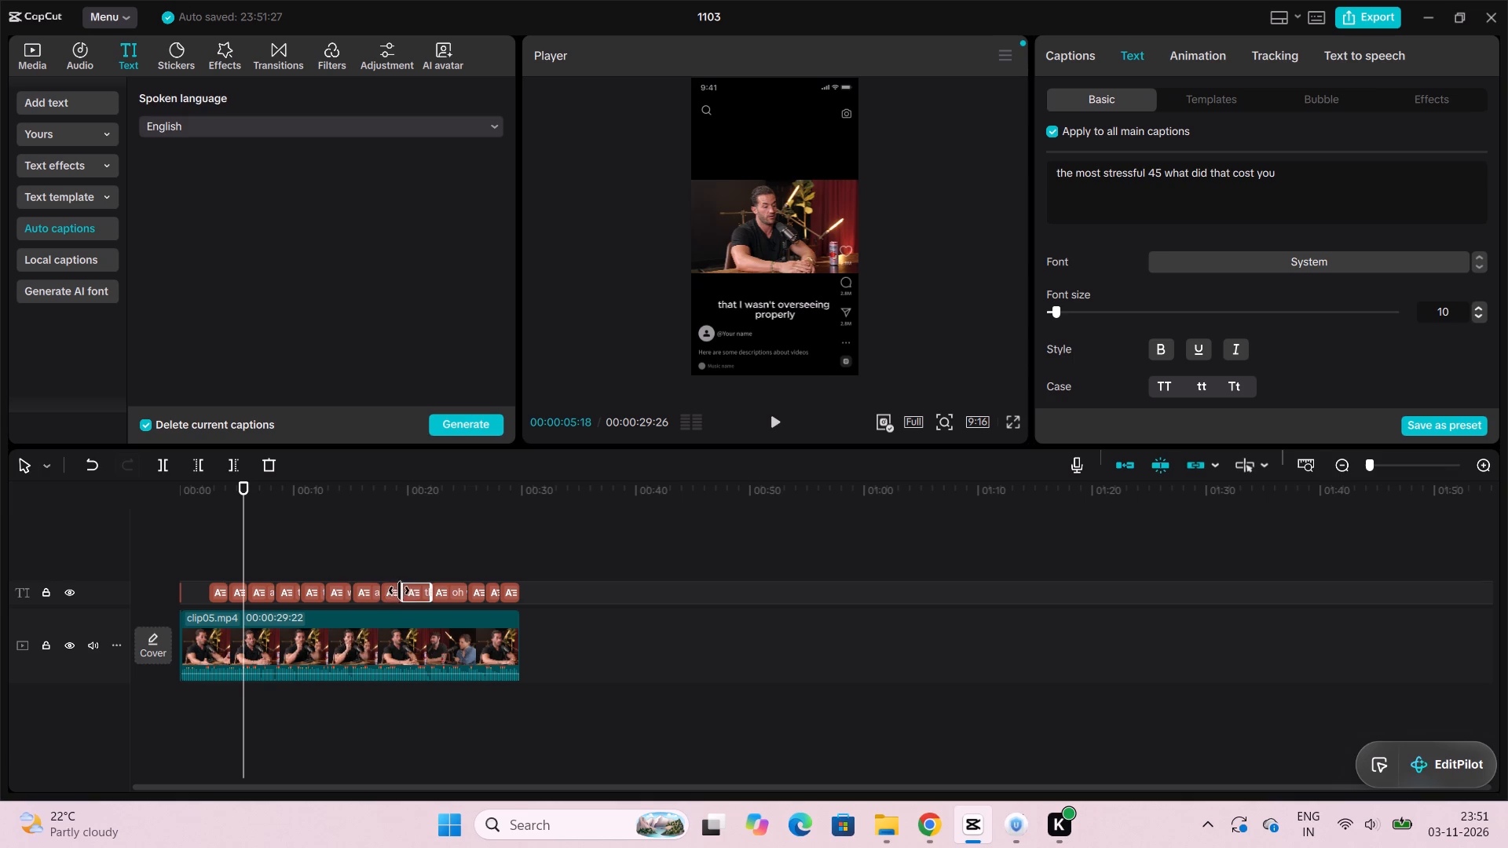
drag(404, 593, 260, 589)
drag(542, 594, 382, 601)
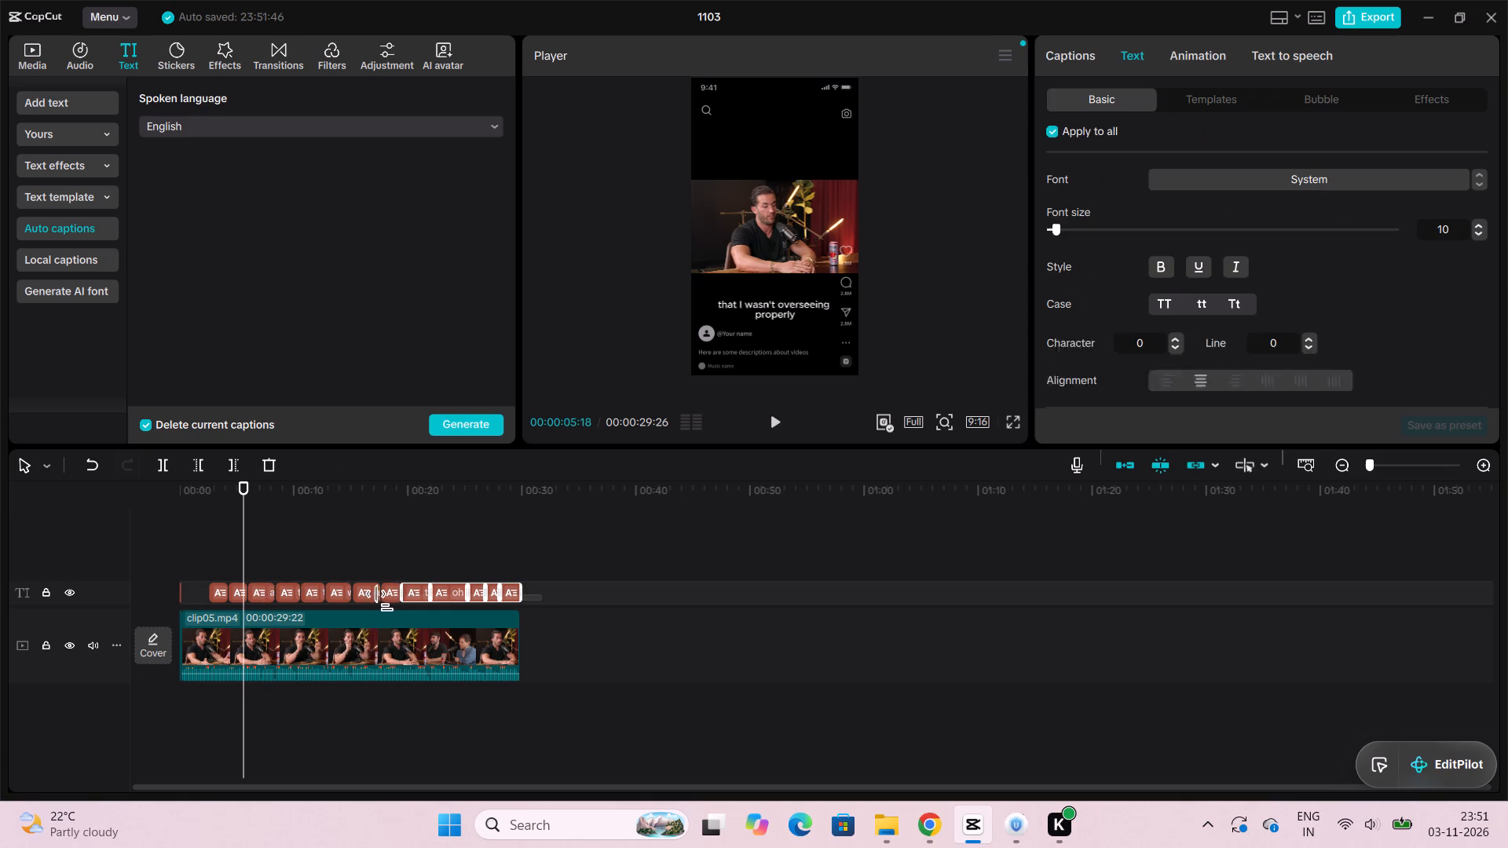
drag(382, 601, 163, 598)
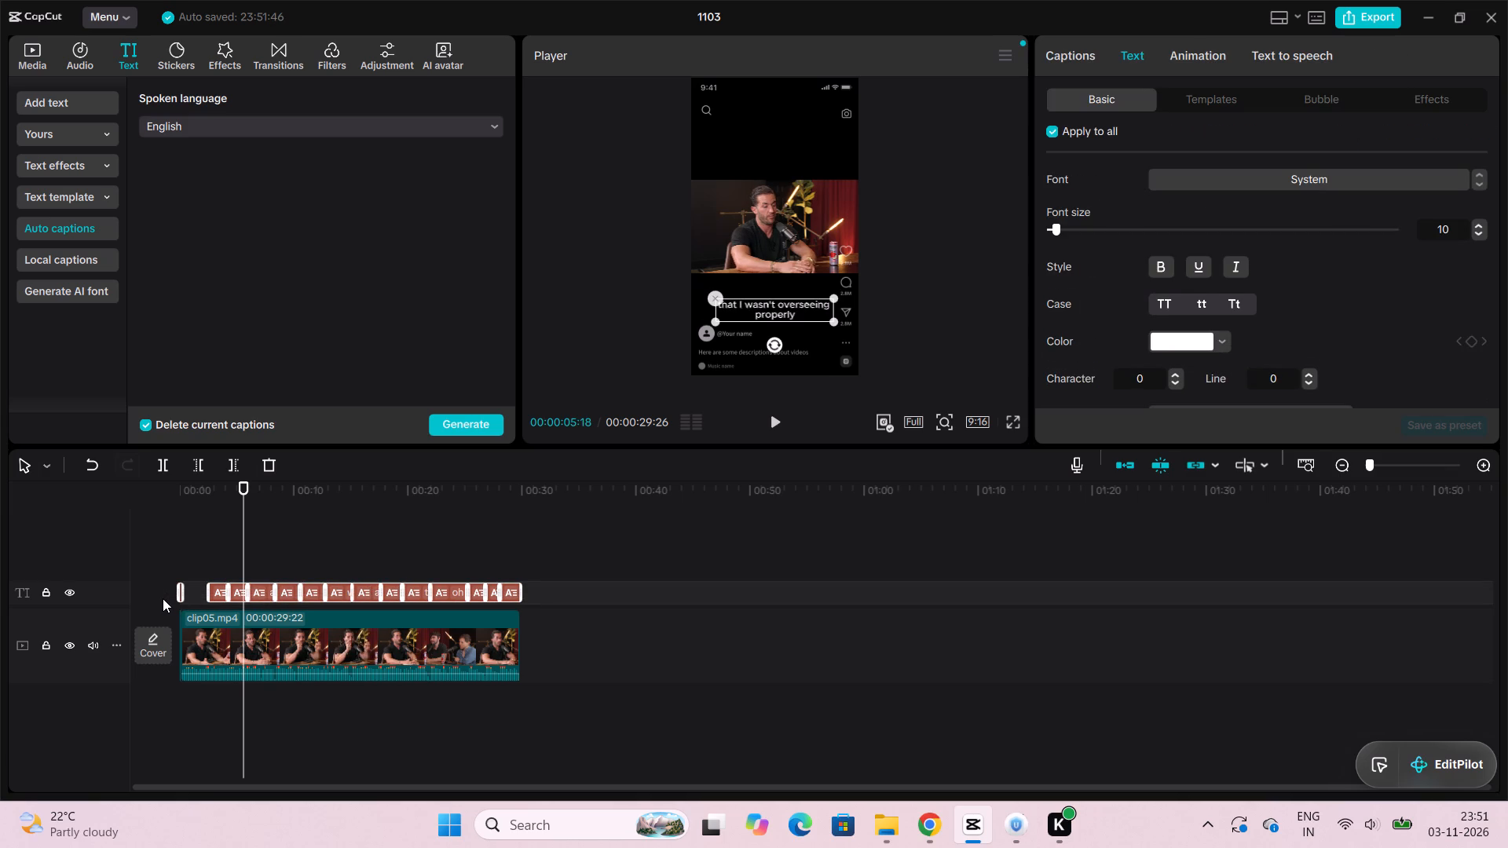
key(Delete)
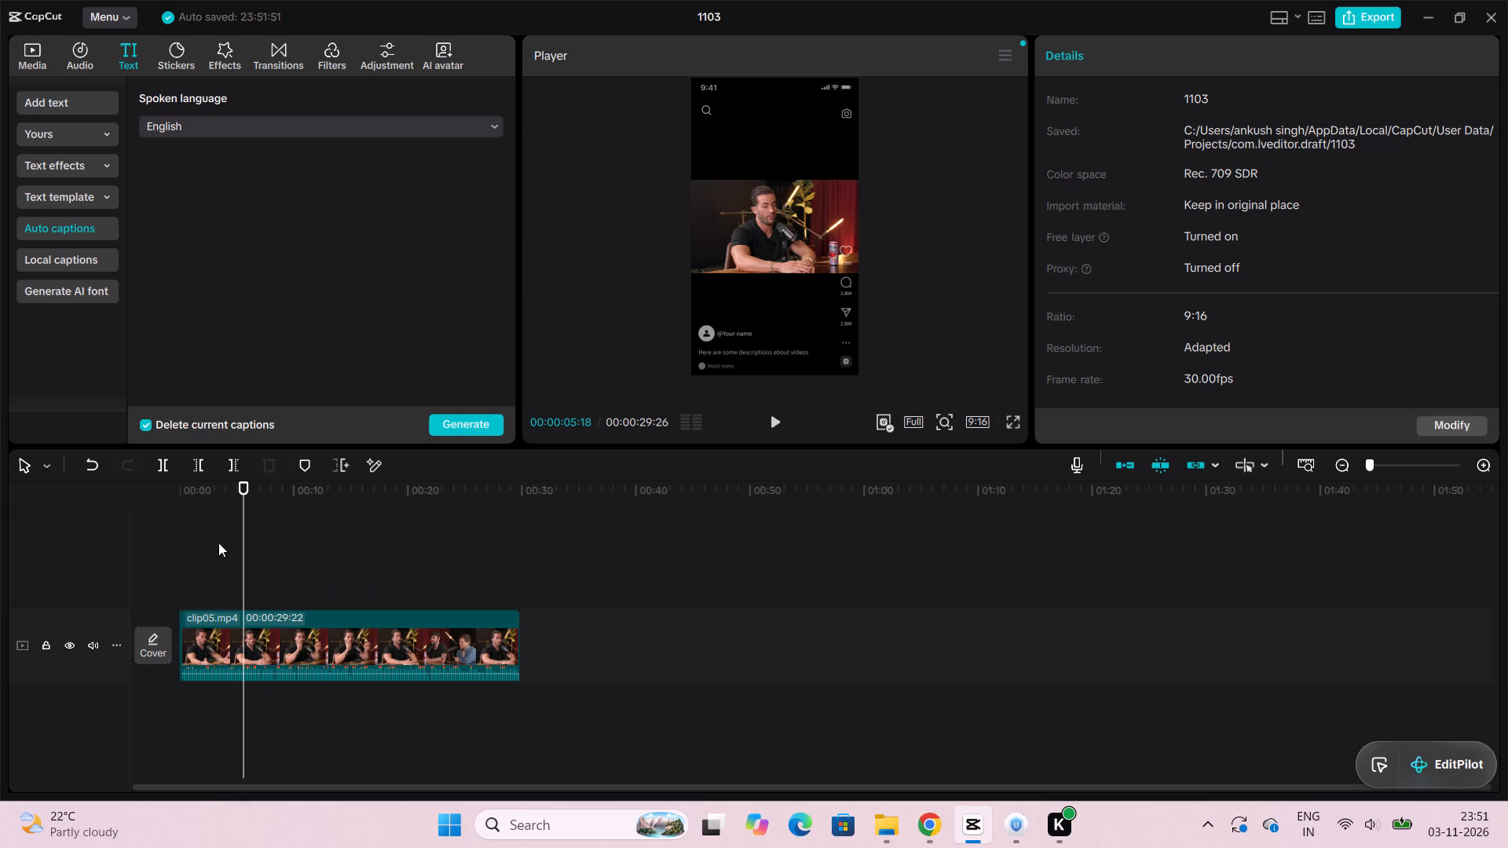
Generate English auto captions for clip05.mp4 with deletion of current captions turned off.
drag(240, 482, 106, 469)
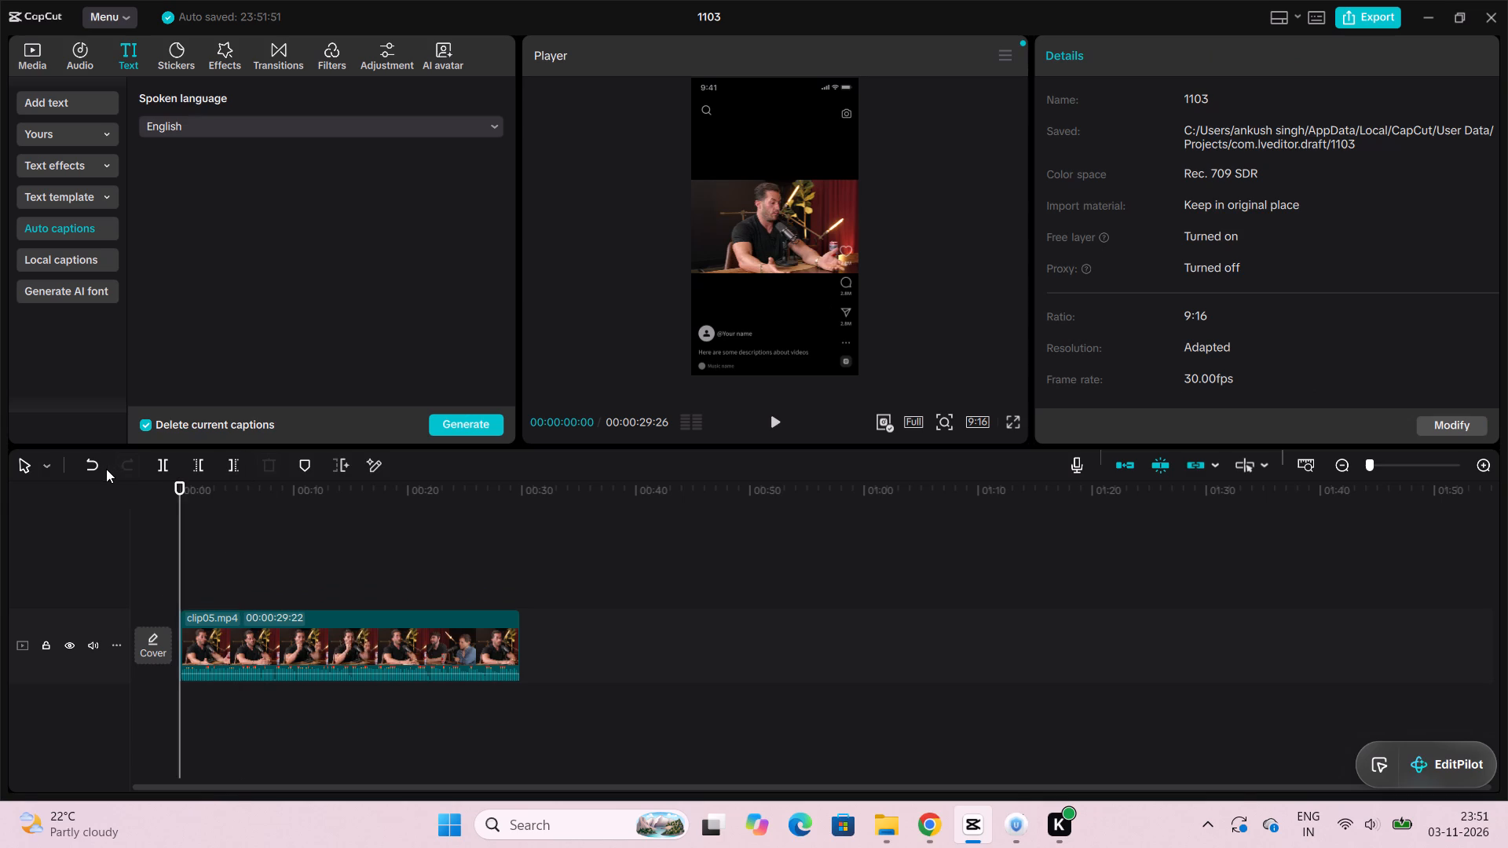
click(148, 419)
click(448, 425)
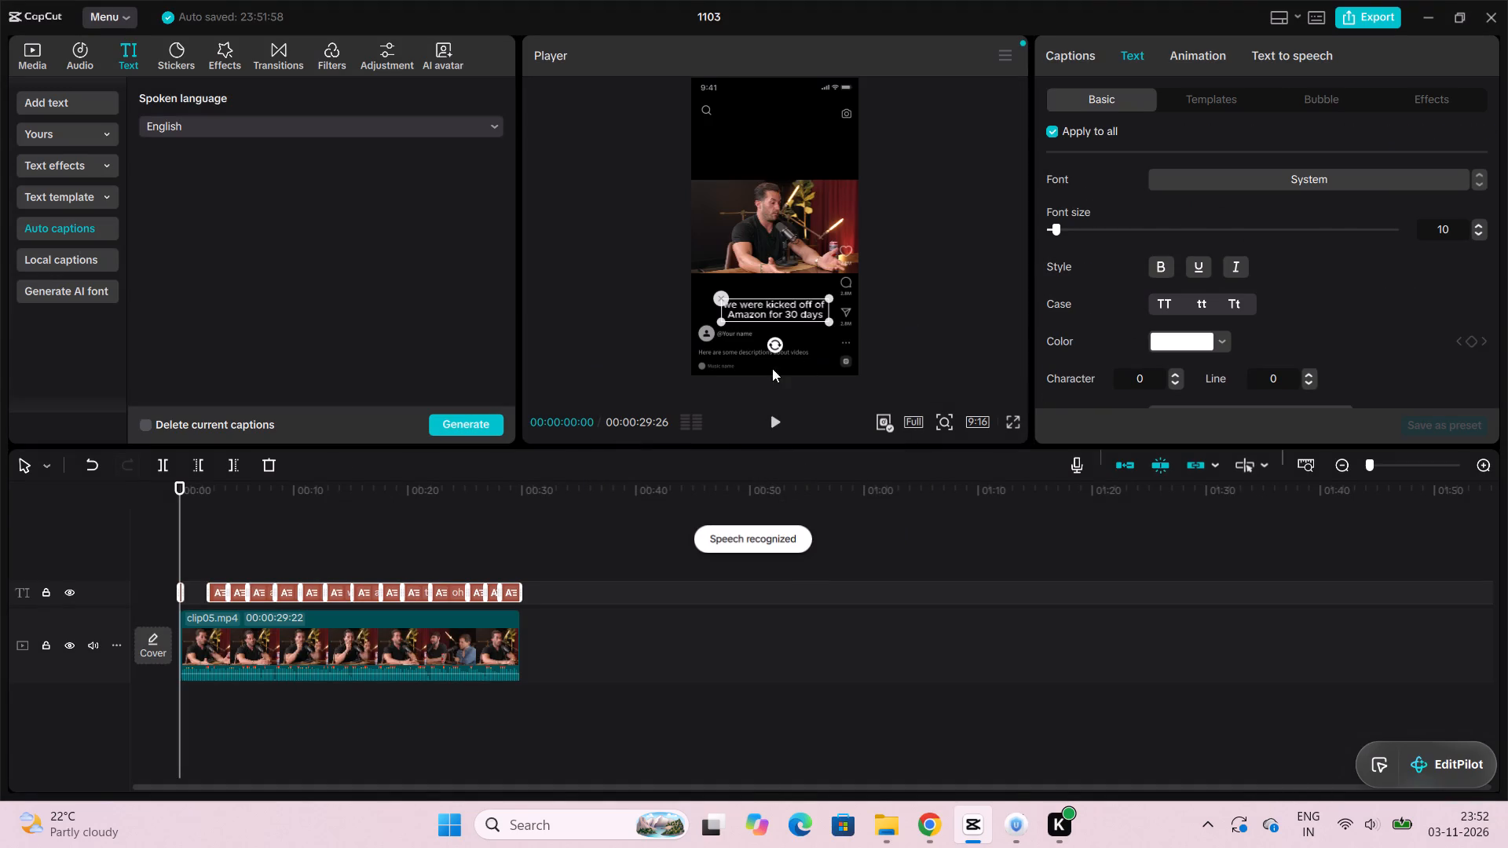
Extend the first caption, "we were kicked off of Amazon for 30 days", to about the start of the second caption.
click(777, 423)
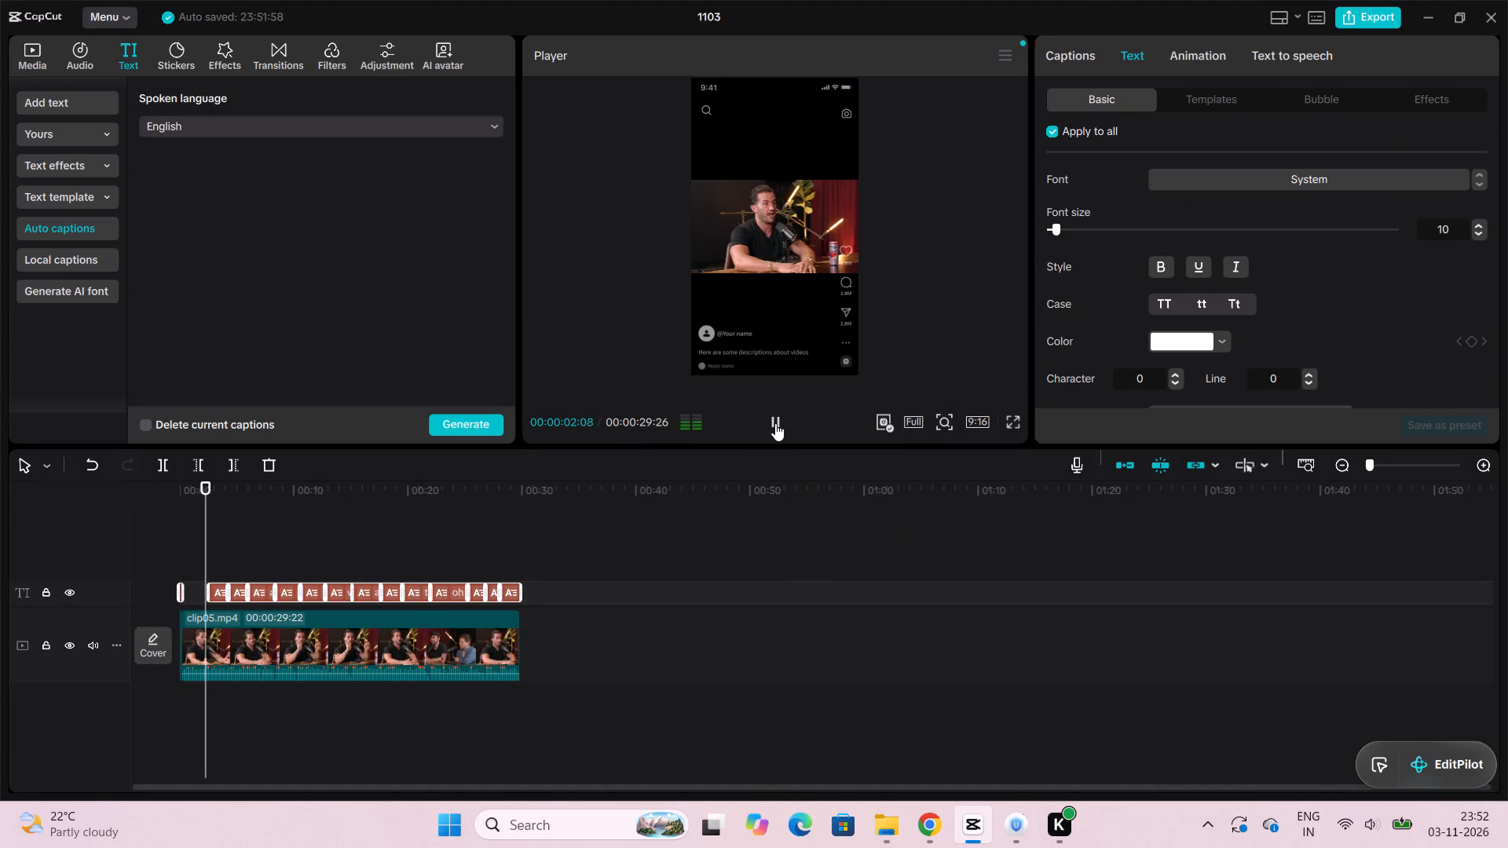
click(773, 423)
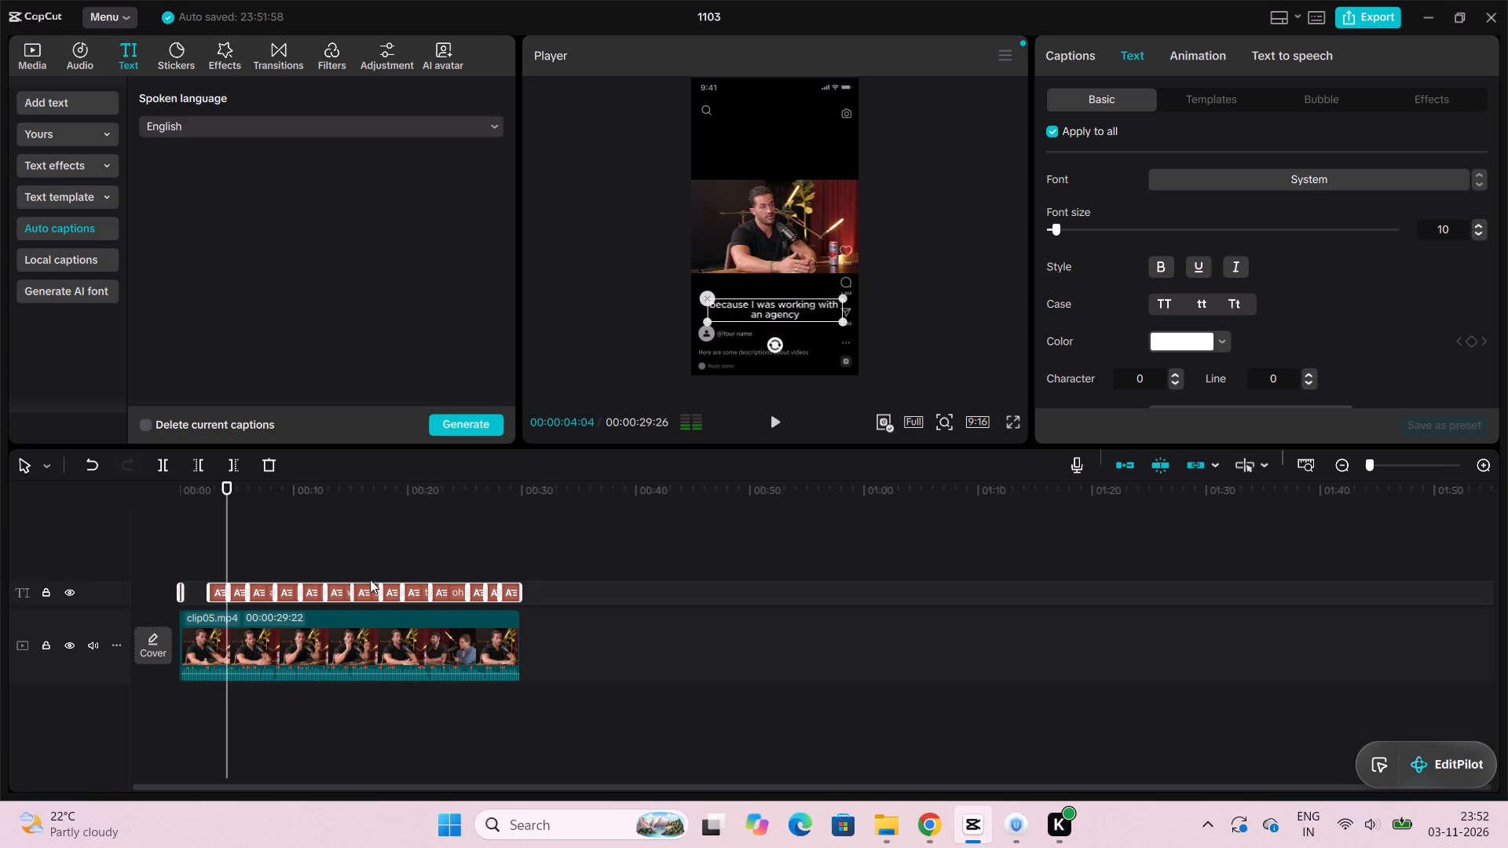
click(180, 594)
double_click(180, 594)
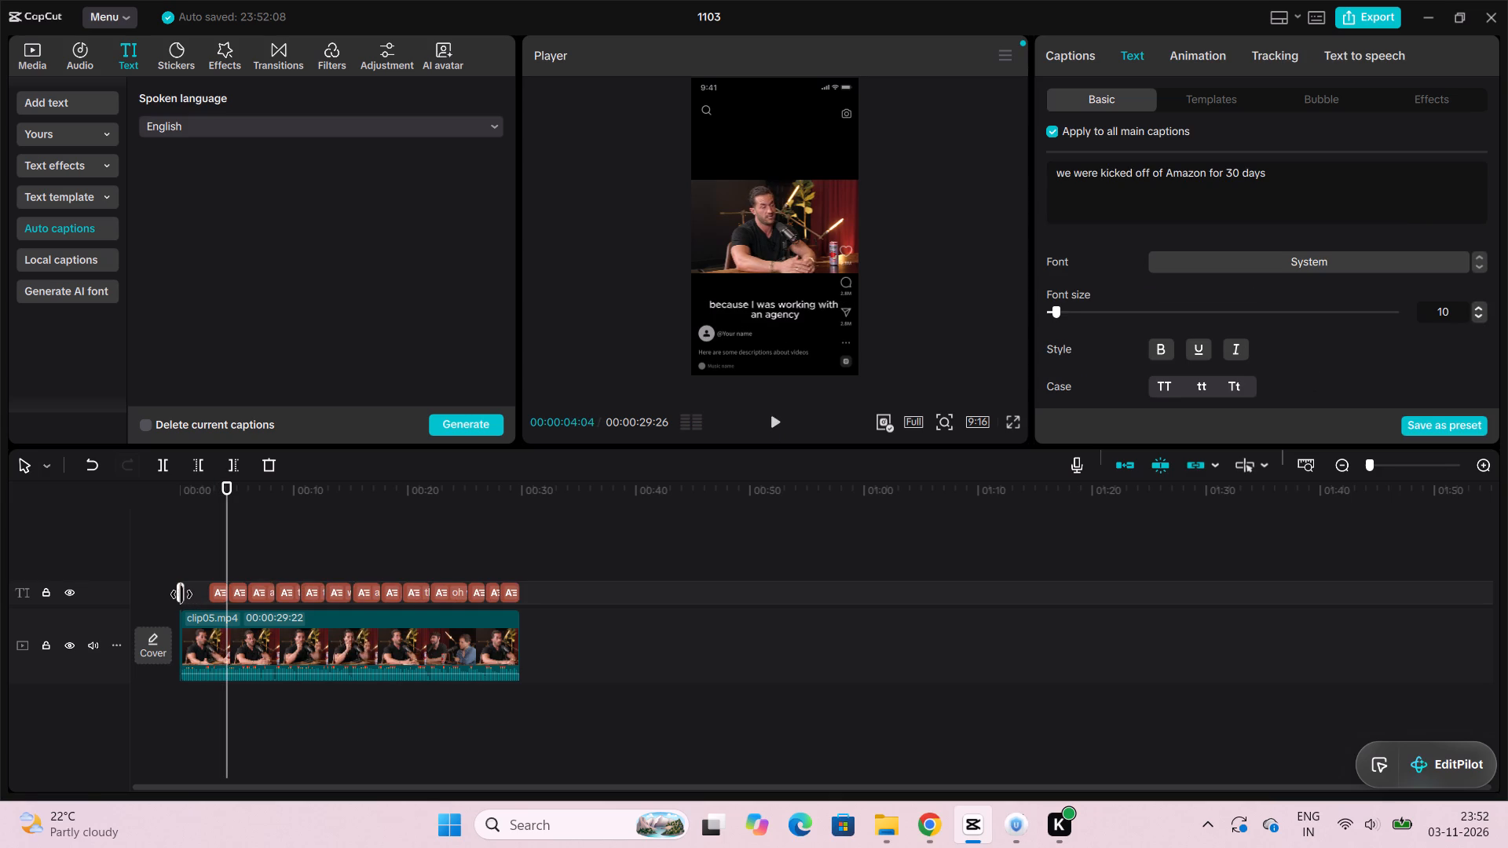
click(181, 594)
drag(181, 594, 202, 594)
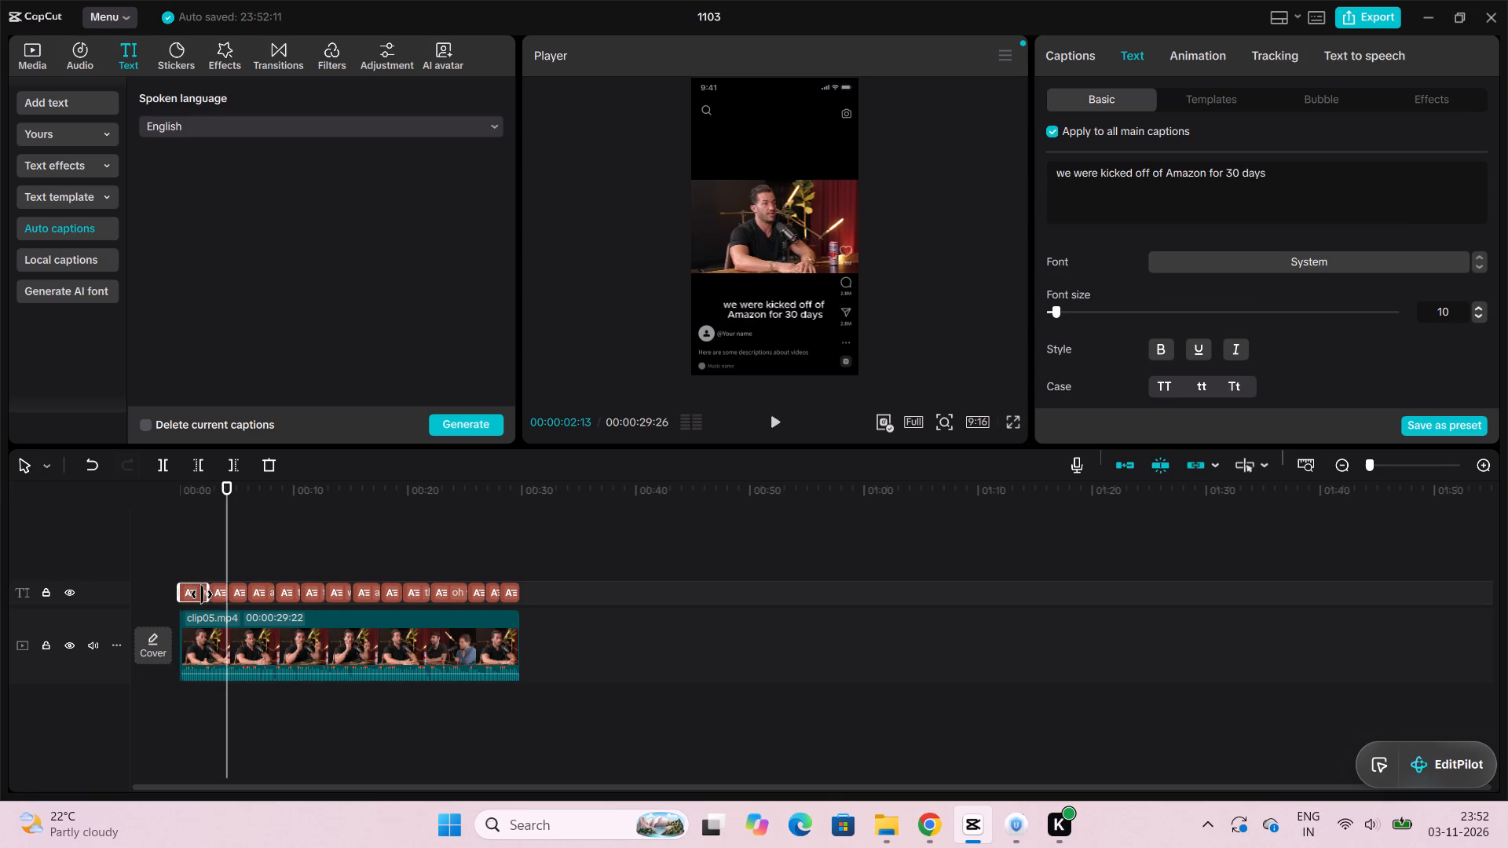
drag(202, 594, 201, 597)
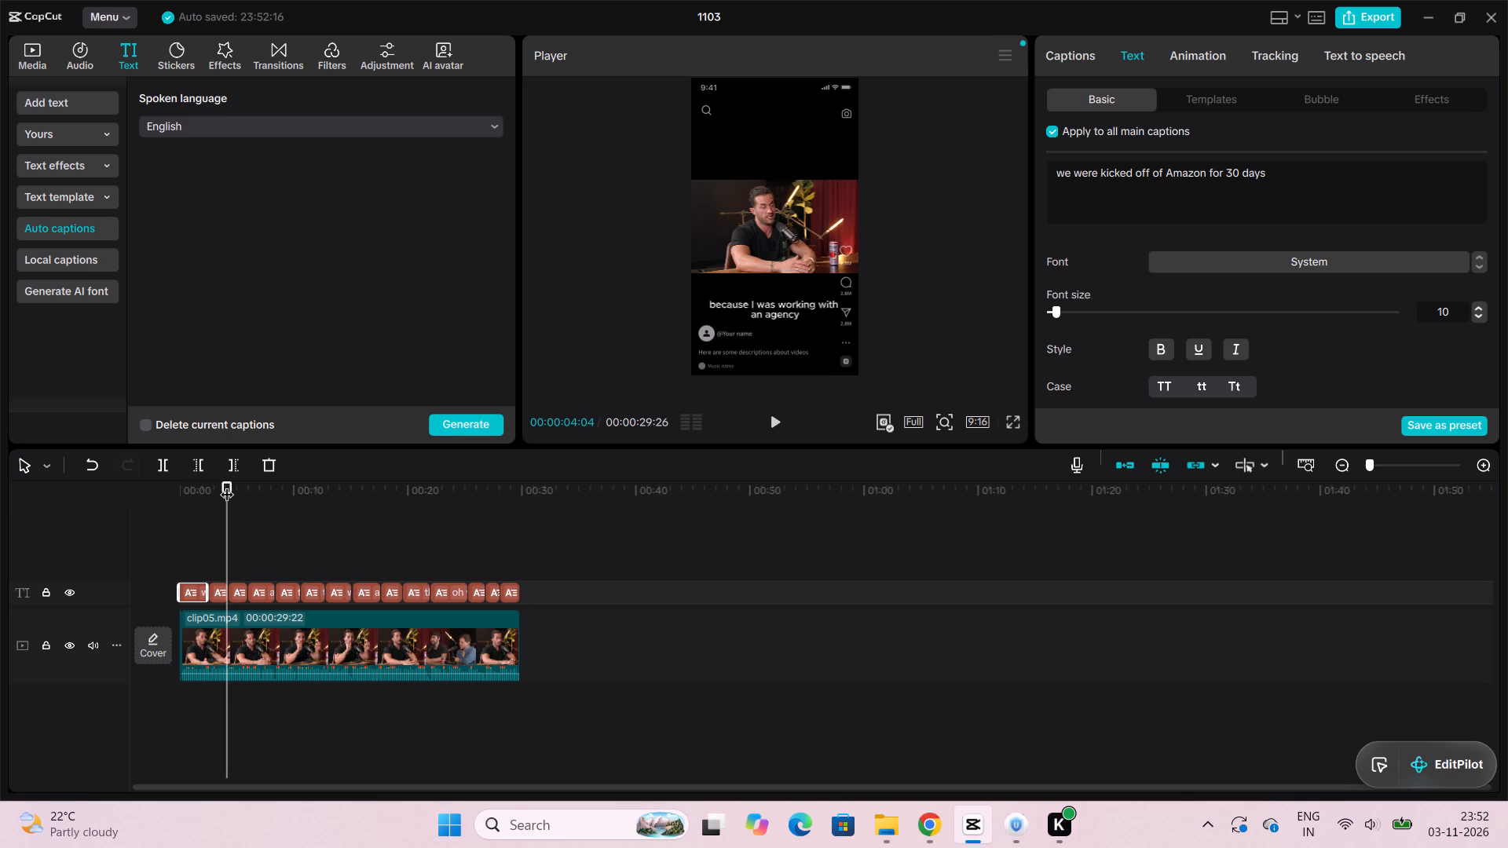
Move all main captions up to just below the video picture, playing the clip from the start to check them.
drag(227, 484, 159, 483)
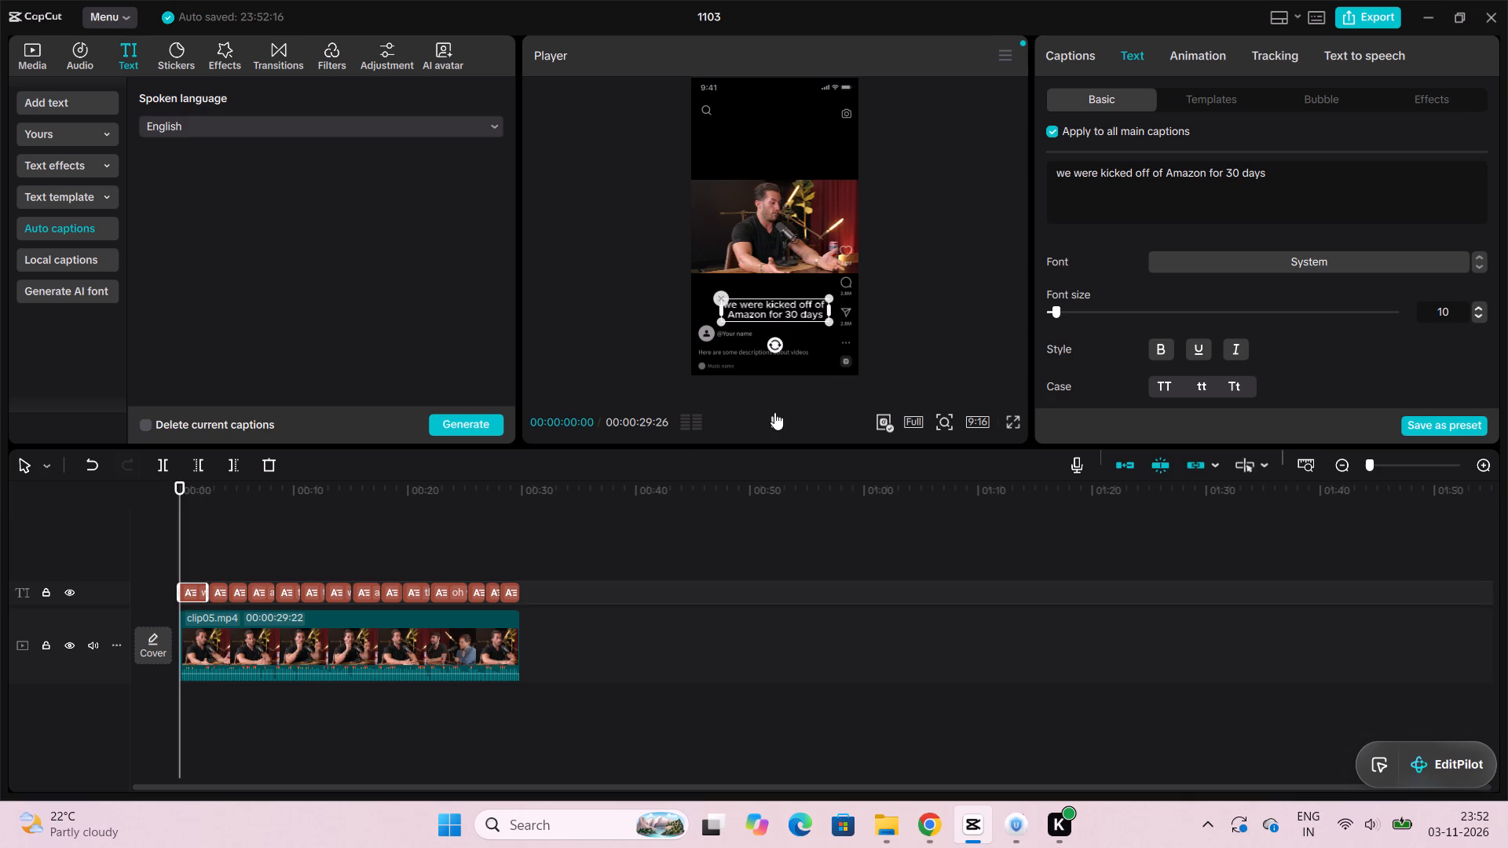
click(772, 419)
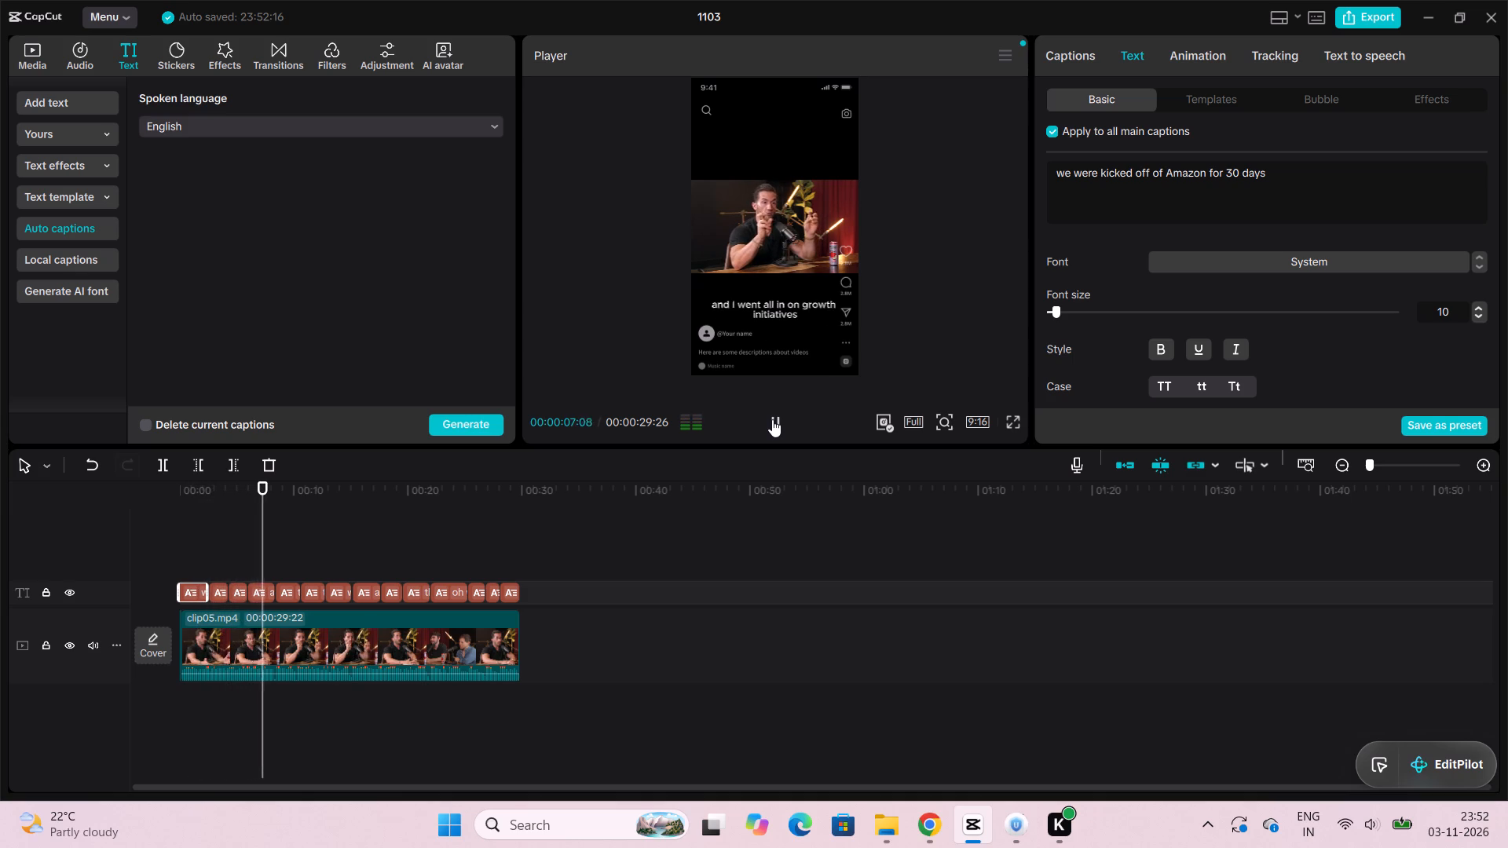
drag(274, 486, 86, 505)
click(779, 422)
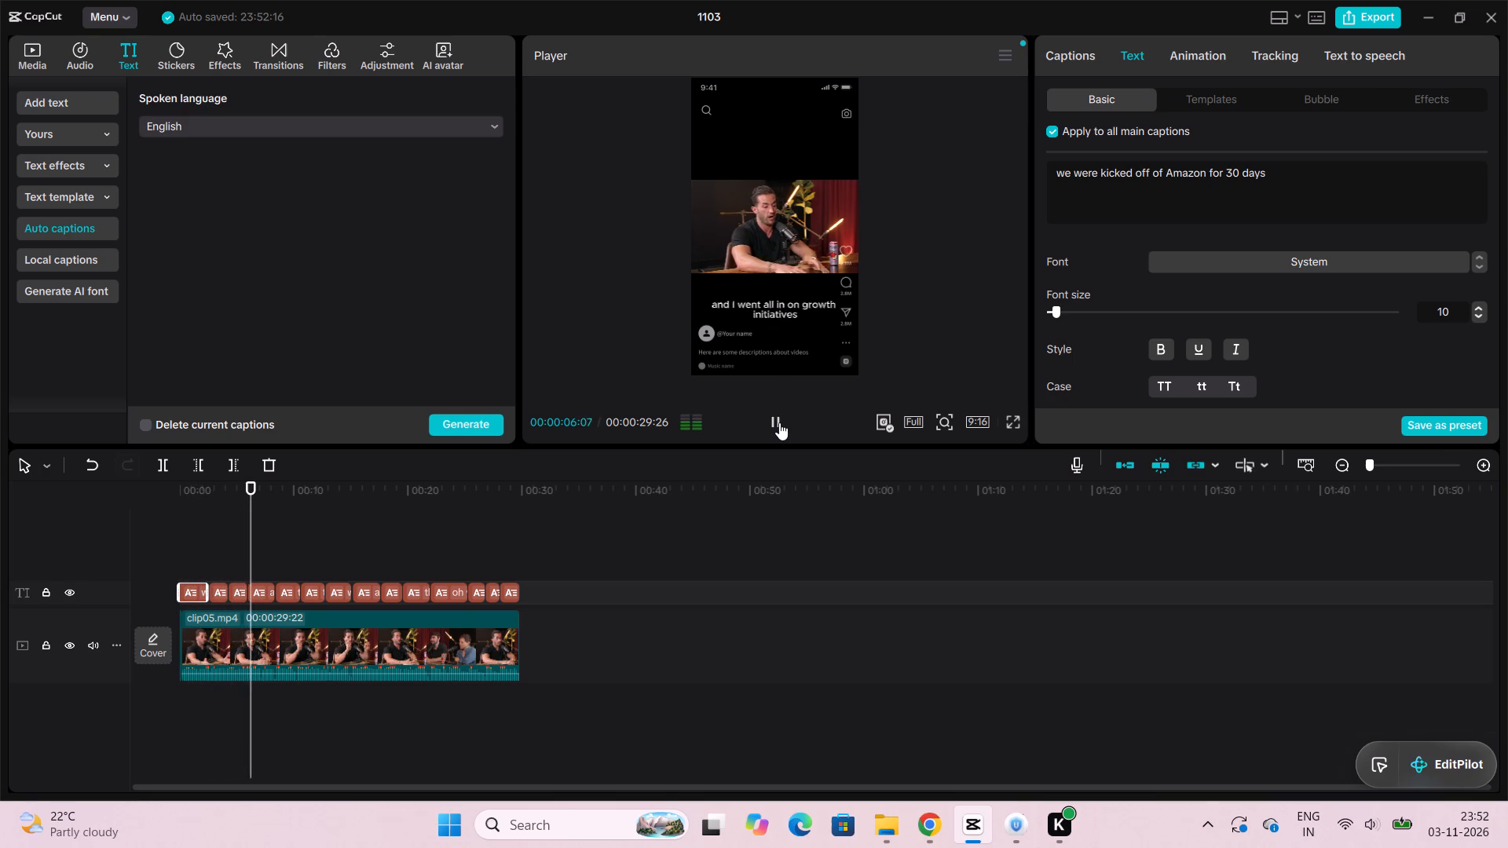
click(779, 422)
click(770, 309)
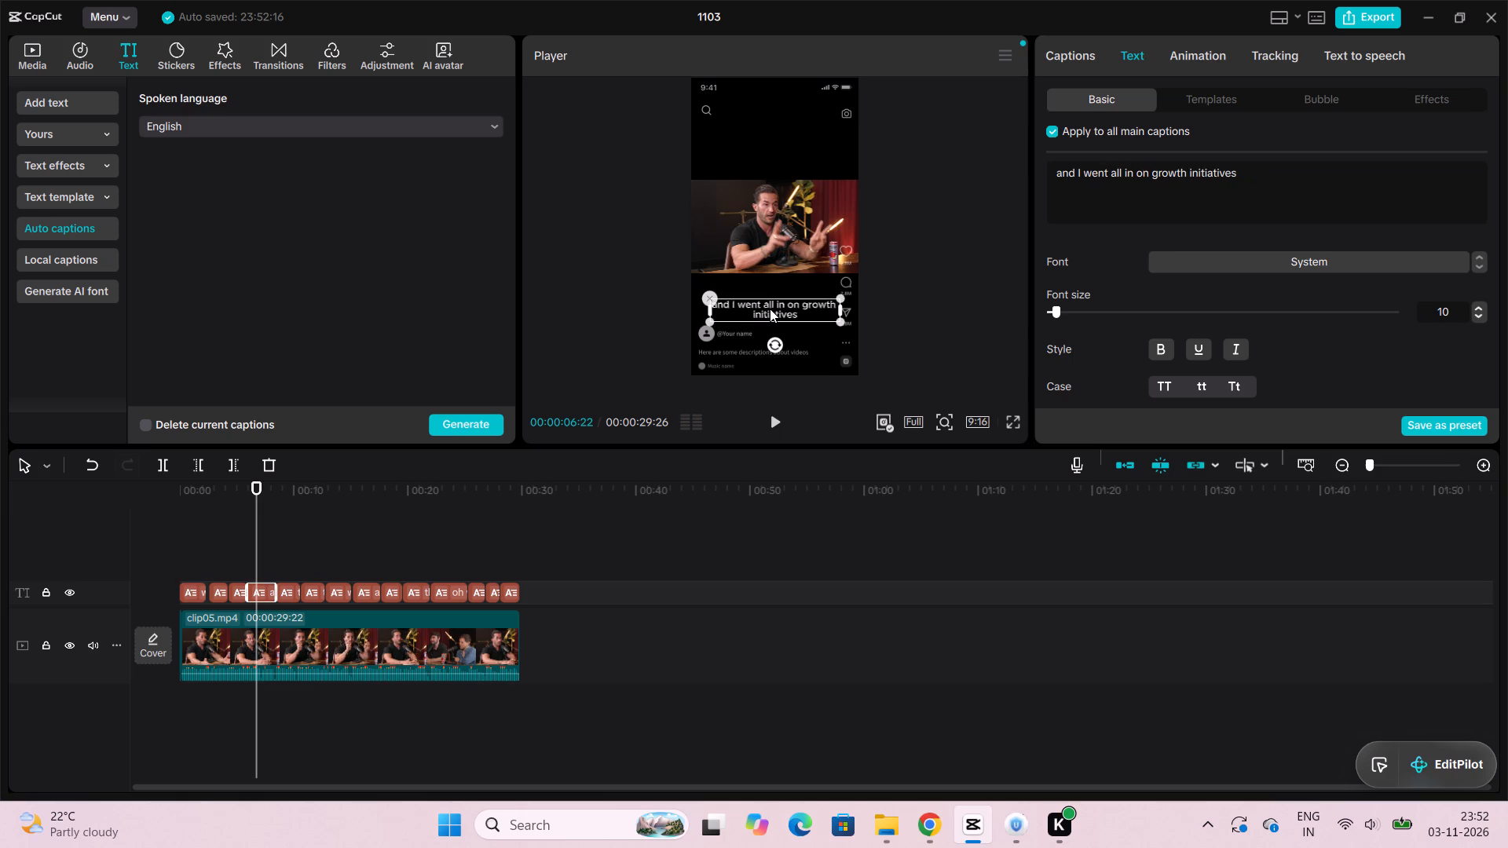
drag(770, 309, 767, 291)
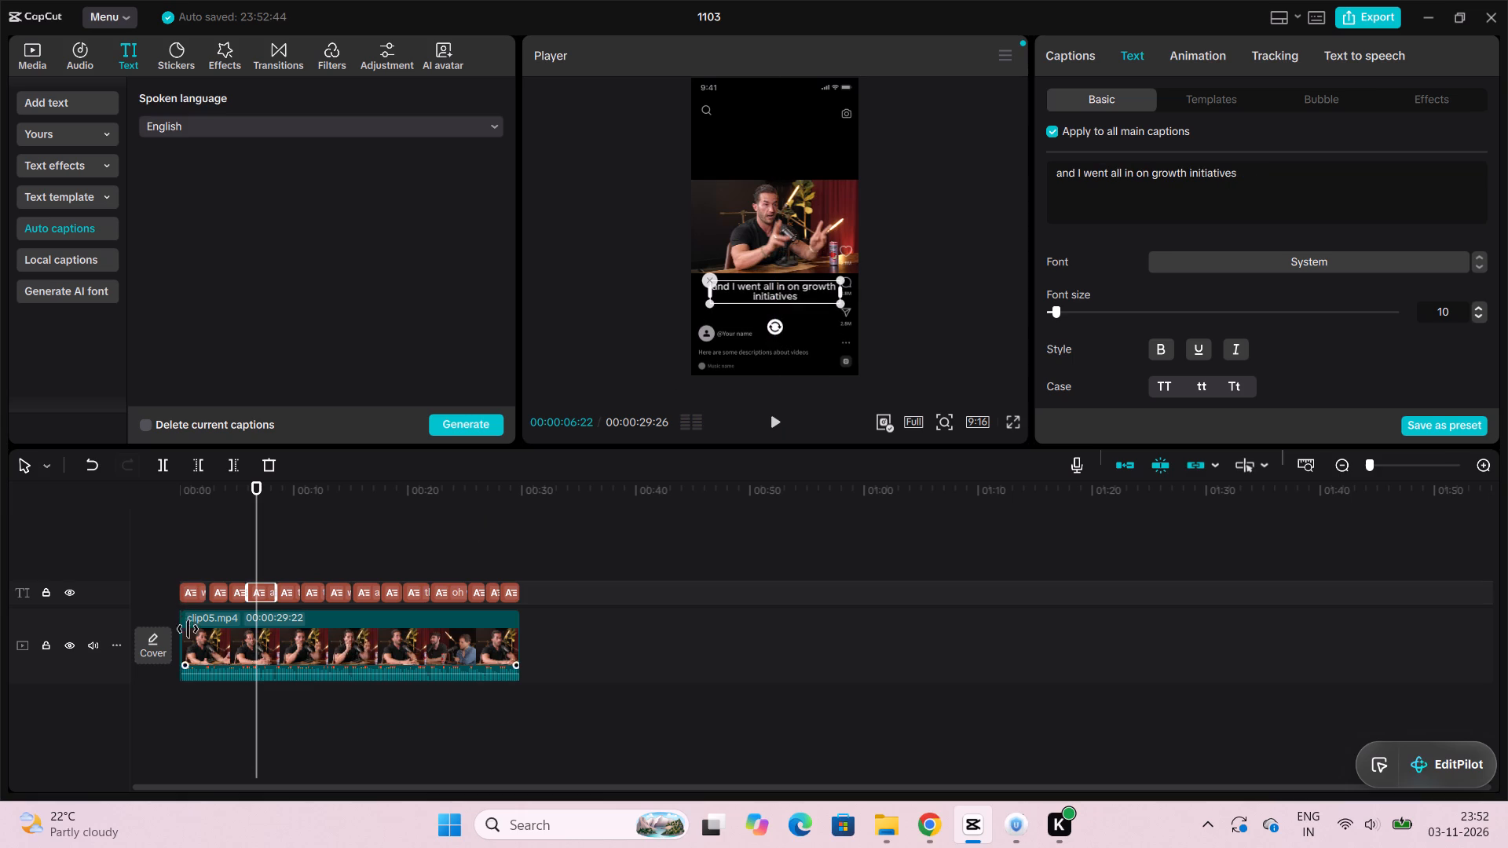
drag(256, 481, 152, 484)
click(776, 421)
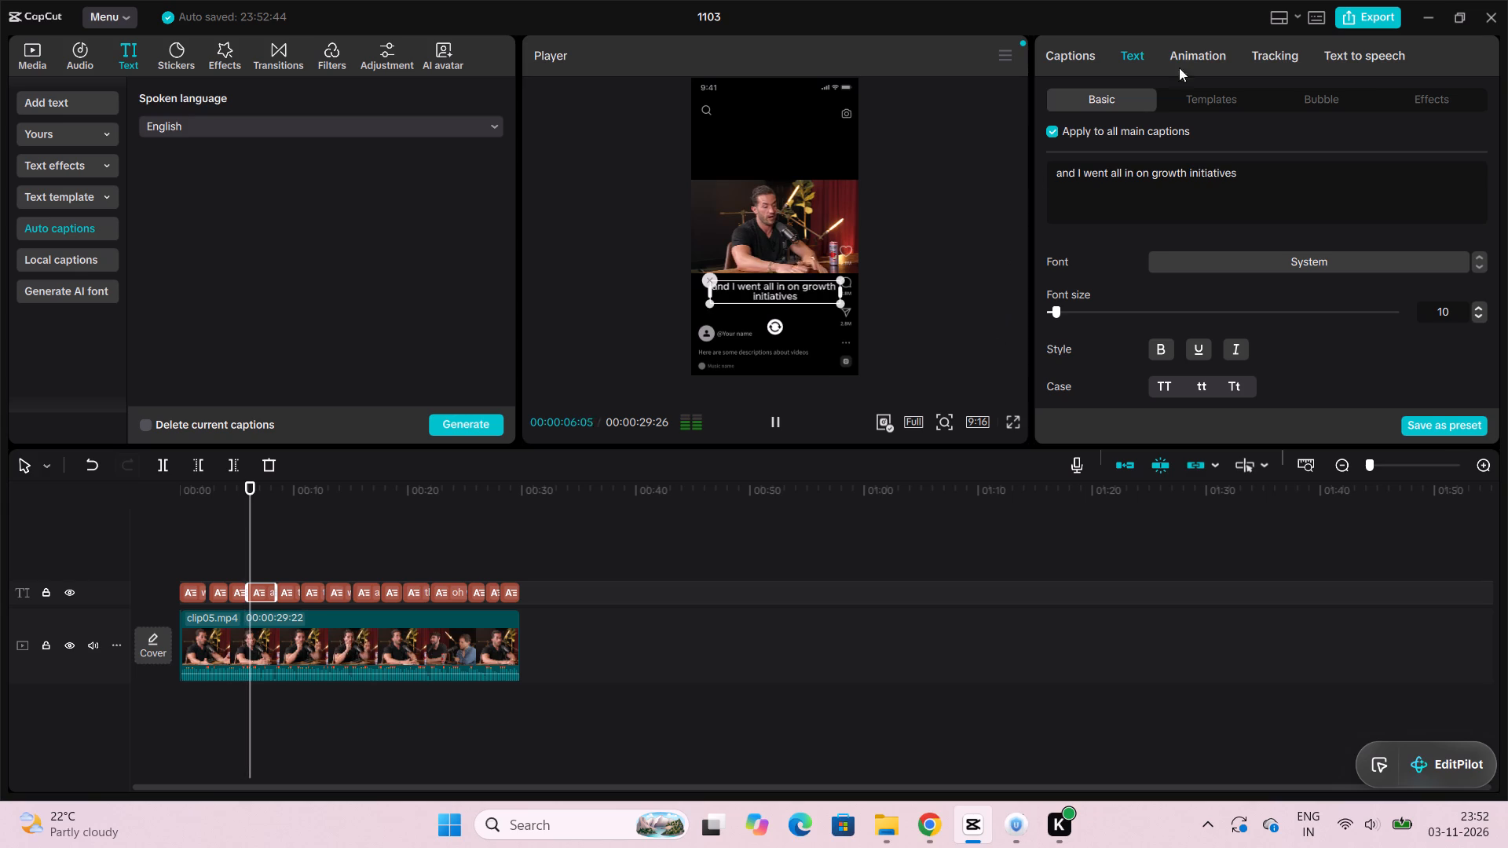
Export the captioned clip05 video as 1103 at 1080P, mp4, into the Captures folder under Videos and dismiss the sharing options.
click(1349, 11)
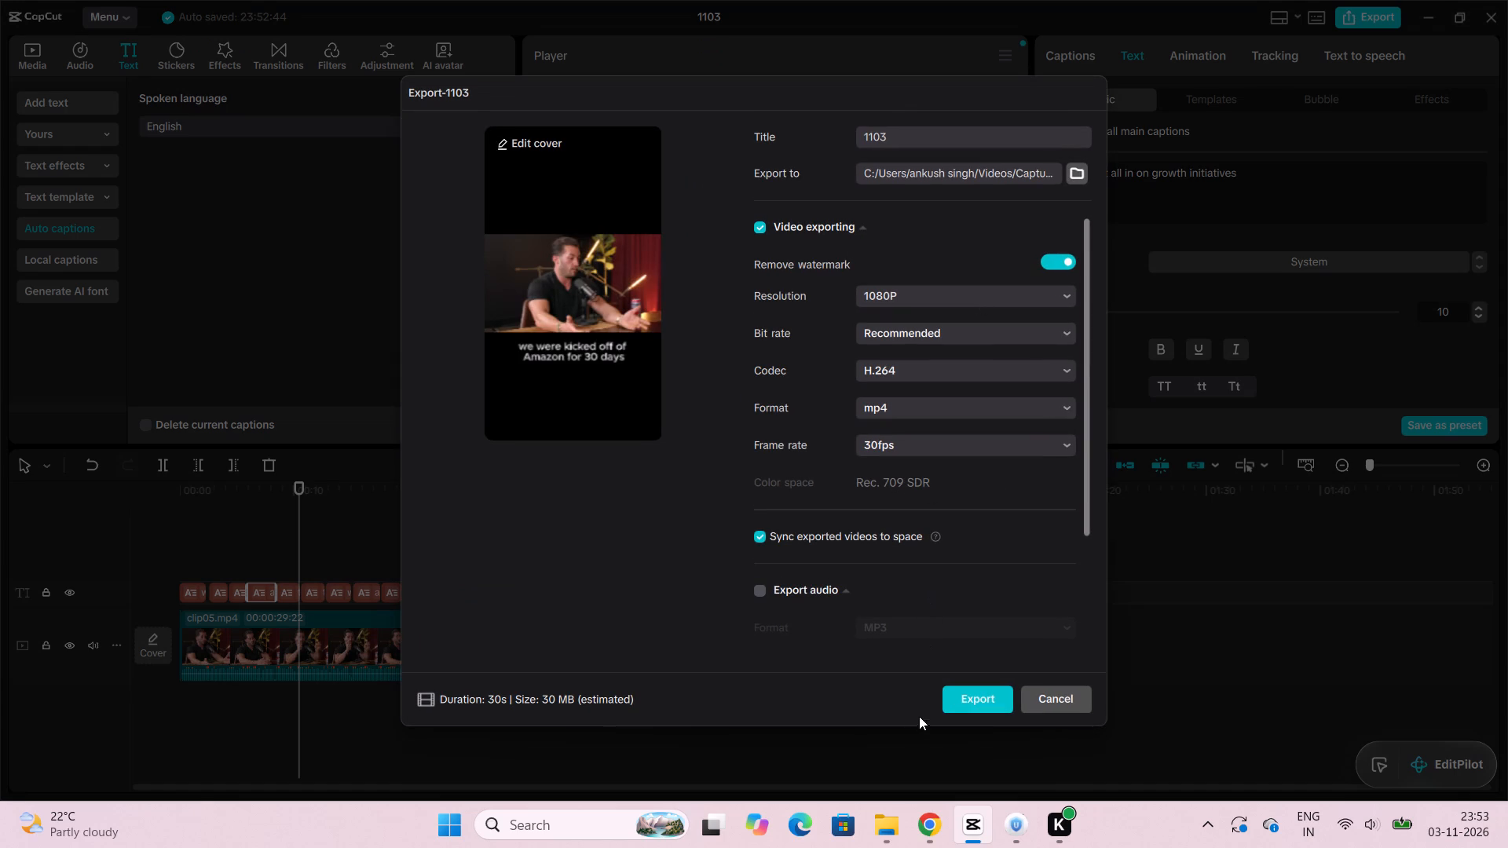
click(1075, 172)
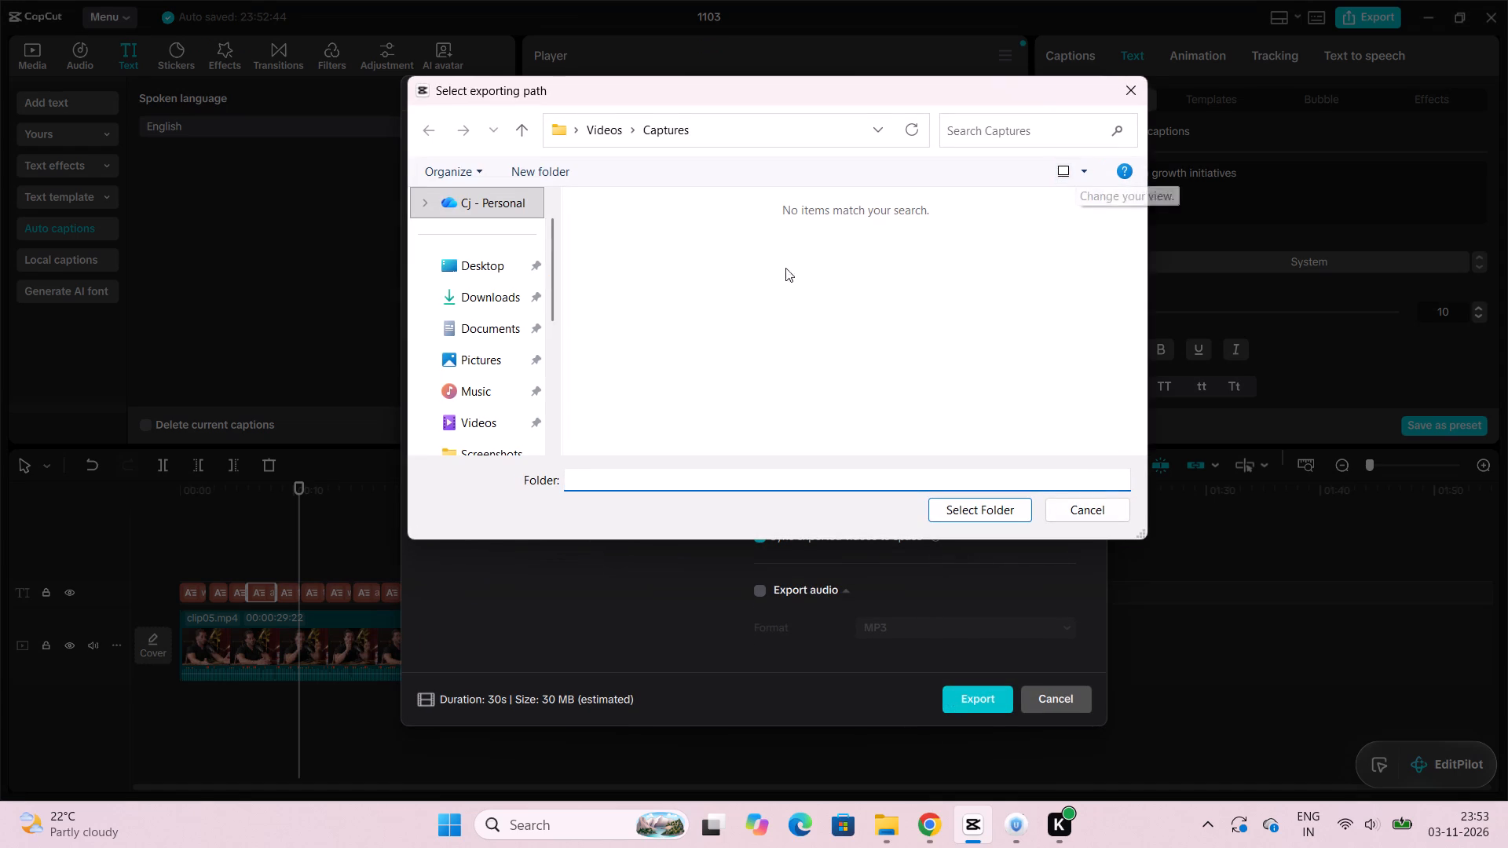
click(466, 417)
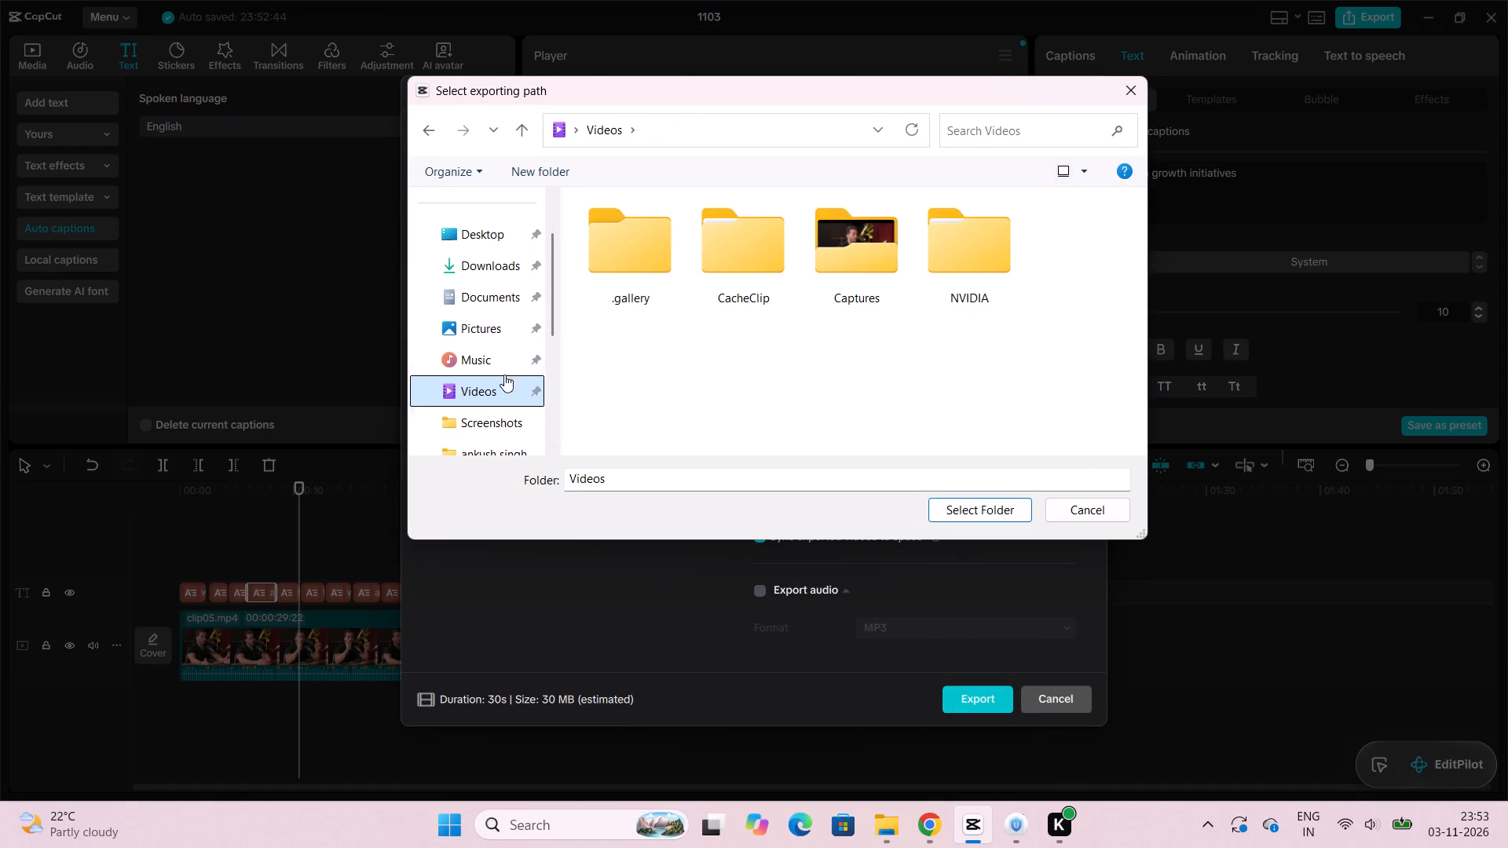
double_click(820, 234)
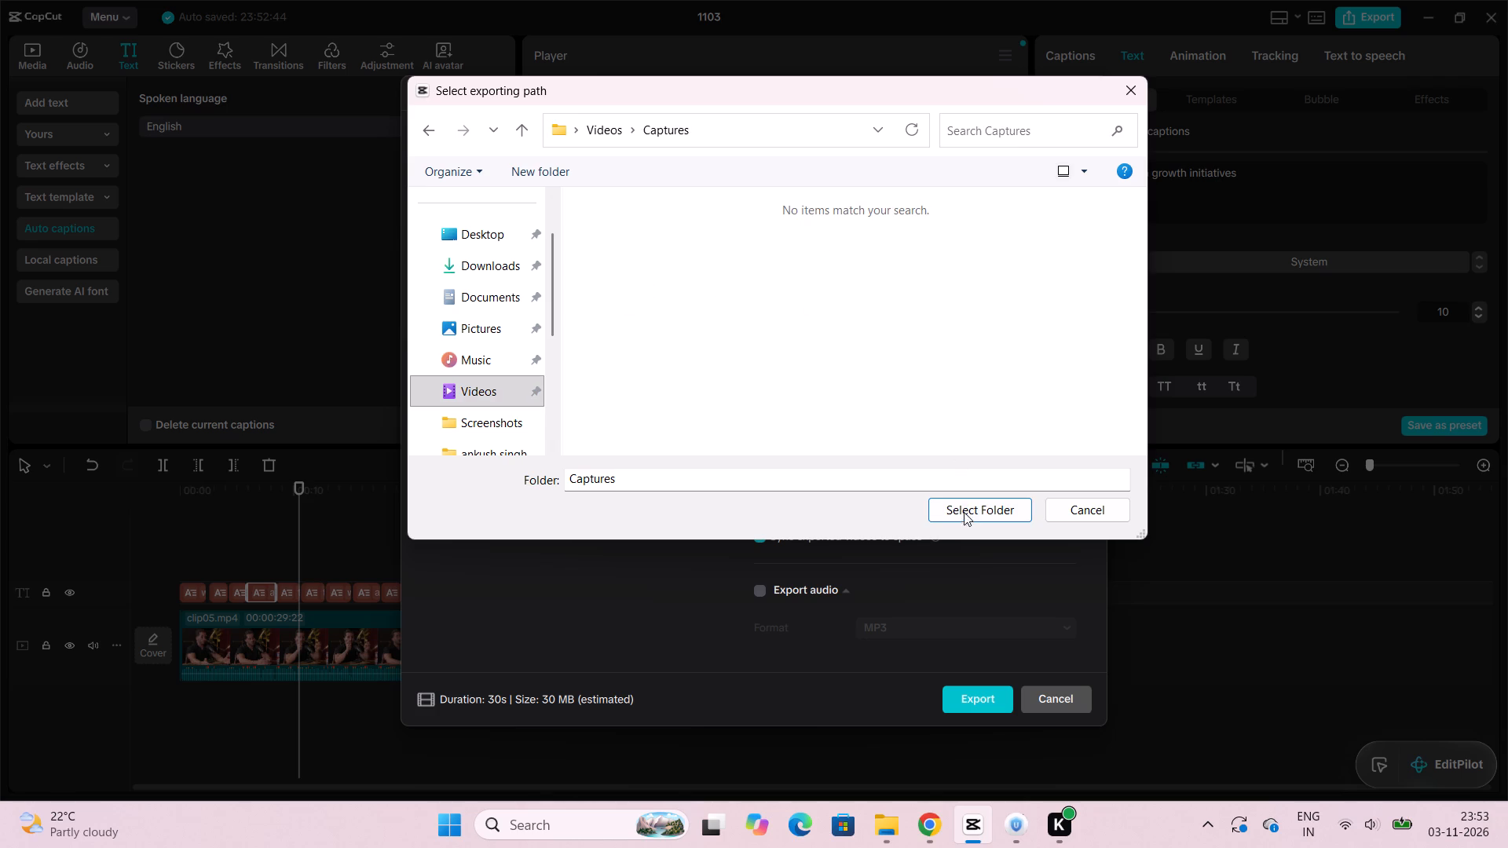
click(964, 515)
click(975, 697)
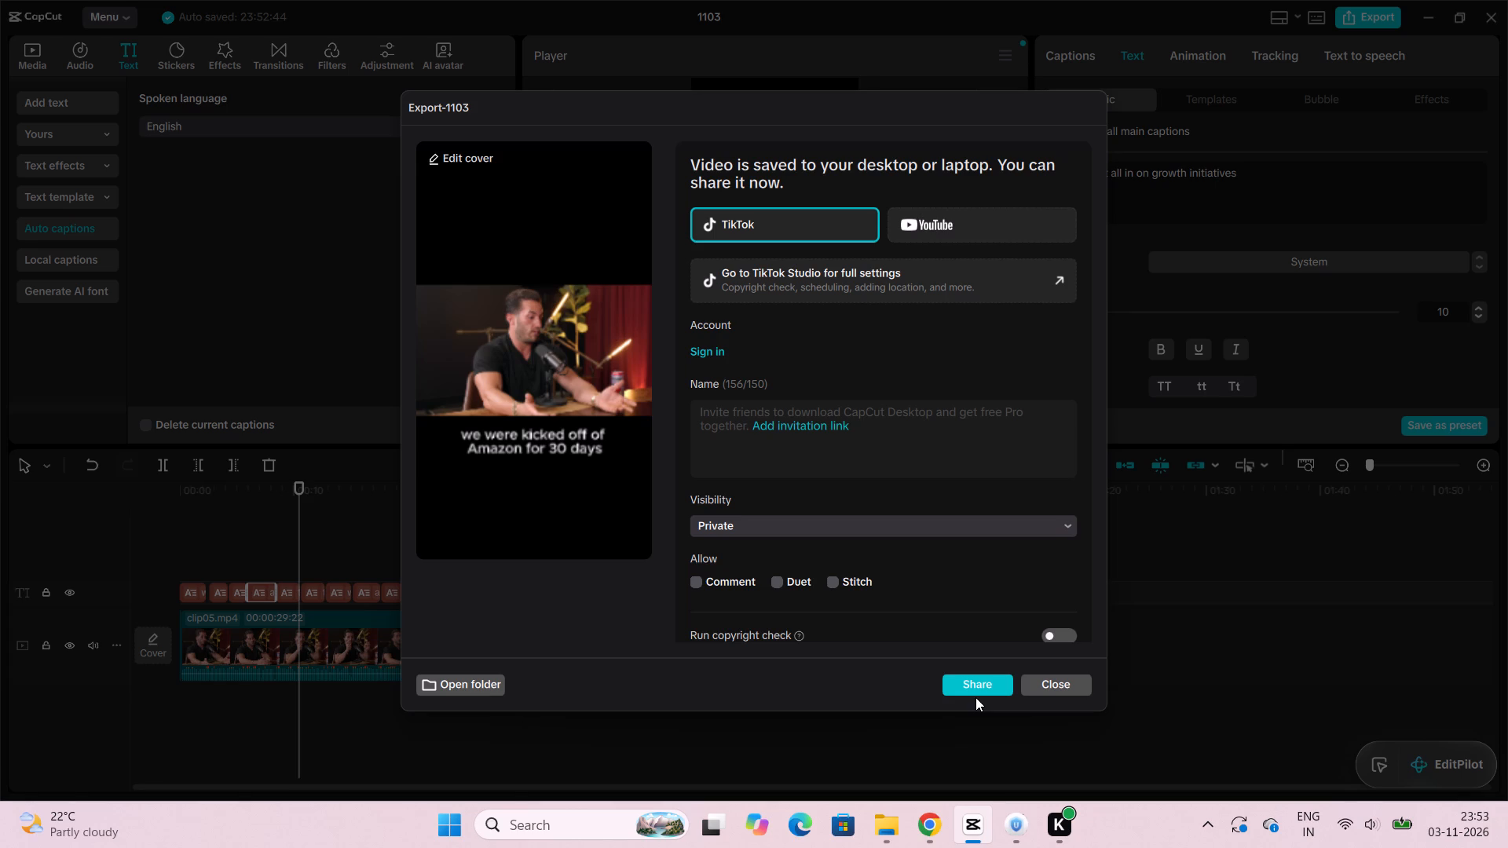
click(1052, 675)
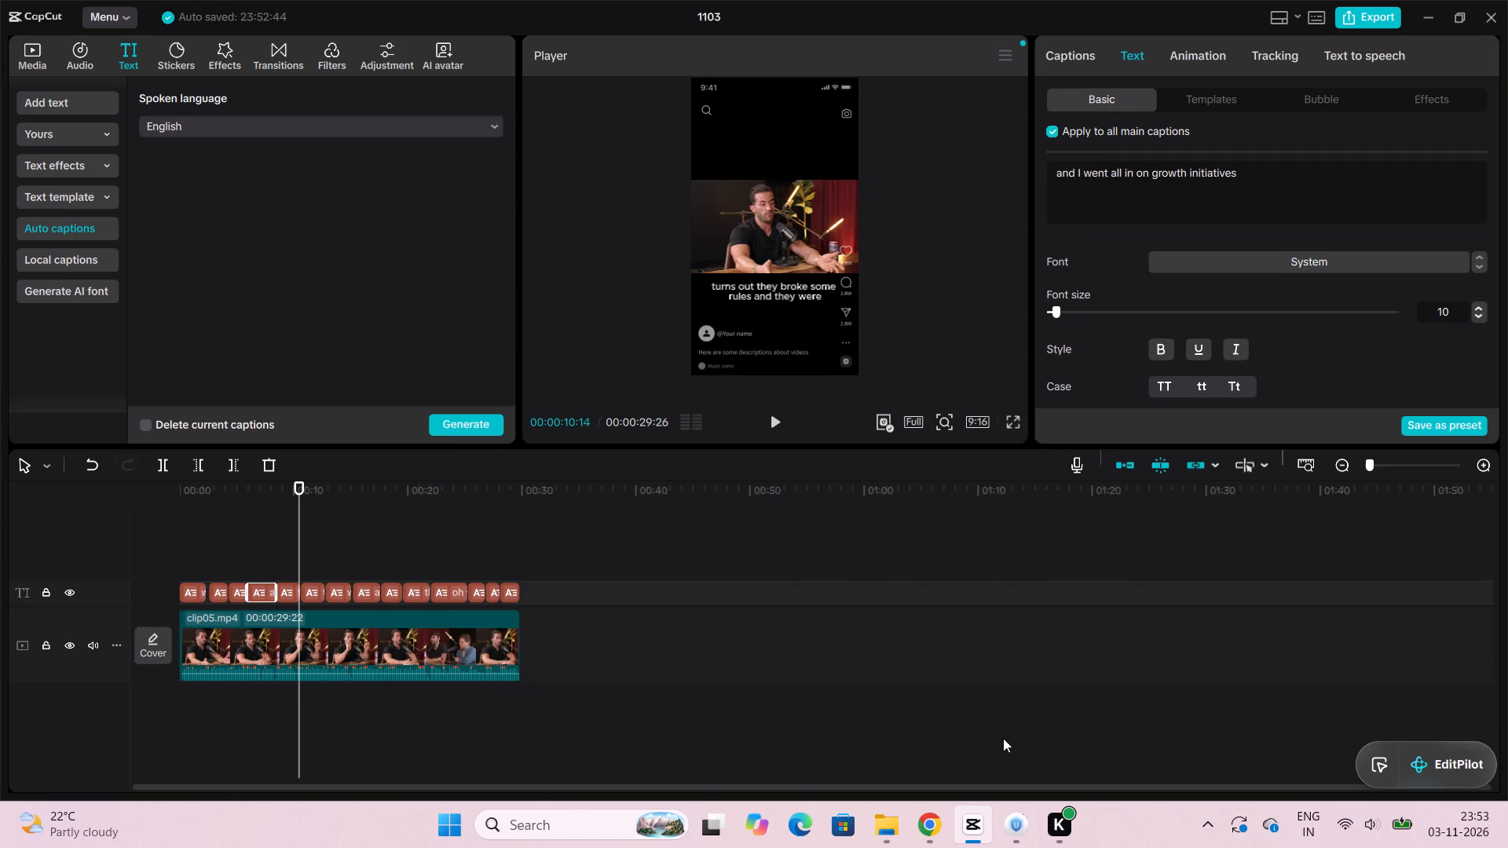
Switch to File Explorer and play the start of the exported 1103 video from the Captures folder to check its captions.
click(884, 821)
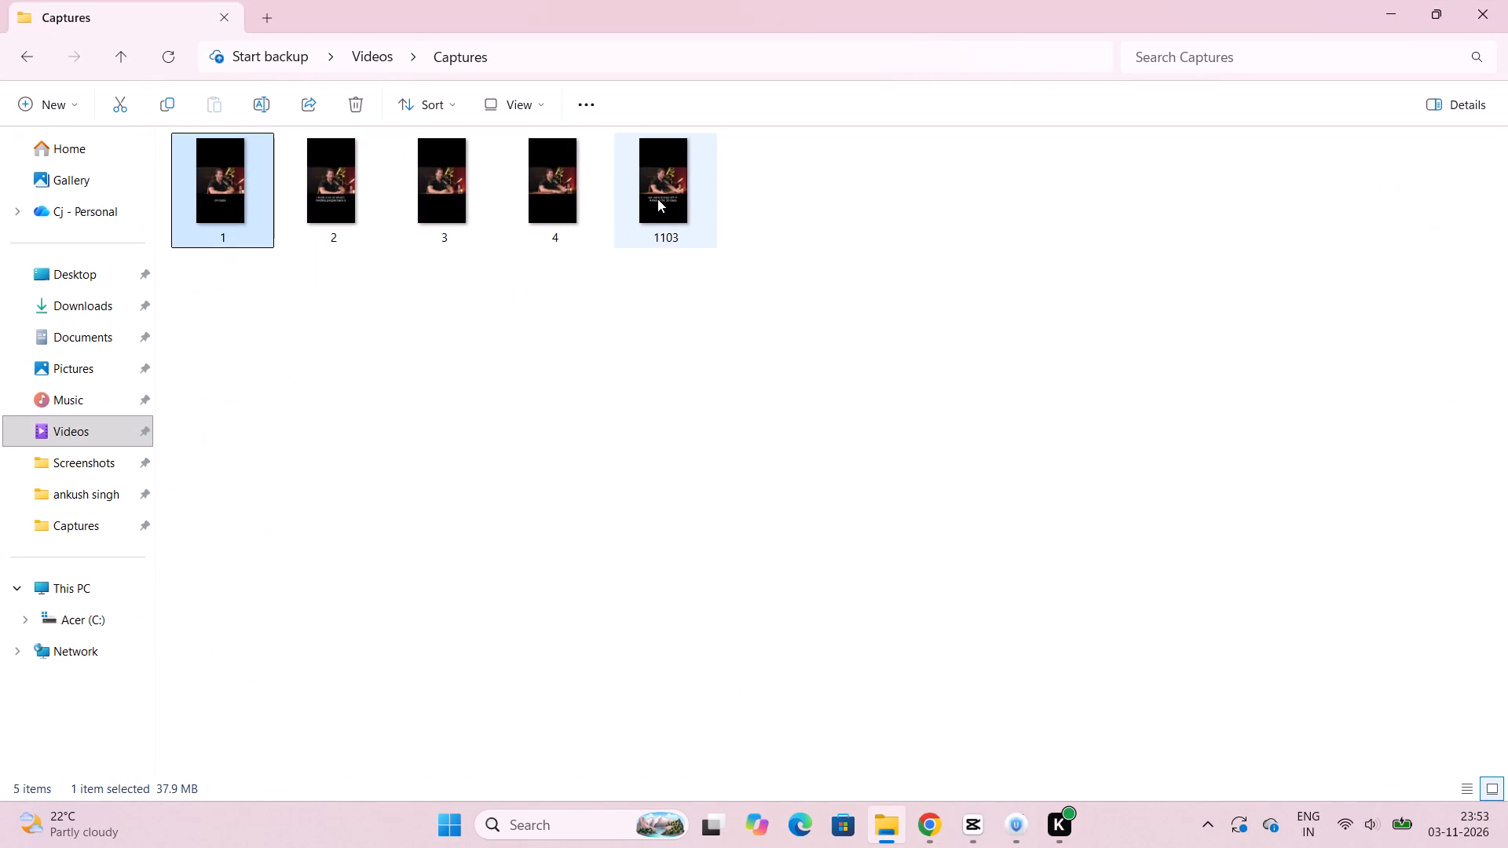
double_click(657, 199)
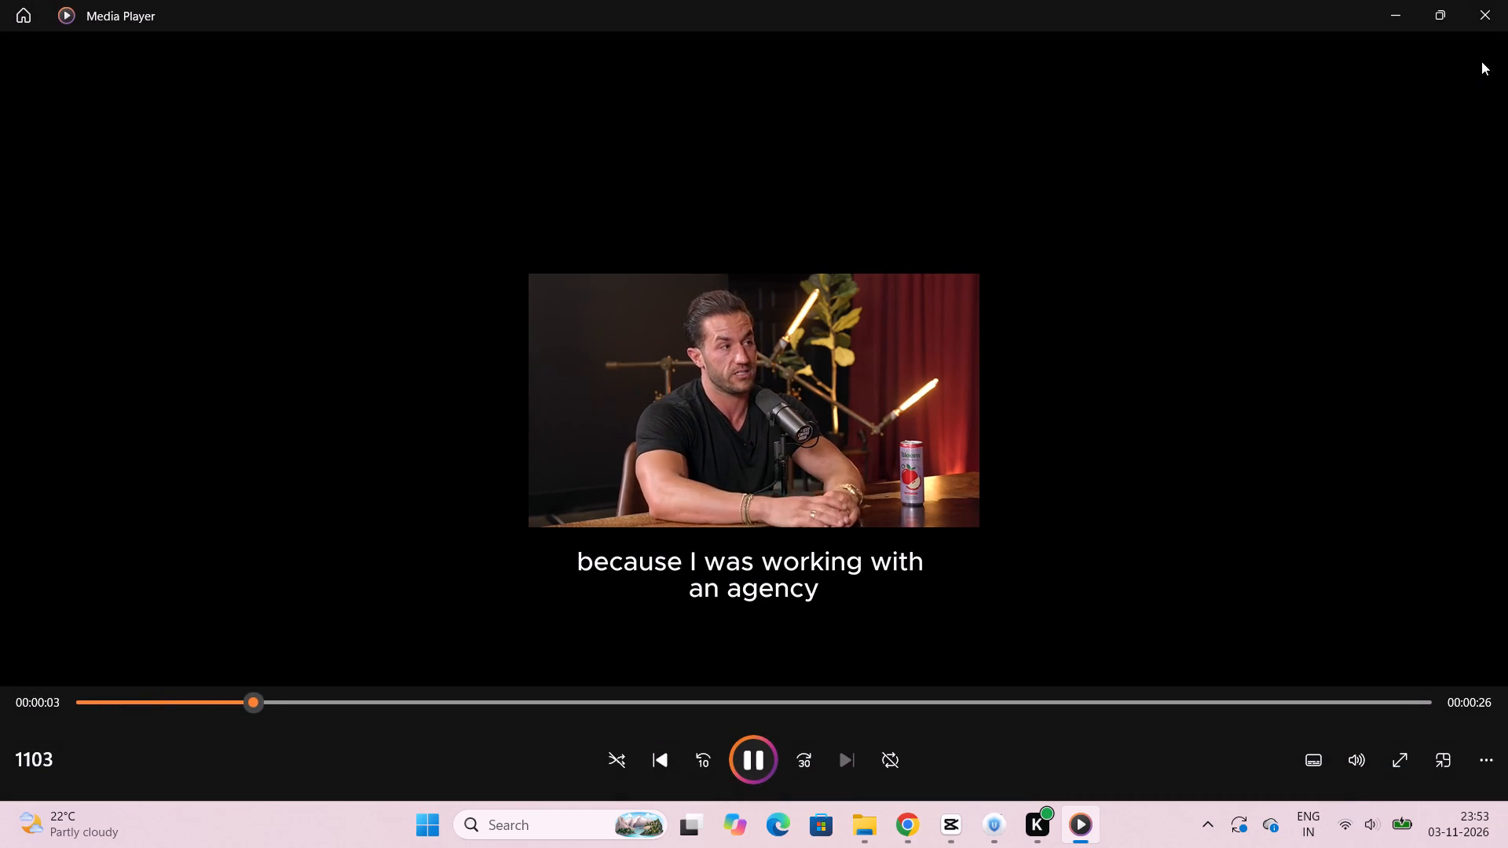
click(1488, 24)
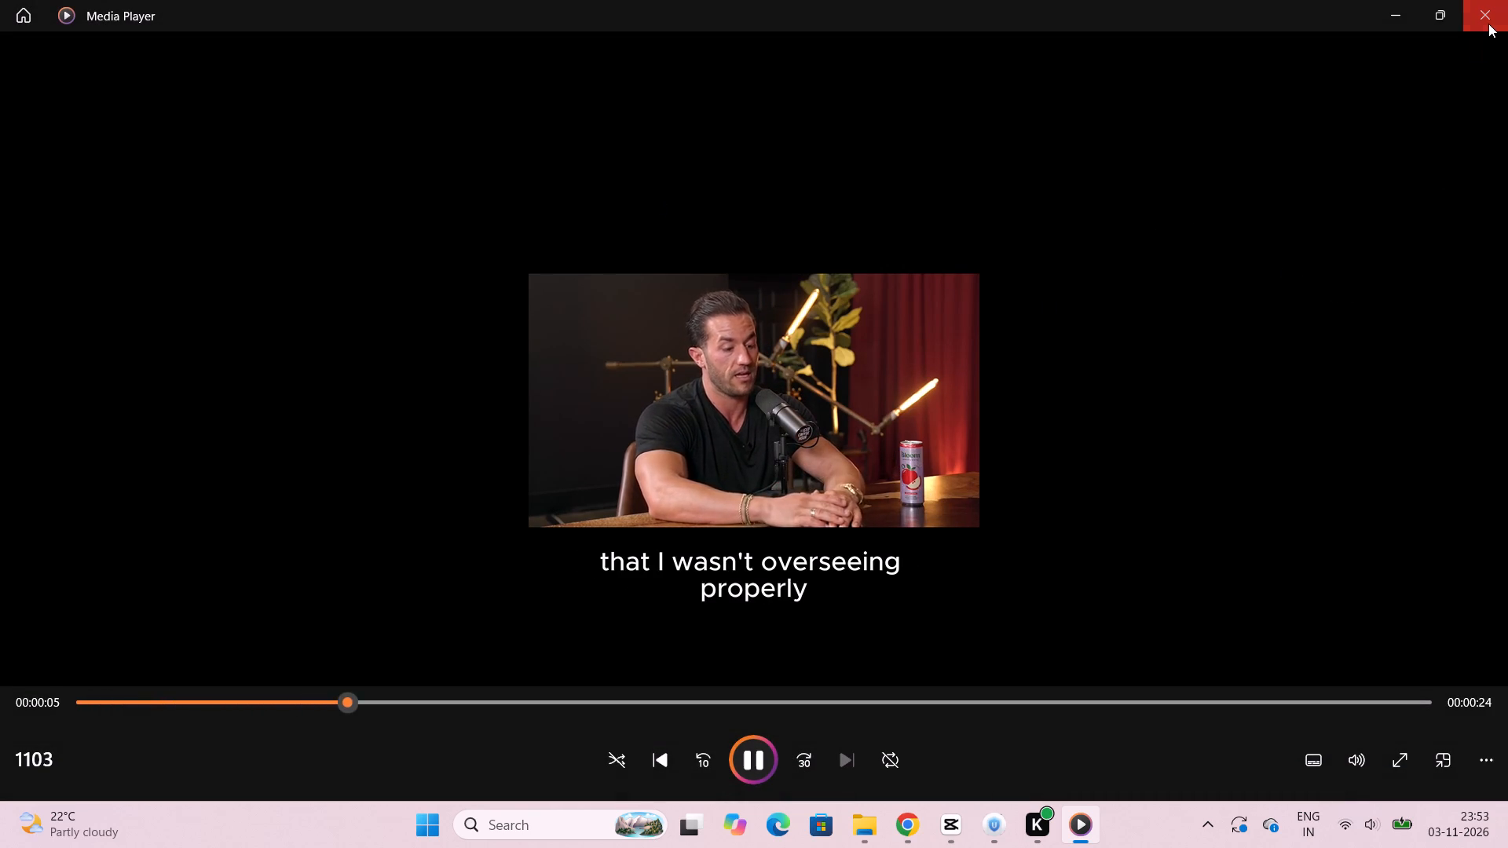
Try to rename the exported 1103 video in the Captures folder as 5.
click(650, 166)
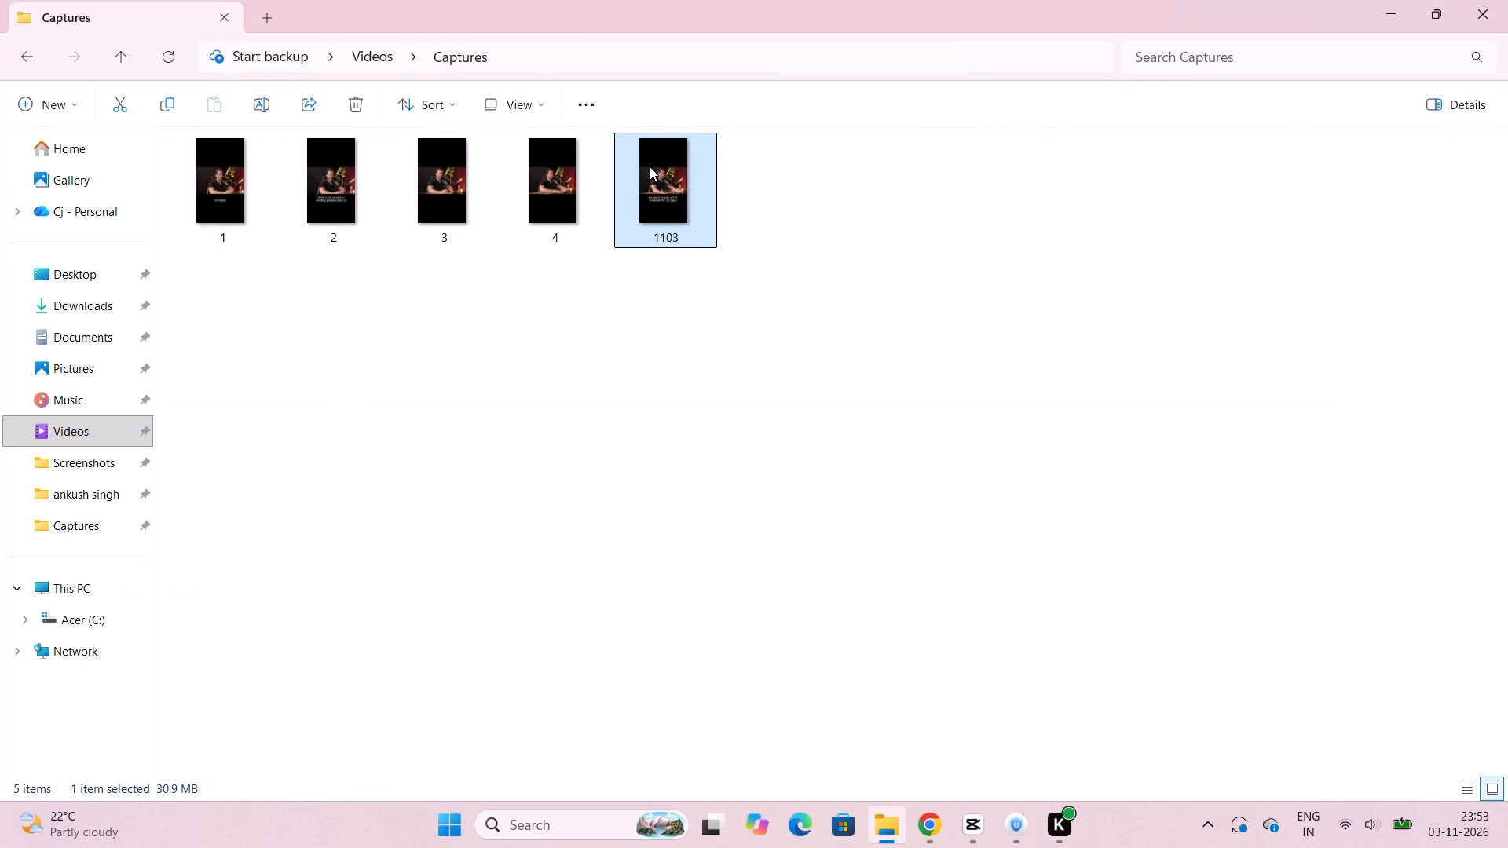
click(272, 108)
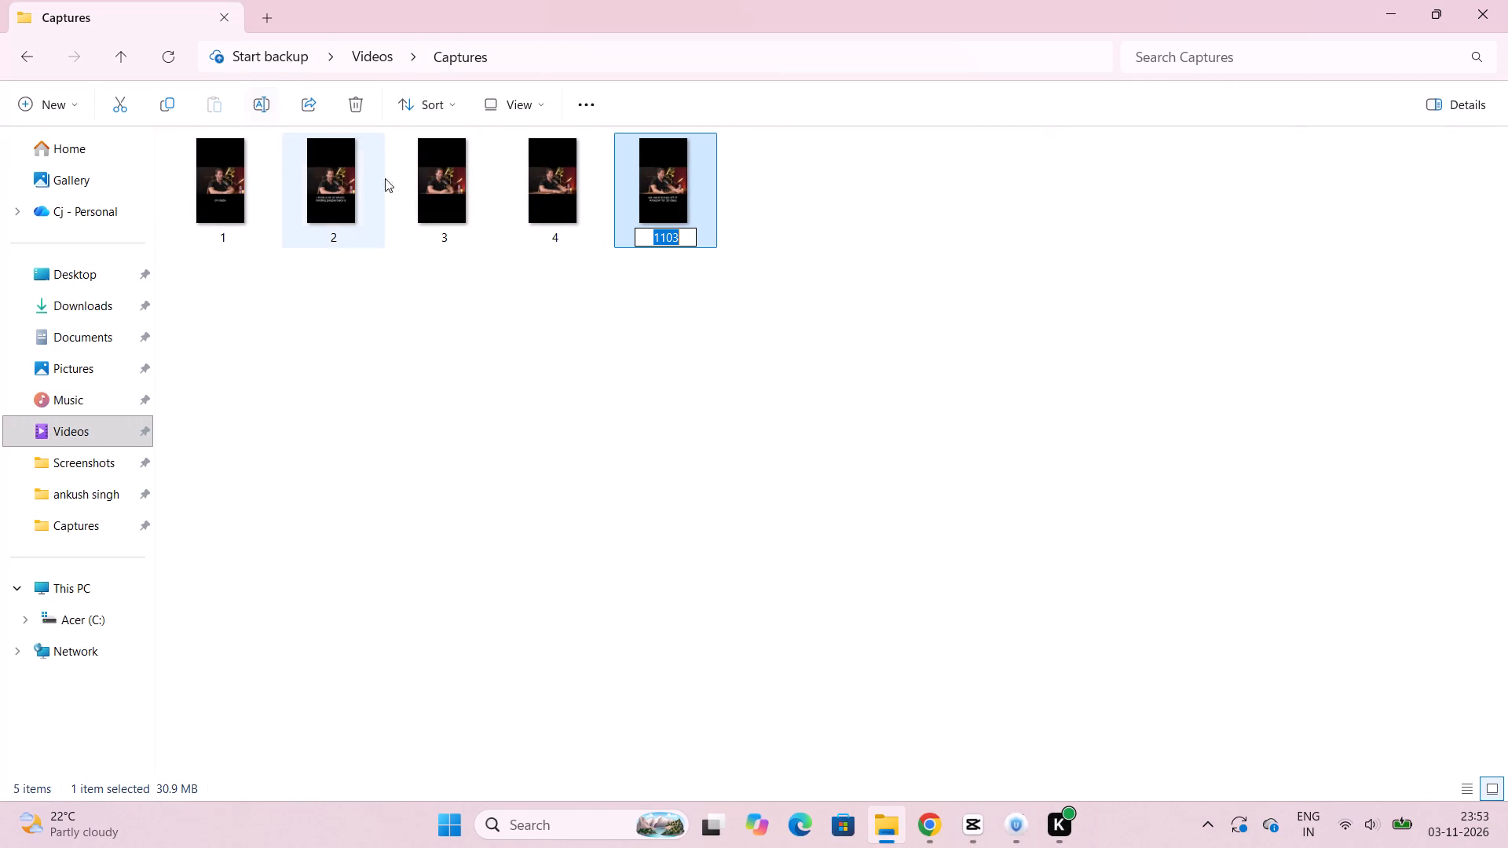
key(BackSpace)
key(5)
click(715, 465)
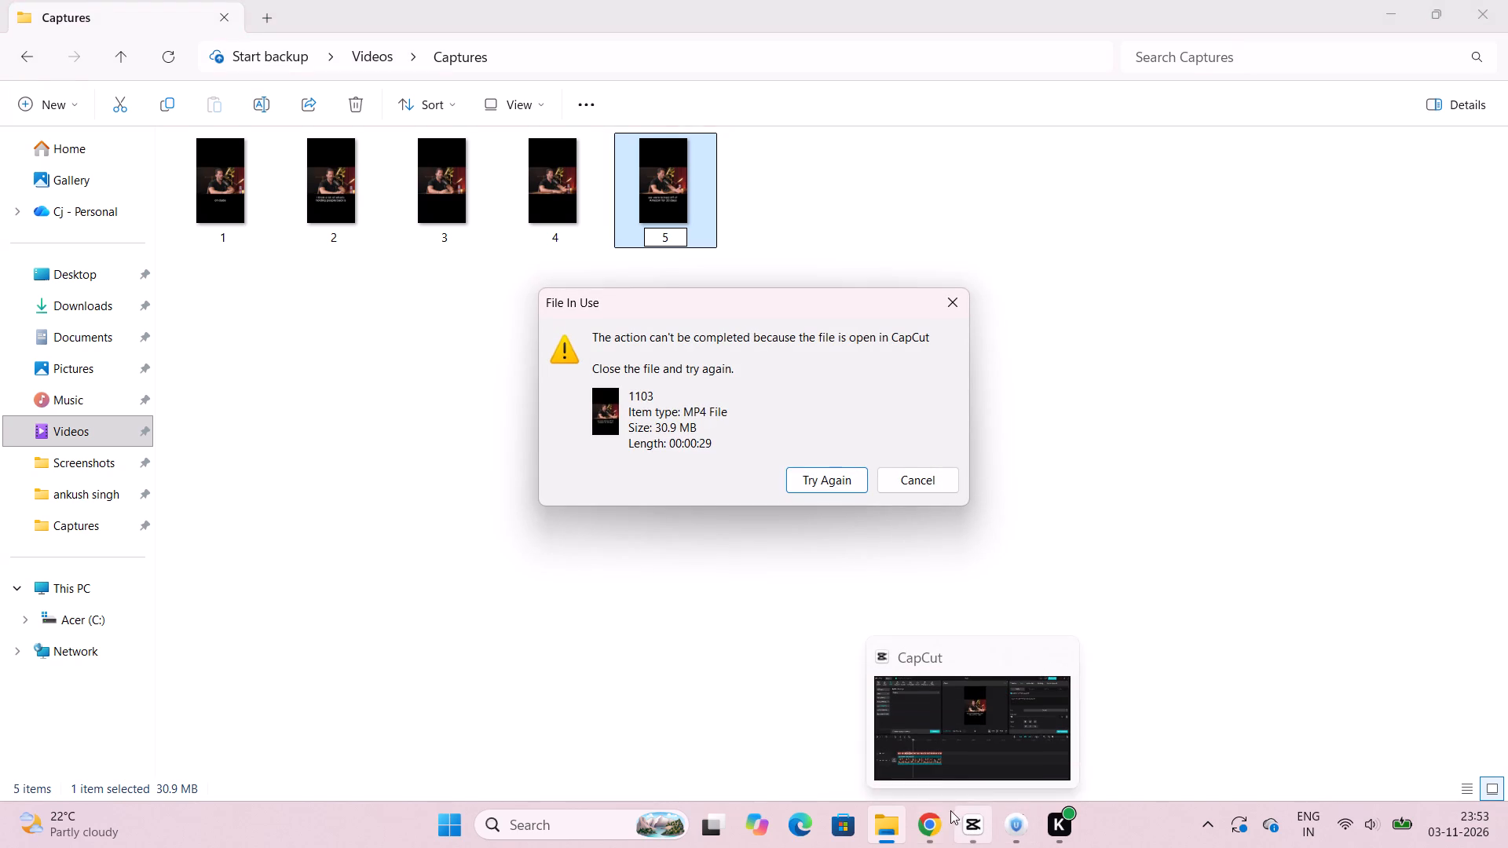
Switch to CapCut, add clip06.webm to the timeline and remove clip05.mp4 from it.
click(949, 733)
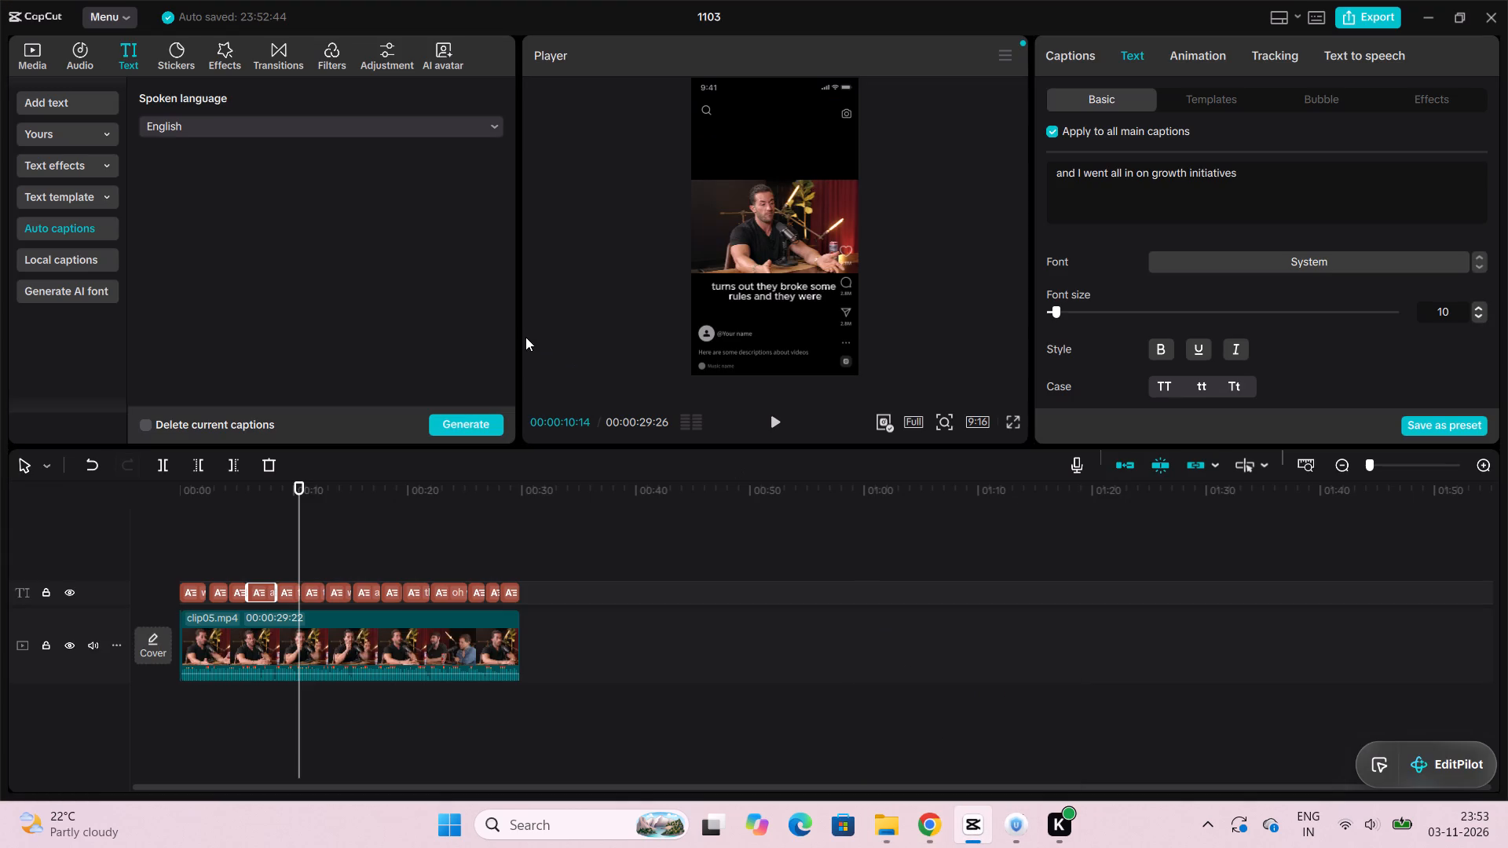
click(32, 47)
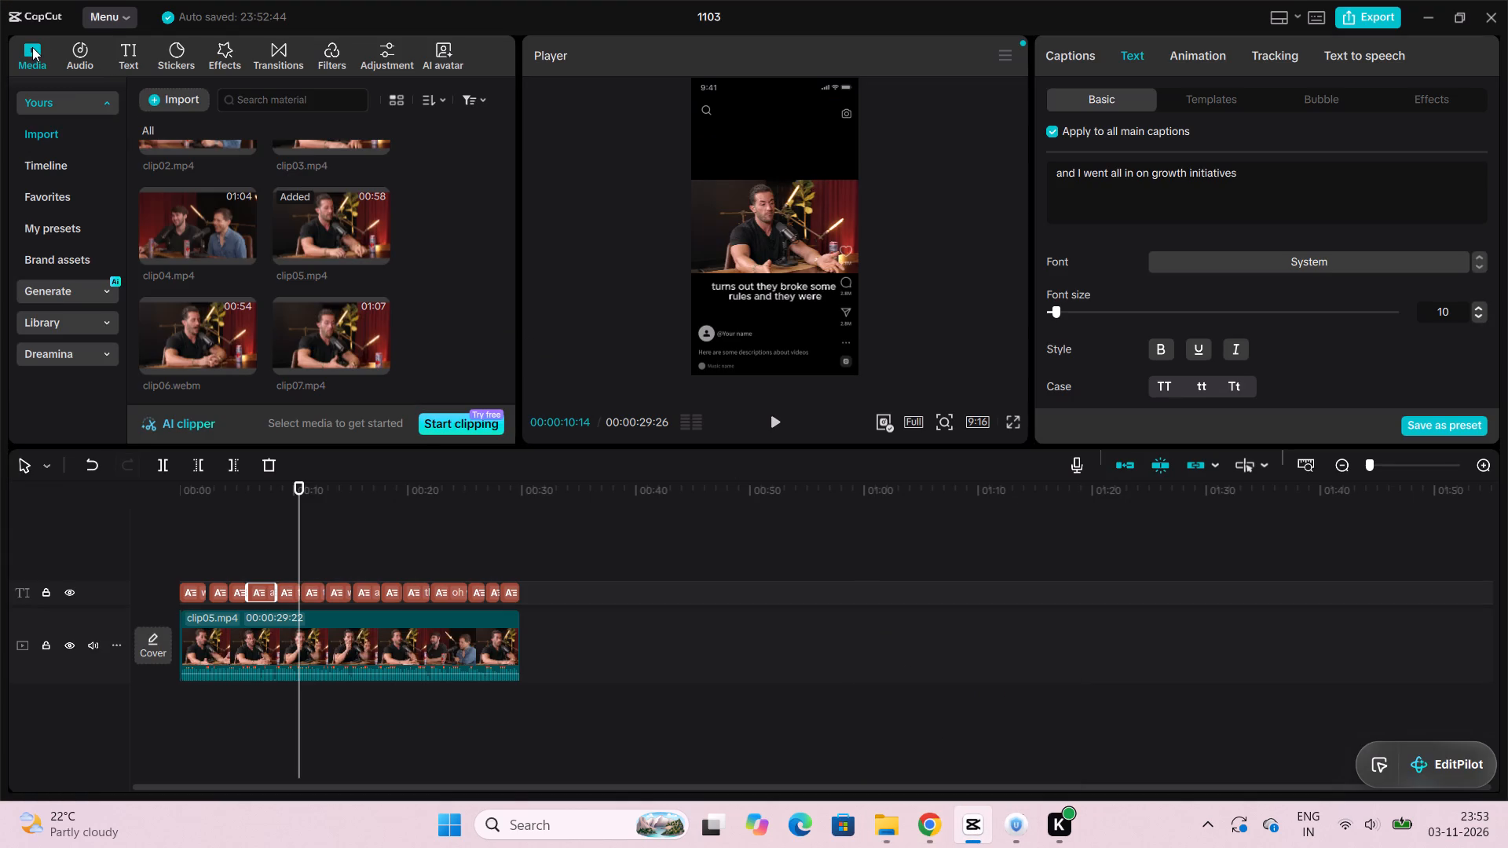
scroll(291, 309, down, 1)
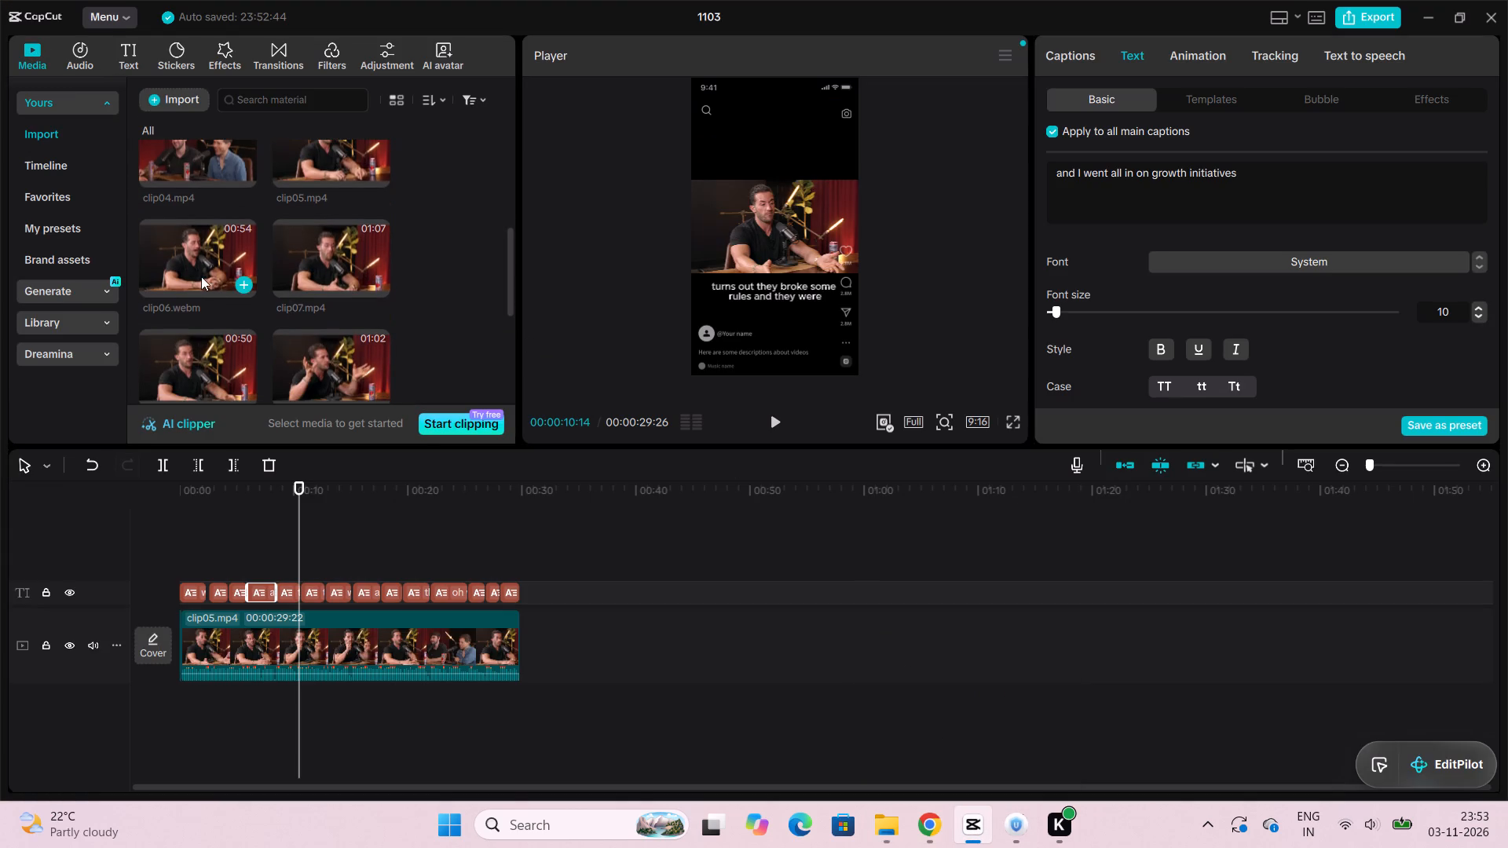
click(201, 276)
click(243, 285)
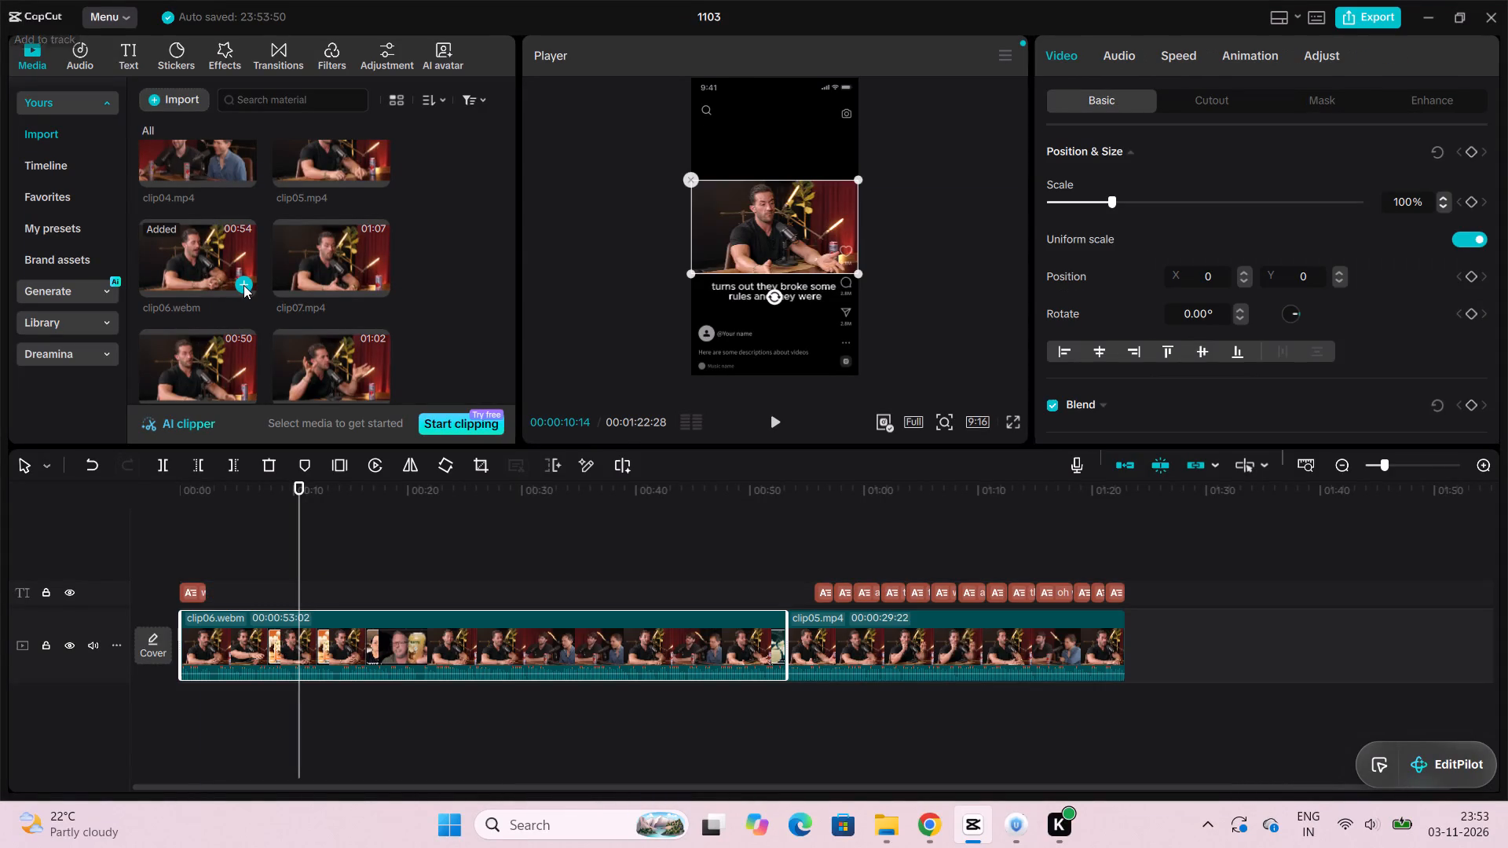
click(837, 642)
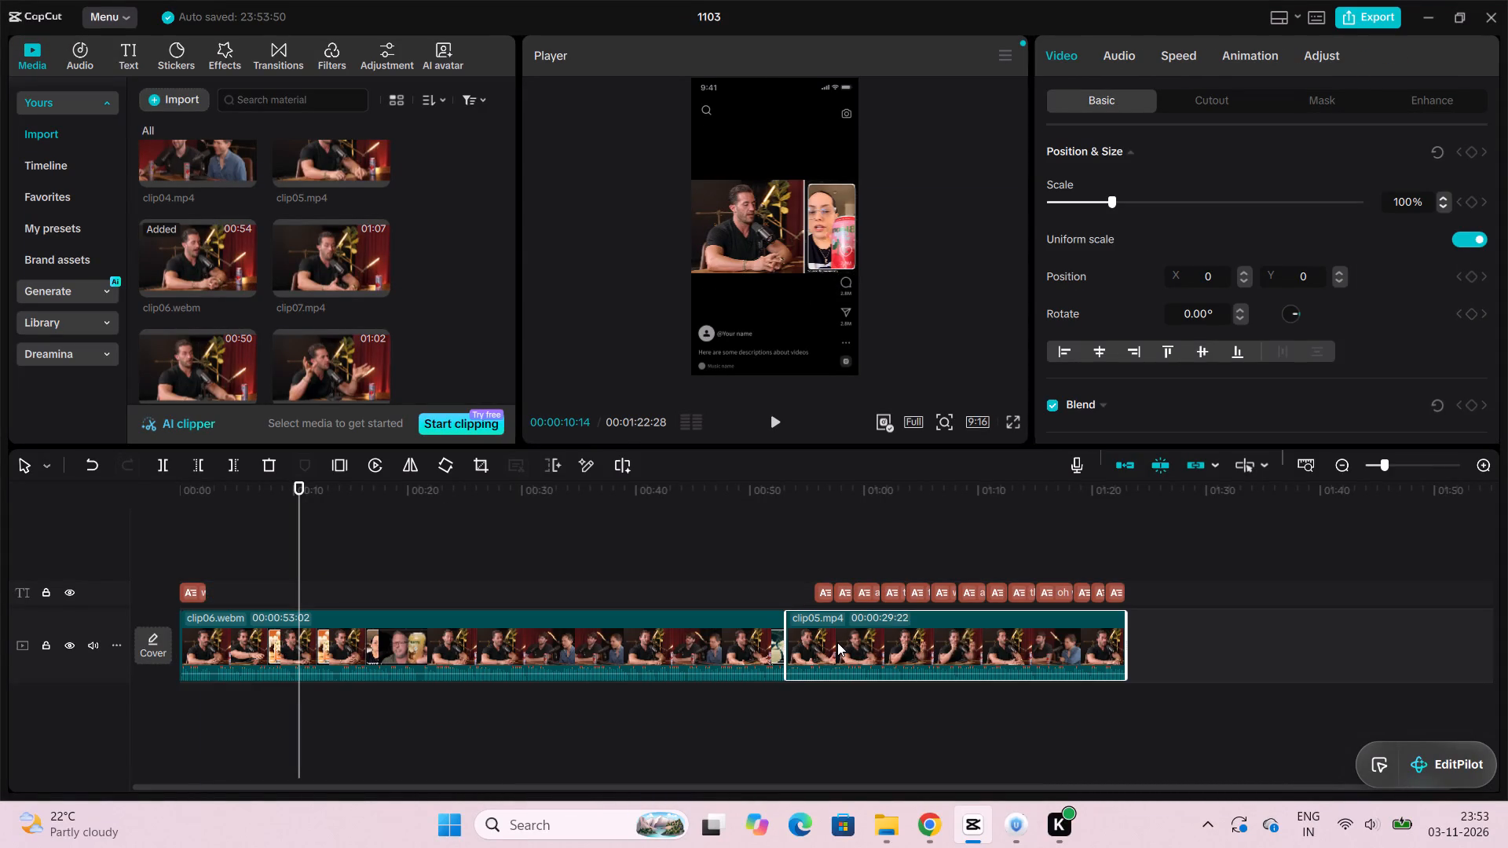
key(Delete)
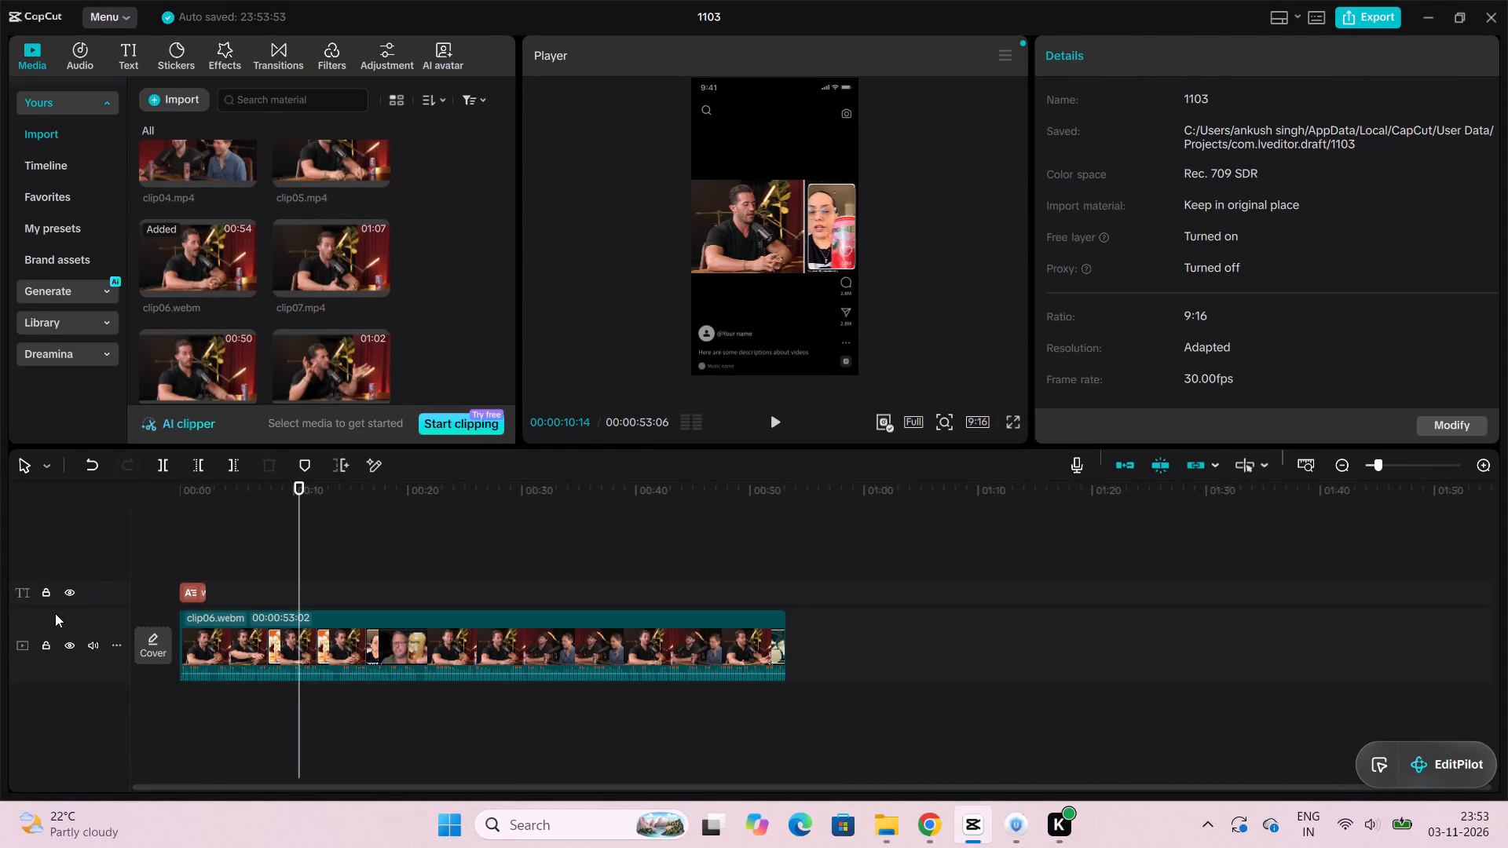
Delete the caption left over from clip05 and return the playhead to the start of the timeline.
click(192, 590)
click(192, 590)
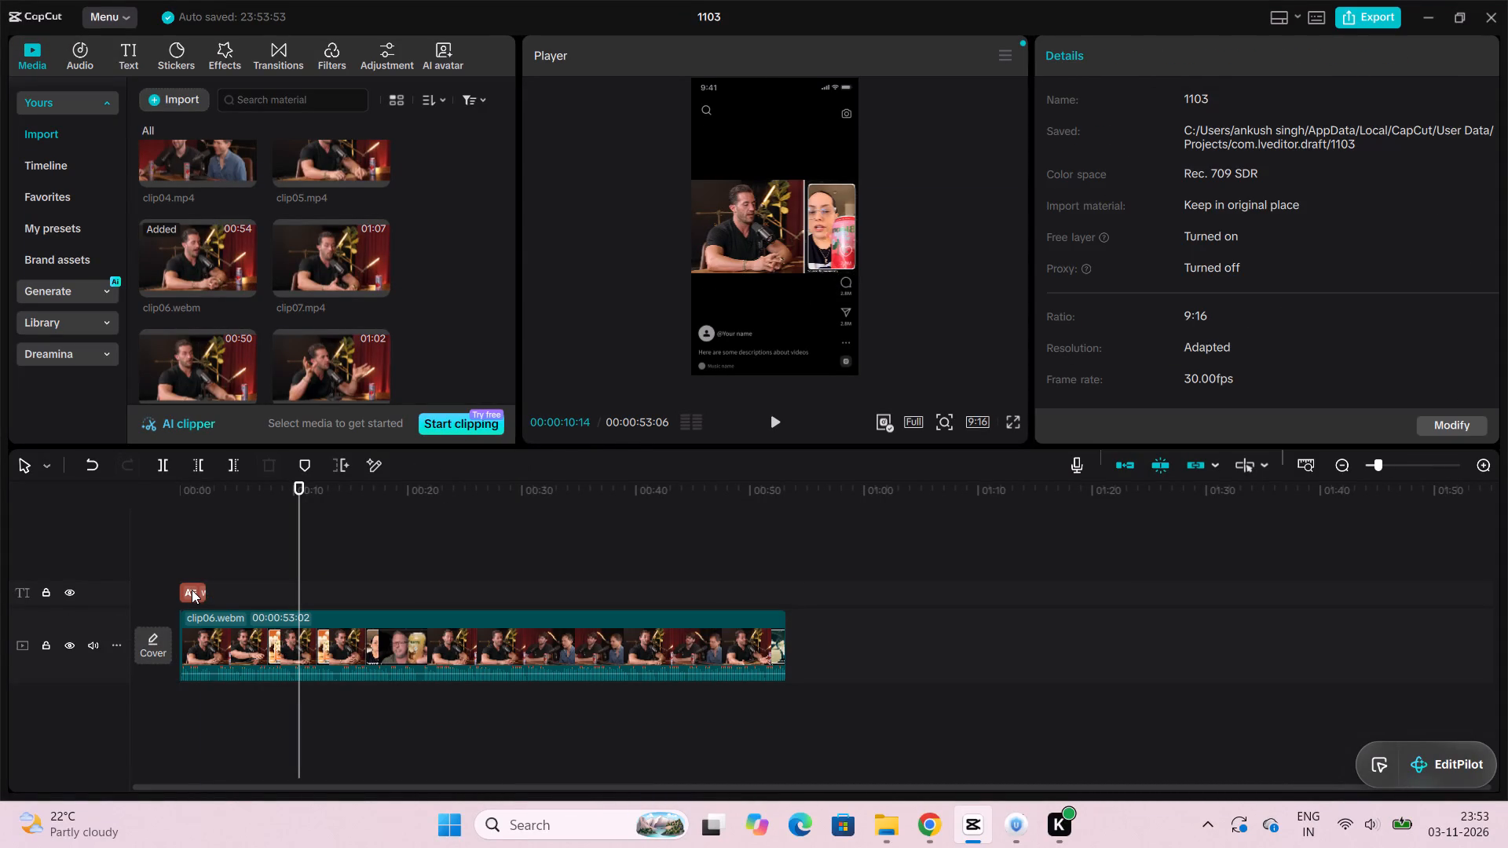
click(192, 590)
key(Delete)
drag(297, 484, 96, 485)
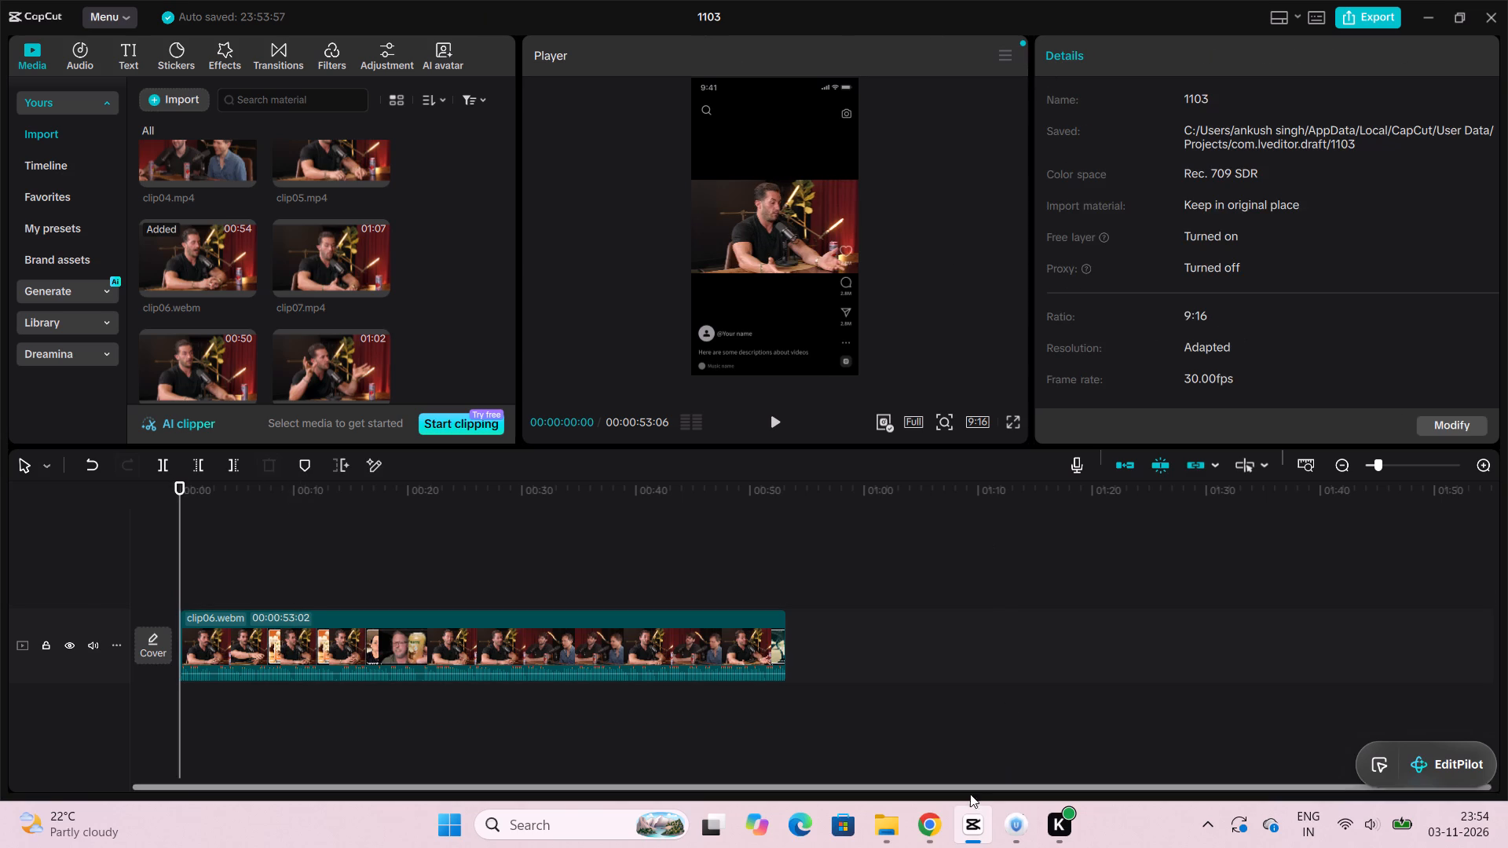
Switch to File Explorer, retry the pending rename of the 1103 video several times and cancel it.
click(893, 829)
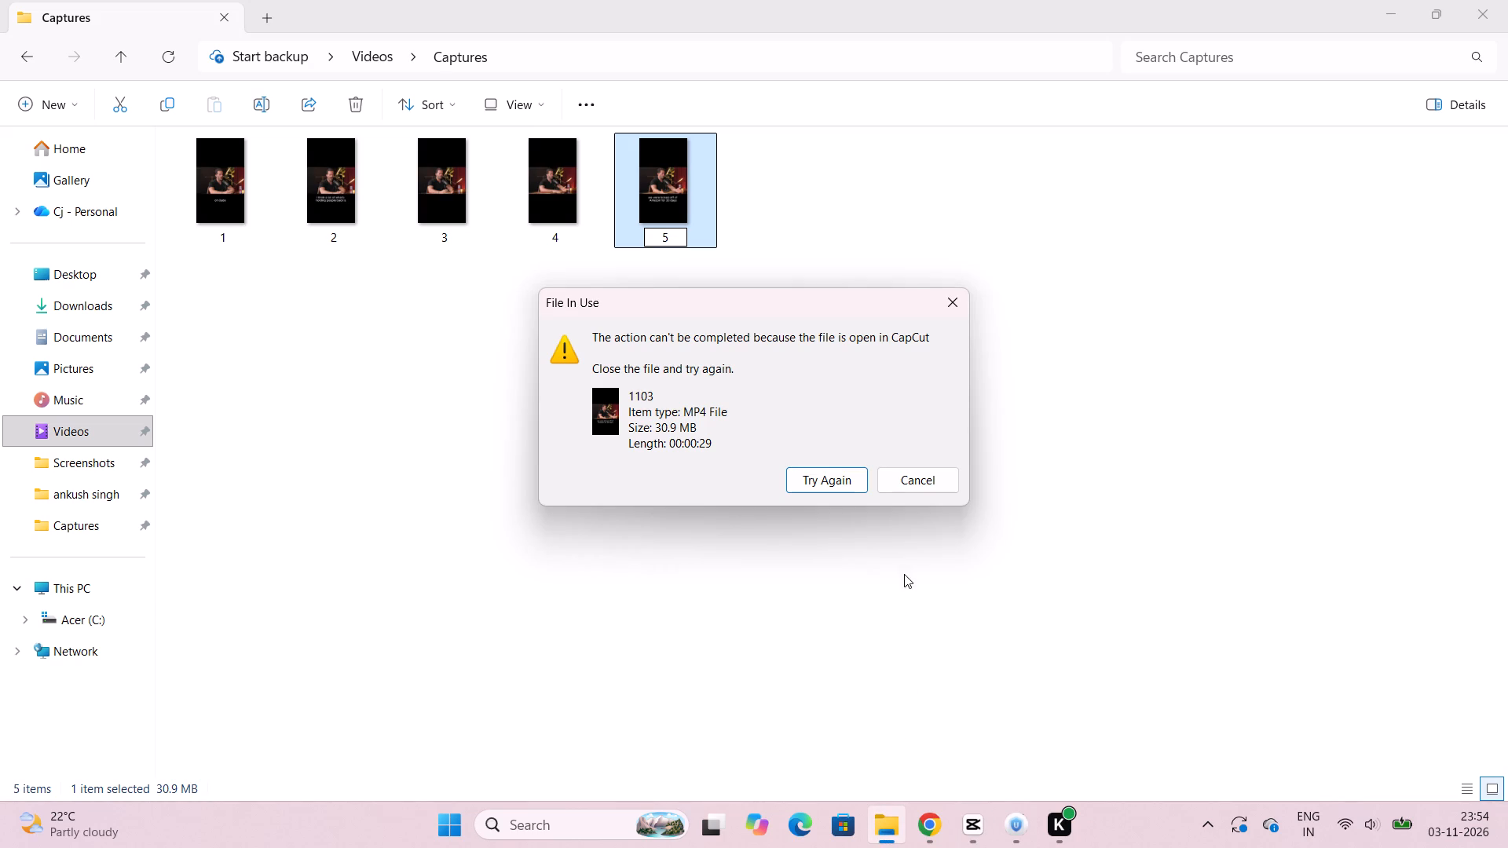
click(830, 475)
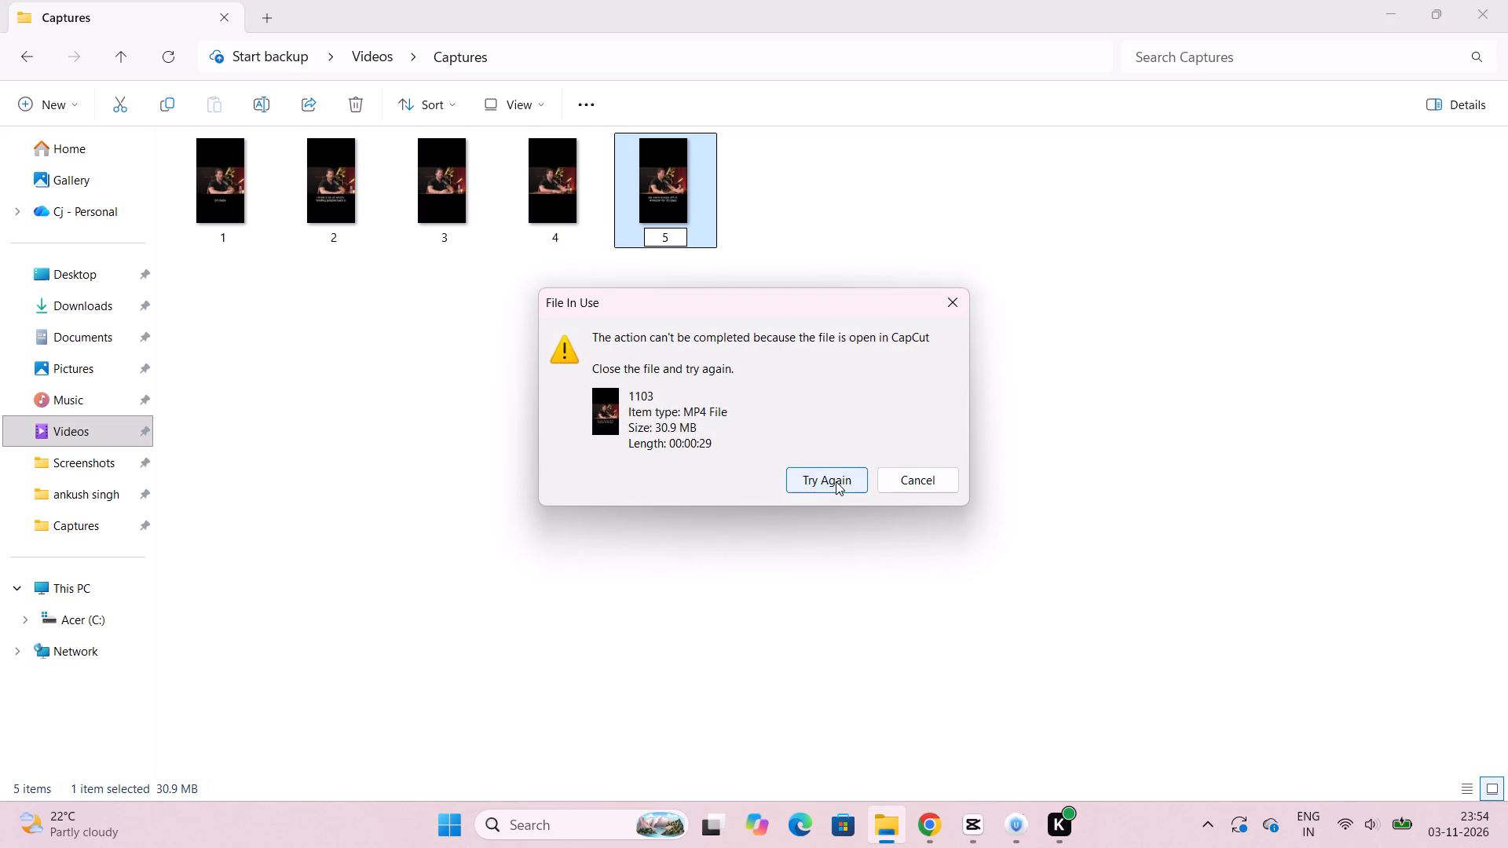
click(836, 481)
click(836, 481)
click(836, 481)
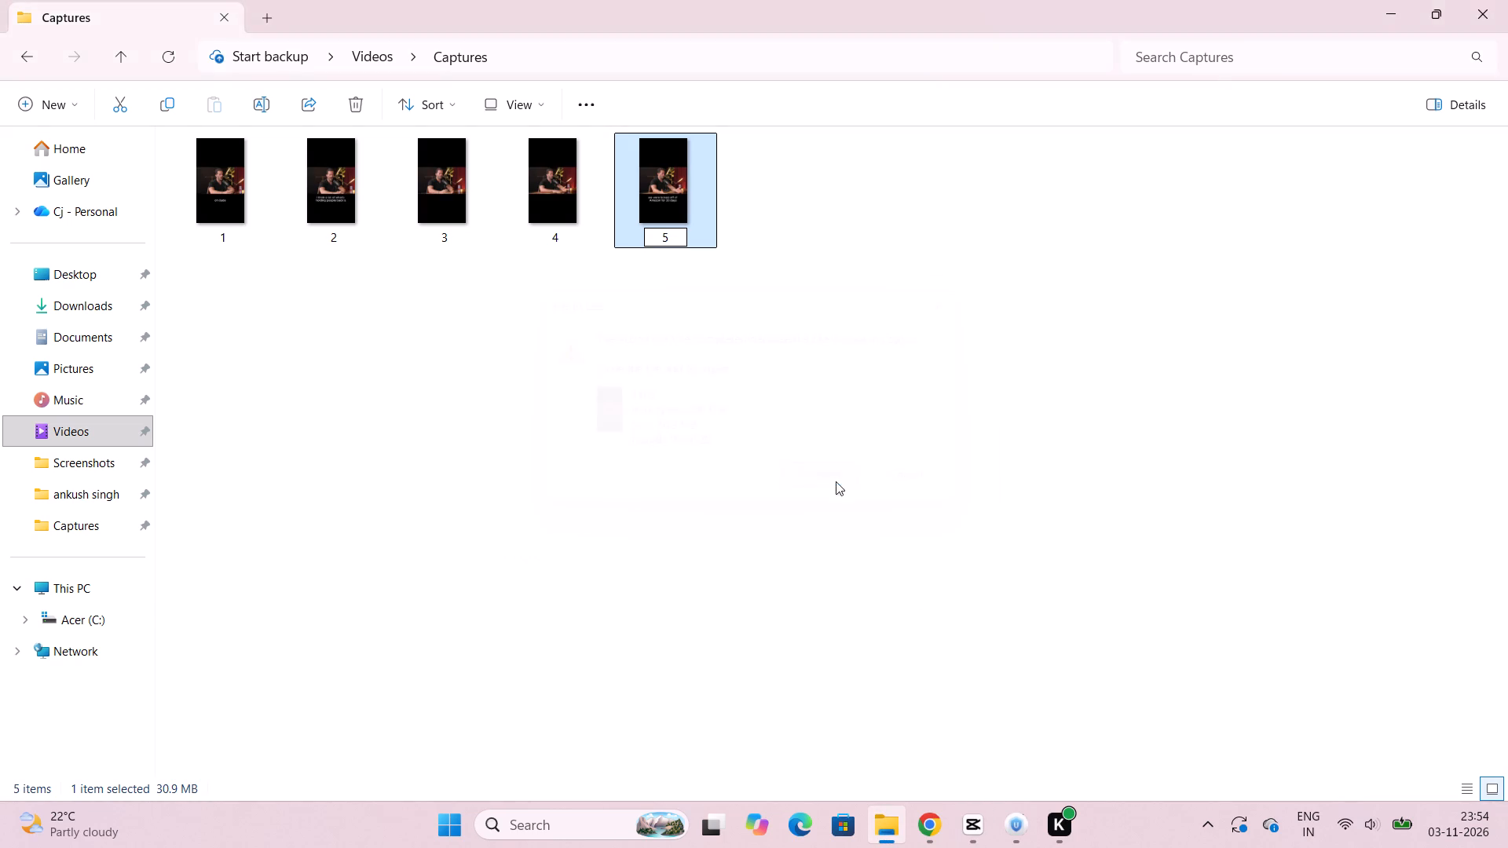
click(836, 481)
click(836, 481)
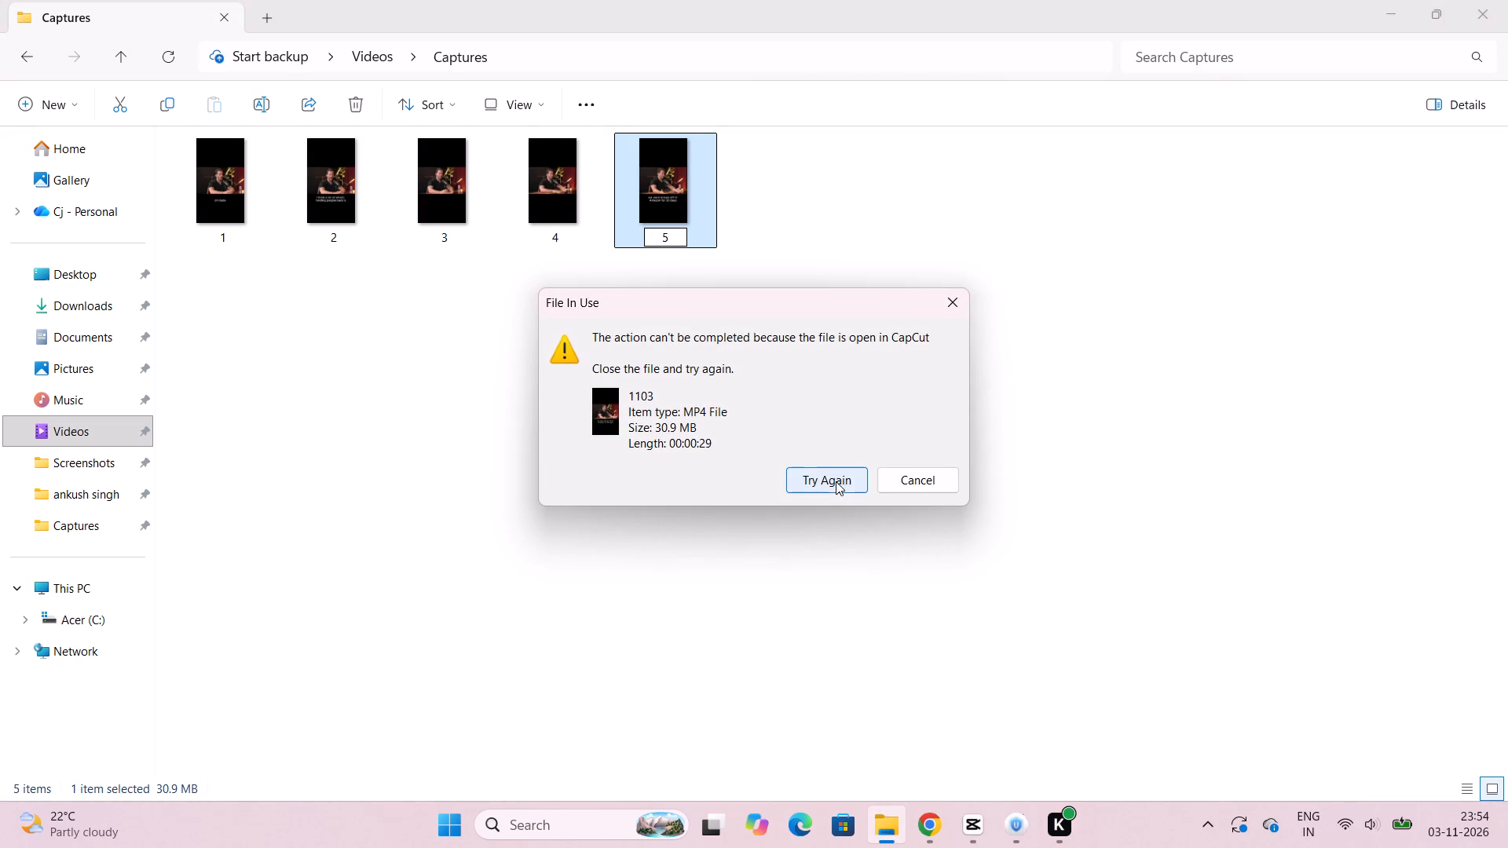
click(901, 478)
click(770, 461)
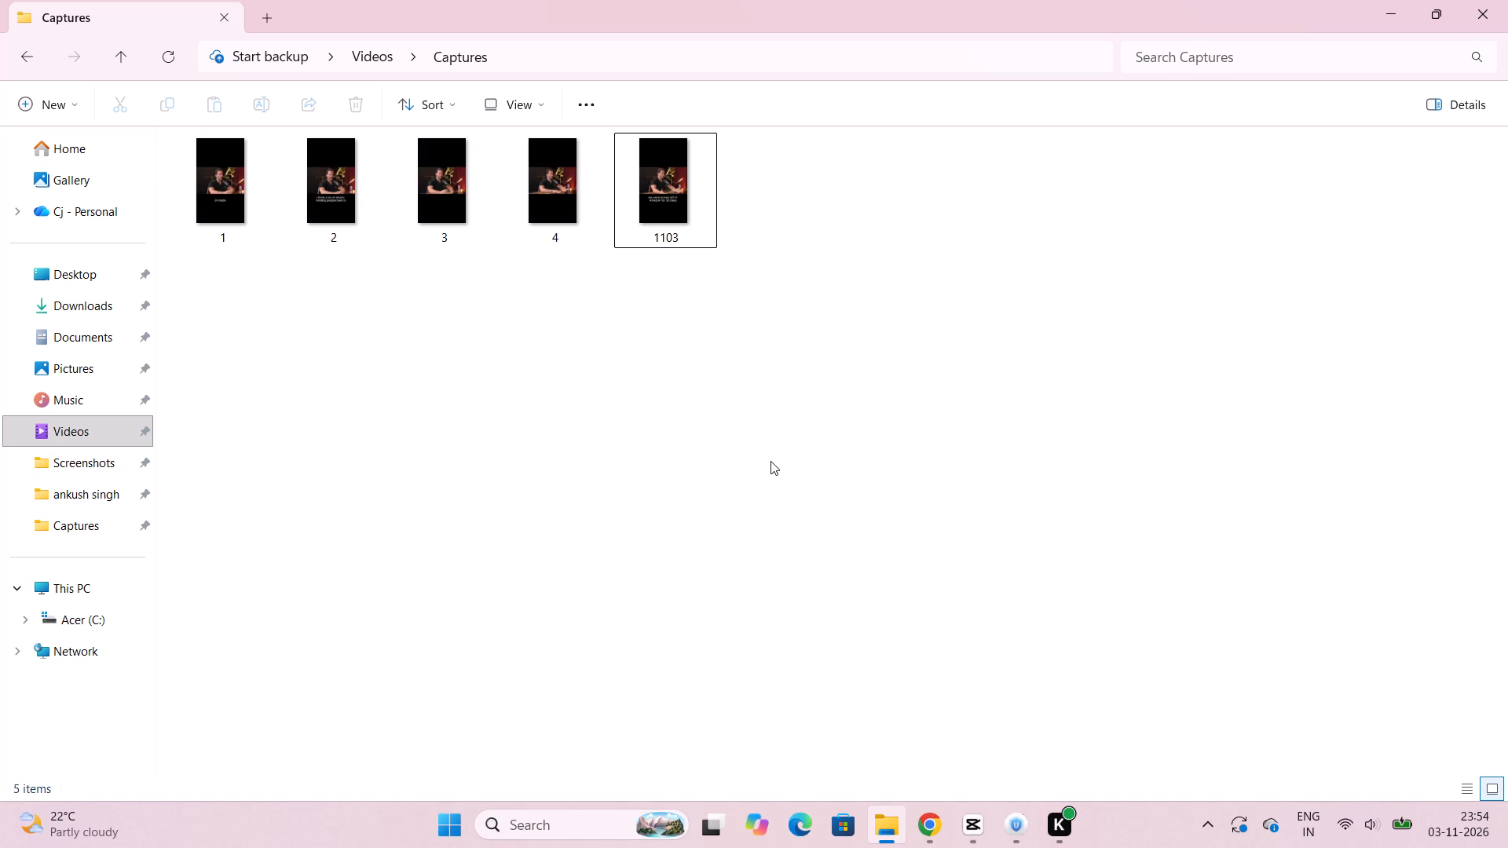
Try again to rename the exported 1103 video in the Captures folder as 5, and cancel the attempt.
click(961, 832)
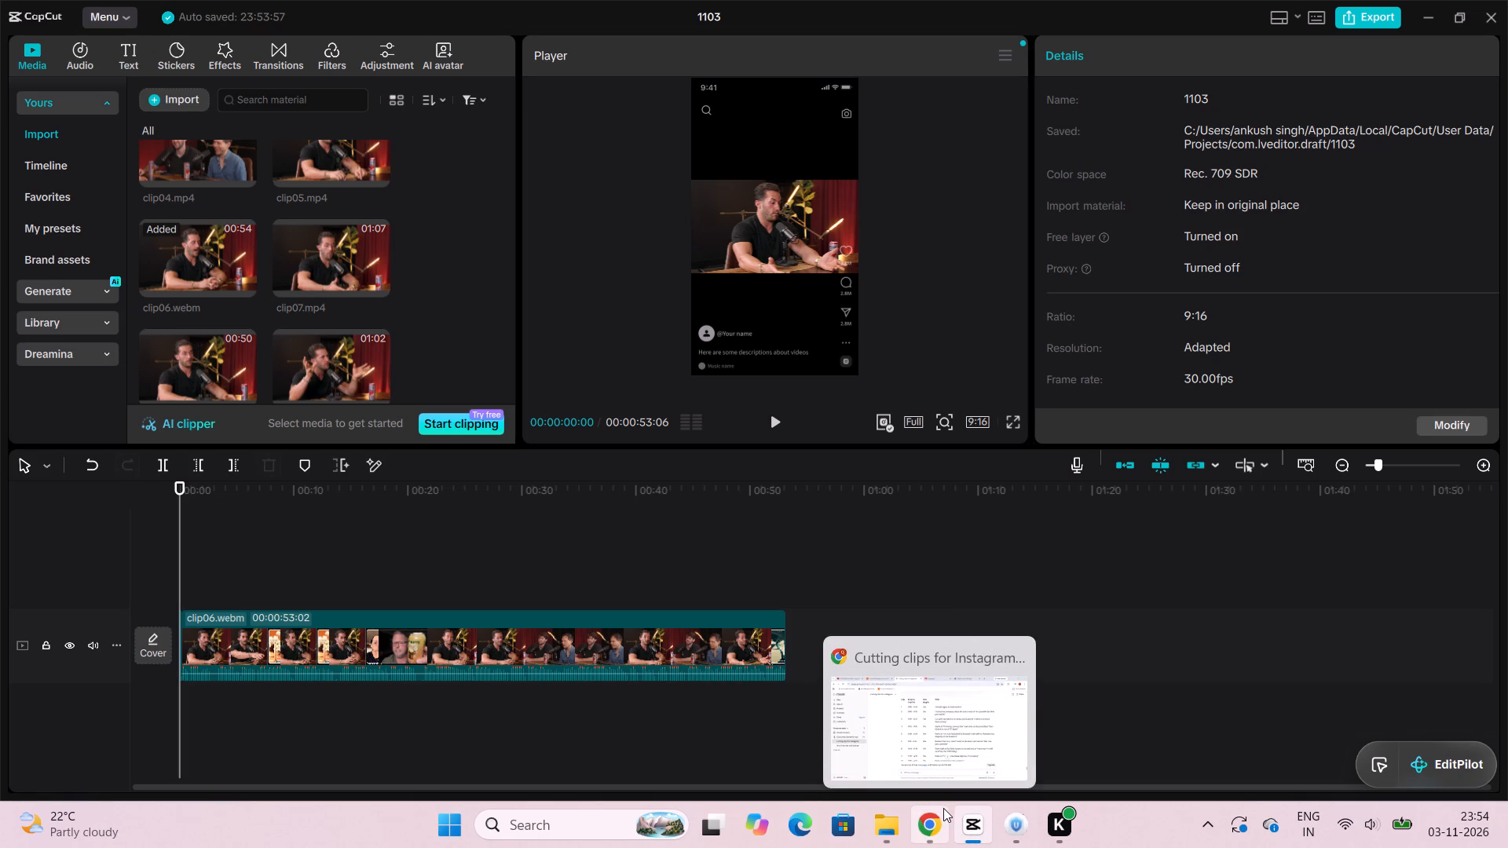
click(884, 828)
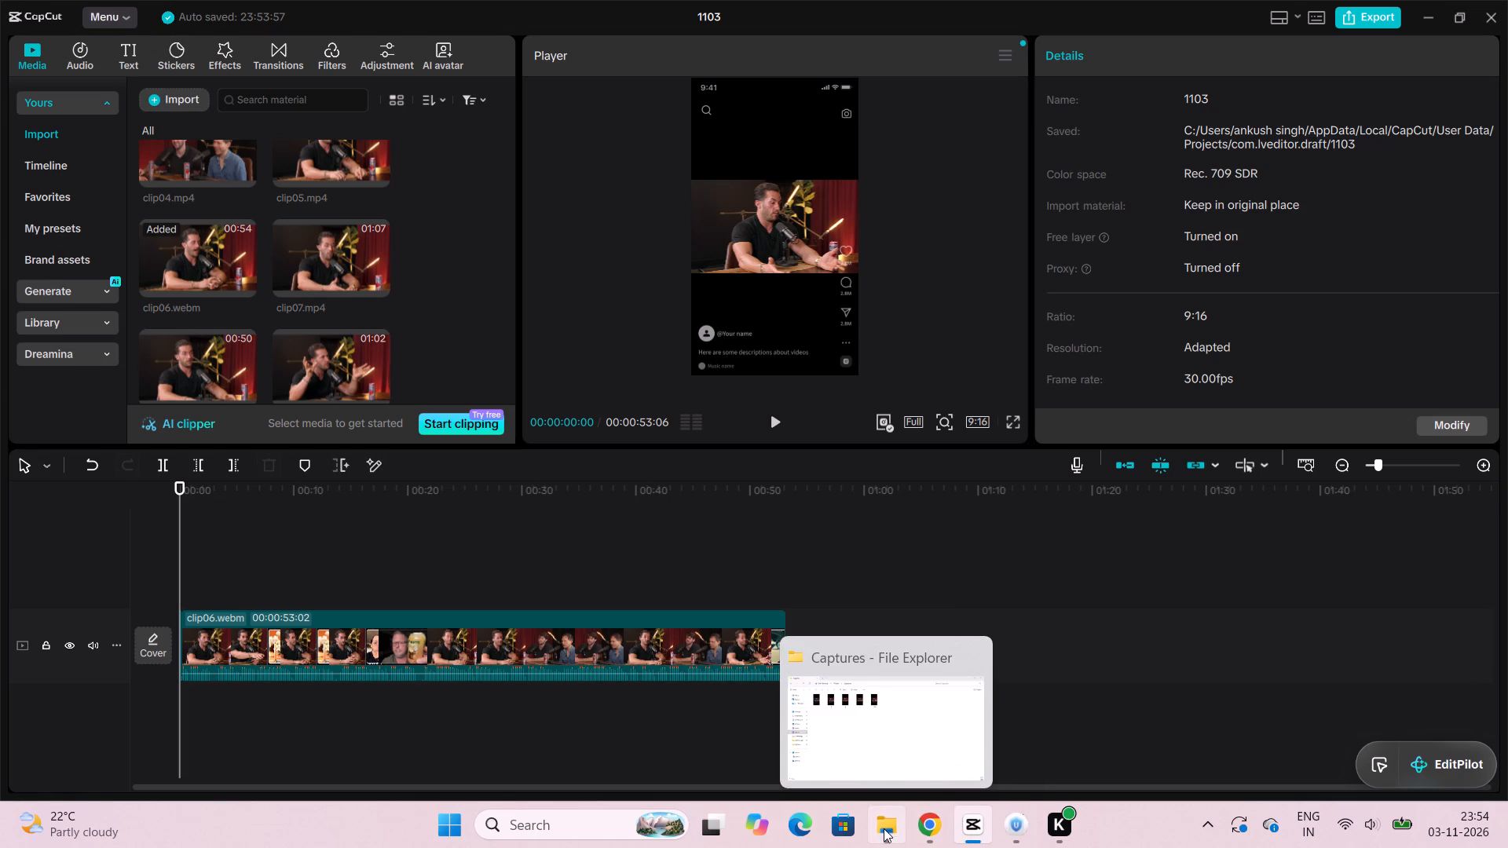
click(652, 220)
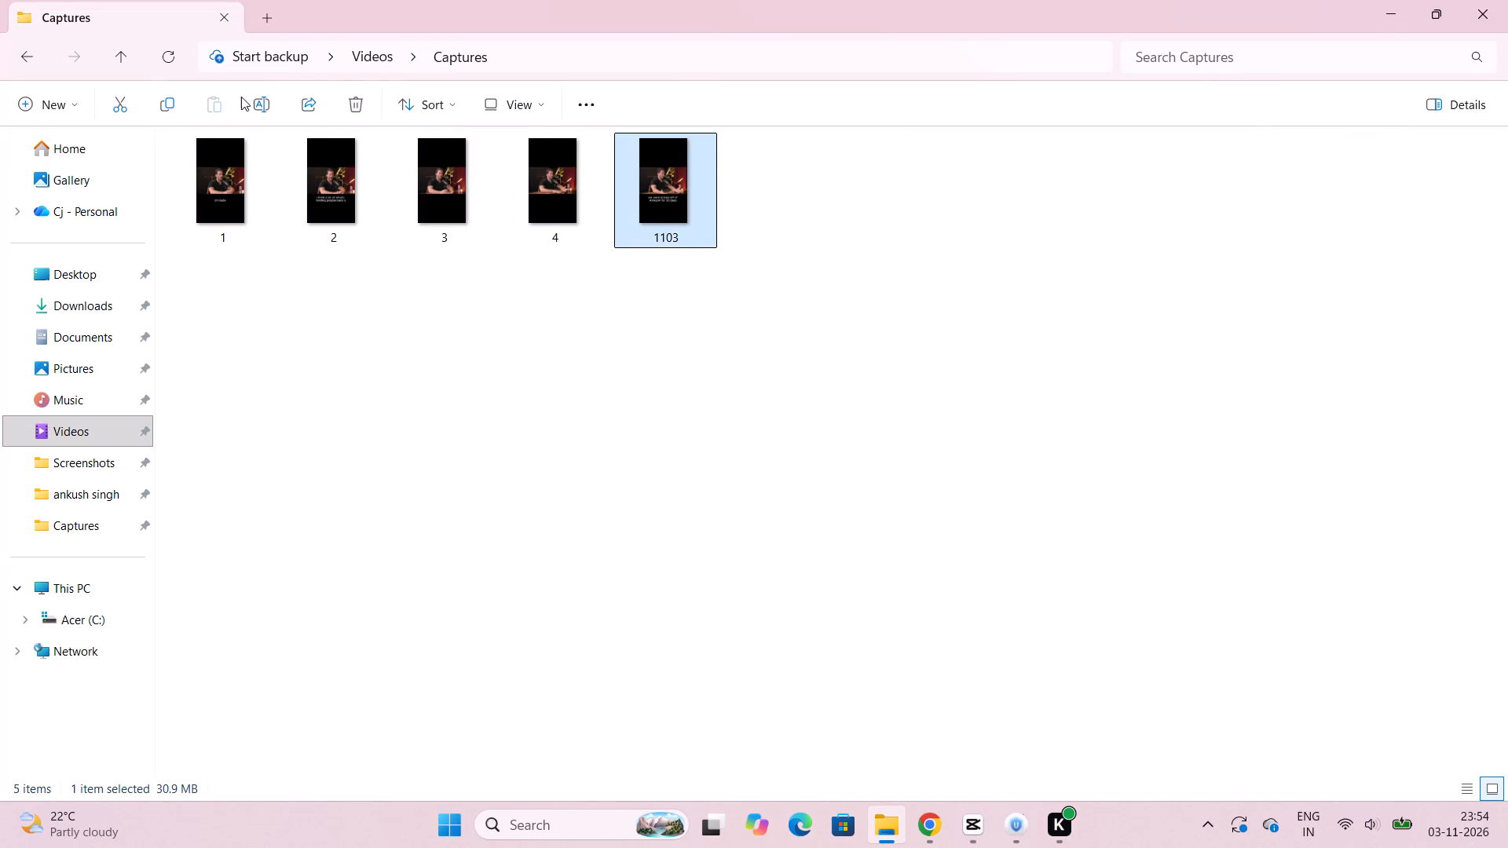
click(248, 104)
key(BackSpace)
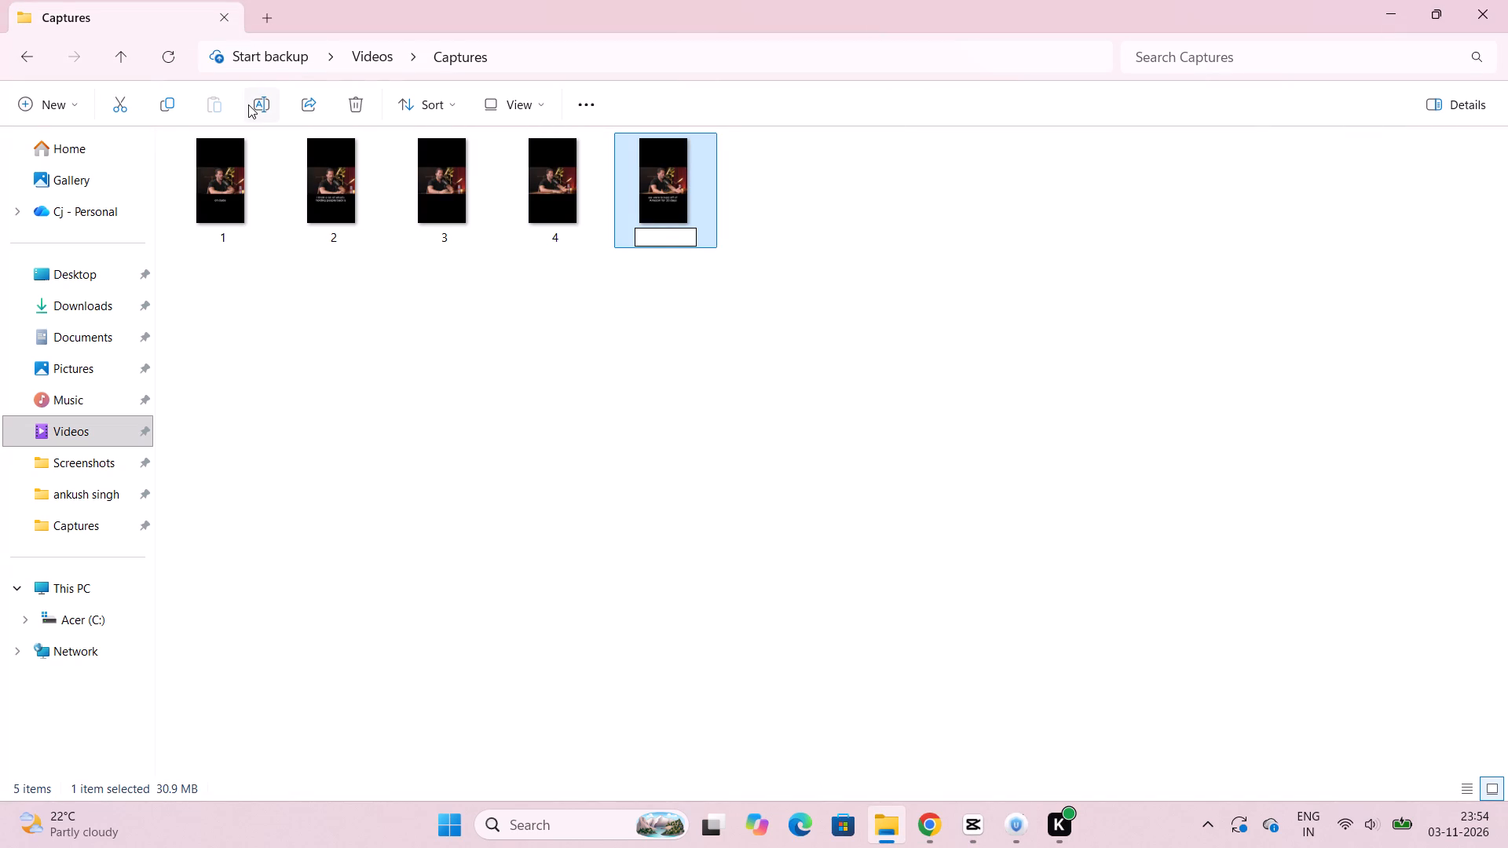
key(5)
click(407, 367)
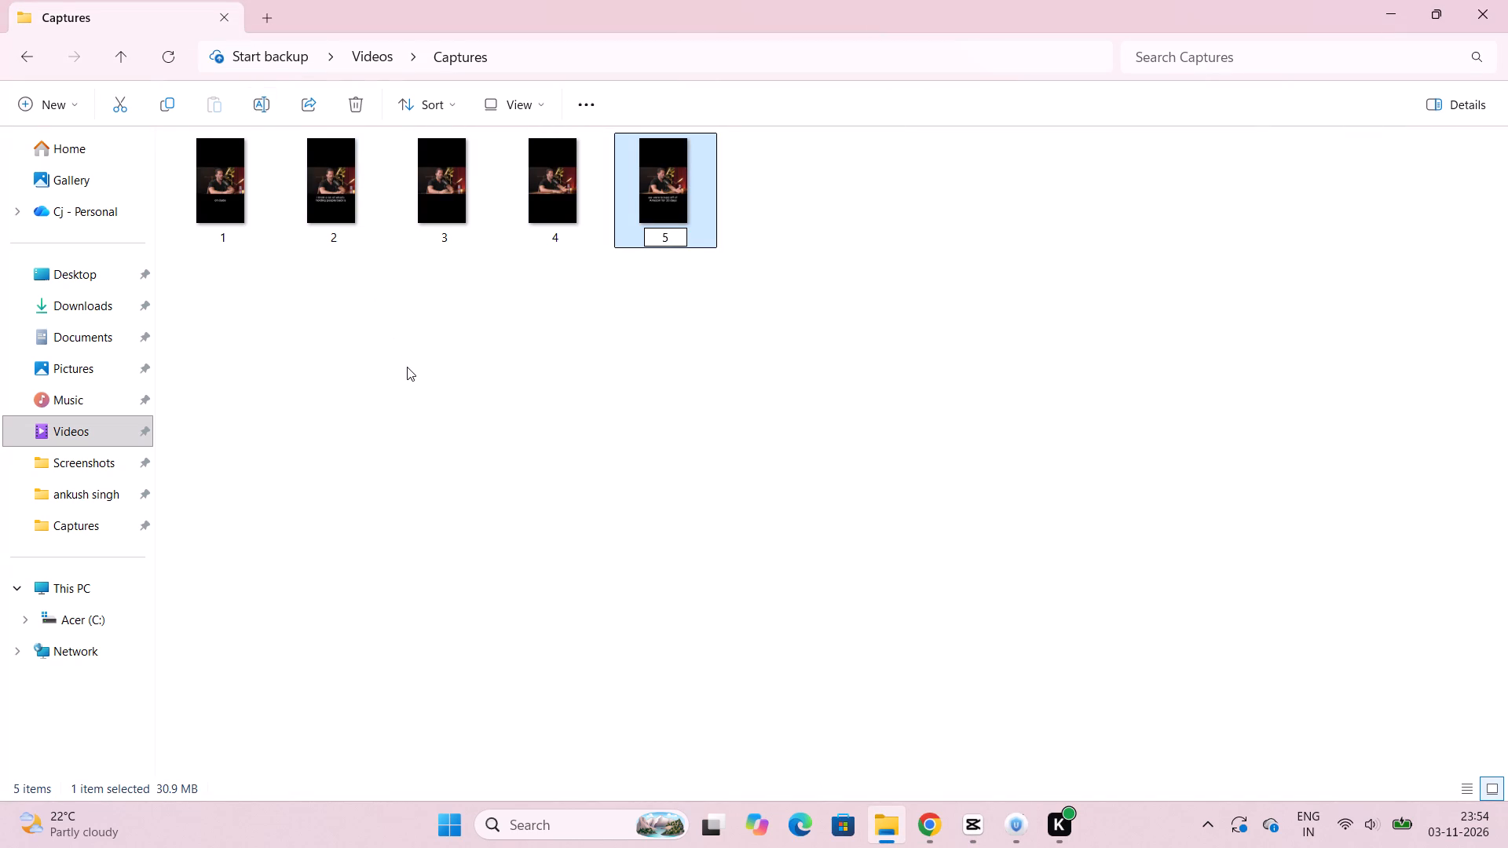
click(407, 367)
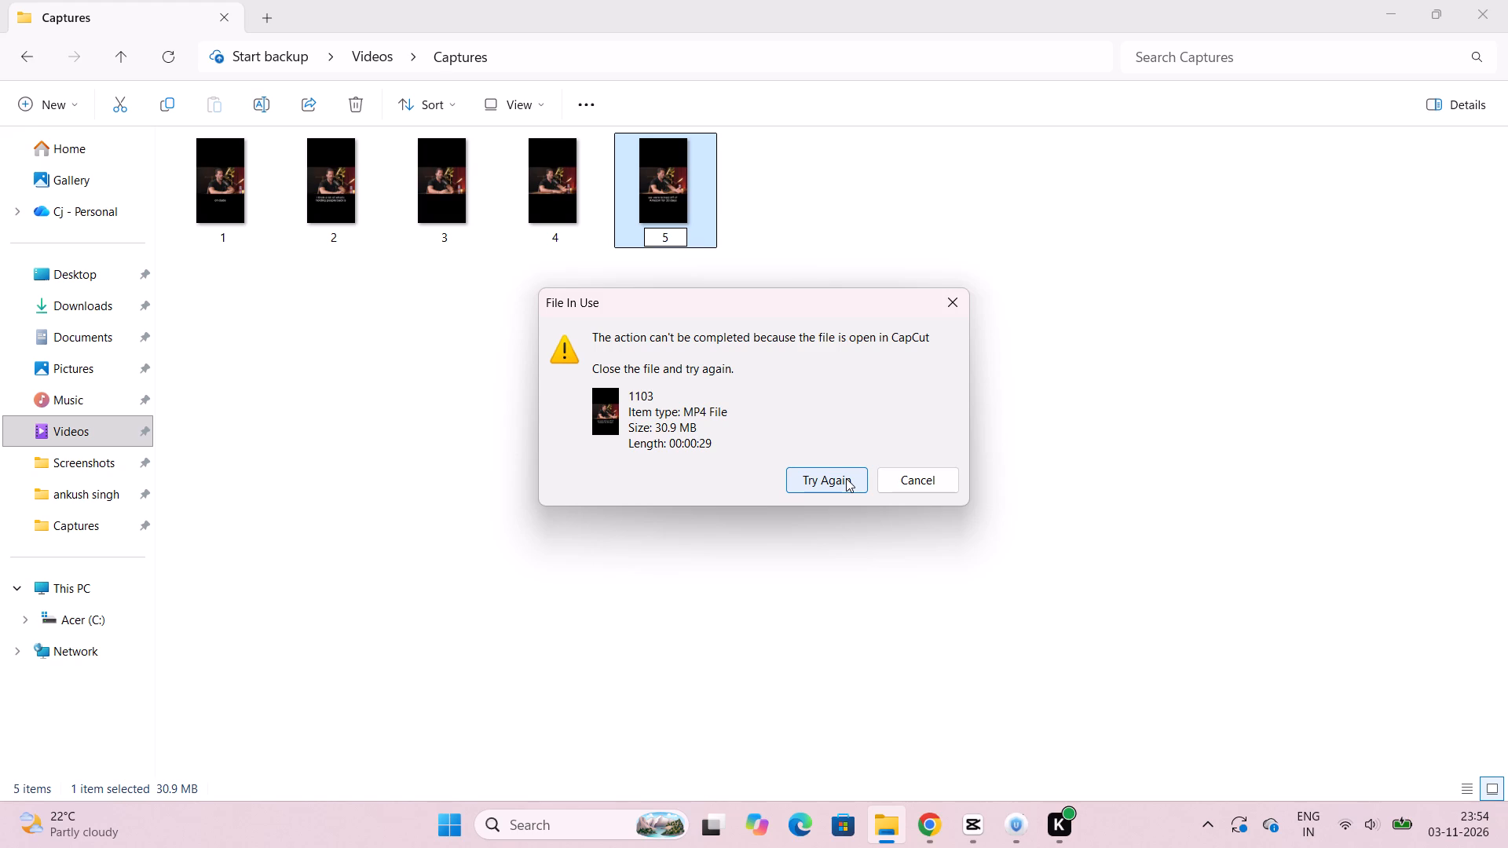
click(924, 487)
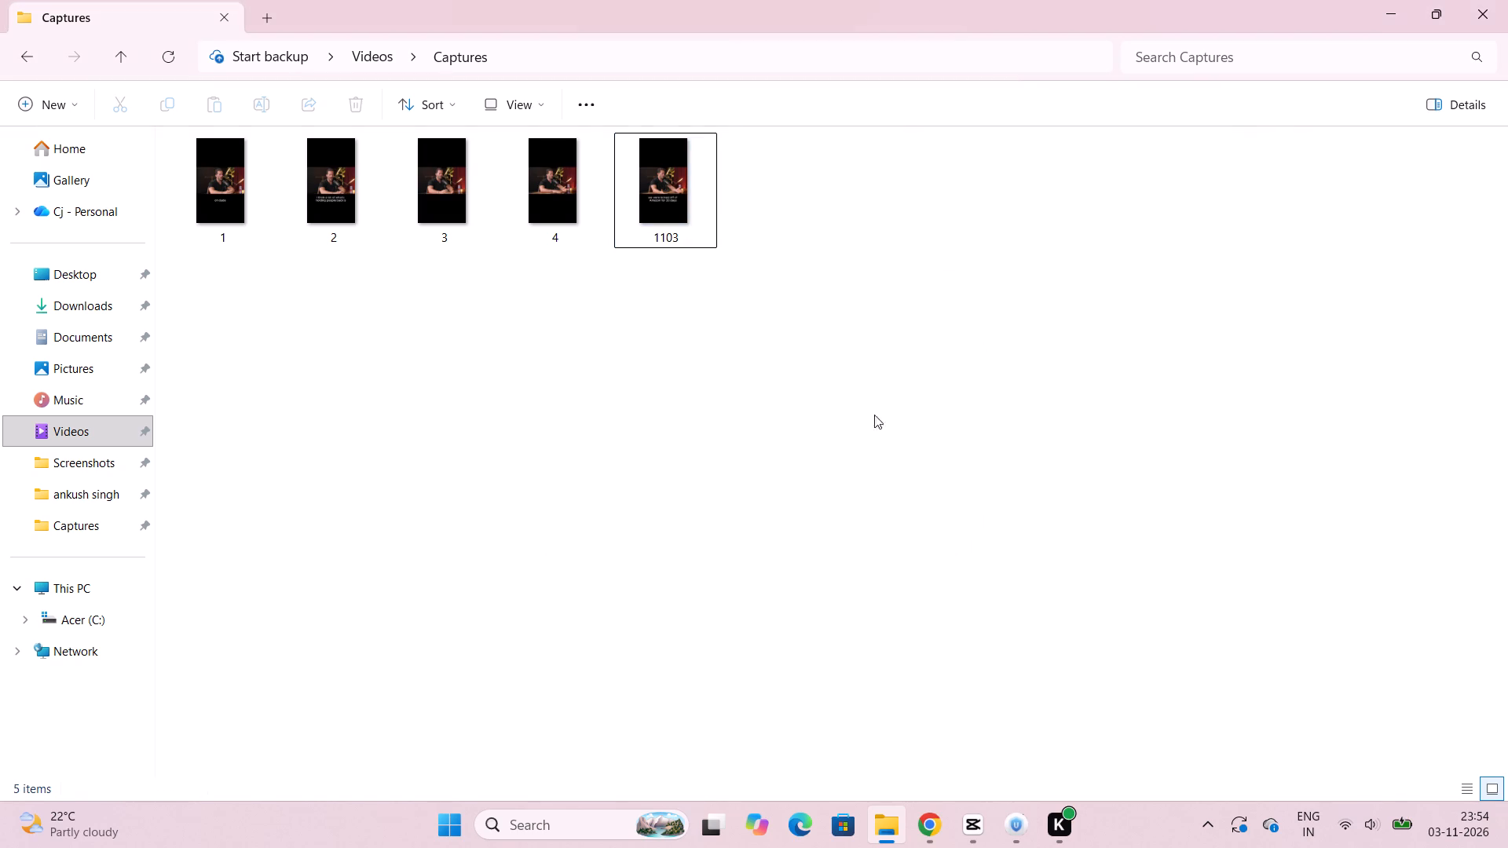
Play the exported 1103 video from the Captures folder again.
double_click(682, 184)
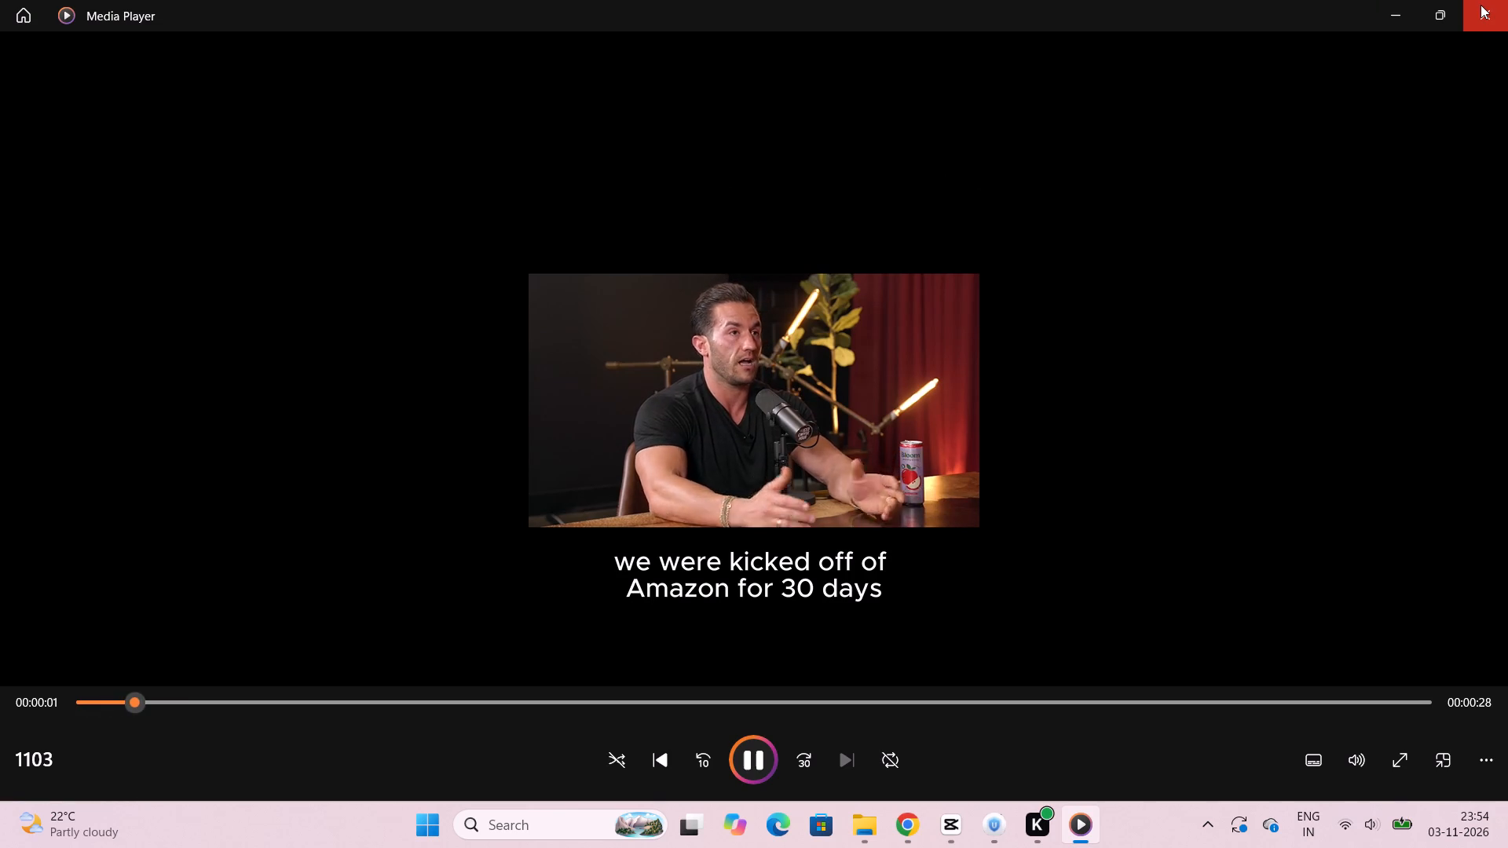
Close the exported video, switch to CapCut, briefly preview the start of clip06.webm and delete the clip from the timeline.
click(1481, 5)
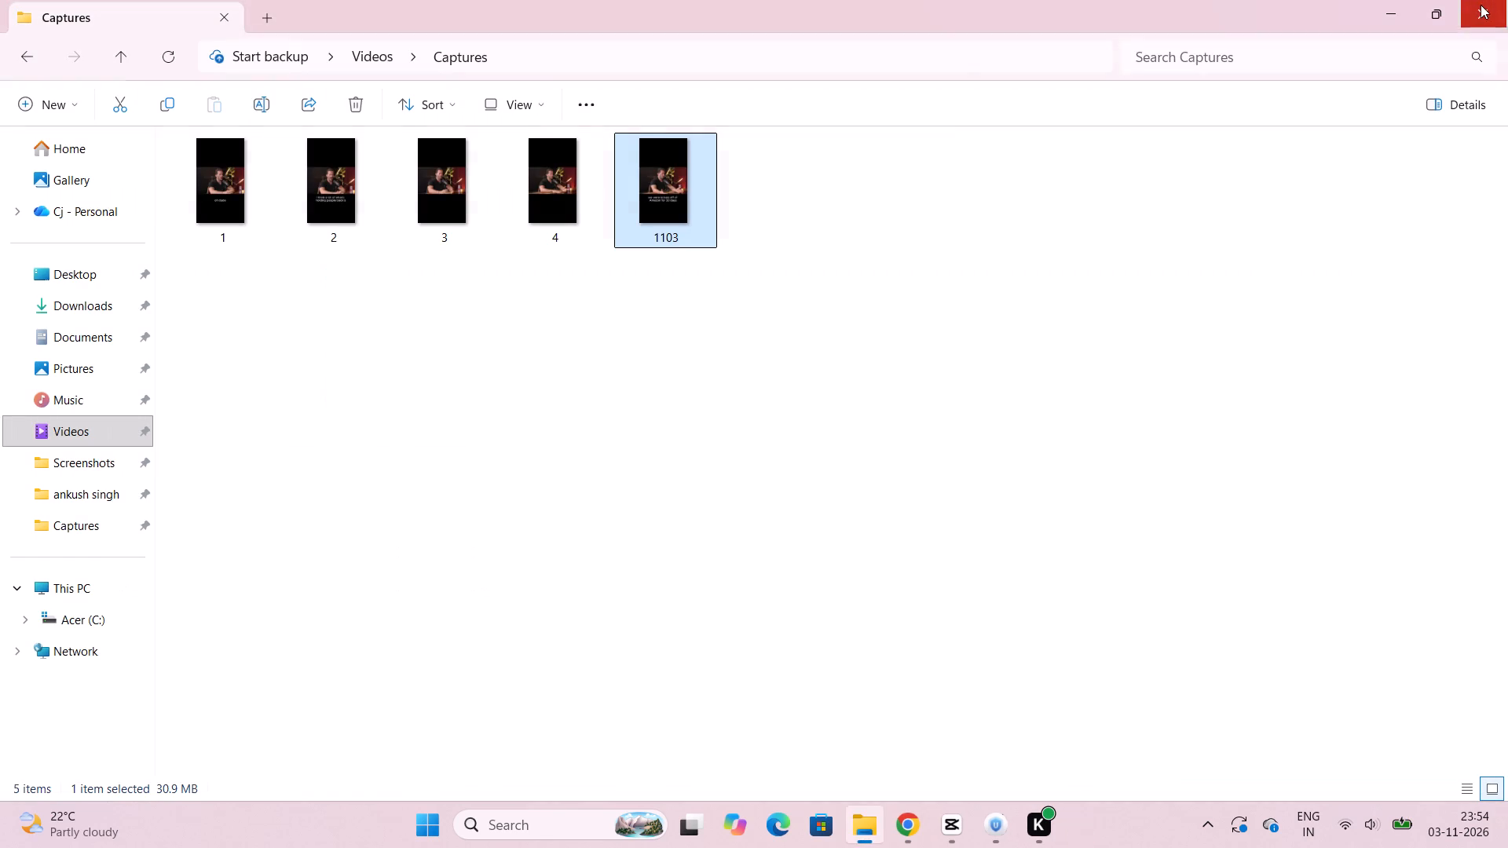
click(964, 824)
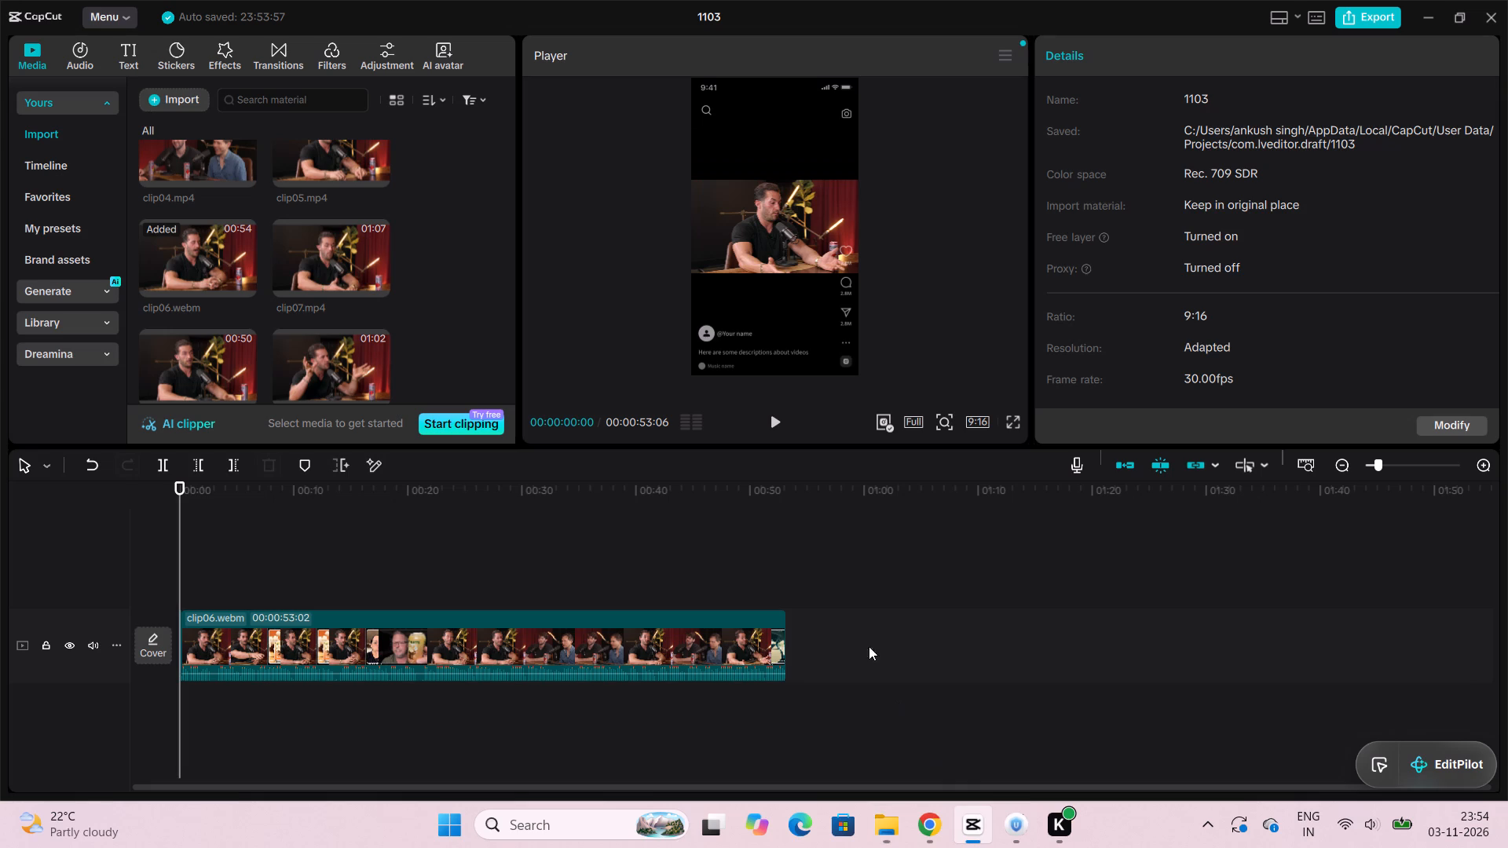
click(770, 414)
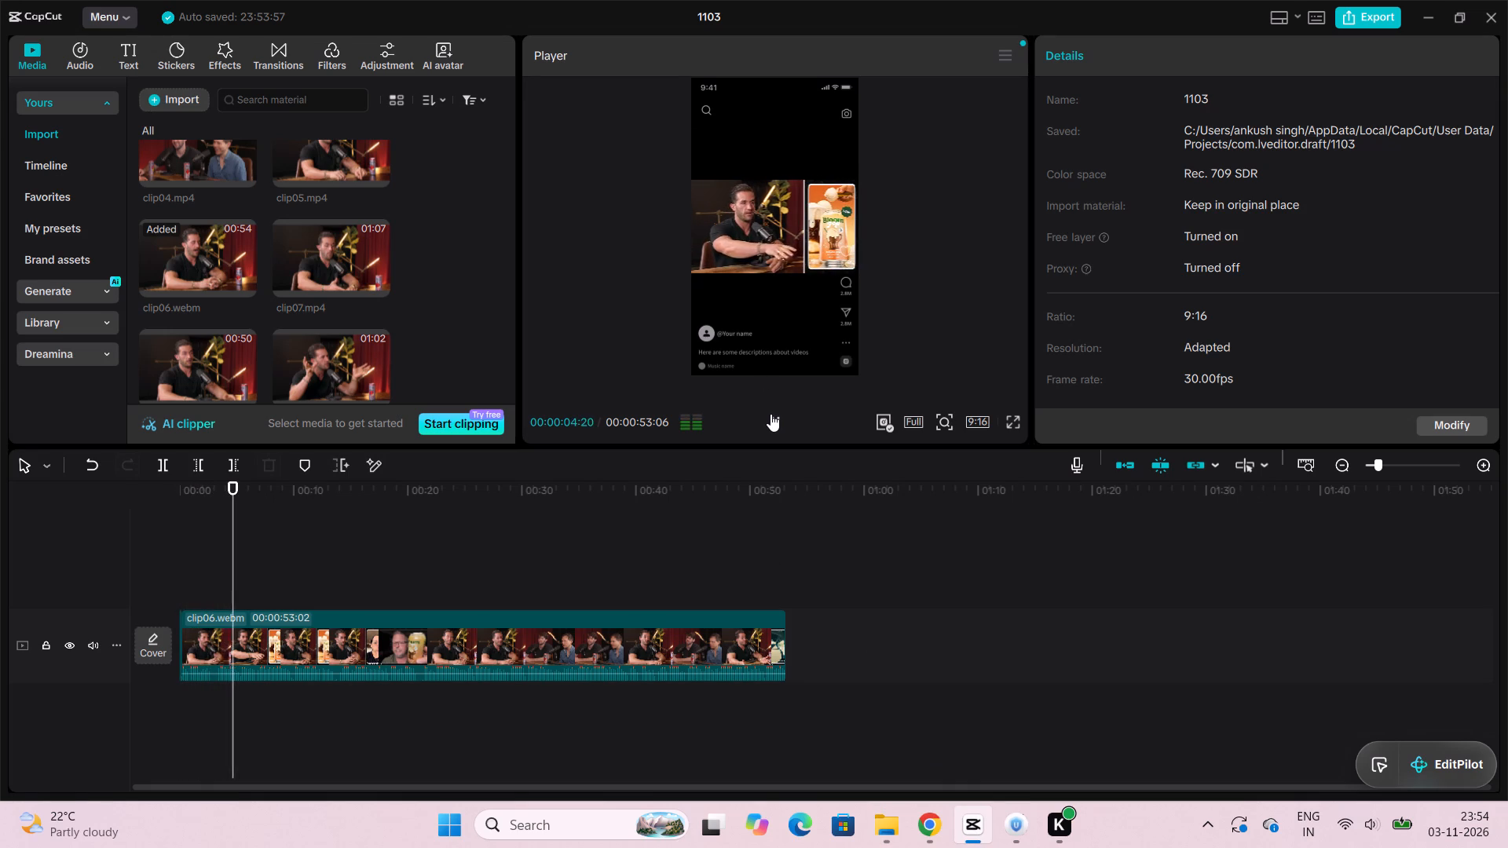
click(770, 414)
click(706, 660)
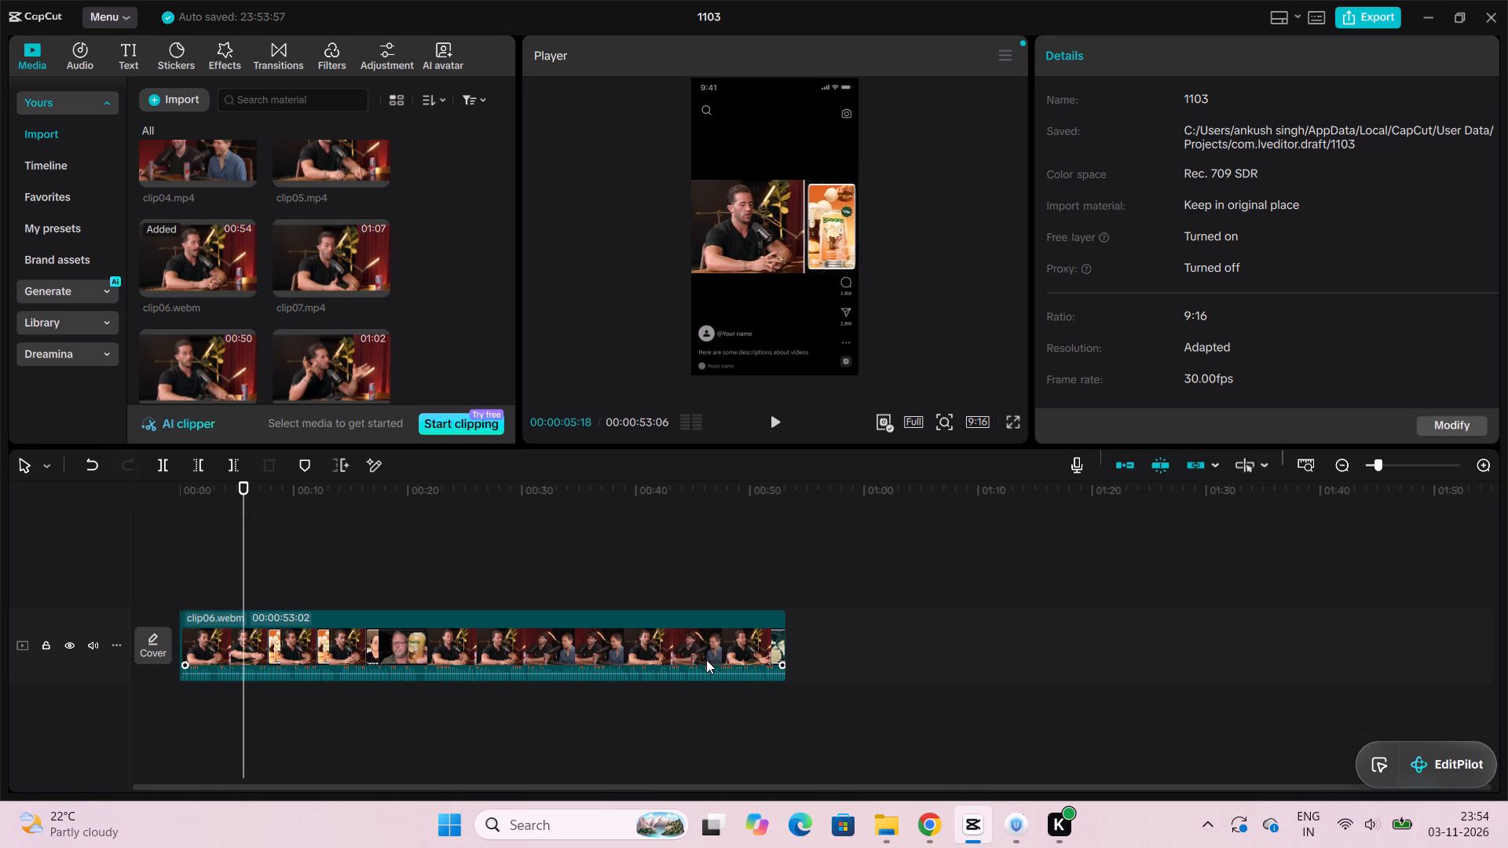
key(Delete)
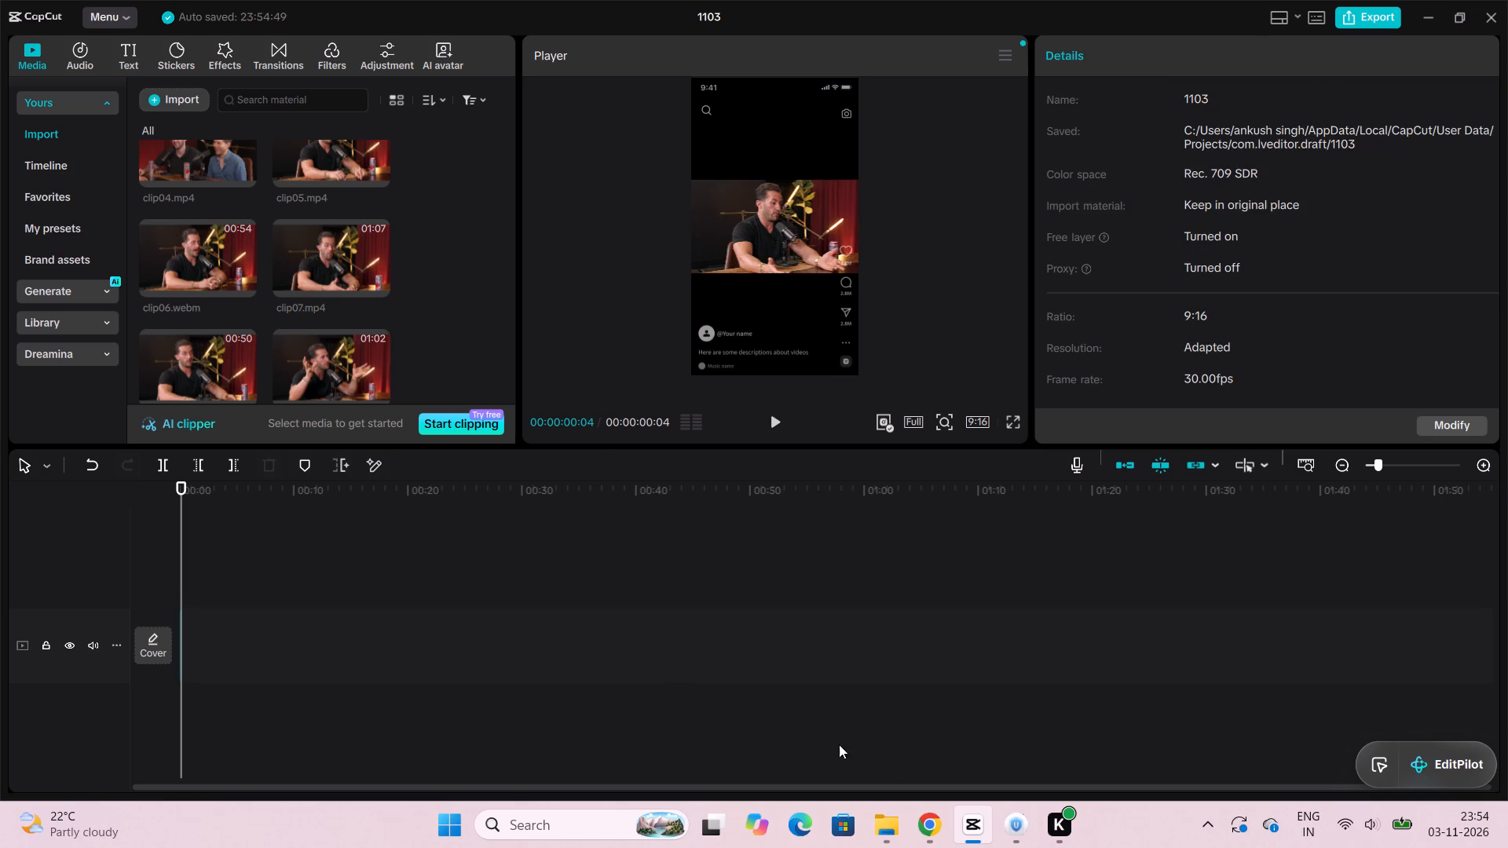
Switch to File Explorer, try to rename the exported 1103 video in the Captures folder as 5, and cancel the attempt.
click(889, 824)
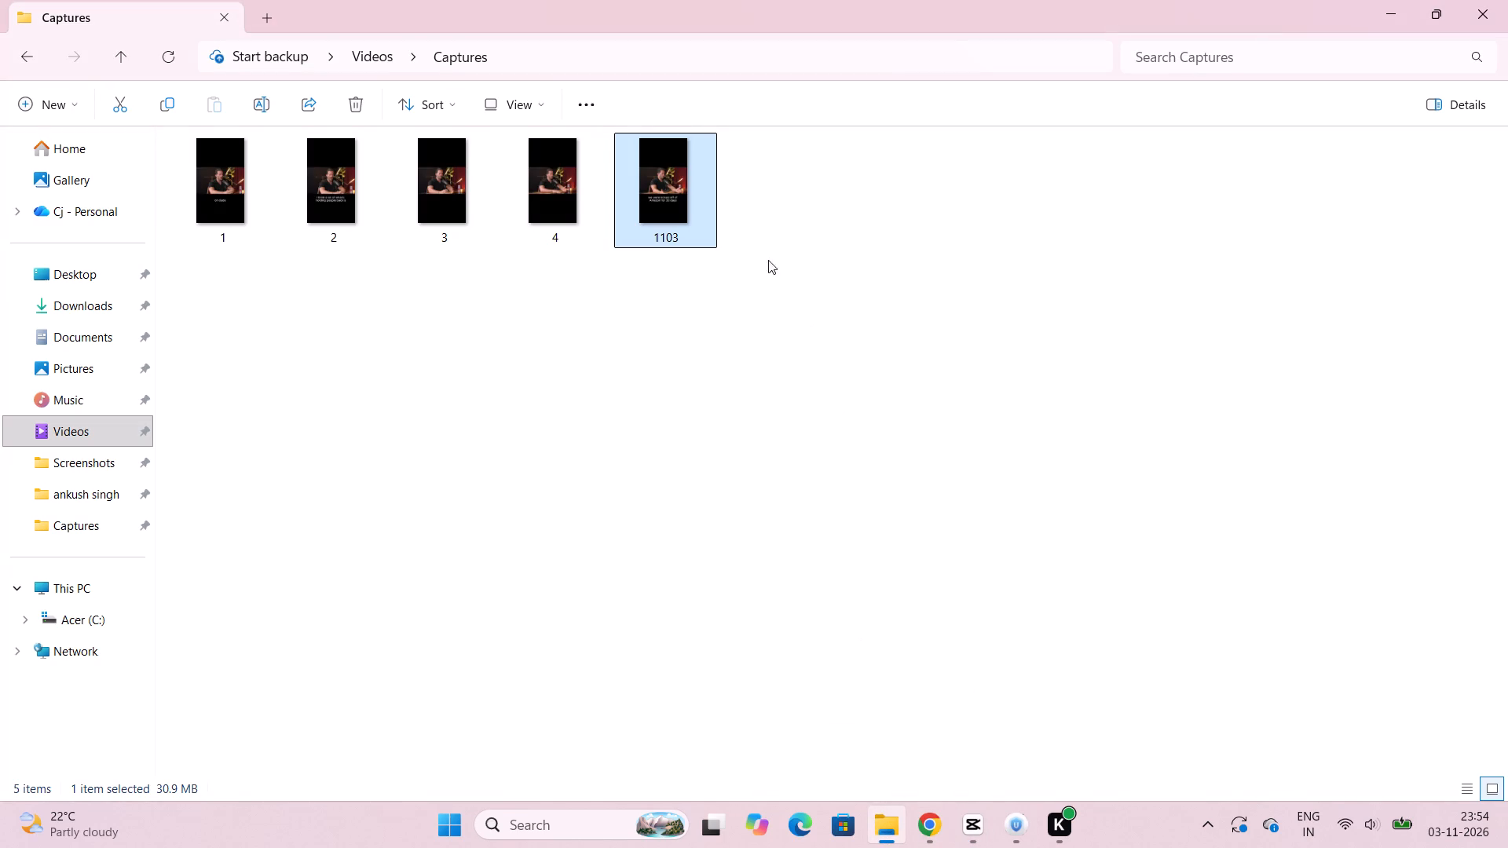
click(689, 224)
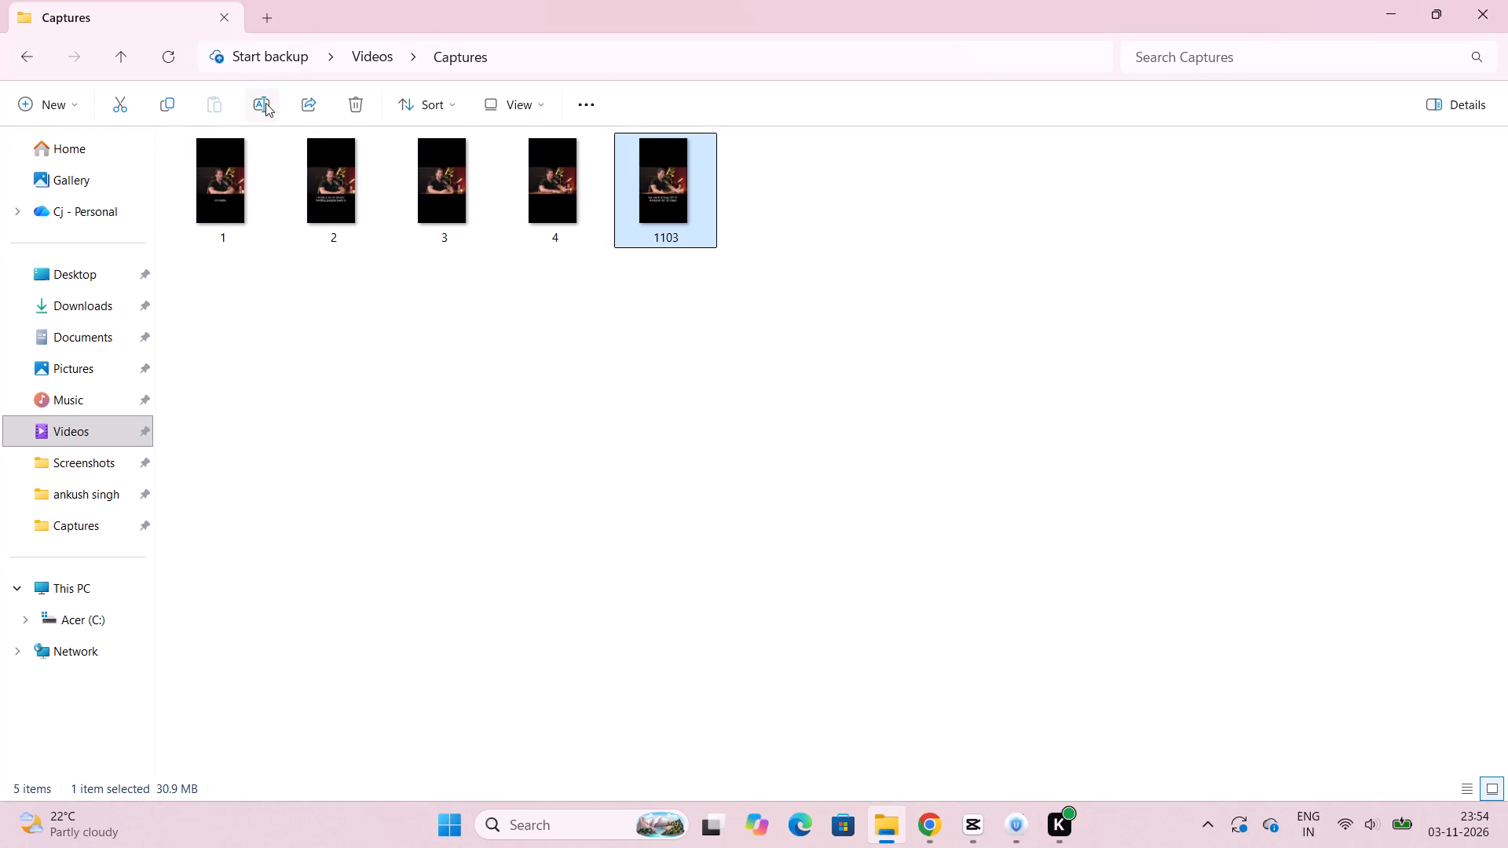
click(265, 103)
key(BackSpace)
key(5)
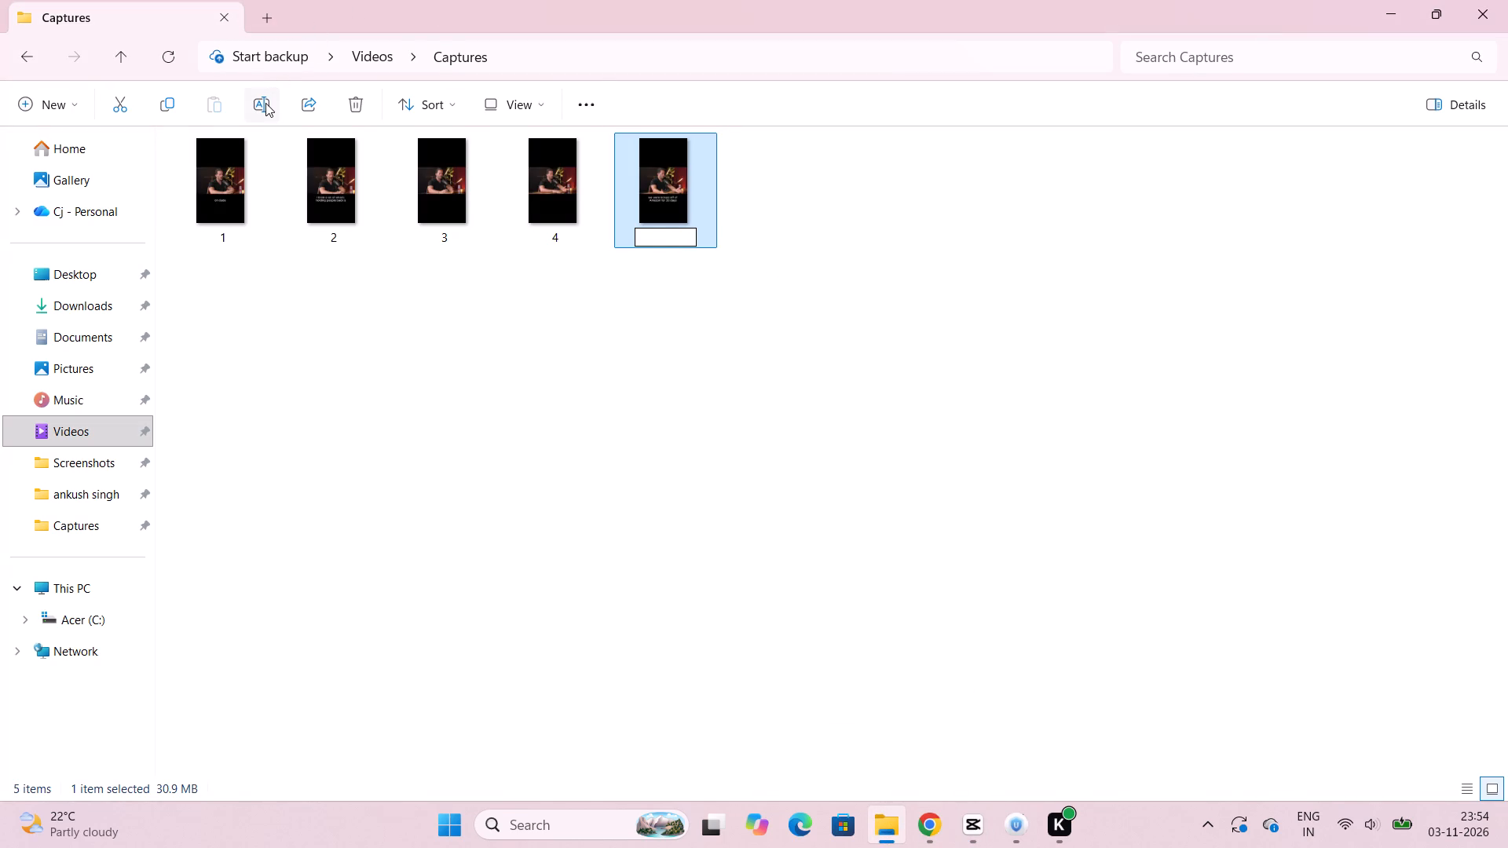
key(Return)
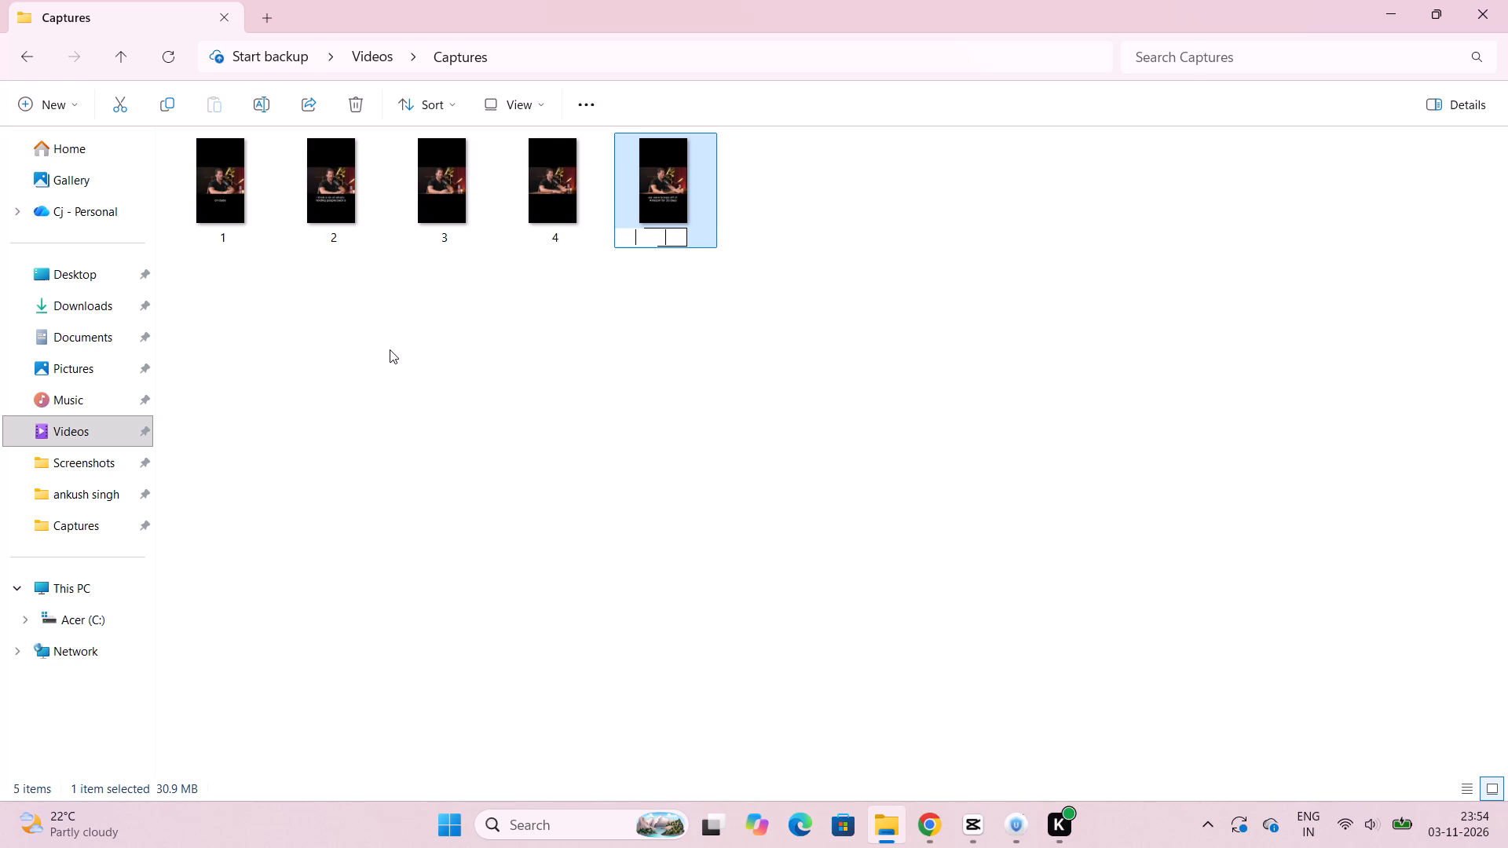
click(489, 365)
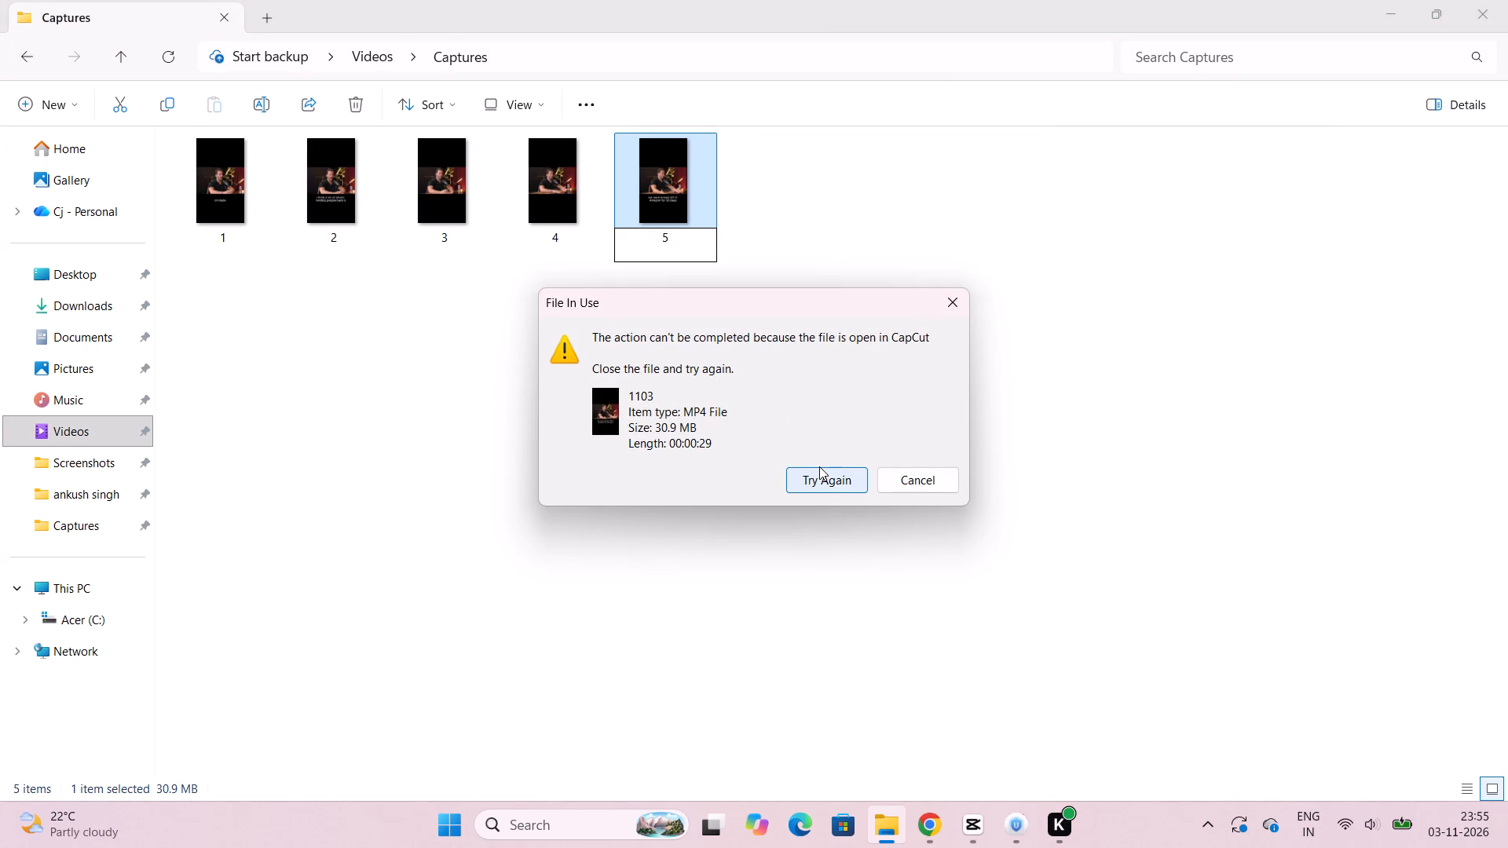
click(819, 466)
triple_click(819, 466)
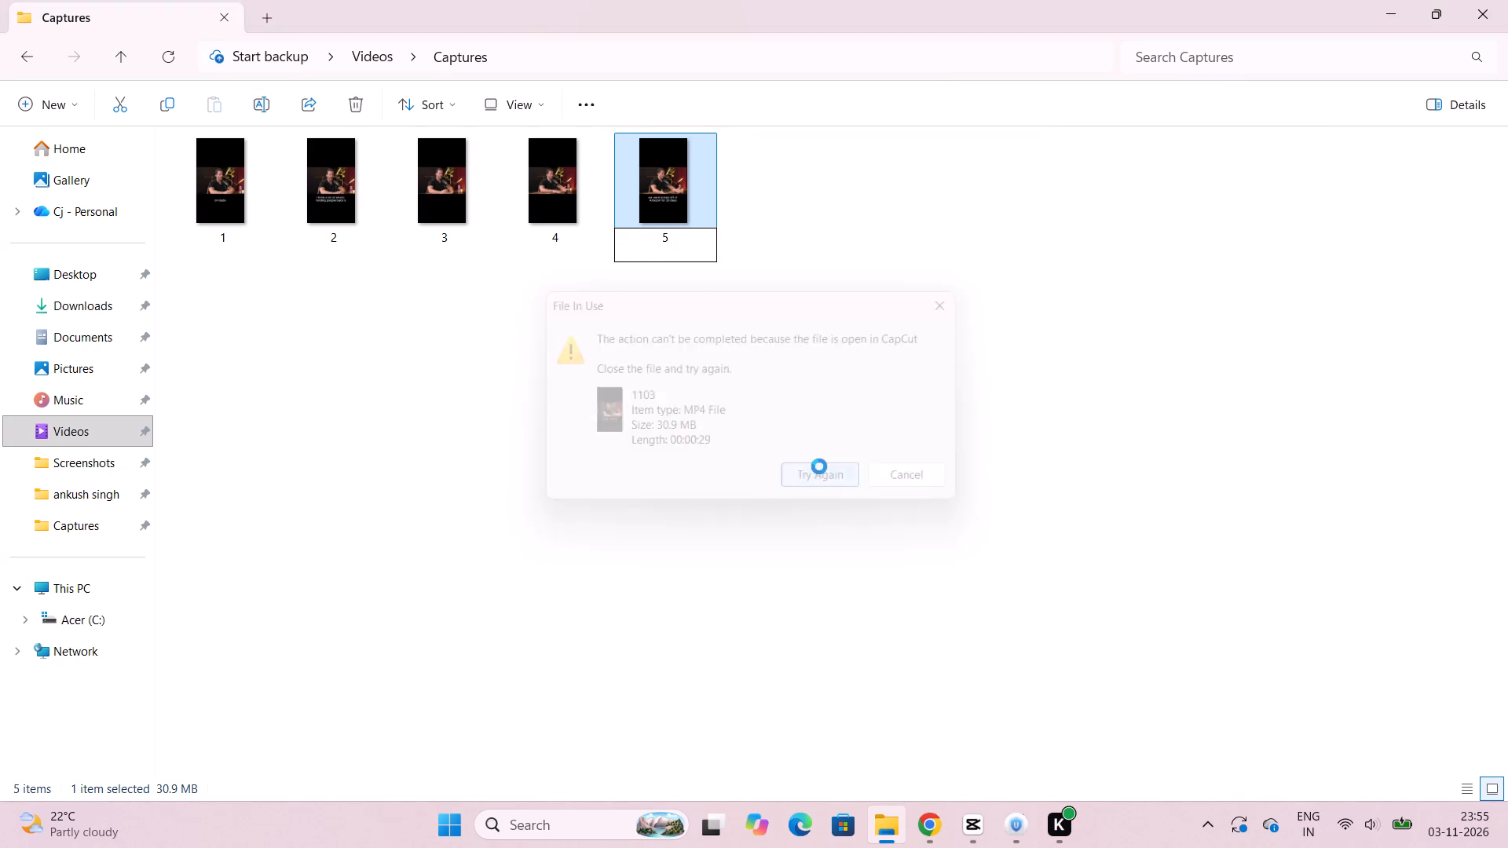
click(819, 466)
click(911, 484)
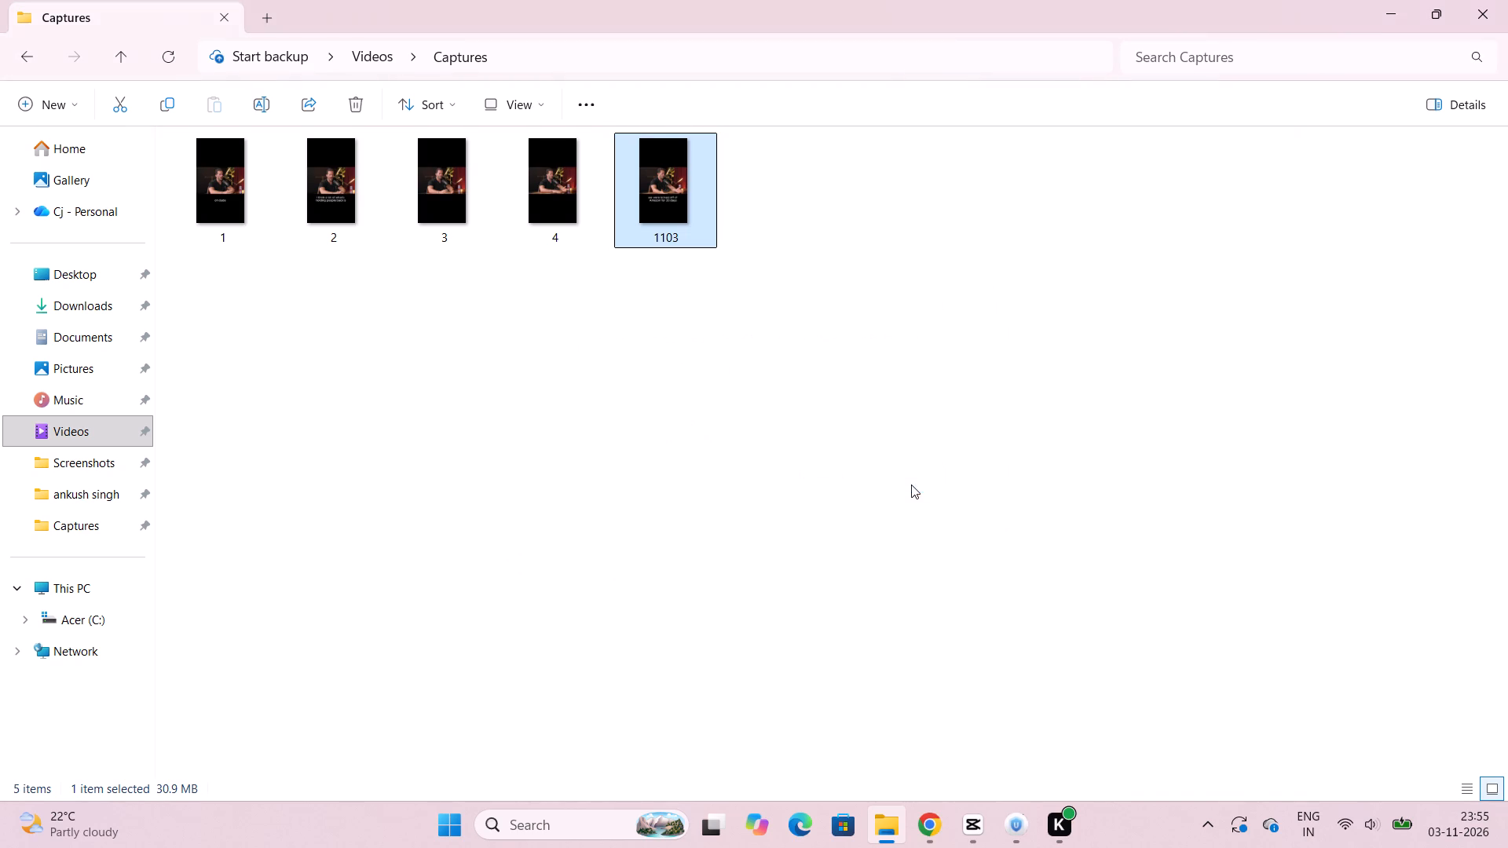
Return to CapCut and delete the tiny leftover clip fragment at the start of the timeline.
click(972, 847)
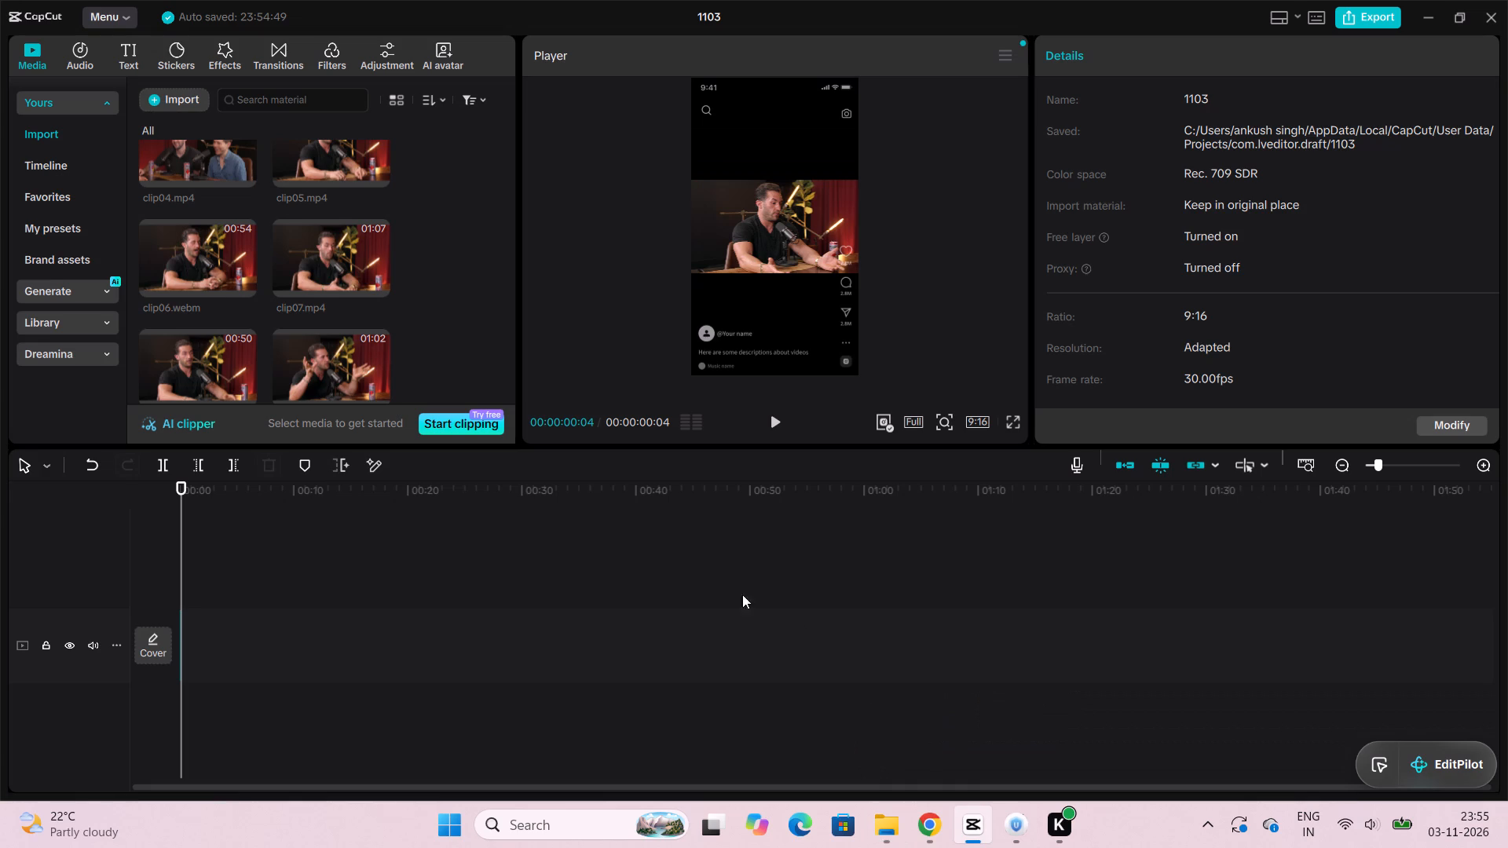
click(73, 58)
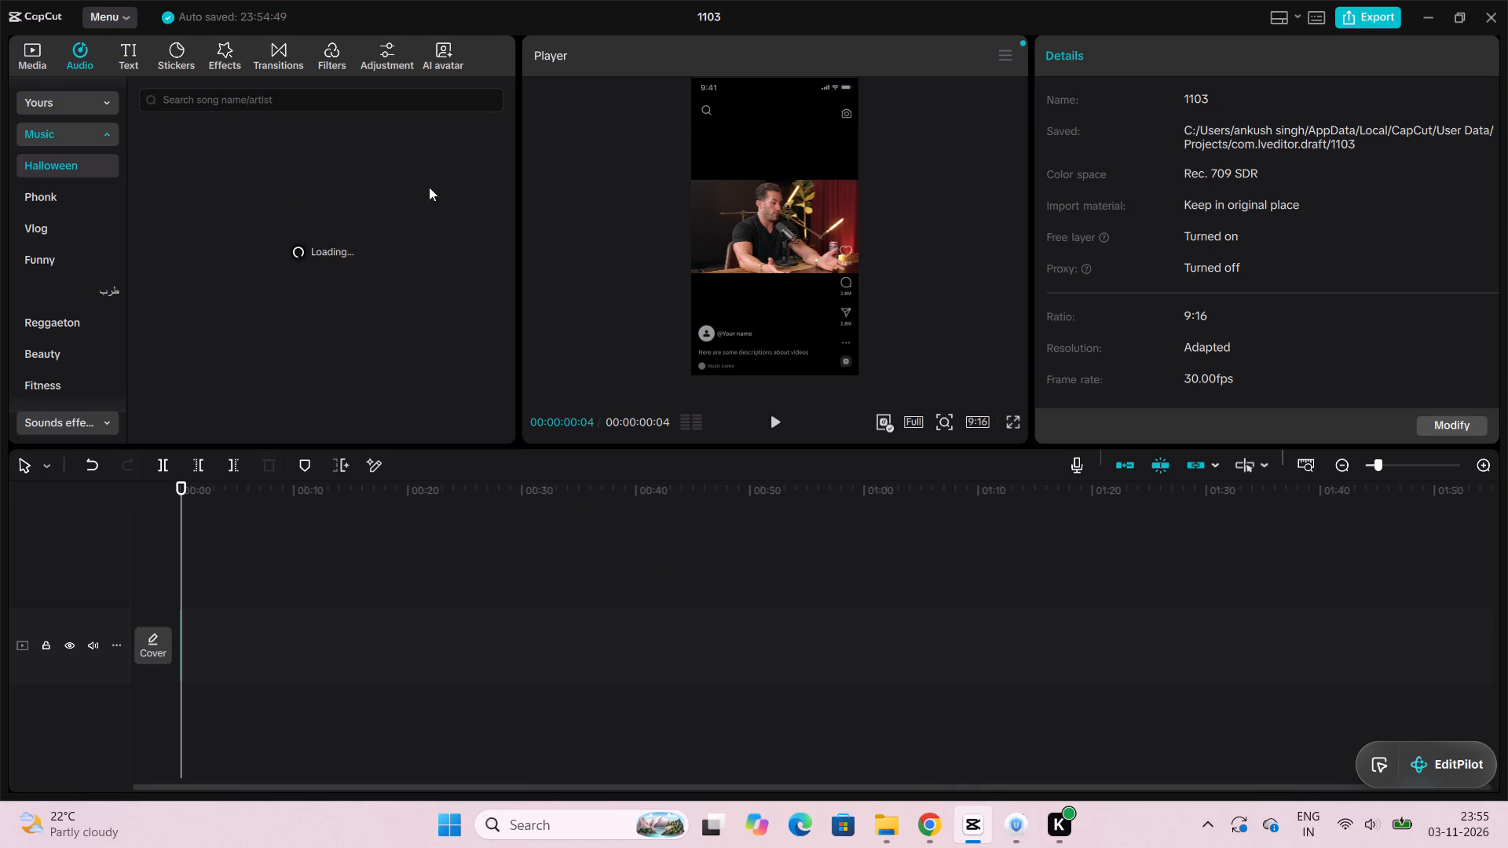
click(781, 422)
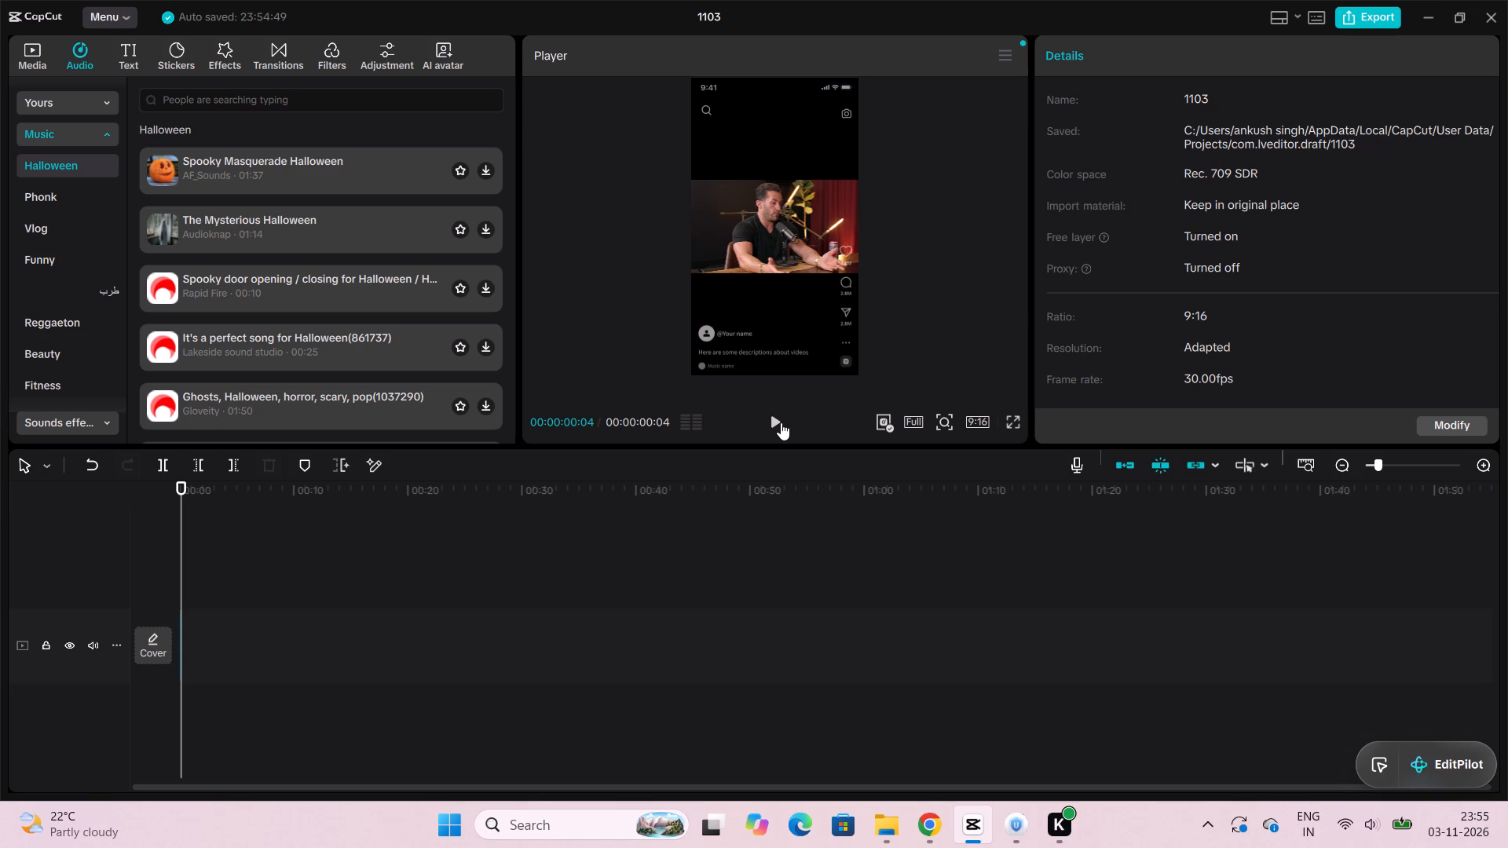
click(781, 422)
click(781, 422)
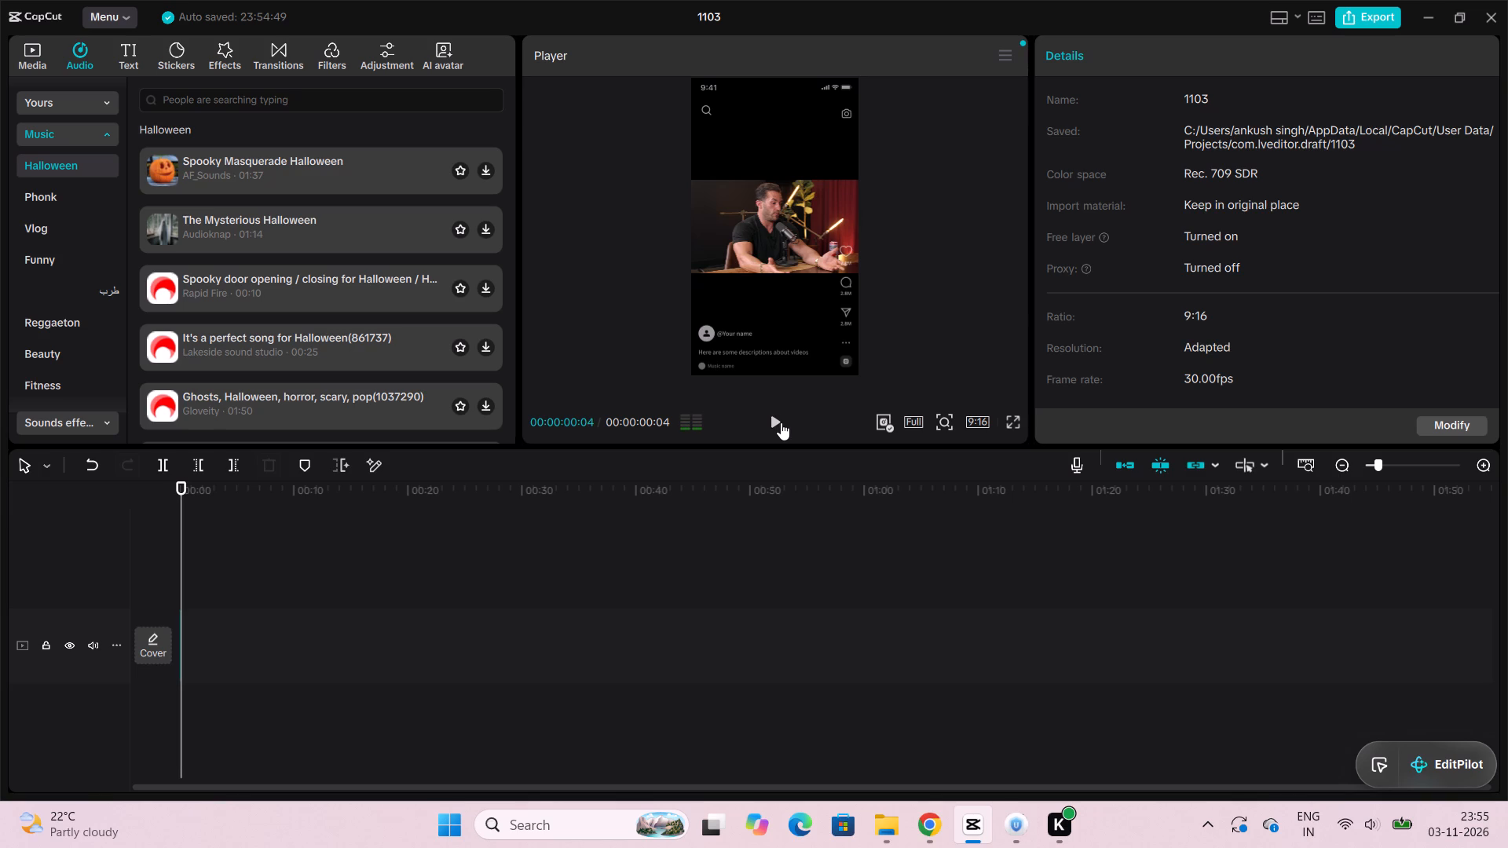
double_click(781, 422)
click(781, 422)
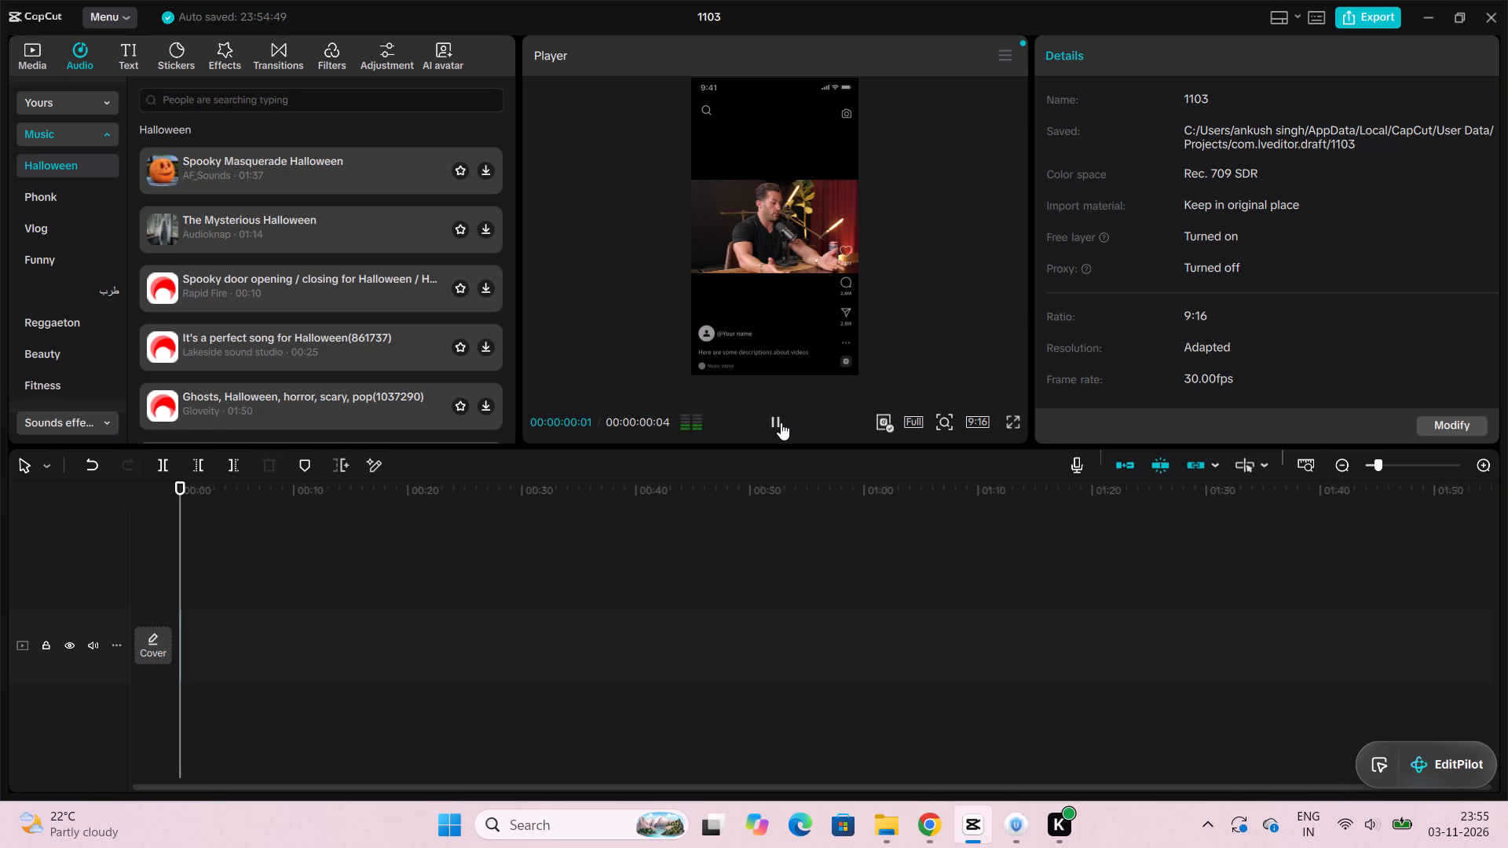
triple_click(181, 627)
click(181, 627)
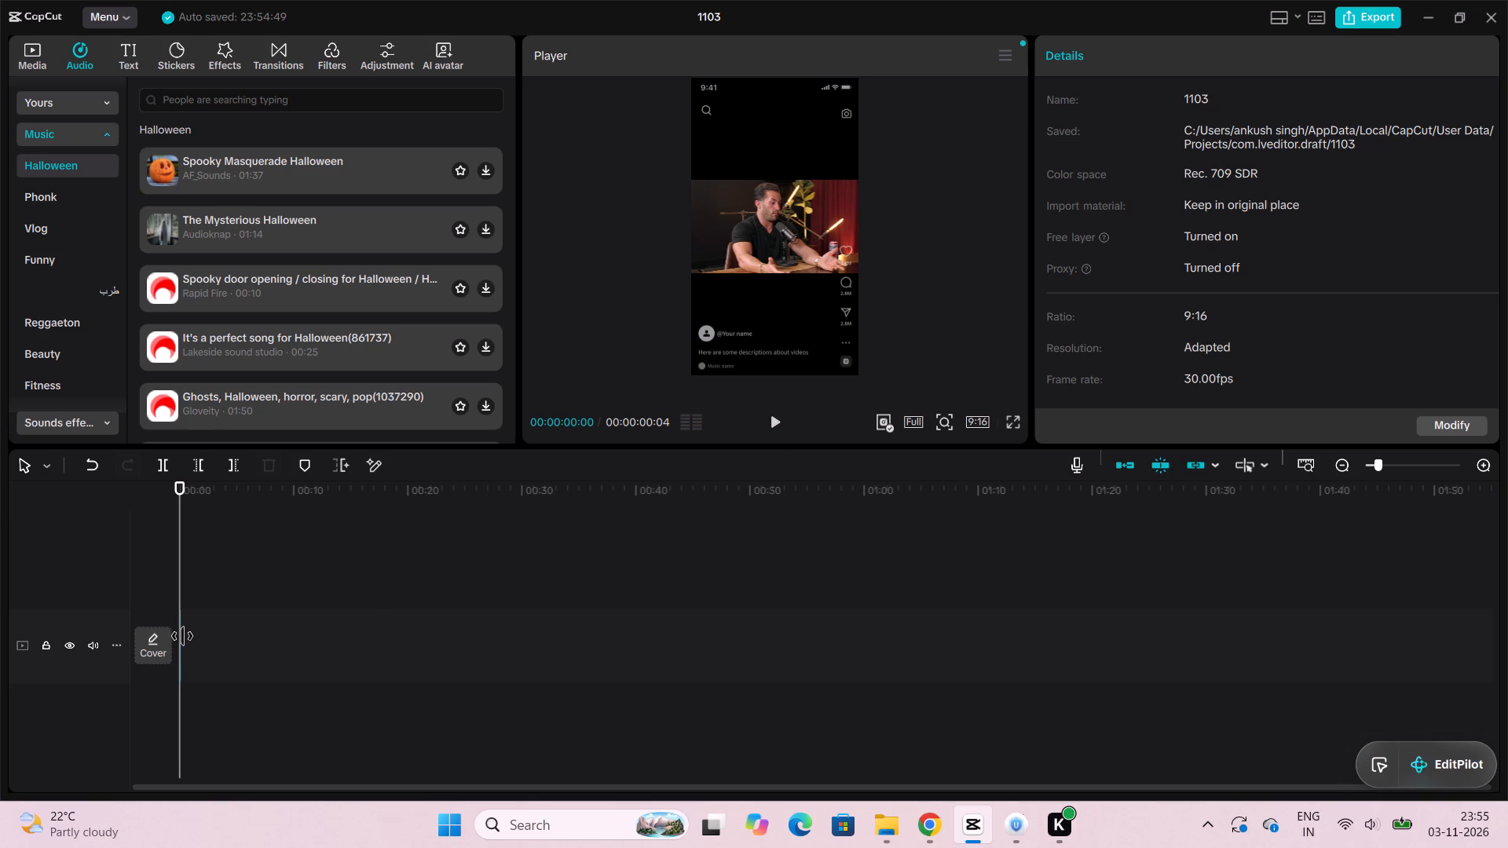
double_click(182, 641)
drag(217, 657, 162, 628)
key(Delete)
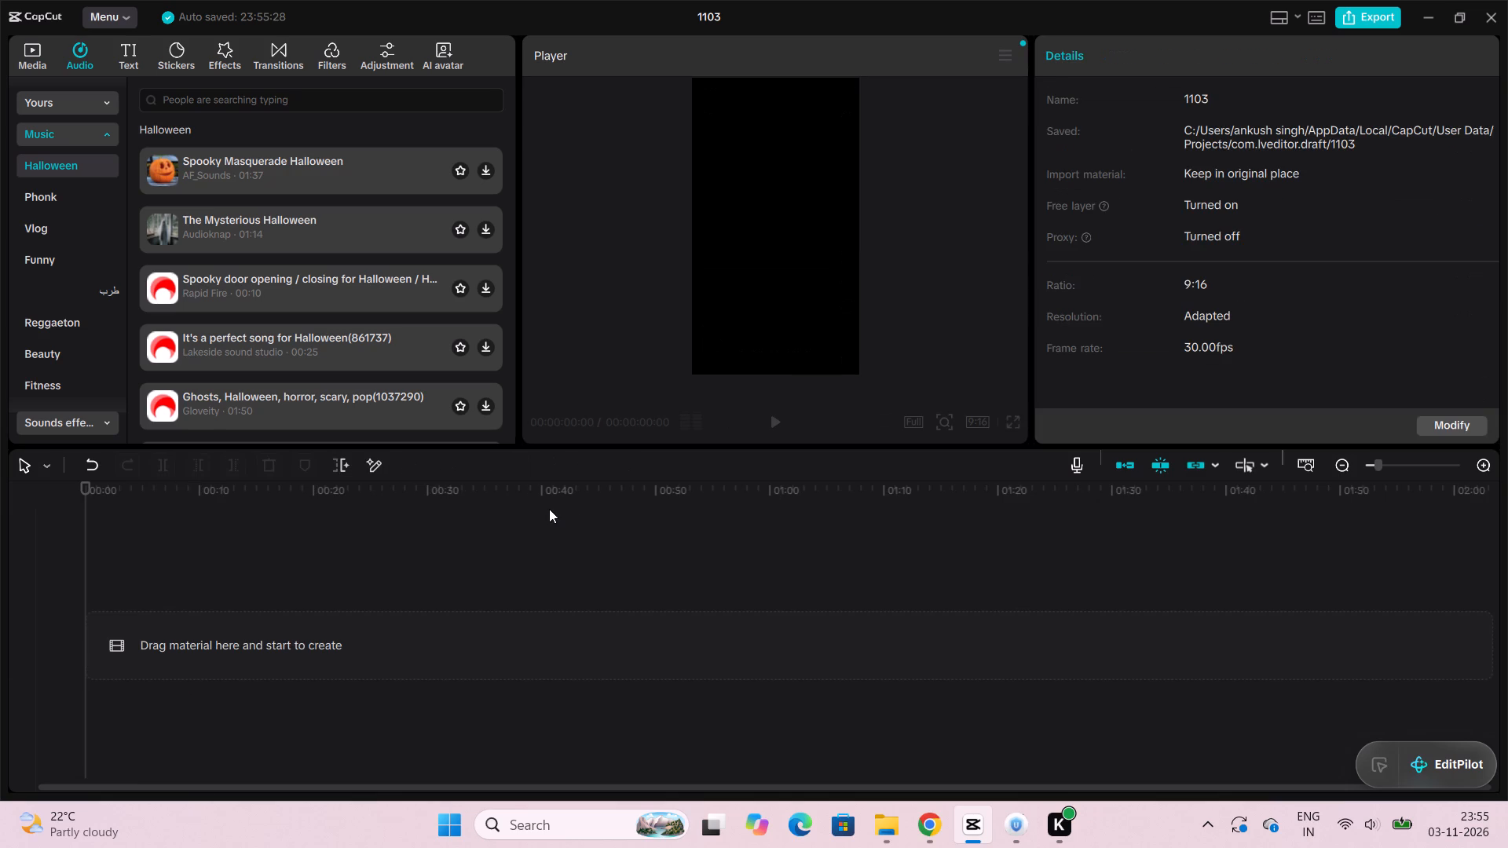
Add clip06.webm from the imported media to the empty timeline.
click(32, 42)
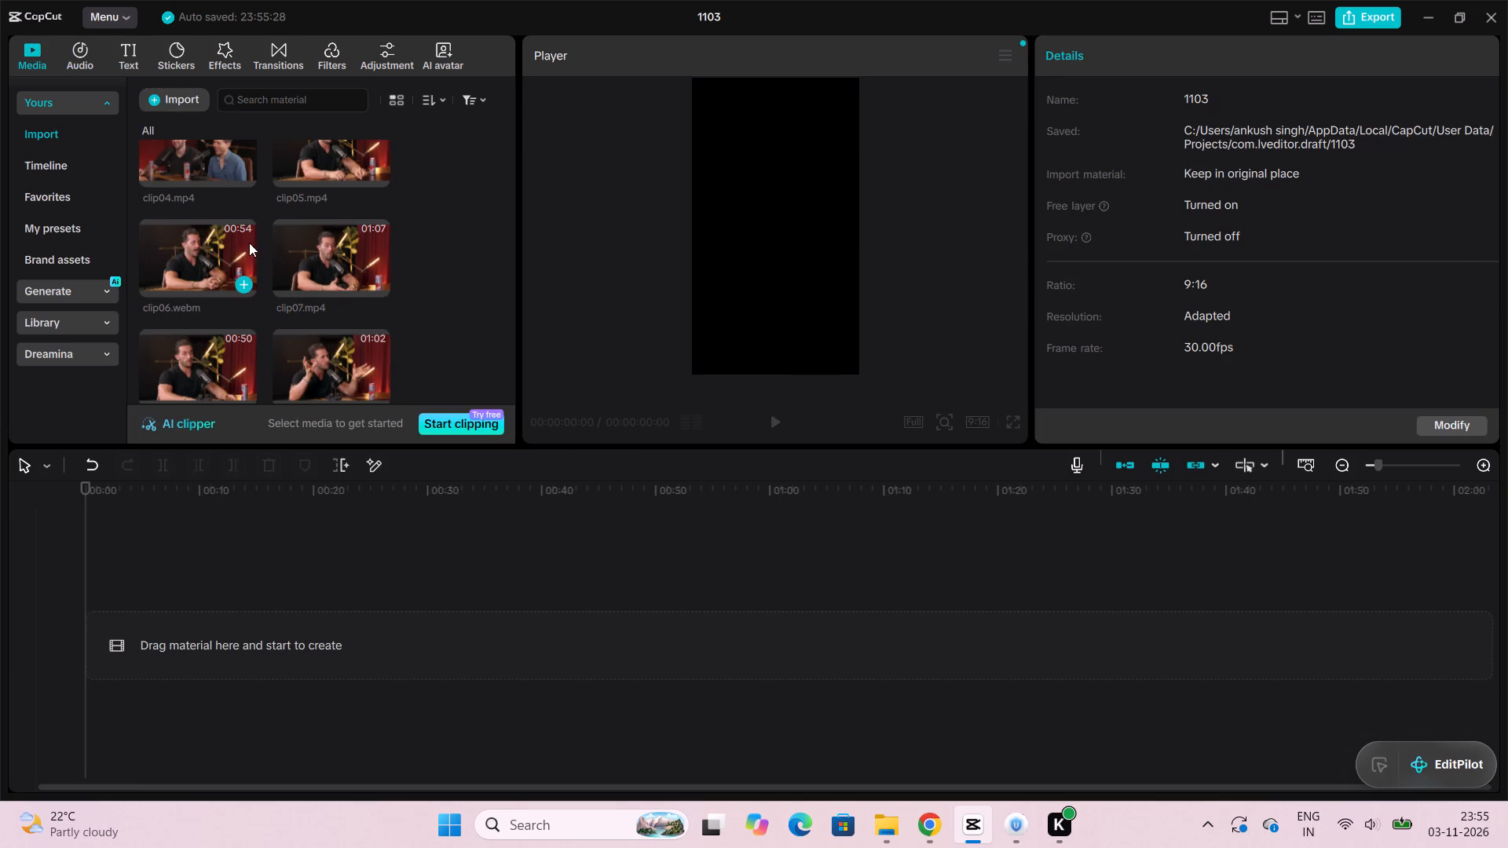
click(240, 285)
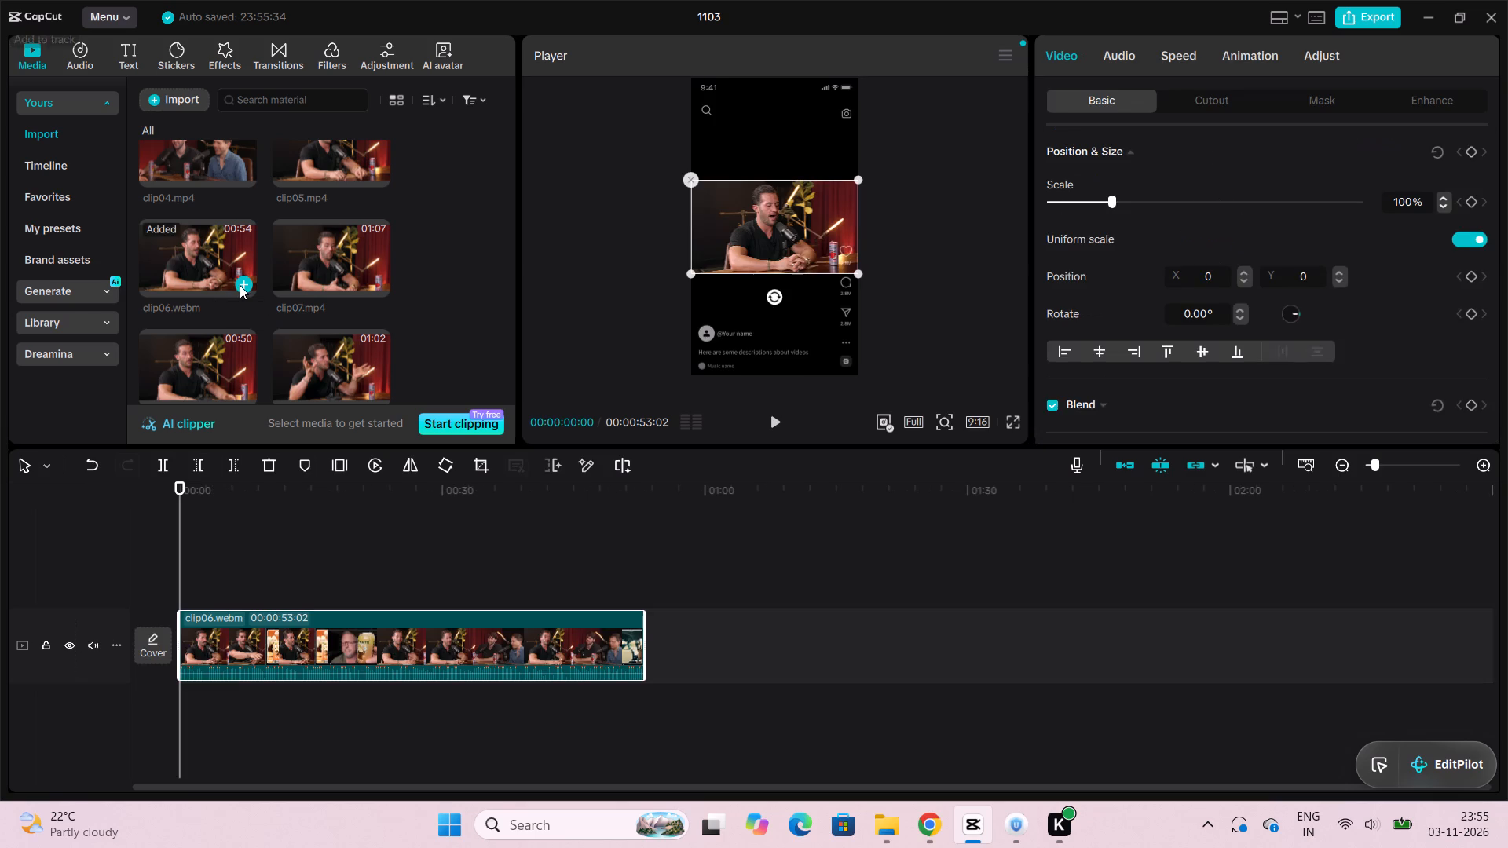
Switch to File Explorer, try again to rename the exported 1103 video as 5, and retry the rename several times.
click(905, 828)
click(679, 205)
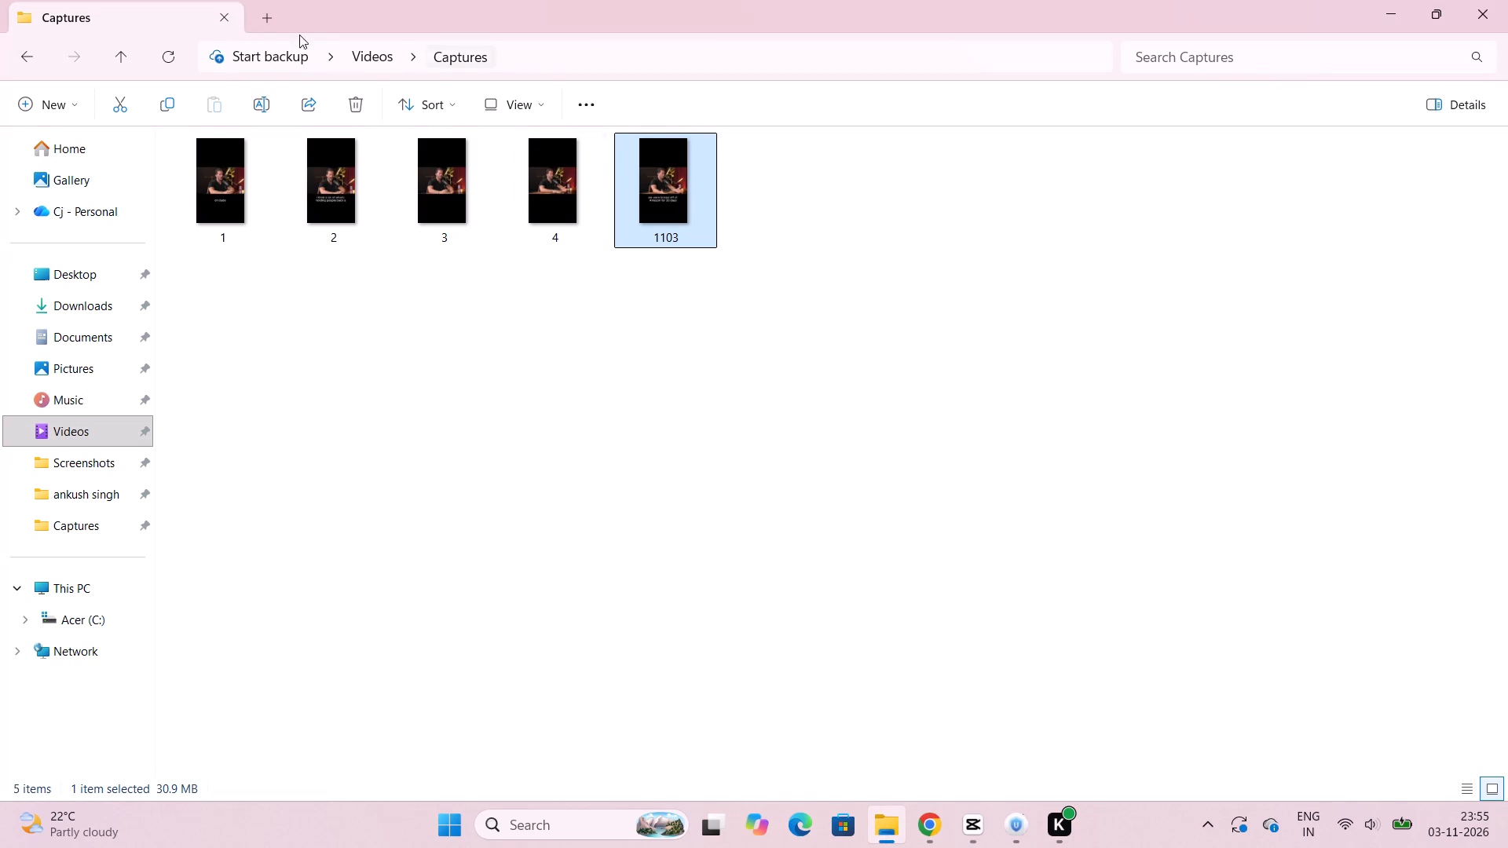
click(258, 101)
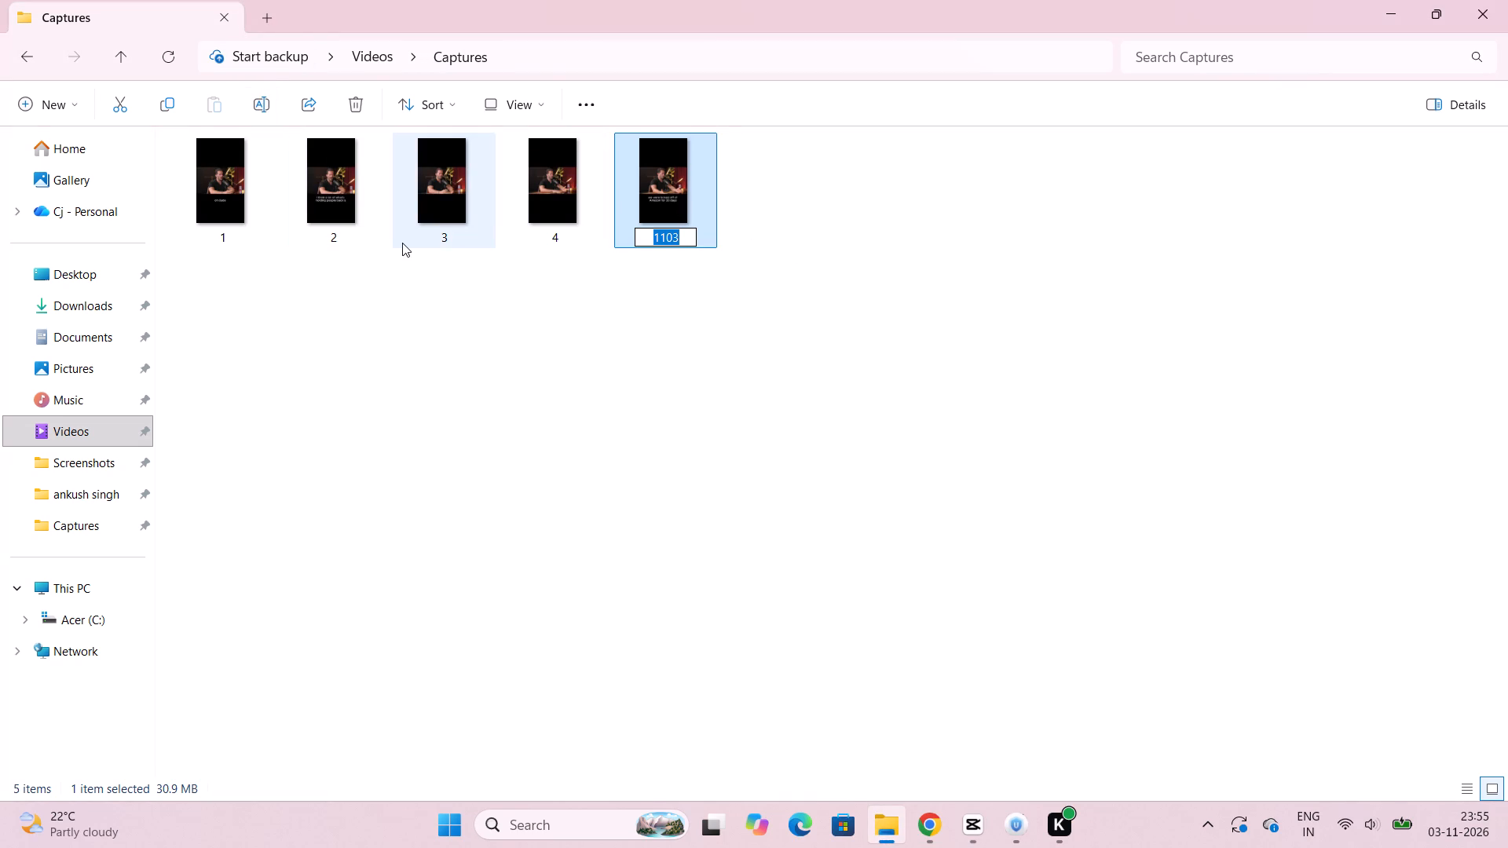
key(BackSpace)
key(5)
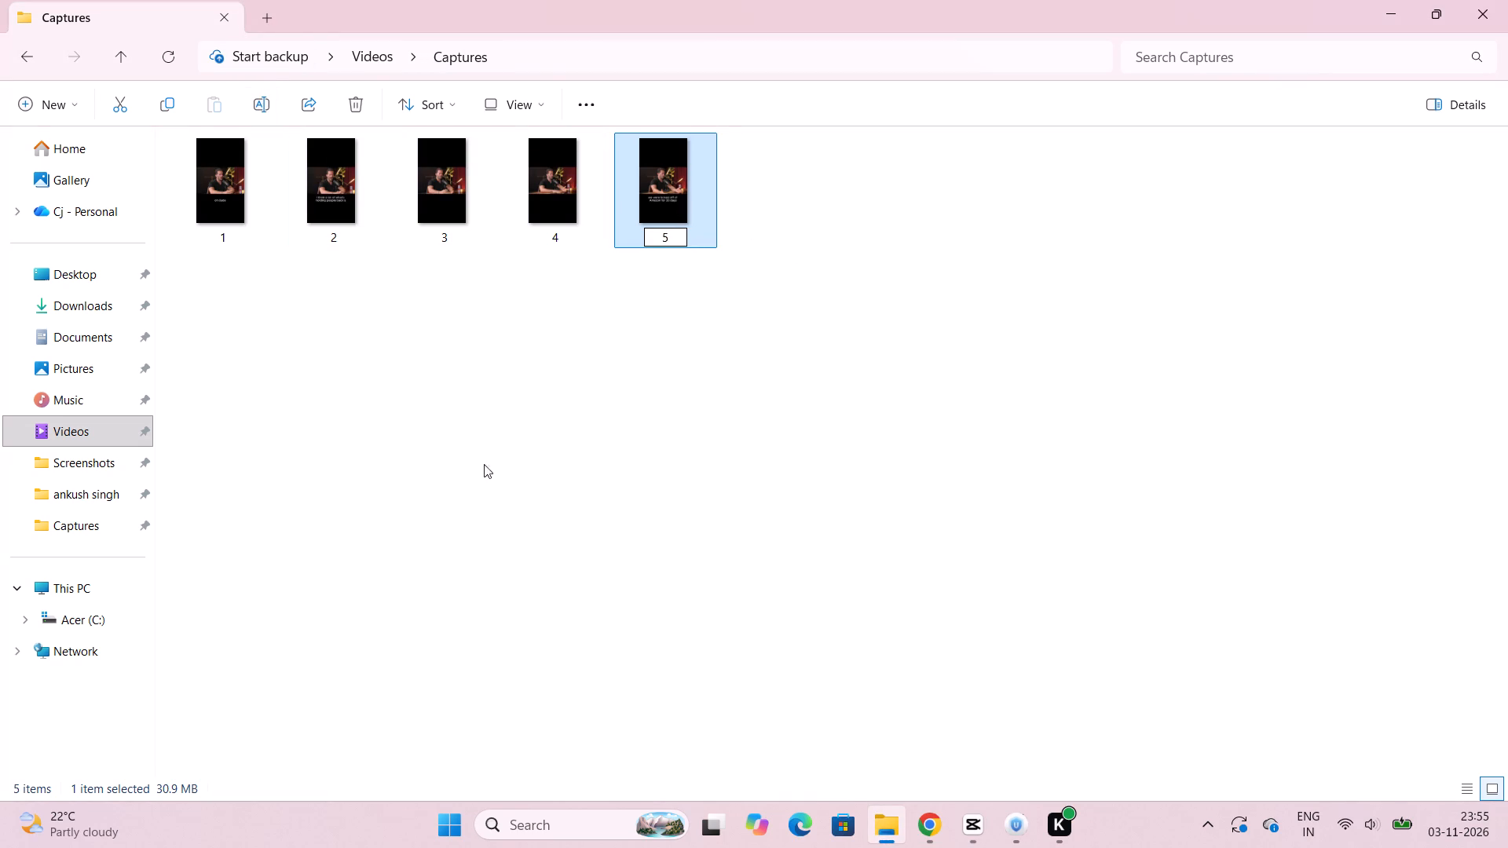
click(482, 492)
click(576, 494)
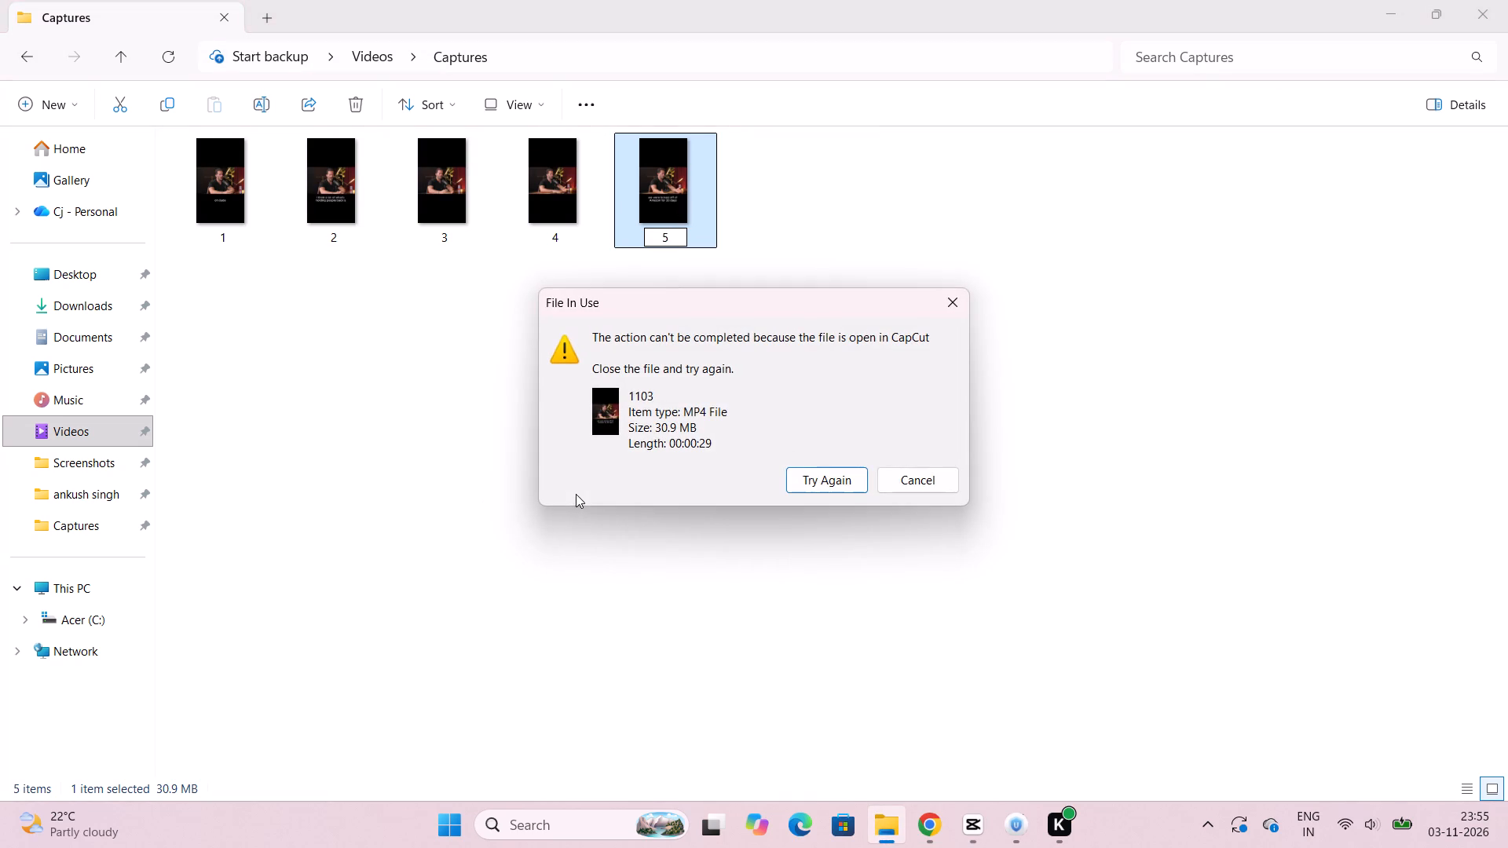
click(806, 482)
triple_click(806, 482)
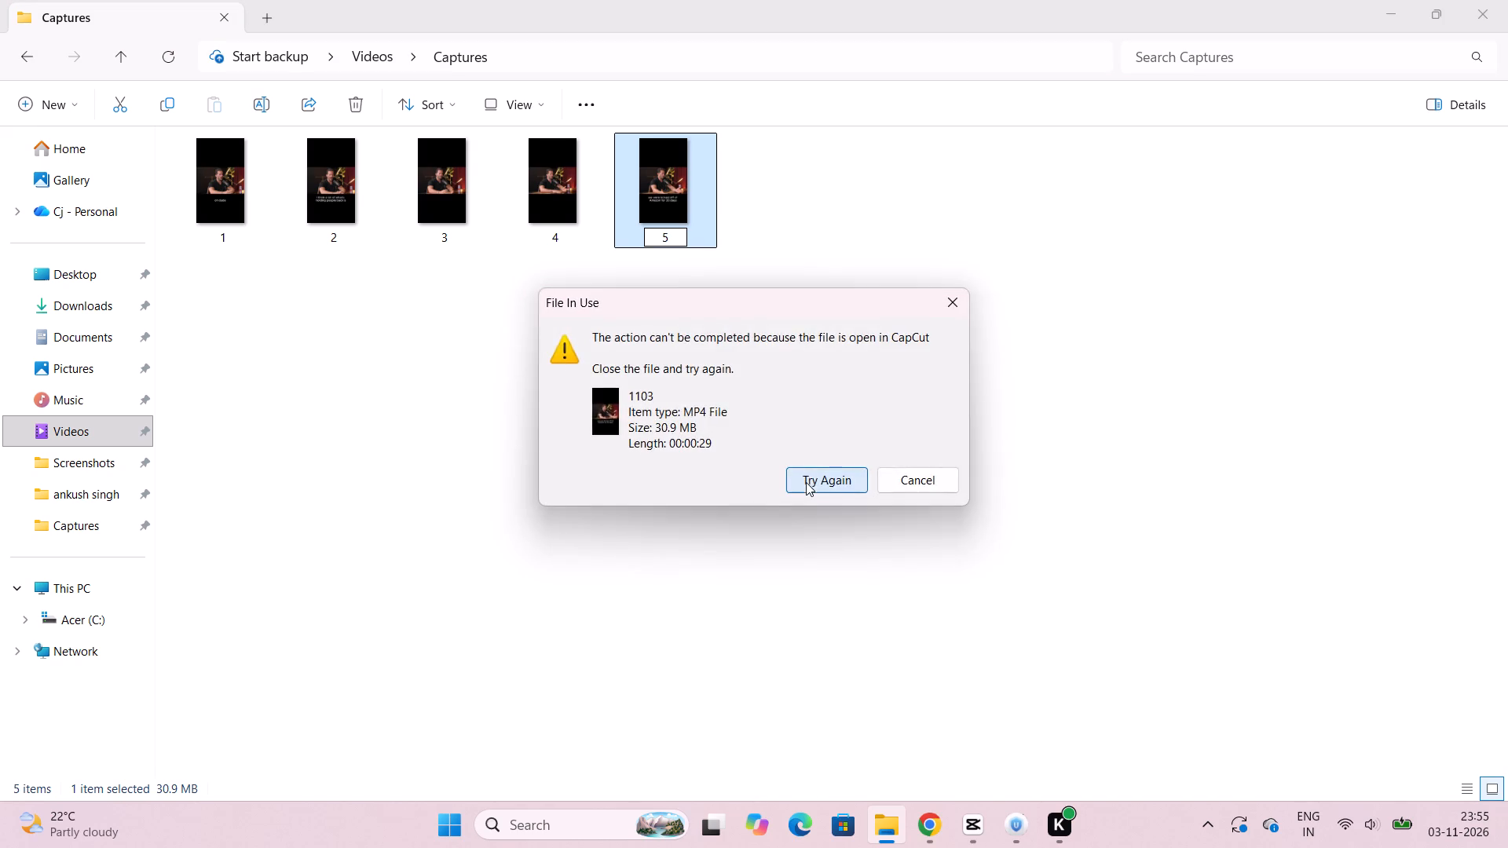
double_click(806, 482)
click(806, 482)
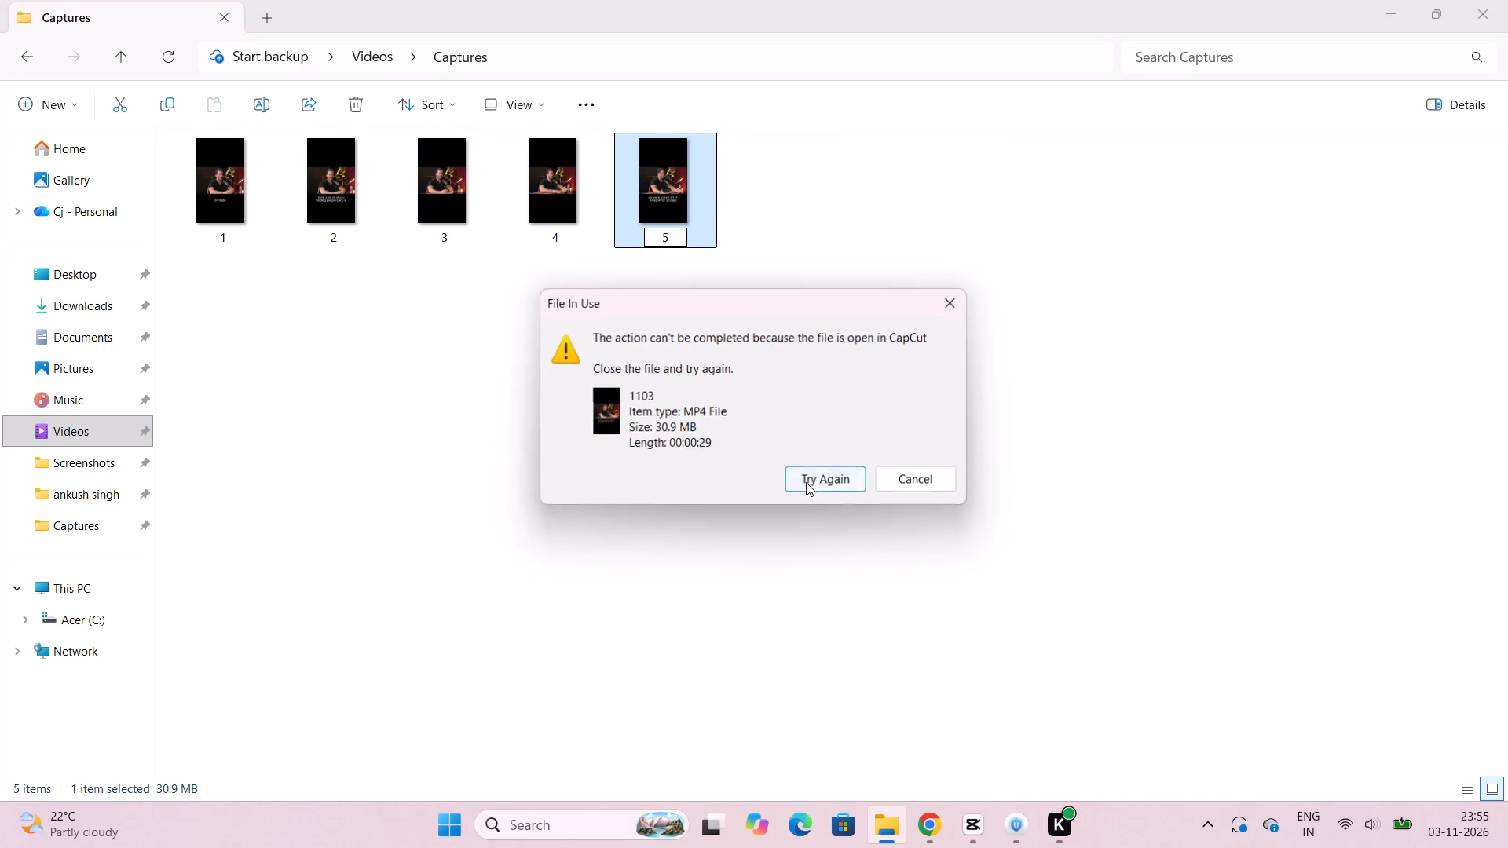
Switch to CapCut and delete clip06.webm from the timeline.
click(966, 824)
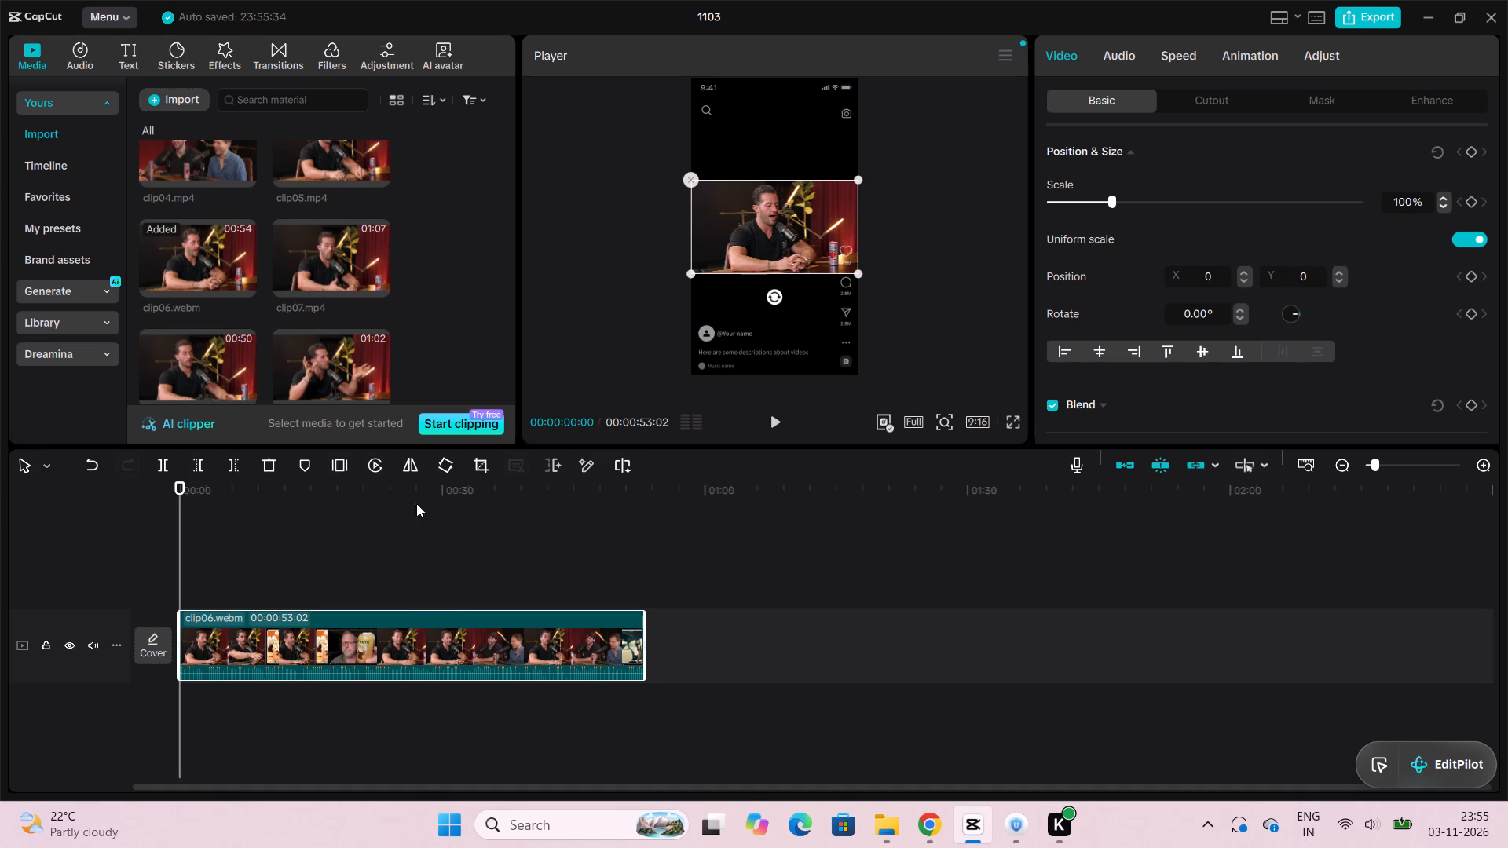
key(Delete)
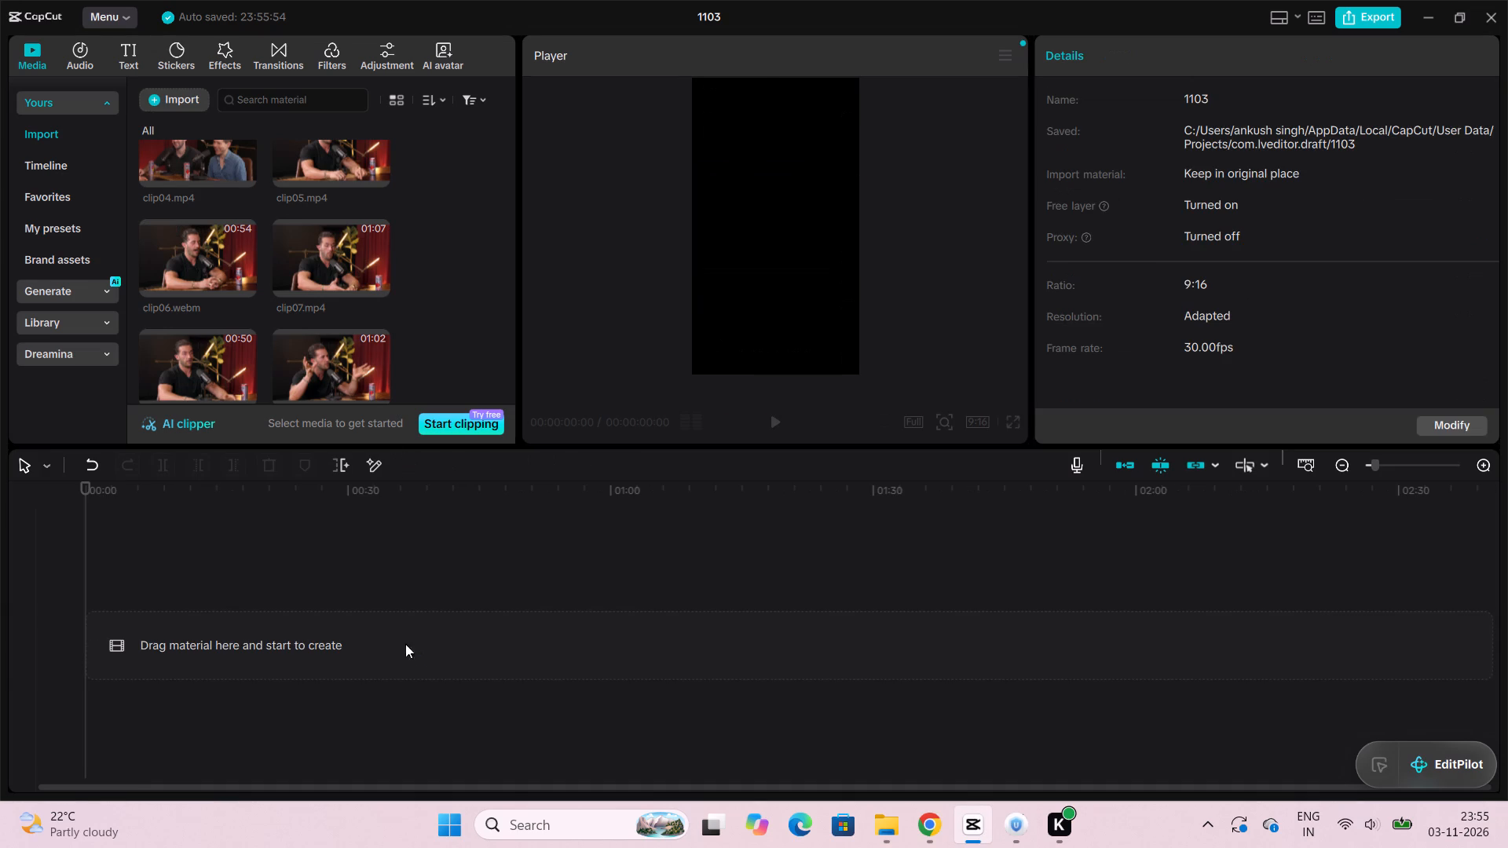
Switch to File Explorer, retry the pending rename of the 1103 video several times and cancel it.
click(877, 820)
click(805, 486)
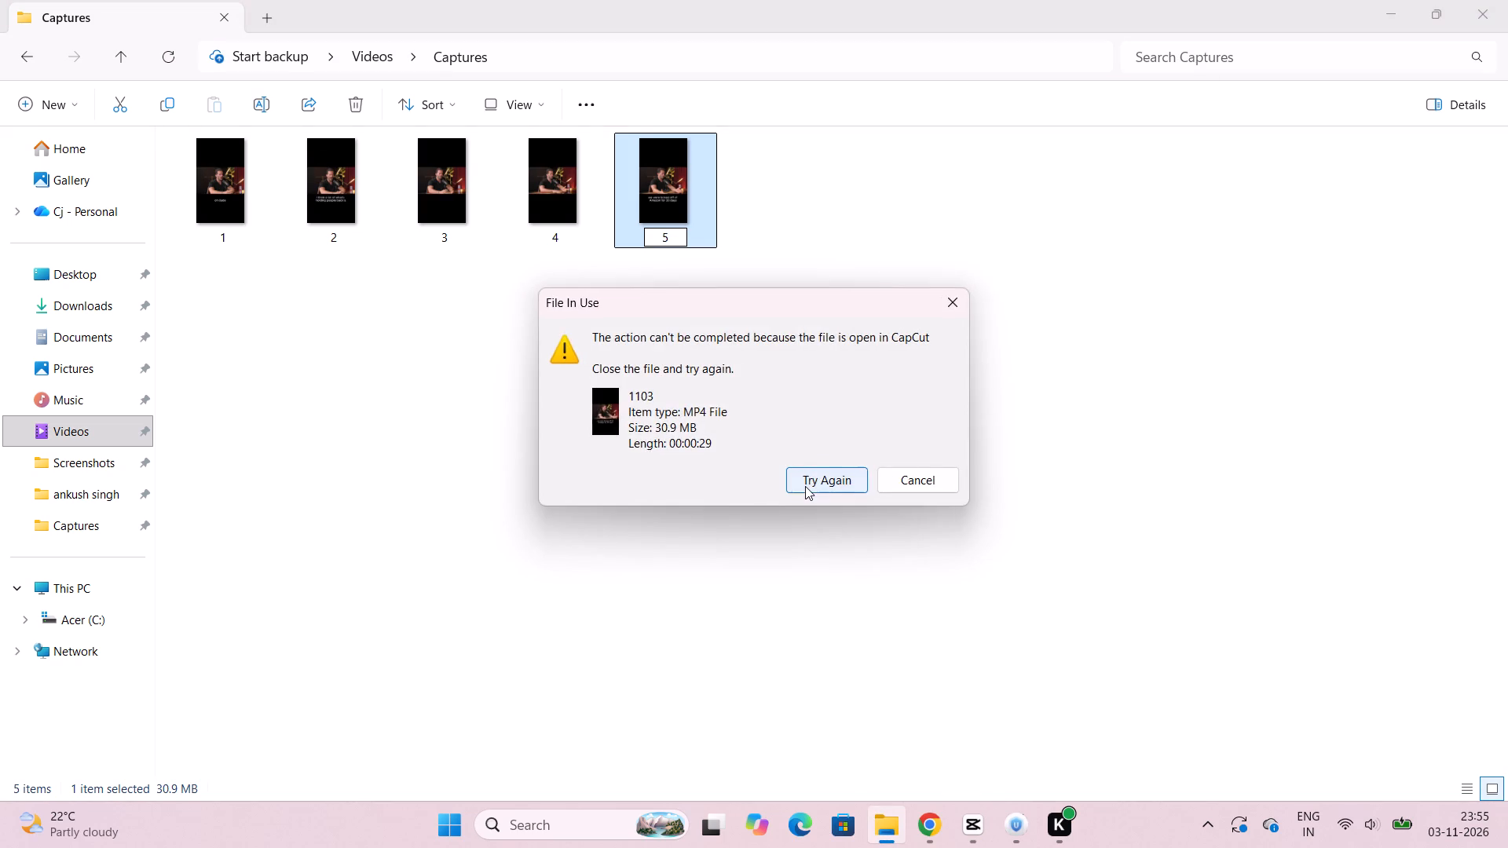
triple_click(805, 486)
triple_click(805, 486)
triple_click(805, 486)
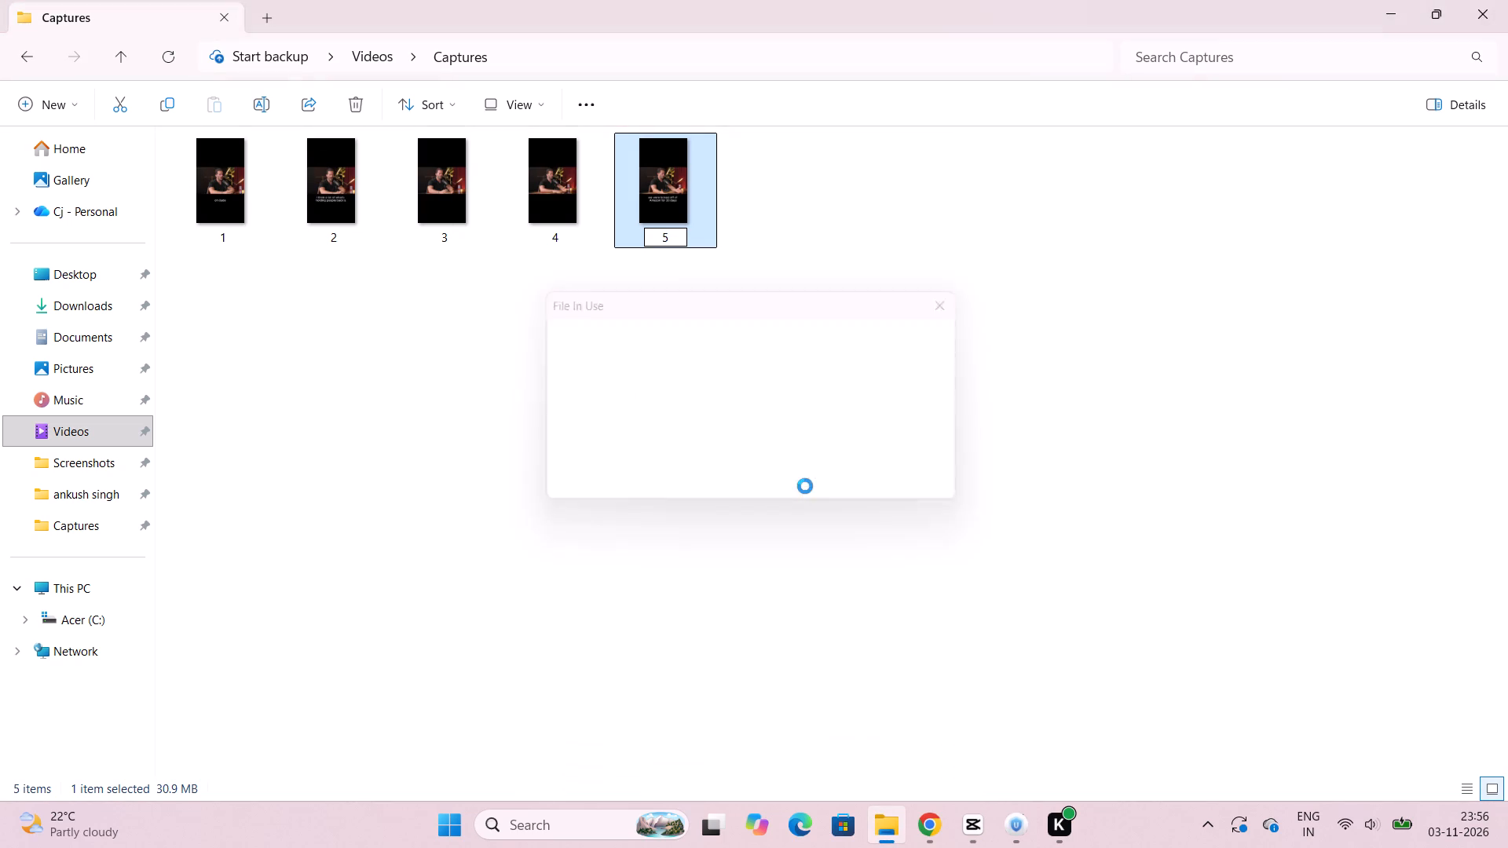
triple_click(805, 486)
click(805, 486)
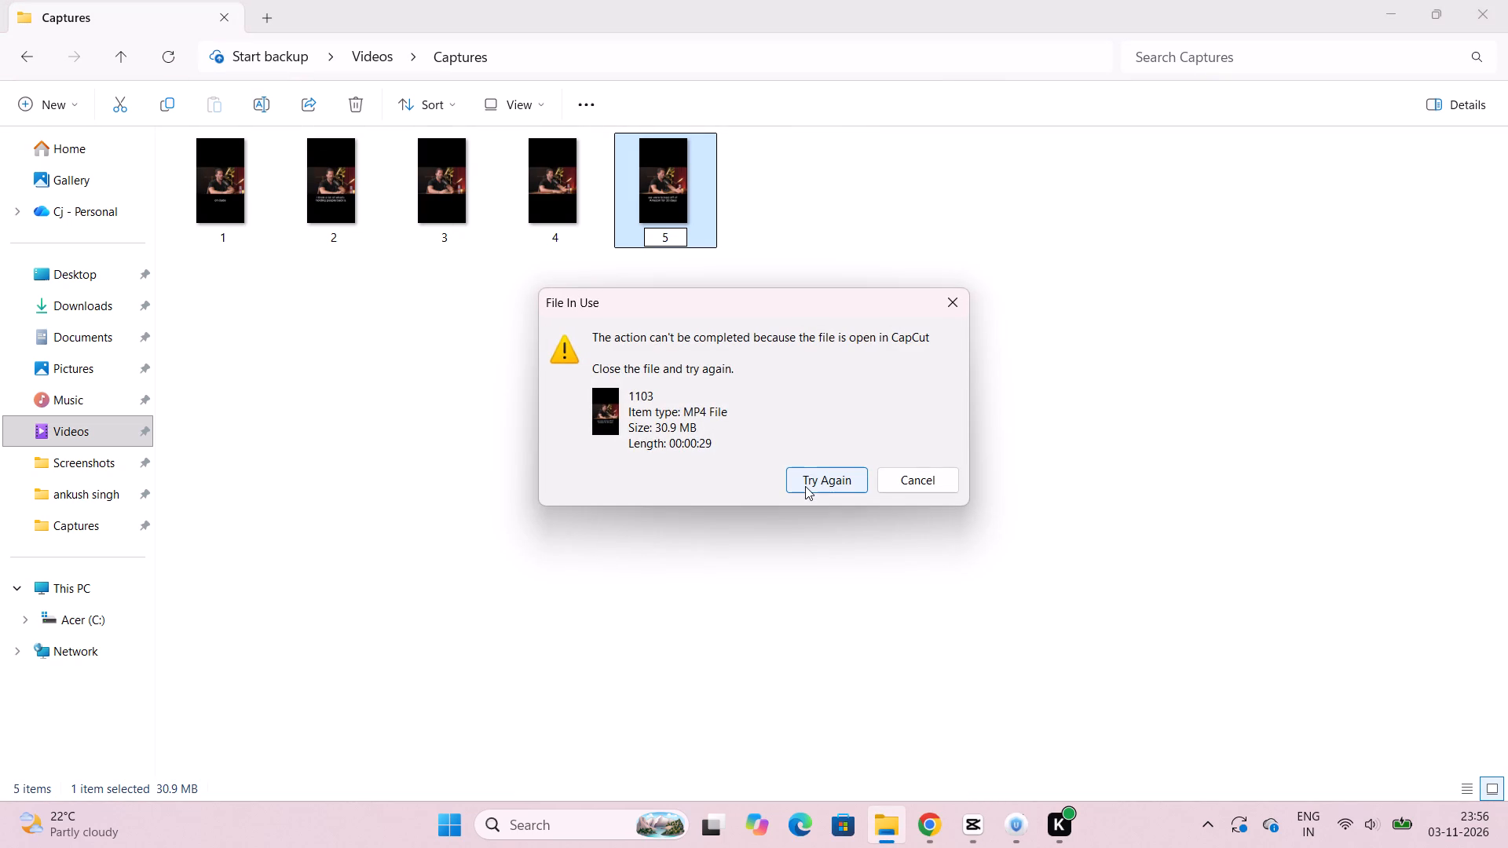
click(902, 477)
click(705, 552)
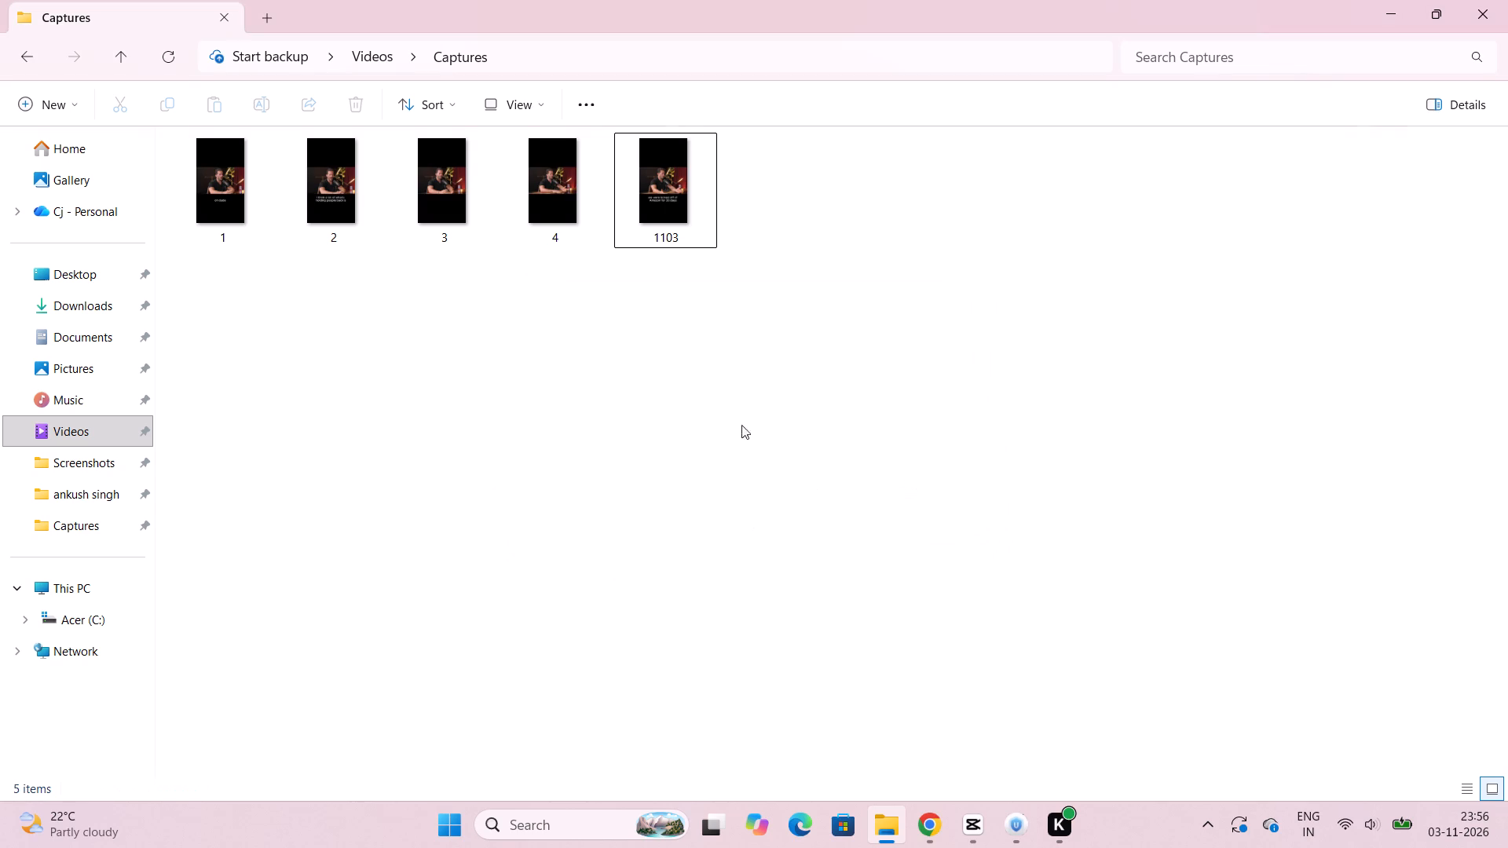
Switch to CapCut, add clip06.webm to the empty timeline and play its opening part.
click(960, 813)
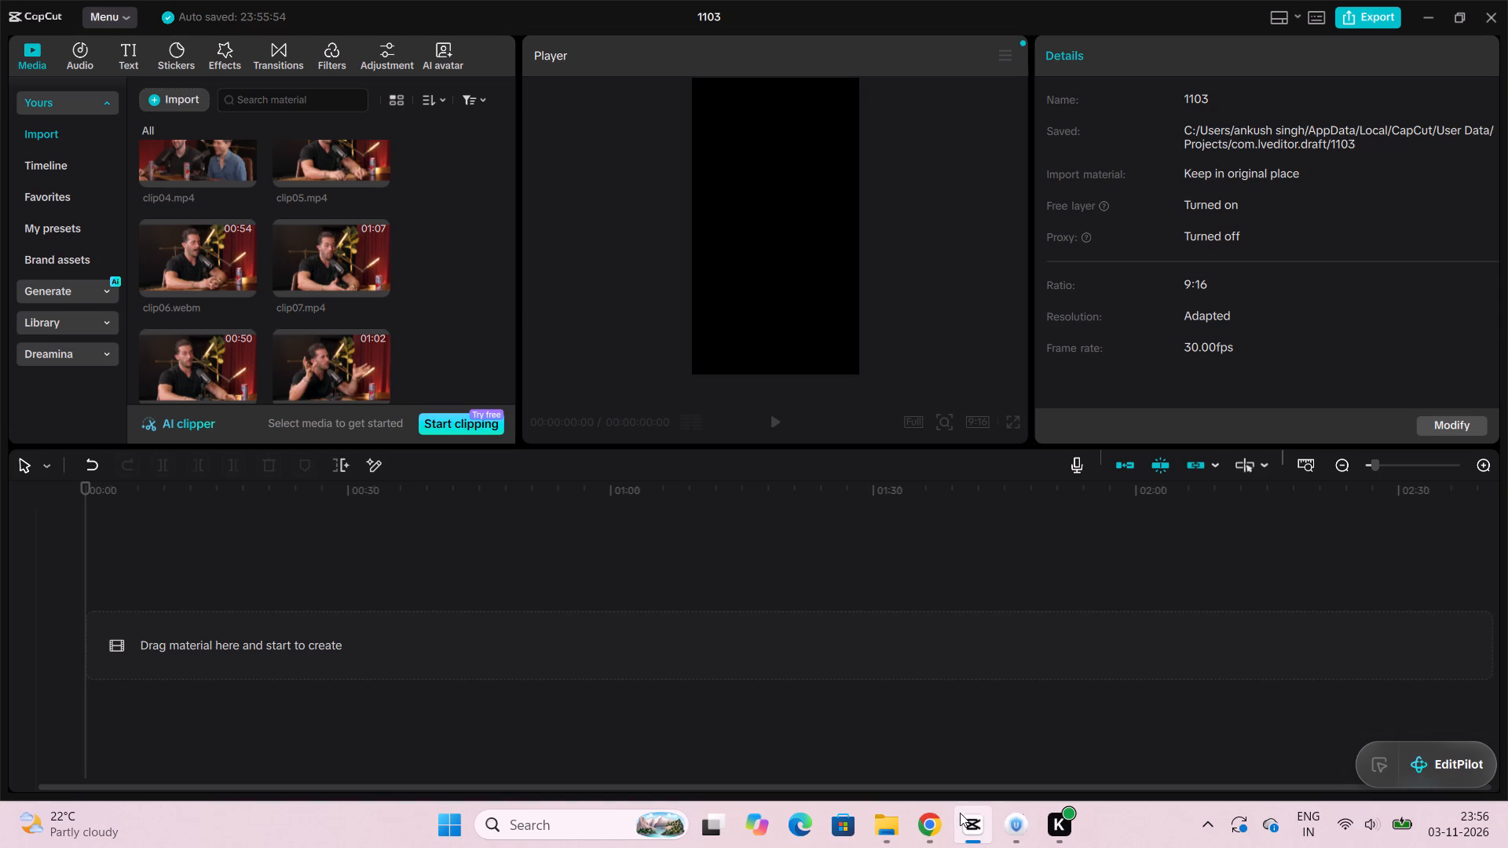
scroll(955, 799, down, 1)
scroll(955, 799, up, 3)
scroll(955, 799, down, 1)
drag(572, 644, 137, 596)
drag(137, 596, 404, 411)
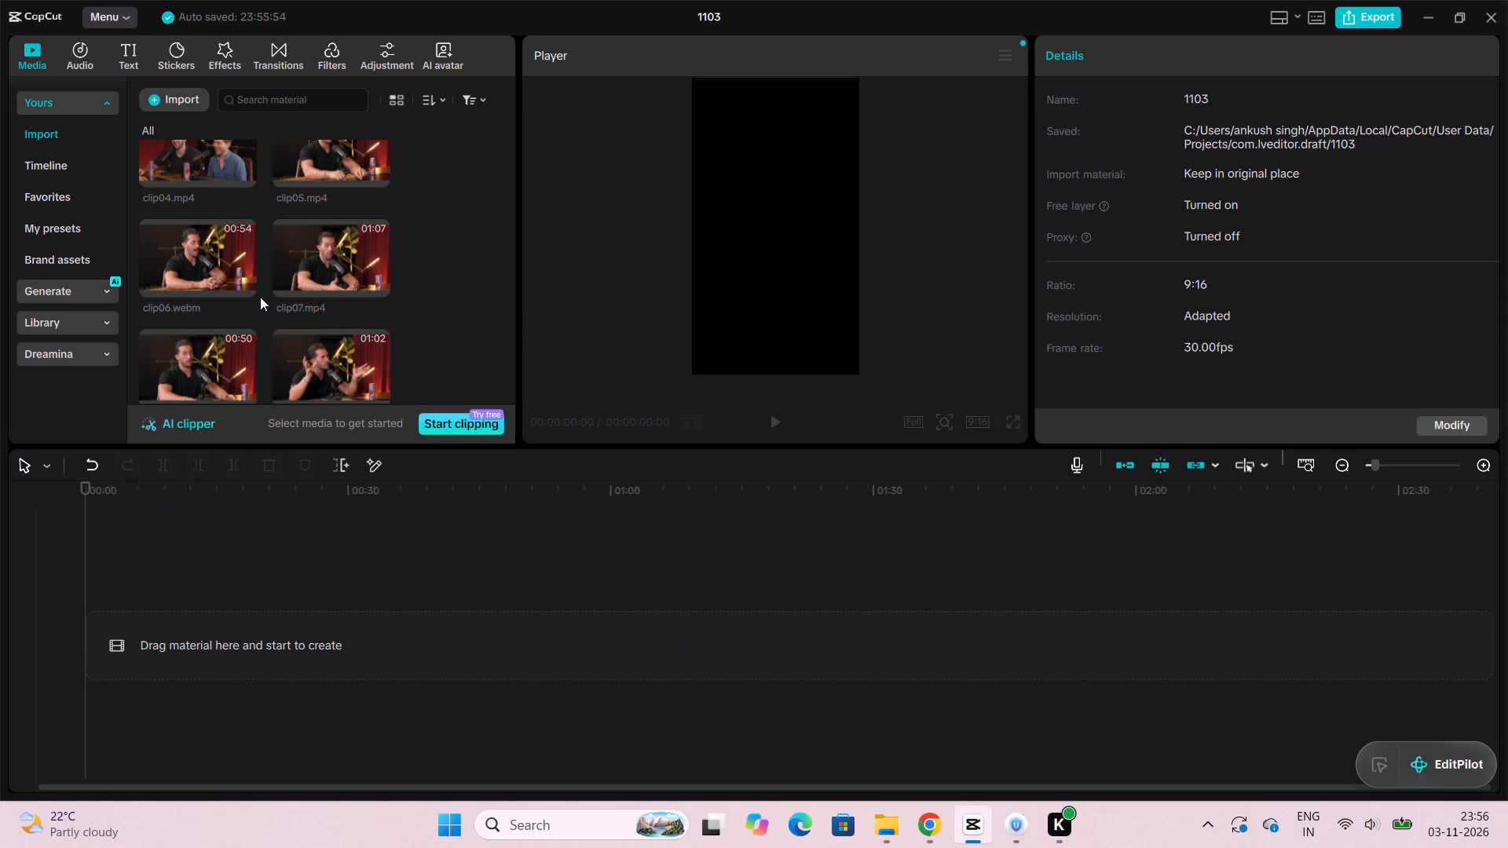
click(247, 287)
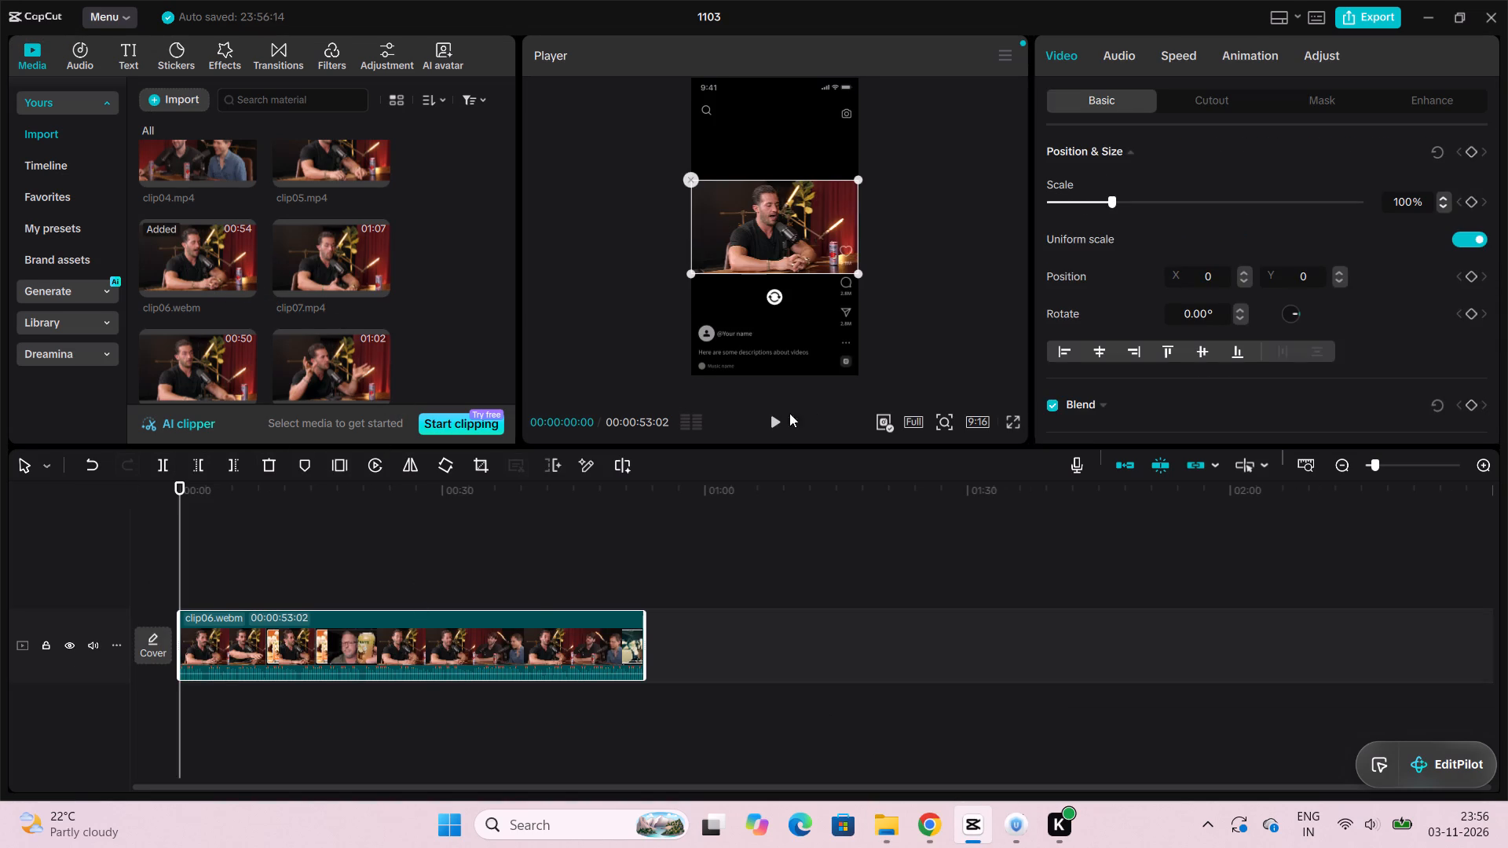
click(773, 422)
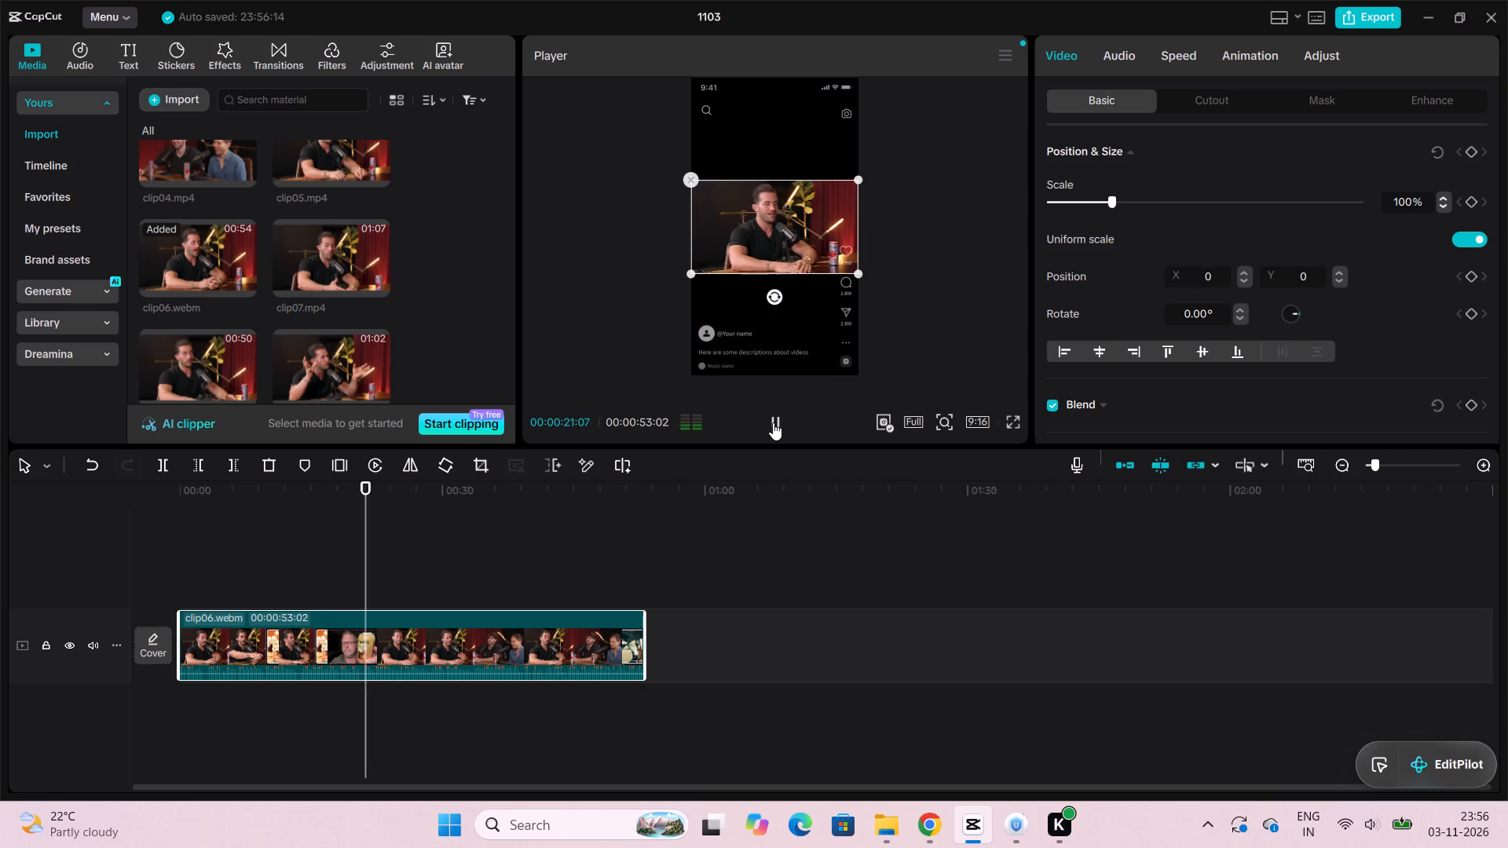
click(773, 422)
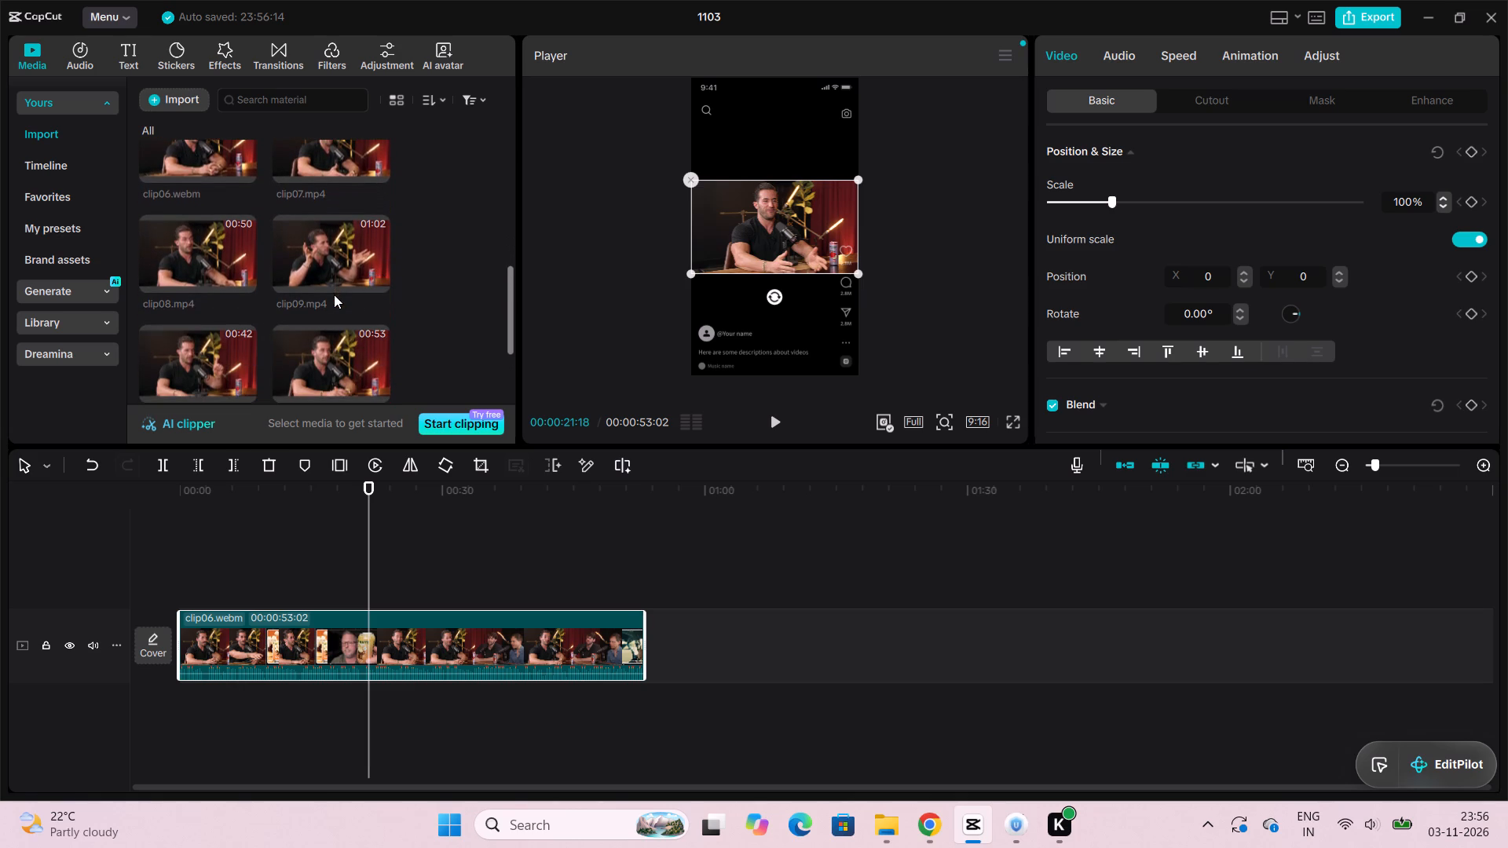
Add clip08.mp4 from the imported media to the timeline and delete clip06.webm, leaving only clip08.mp4.
click(177, 265)
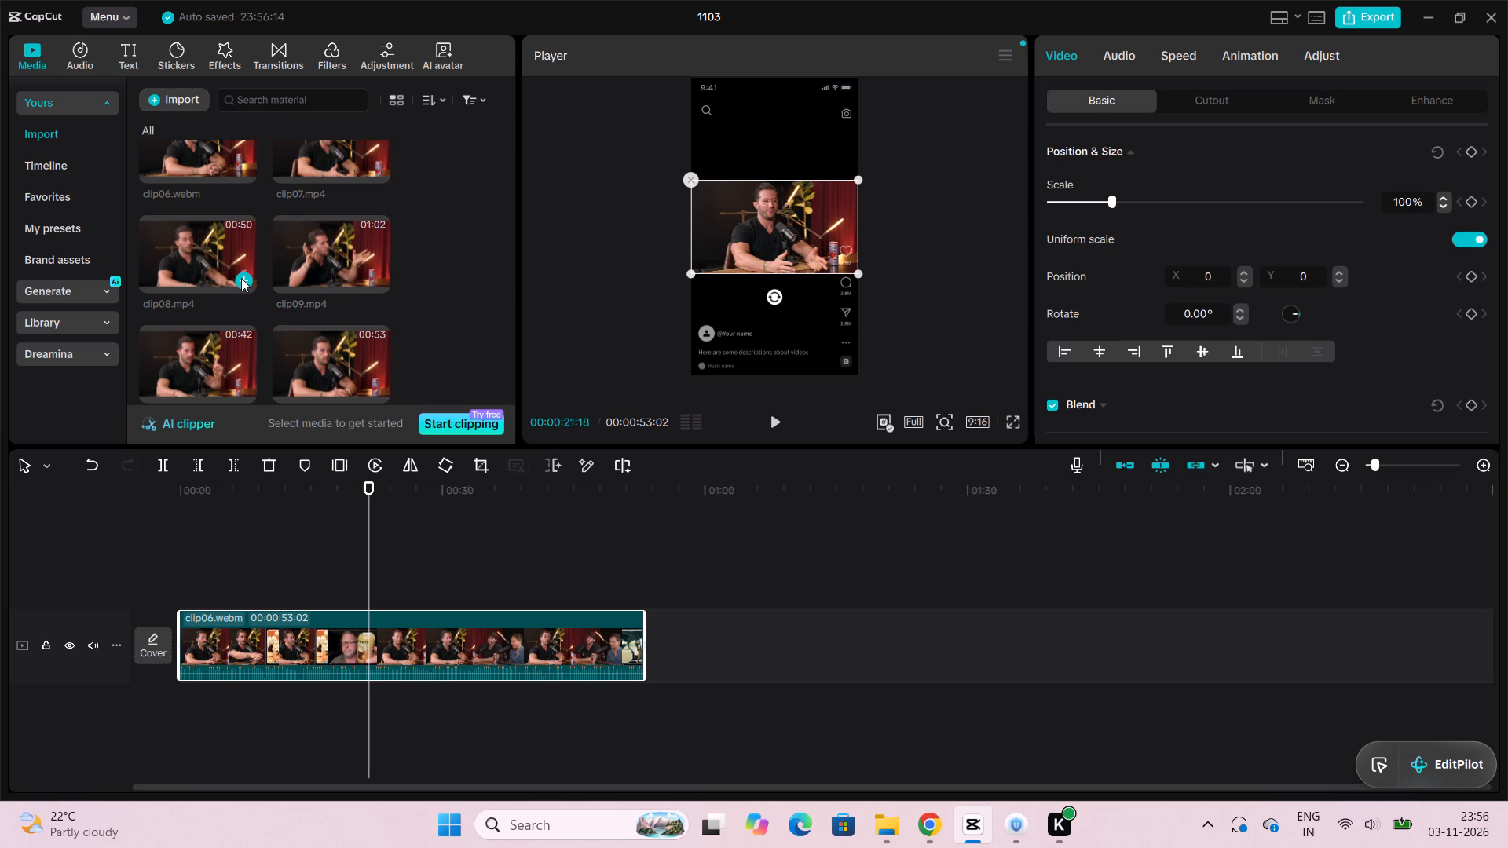
click(241, 278)
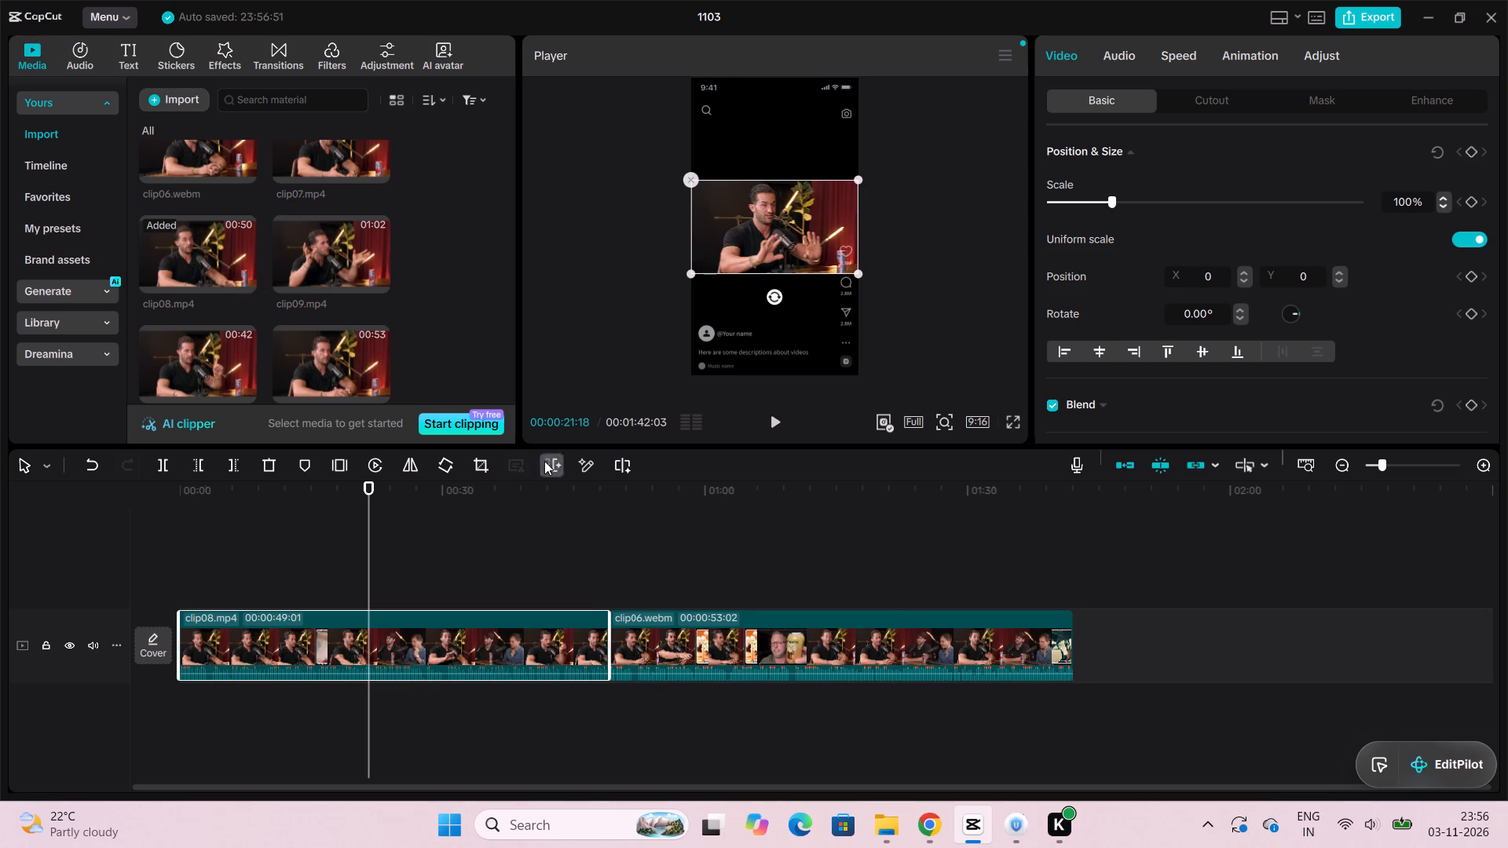
click(709, 631)
key(Delete)
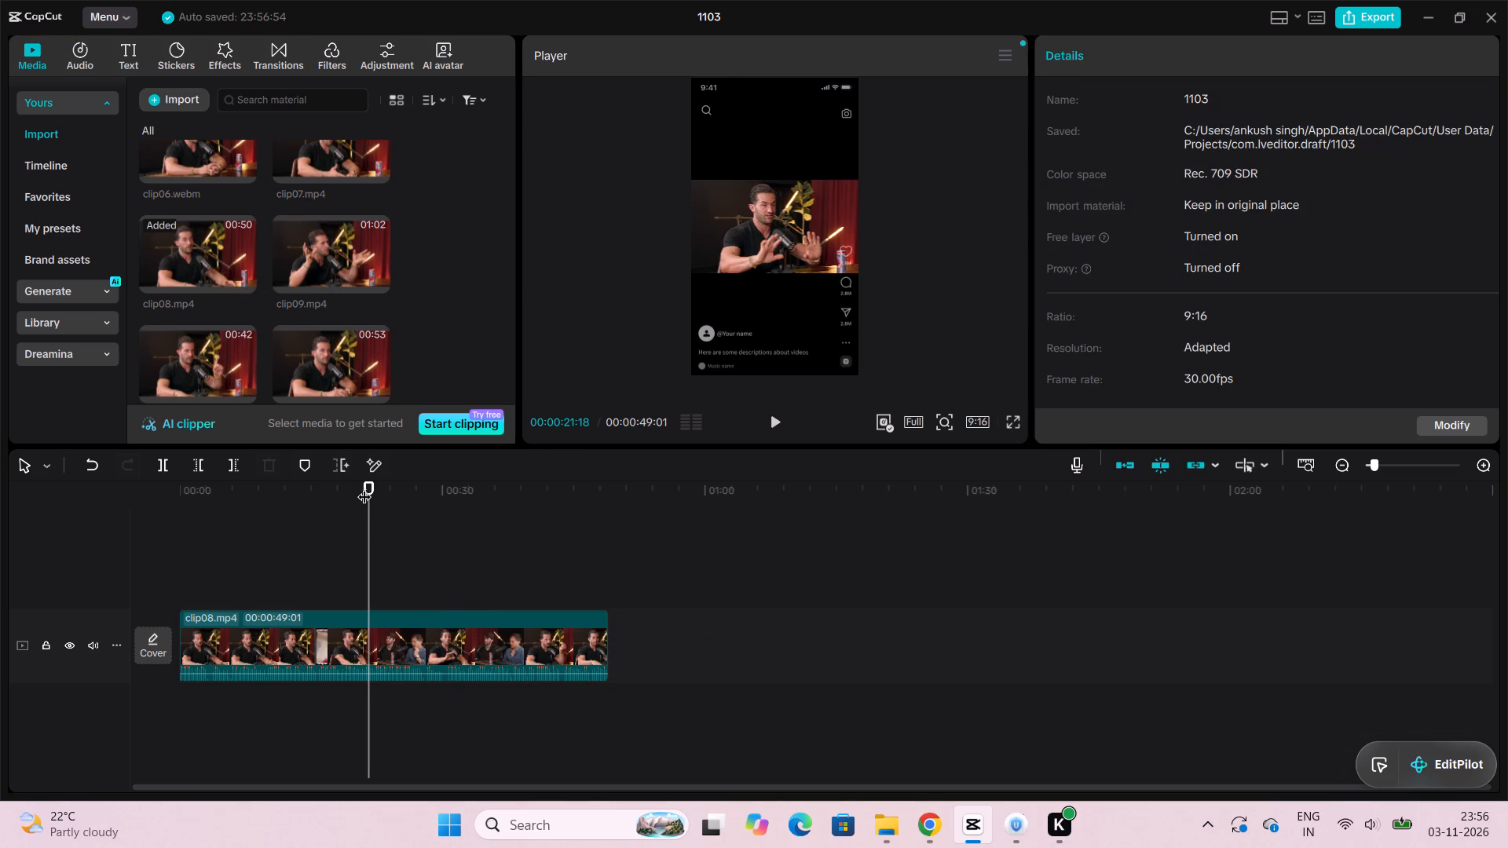
drag(367, 486, 137, 473)
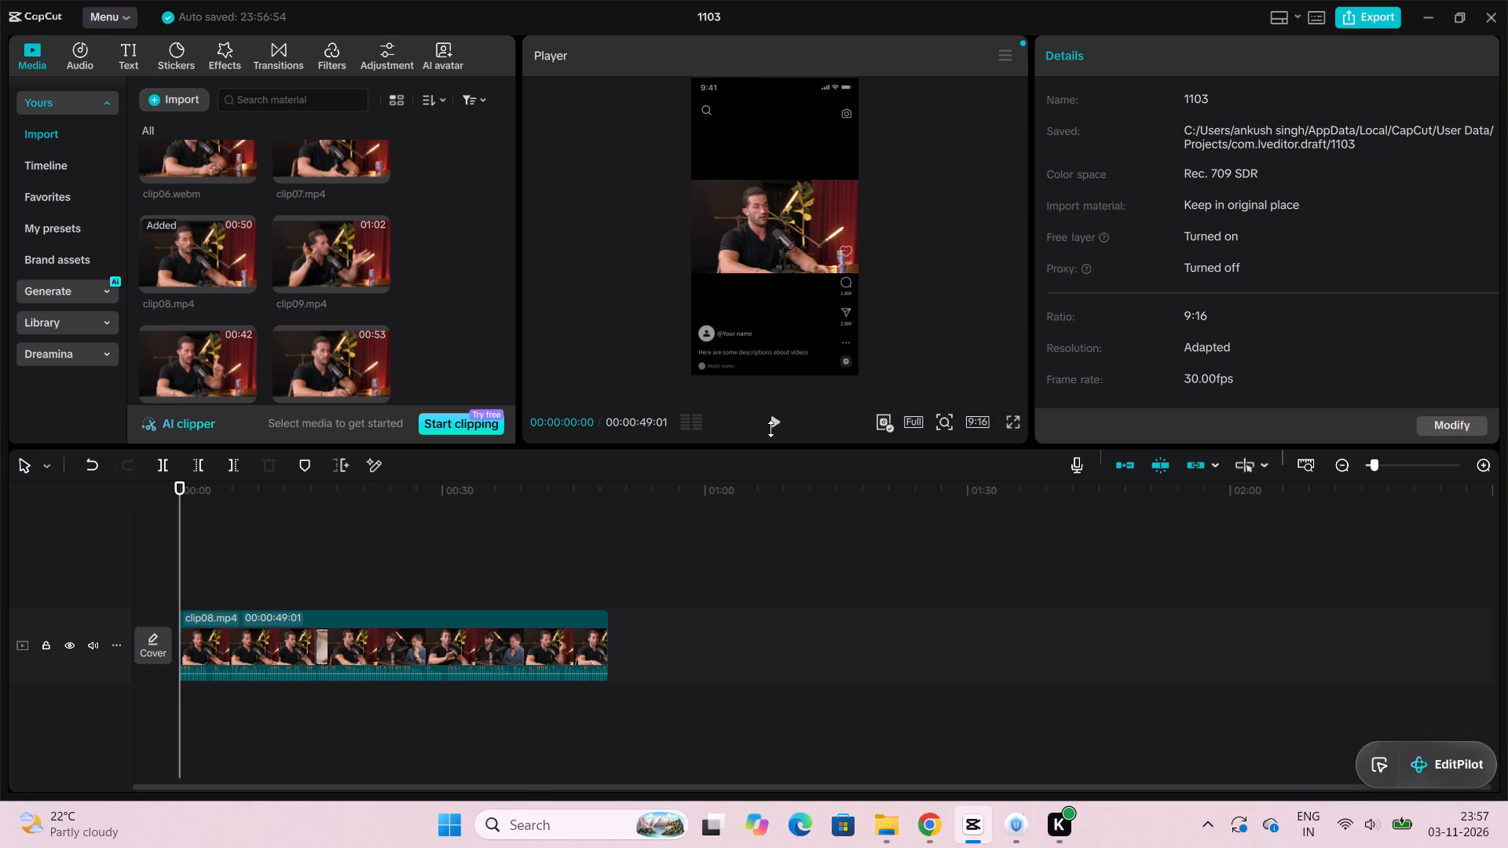
click(779, 419)
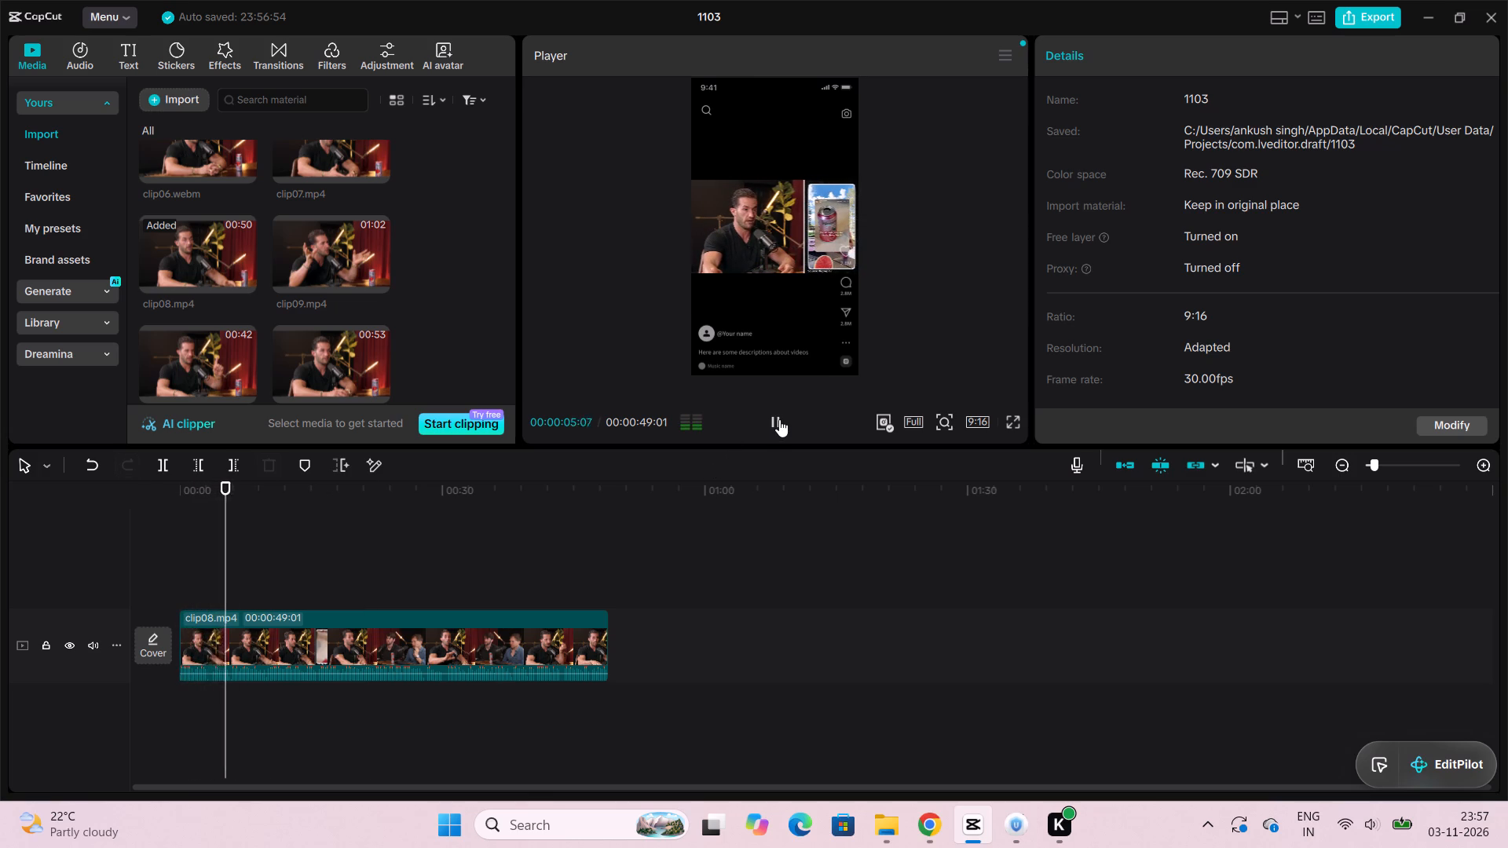
click(935, 835)
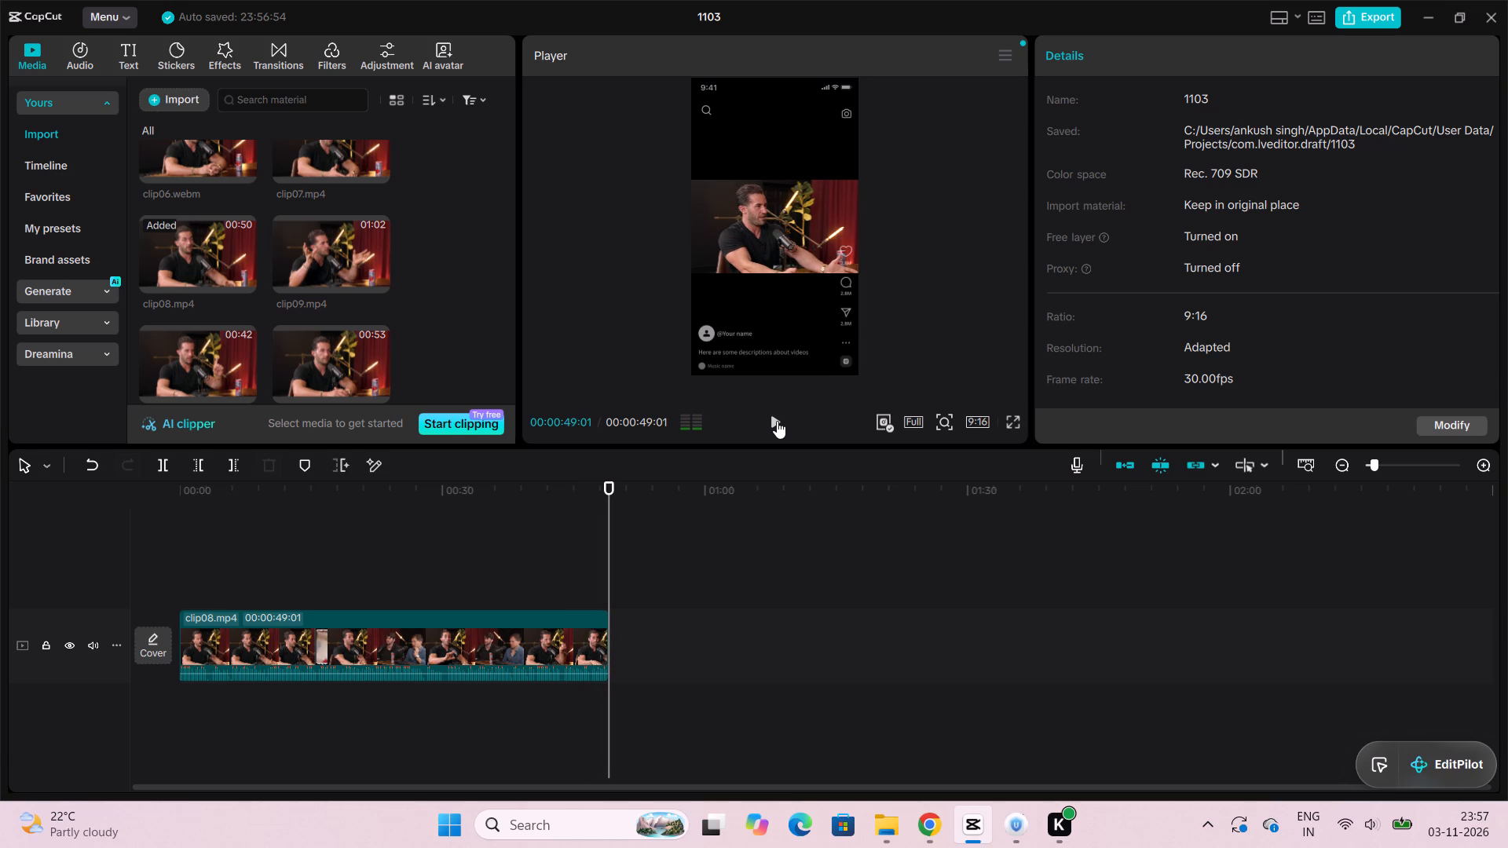
Locate the cut point in clip08.mp4's opening, split the clip at 00:00:02:00 and delete the piece before it.
click(777, 421)
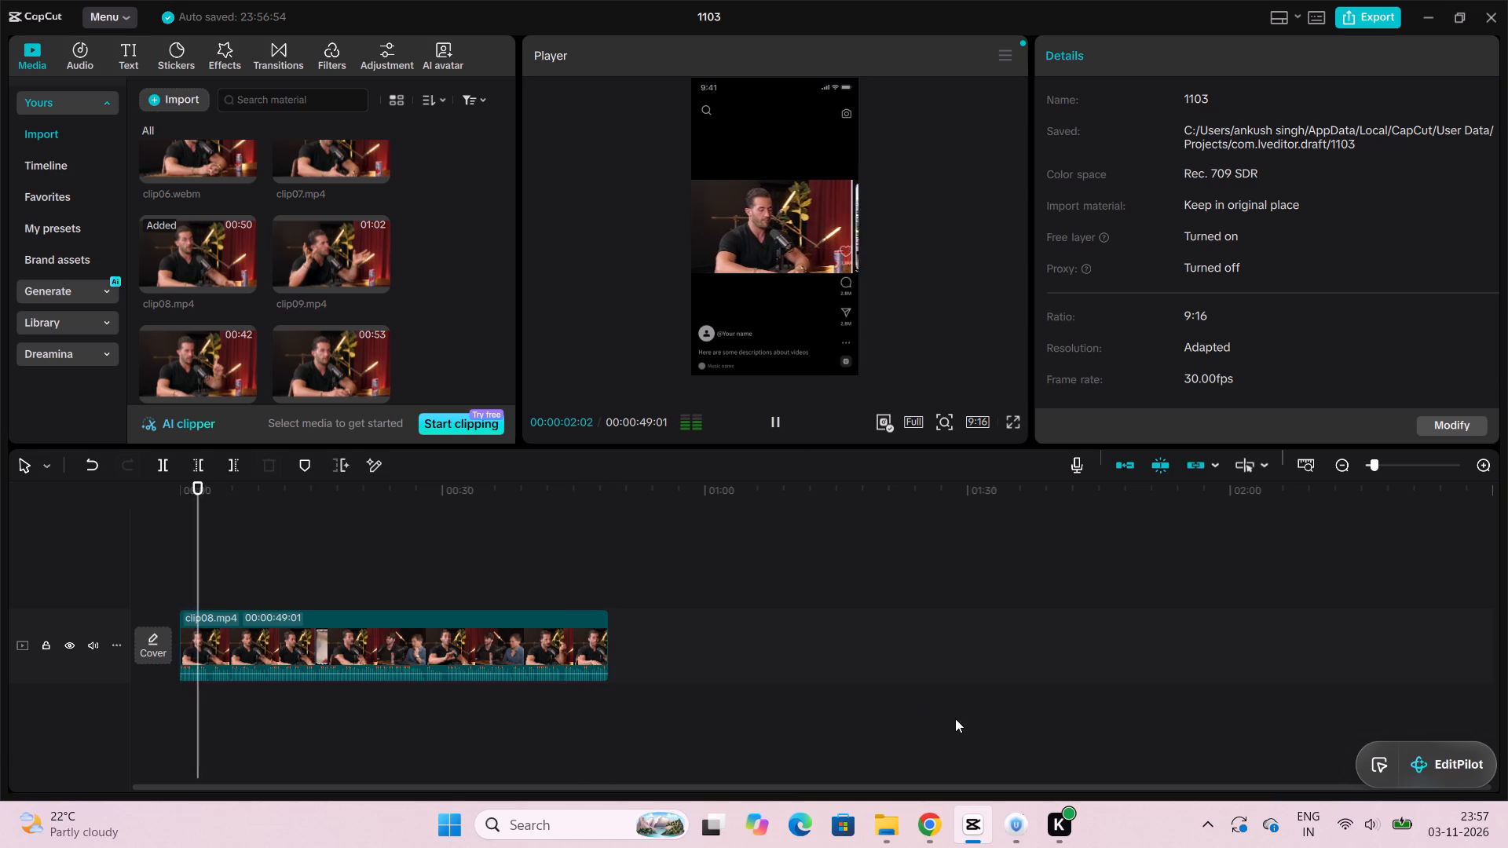
click(777, 425)
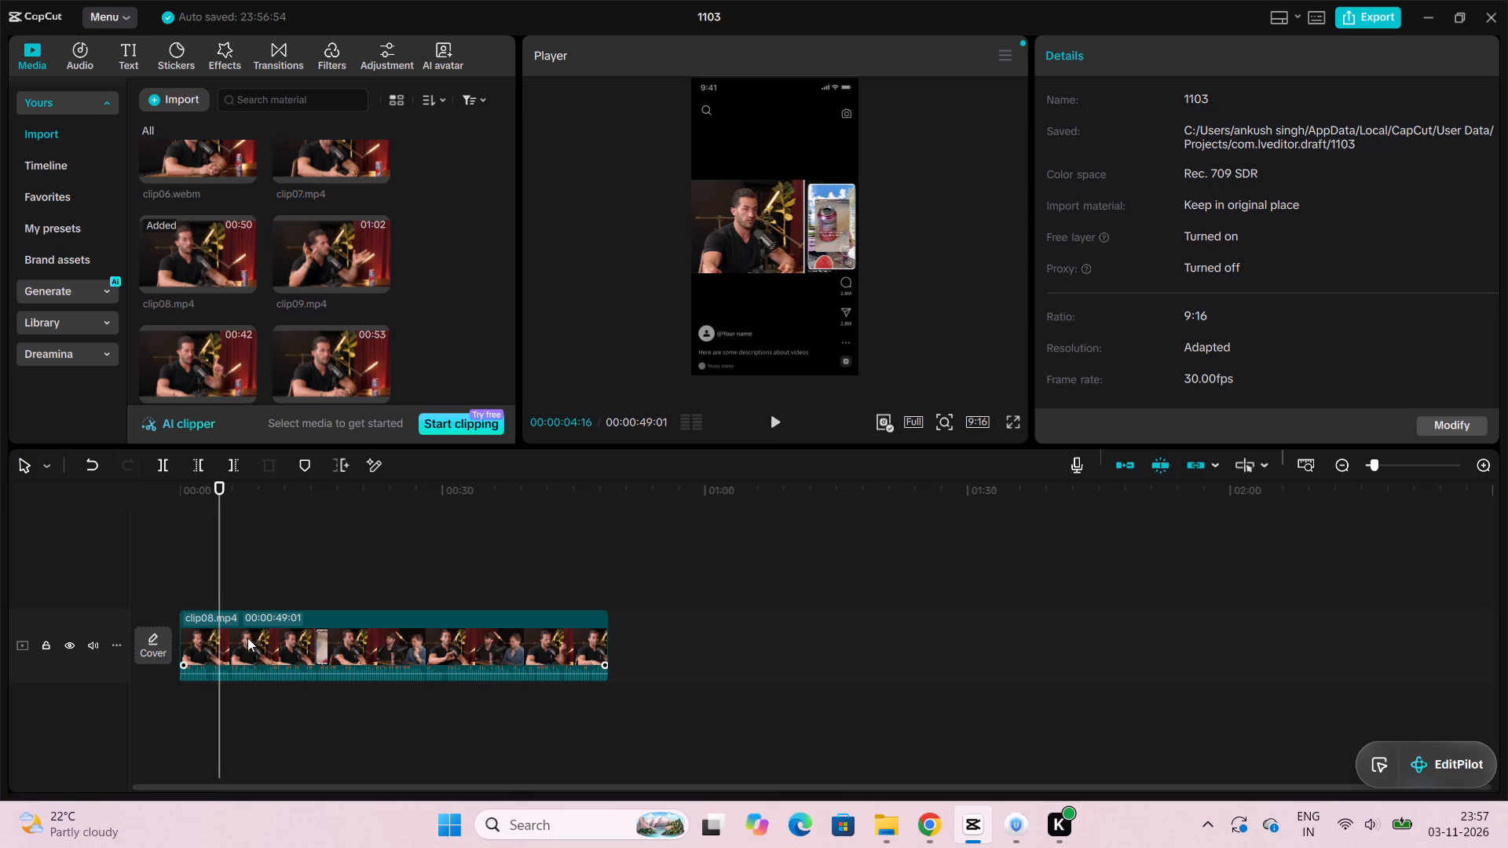
key(ctrl+plus)
key(ctrl+plus)
key(ctrl+plus)
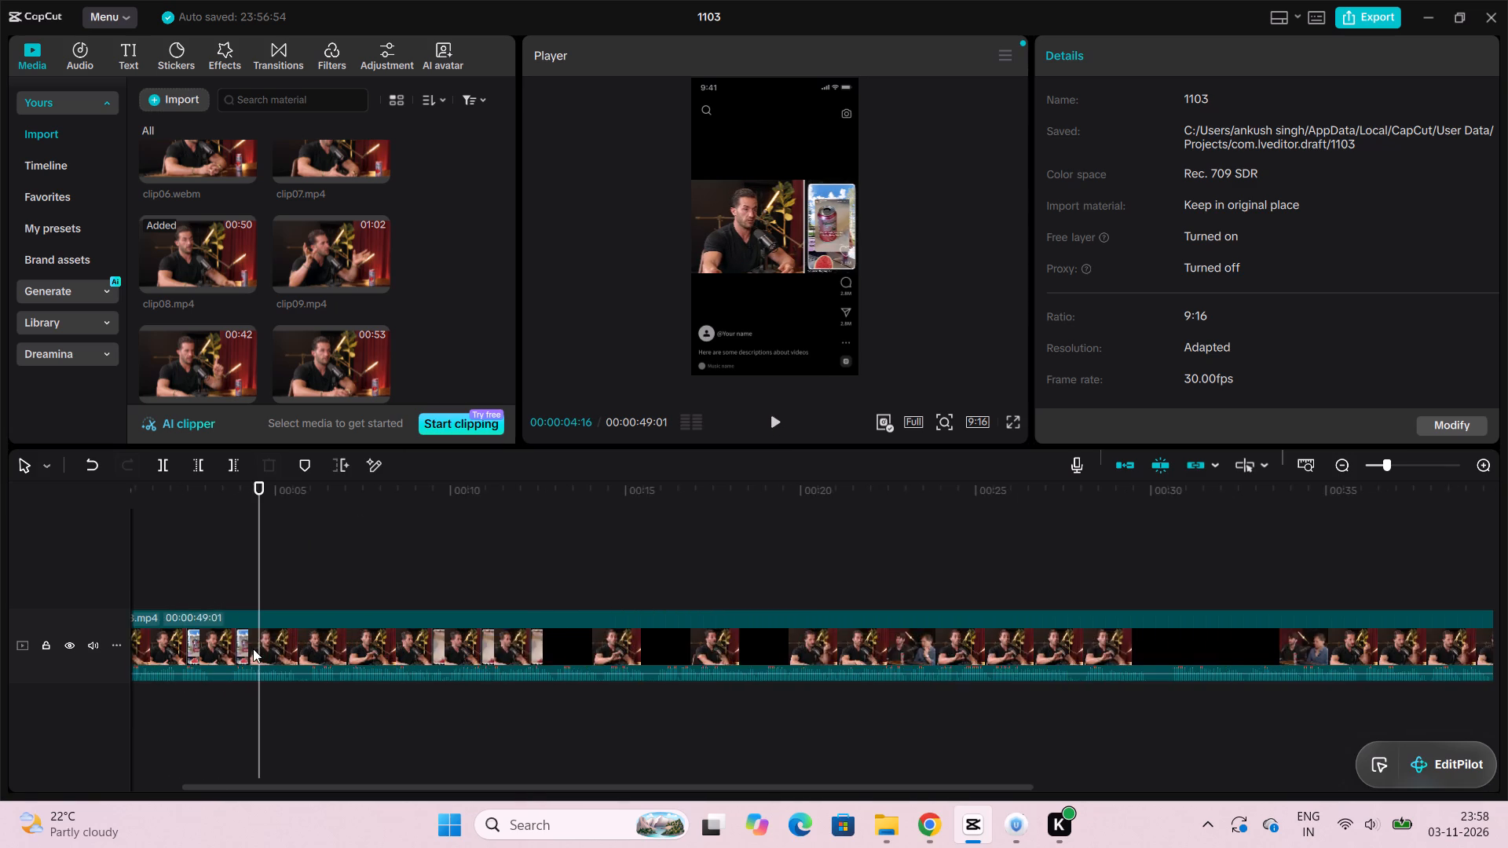
scroll(253, 649, right, 2)
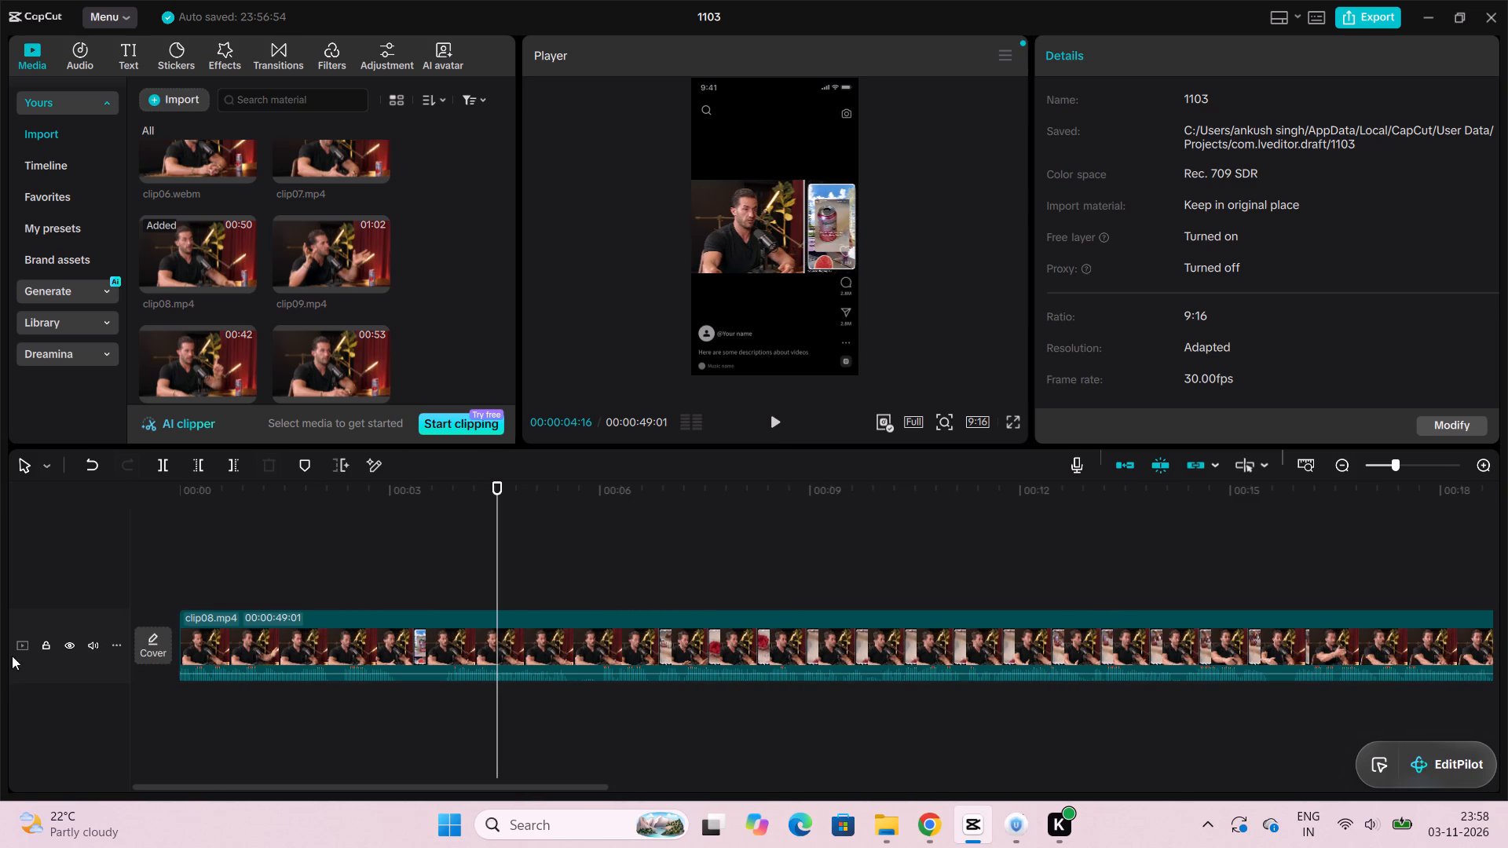
drag(497, 485, 460, 490)
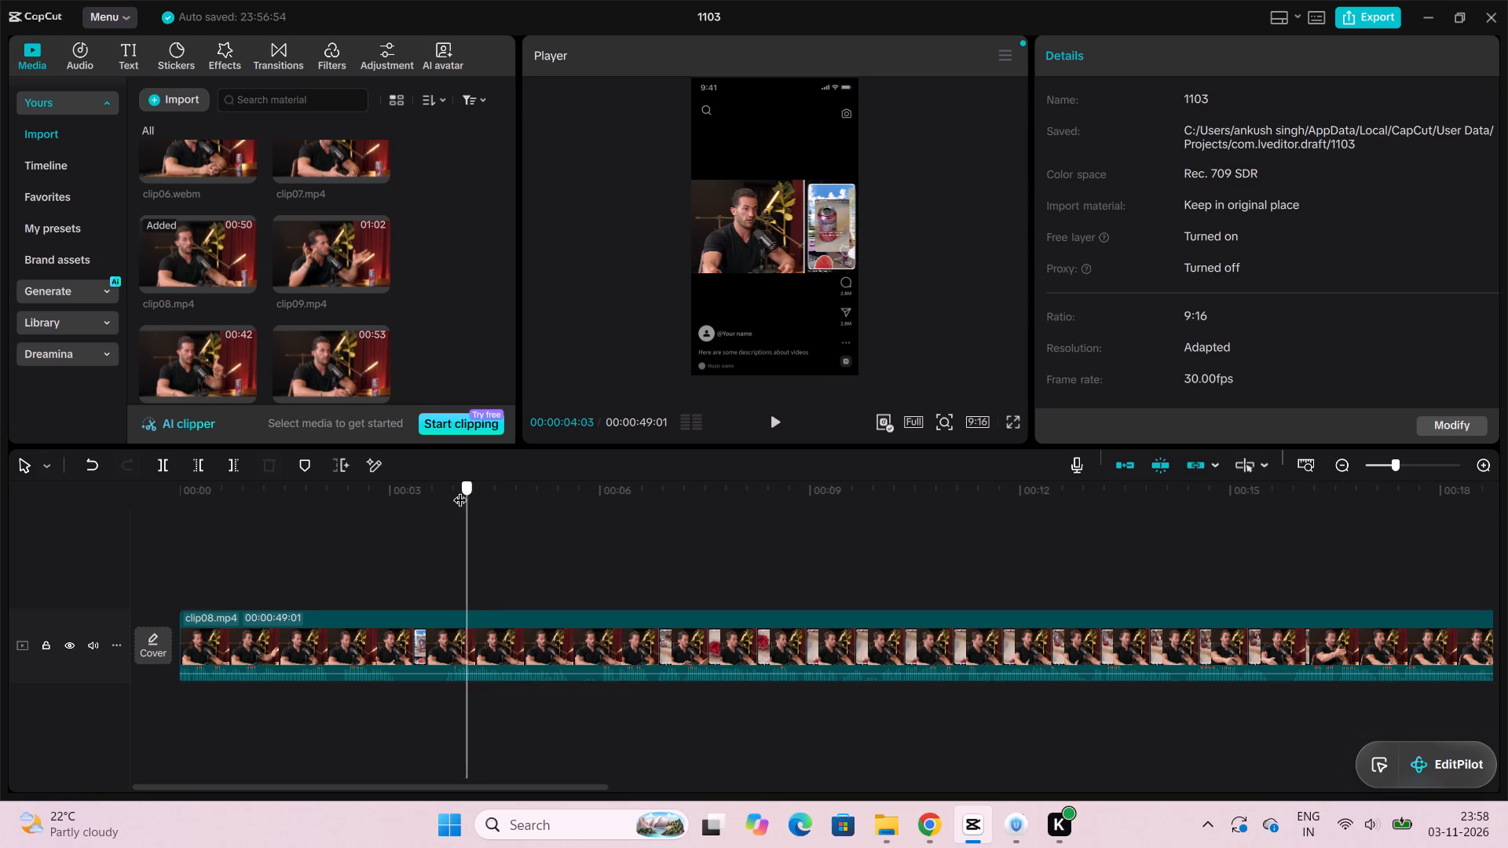
drag(460, 490, 379, 492)
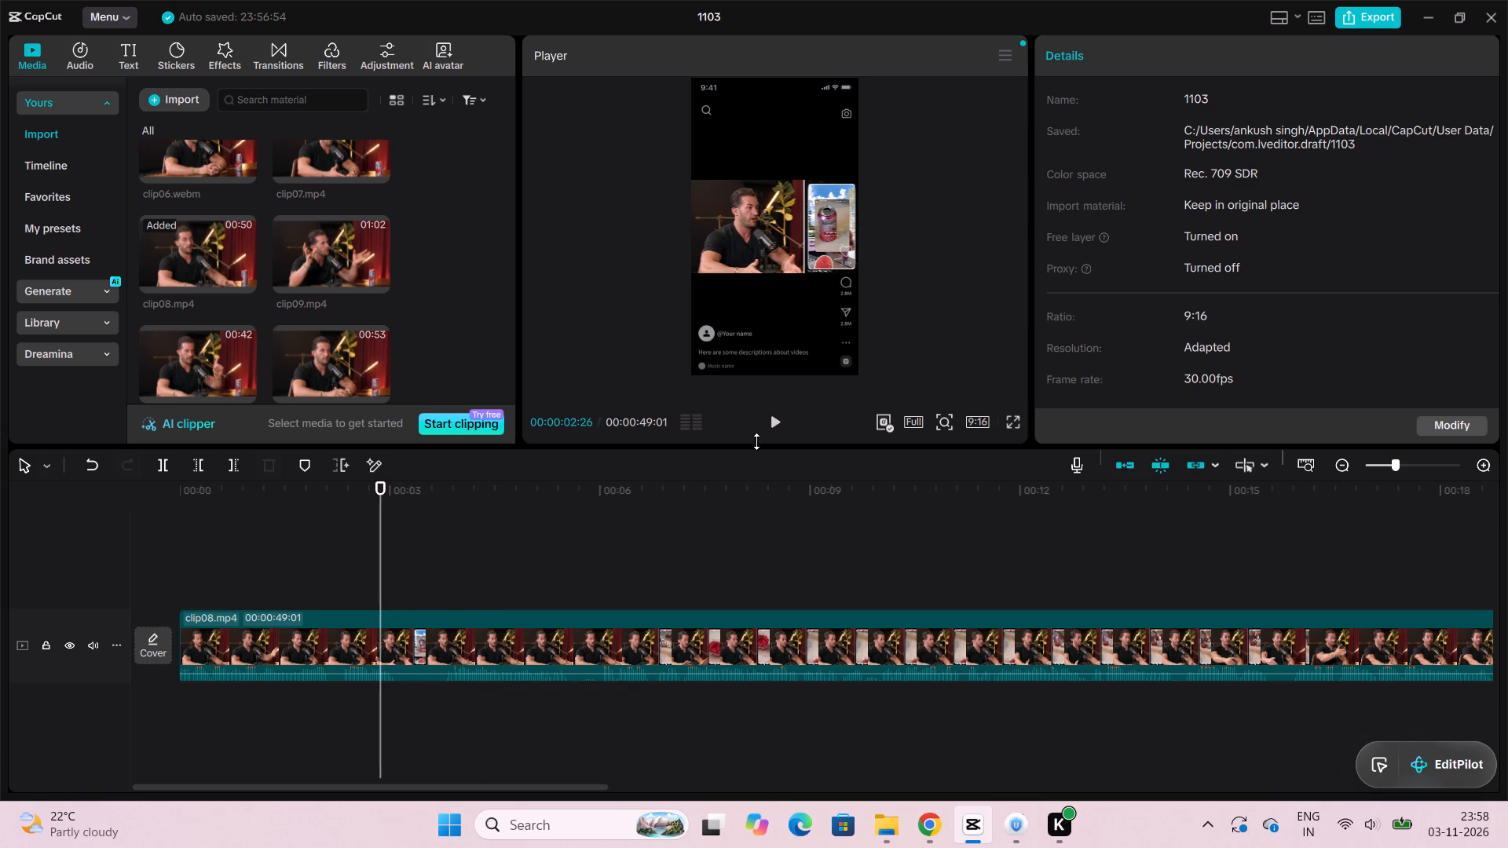
click(774, 415)
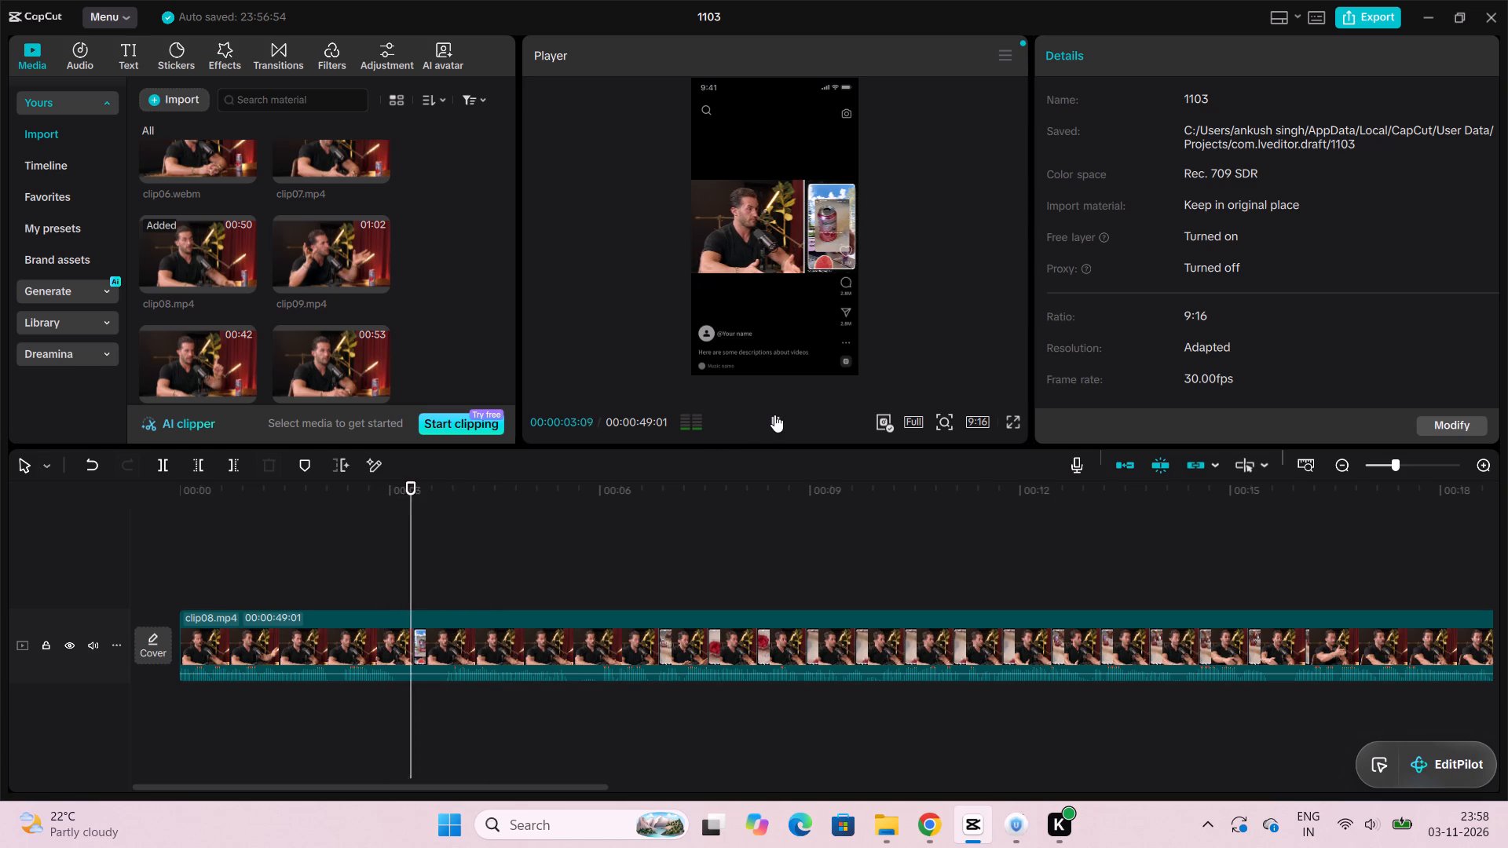
click(774, 415)
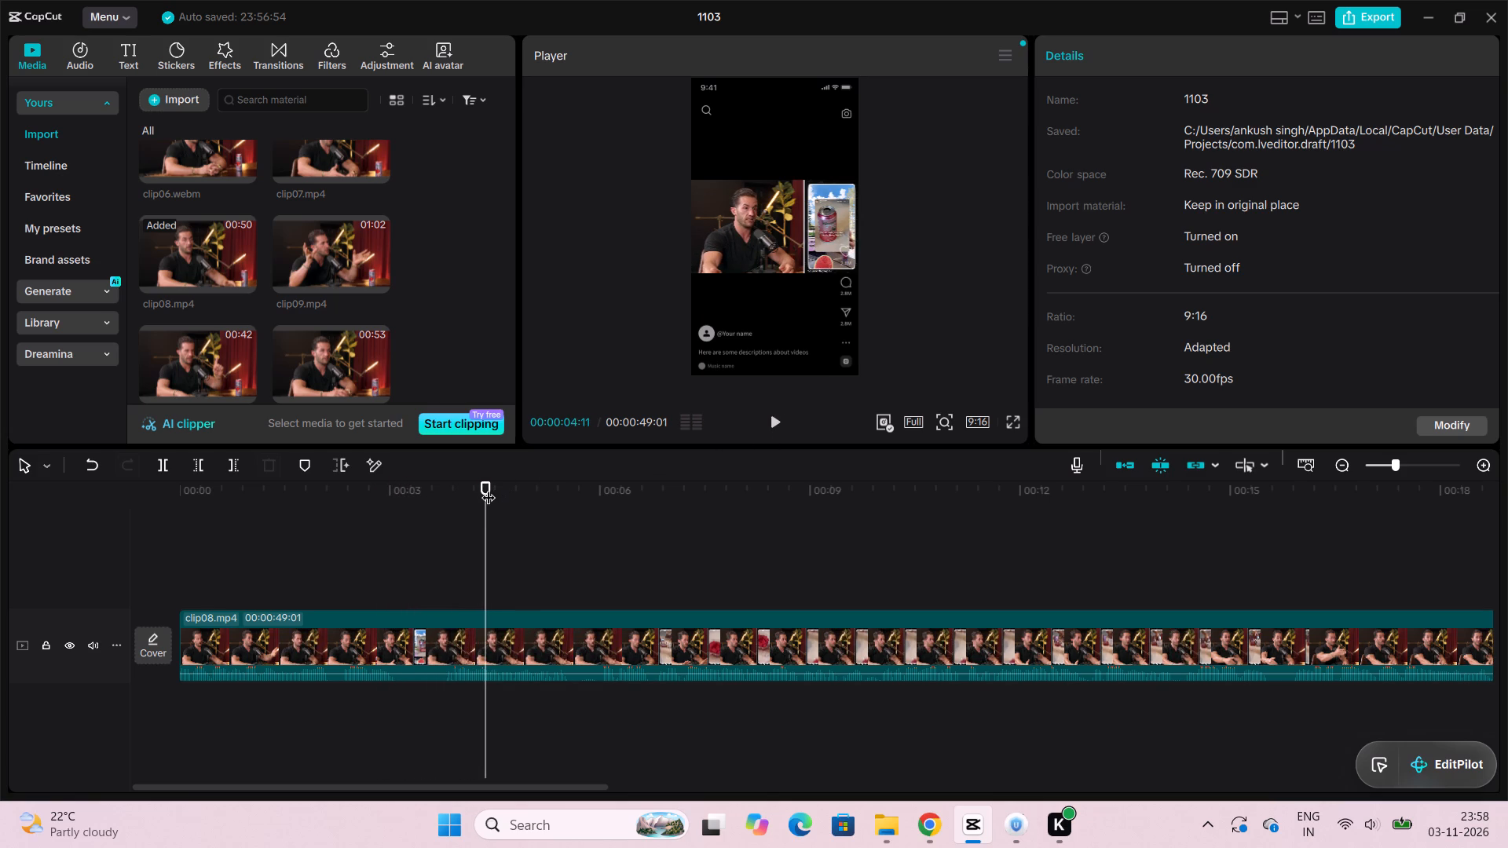
drag(489, 488, 280, 498)
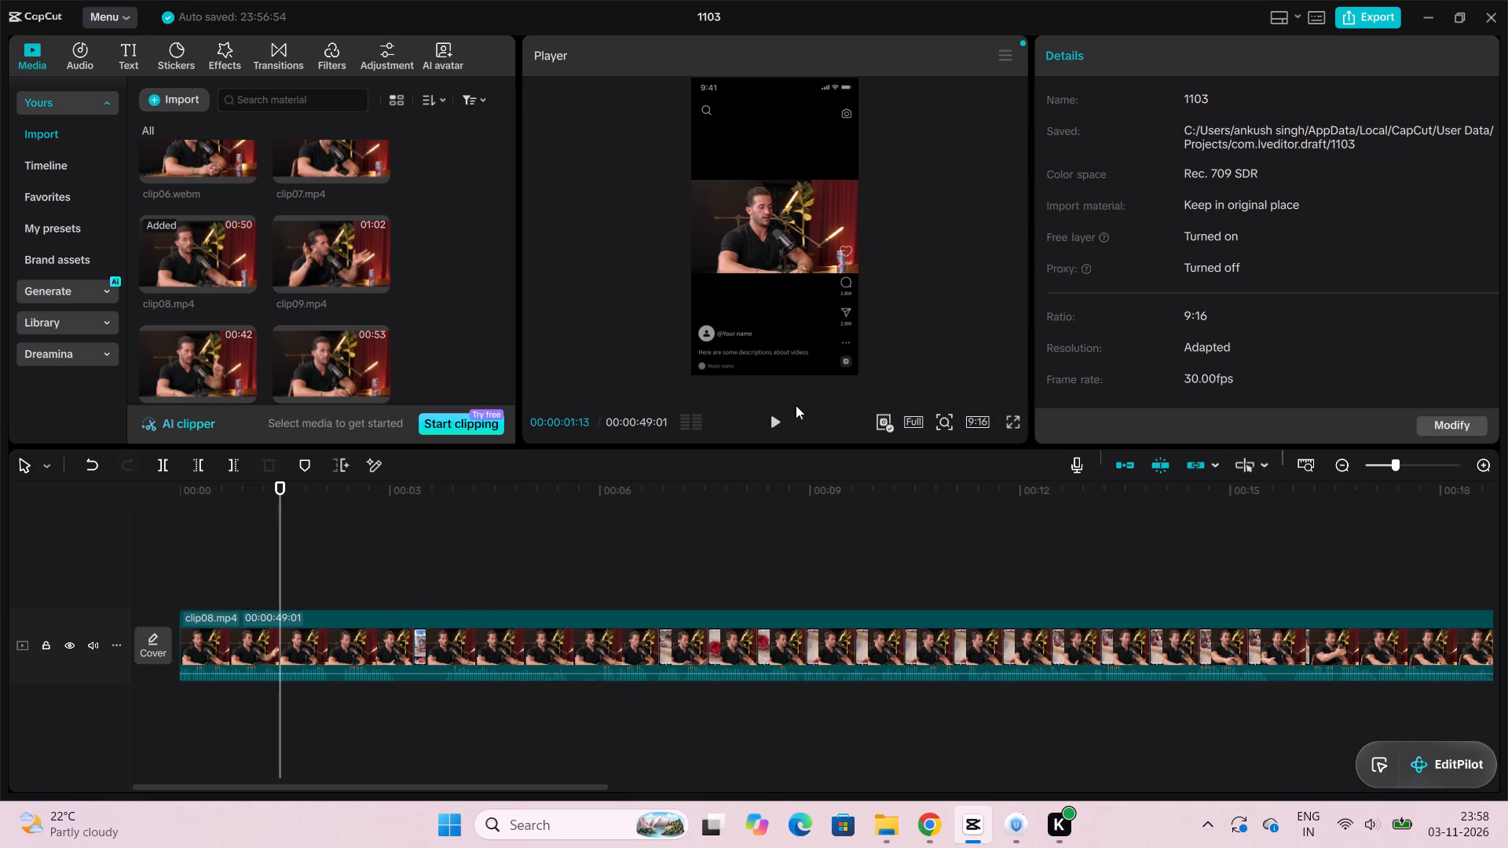
click(777, 422)
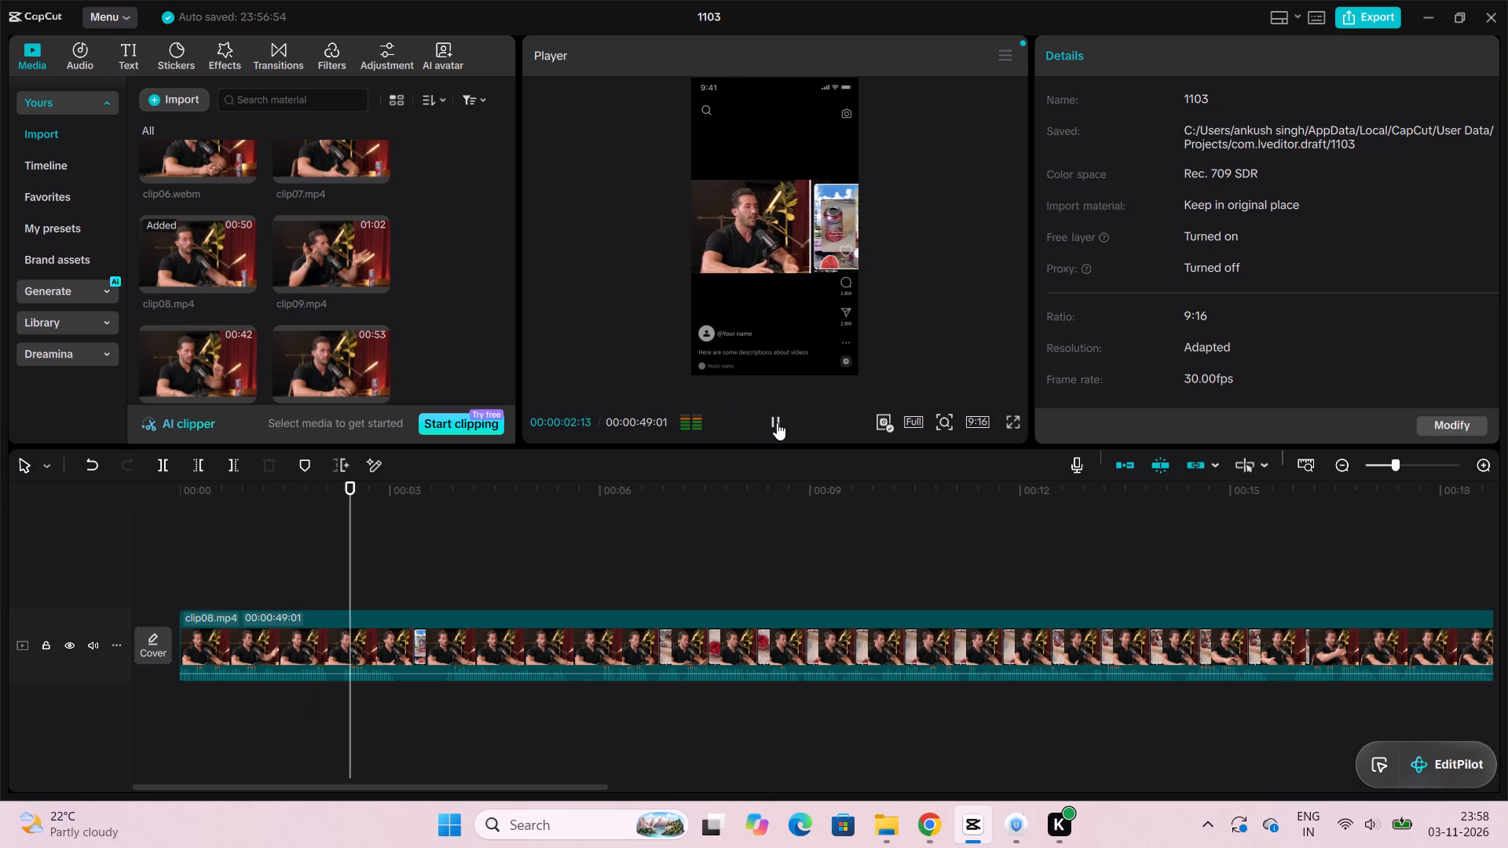
click(777, 422)
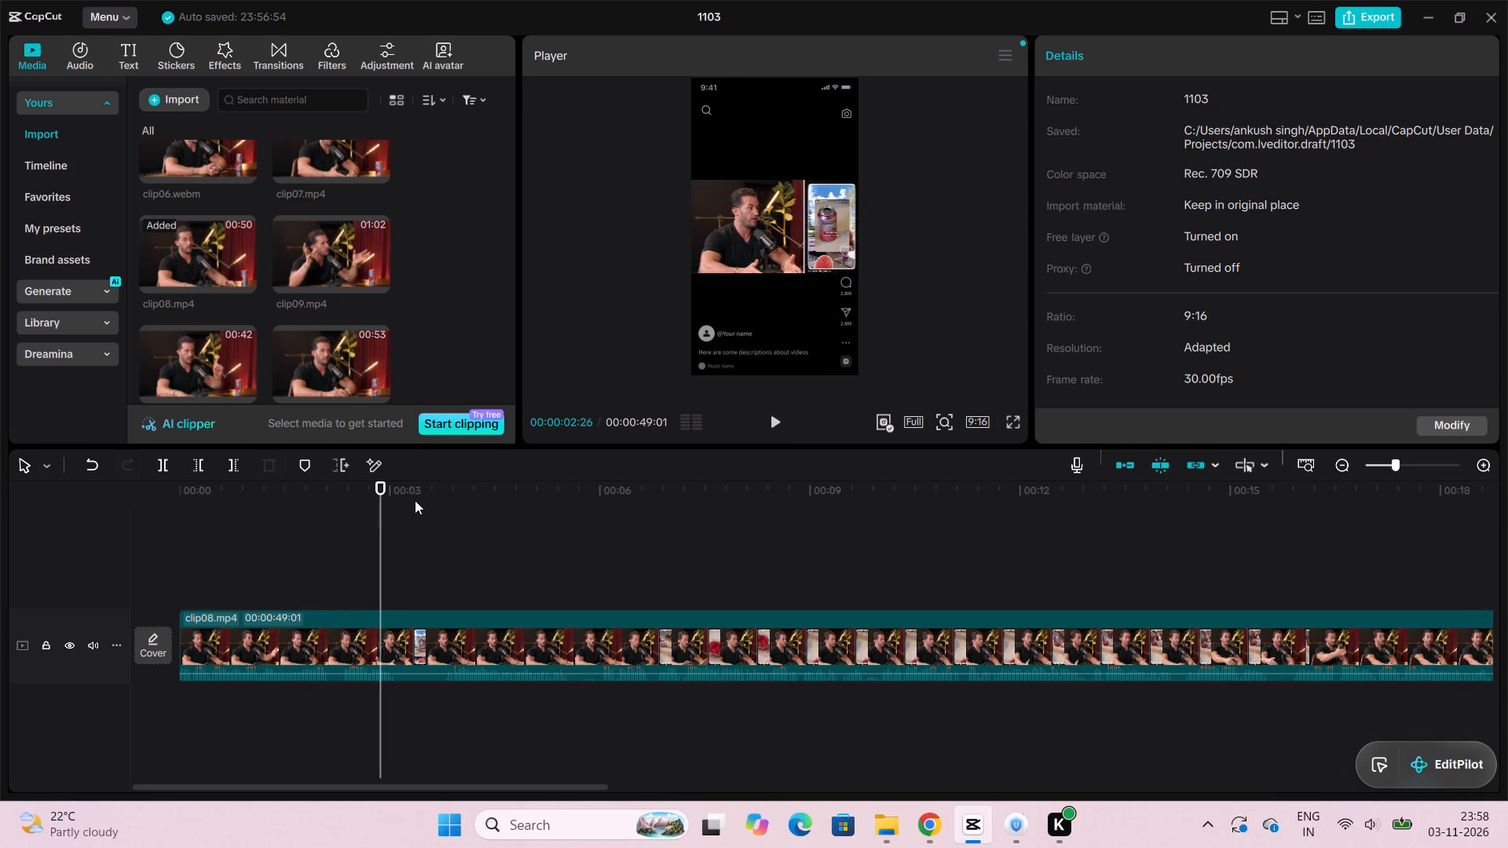
drag(383, 487, 333, 490)
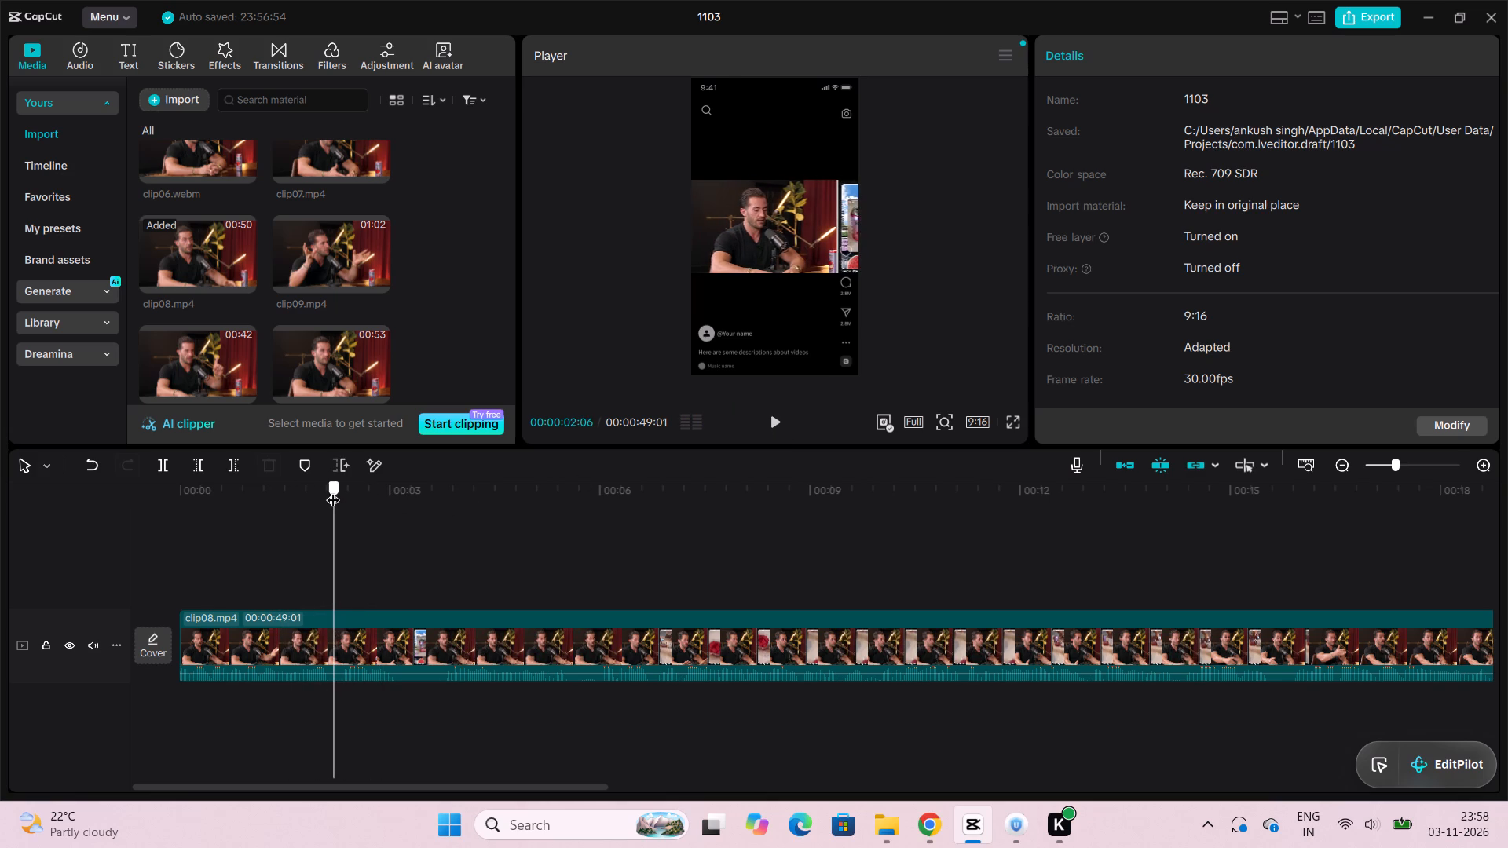
drag(333, 490, 317, 493)
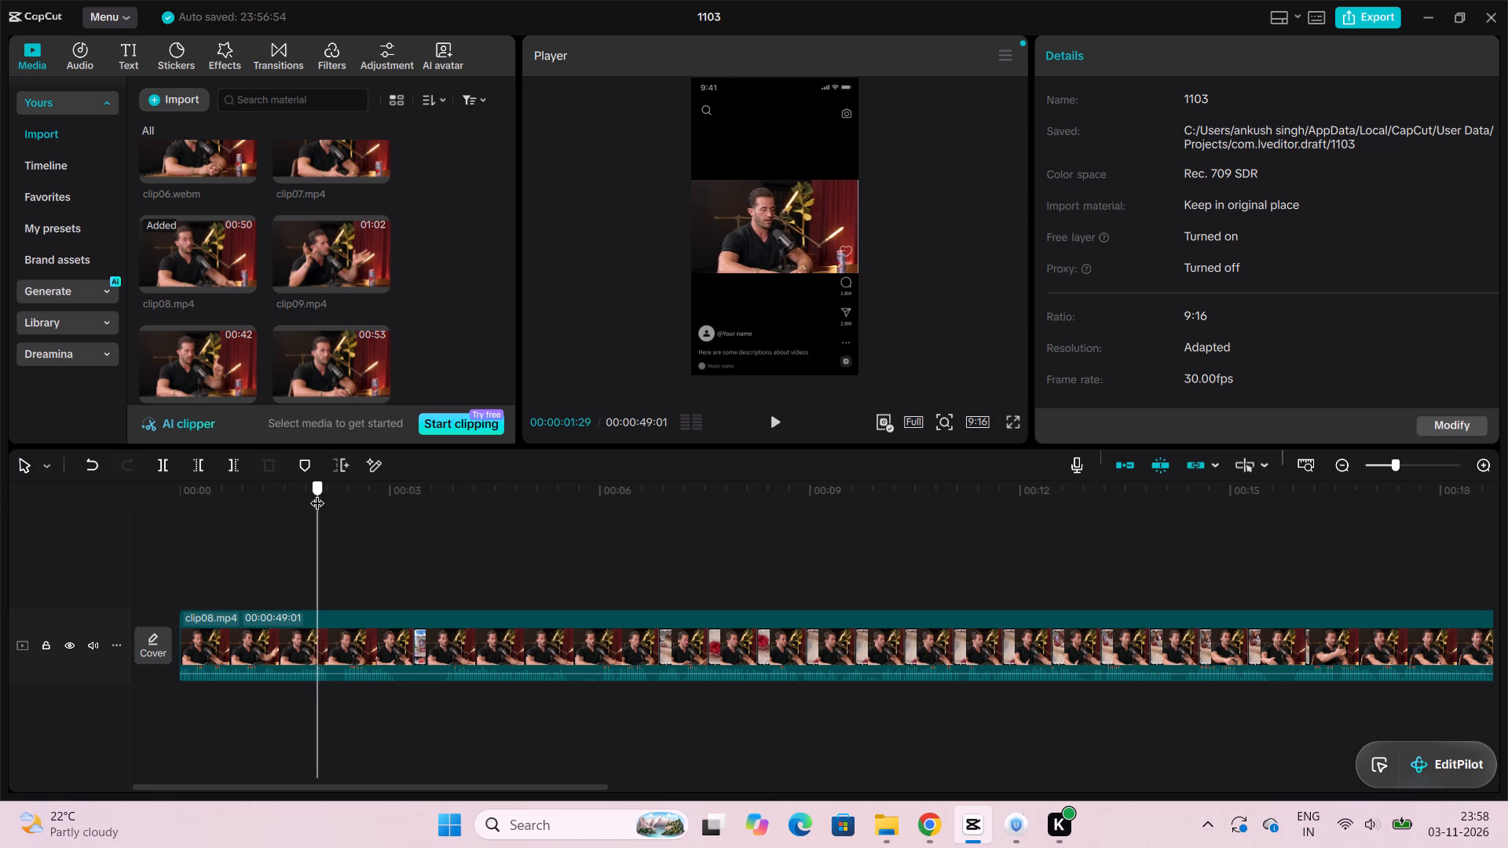
drag(317, 493, 321, 493)
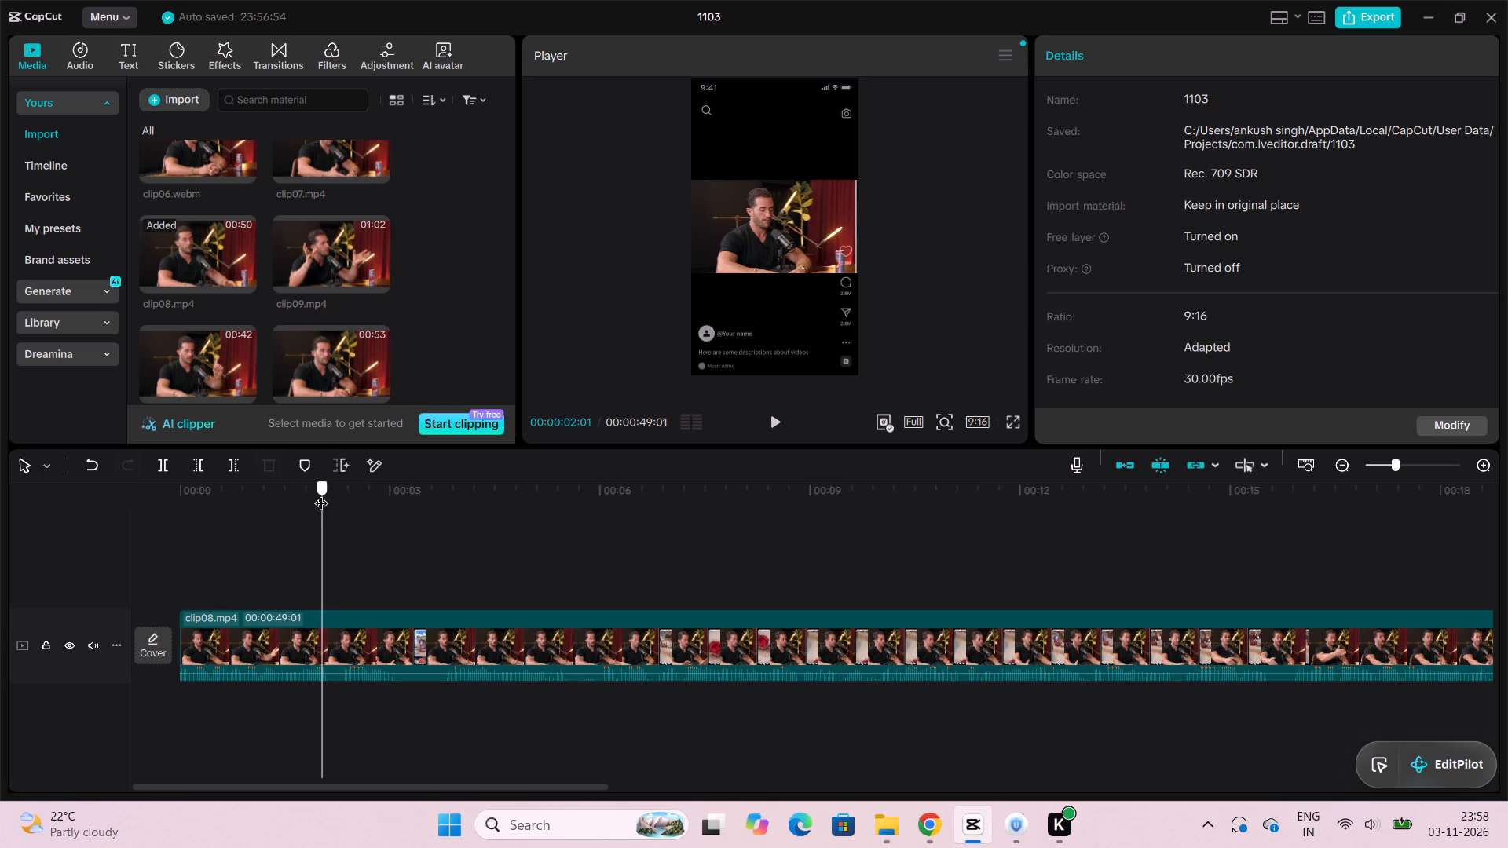
drag(321, 493, 319, 493)
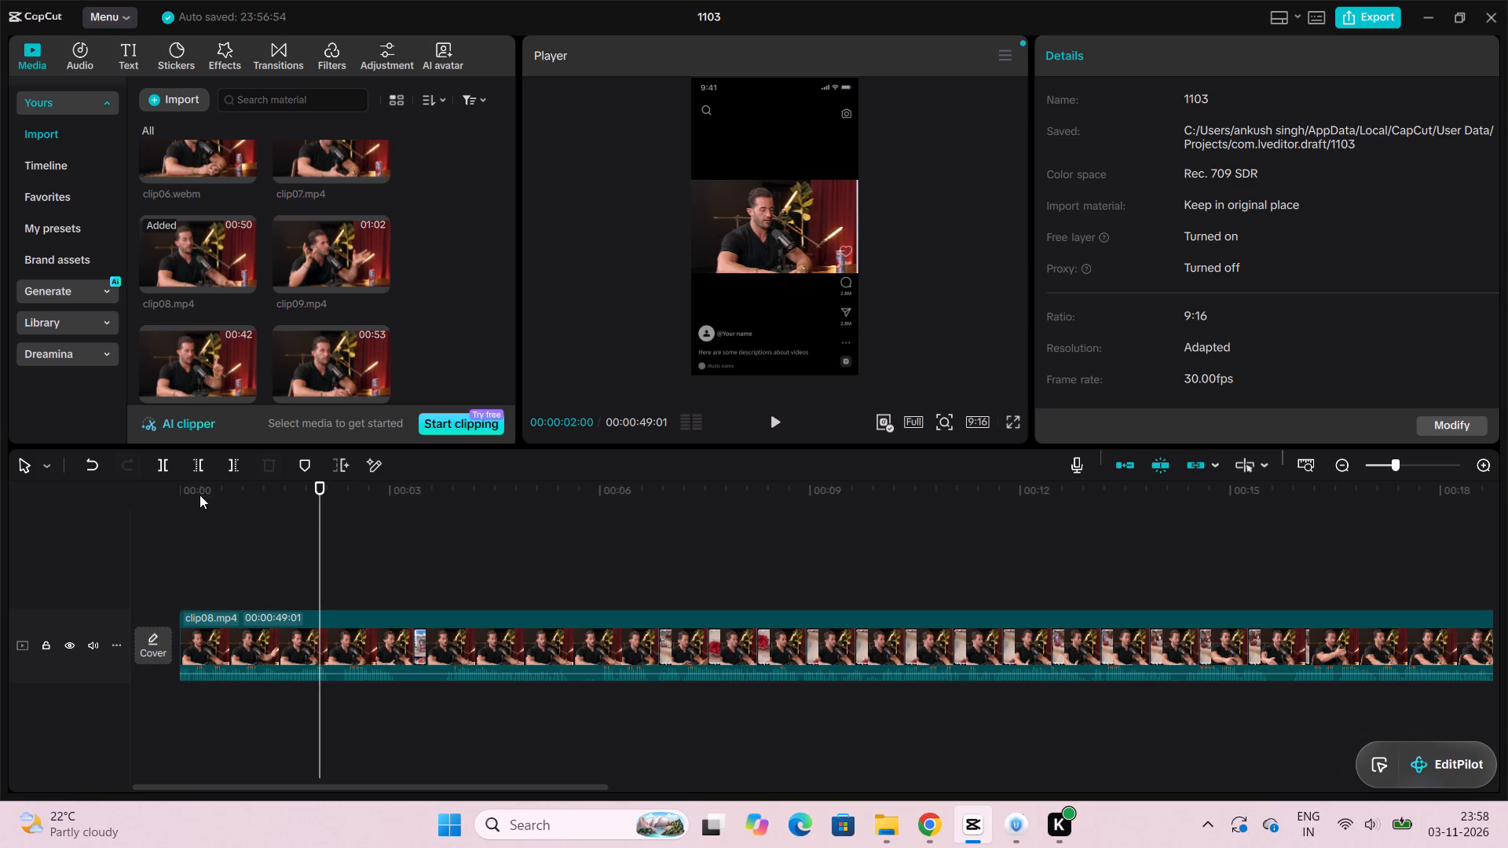
click(159, 462)
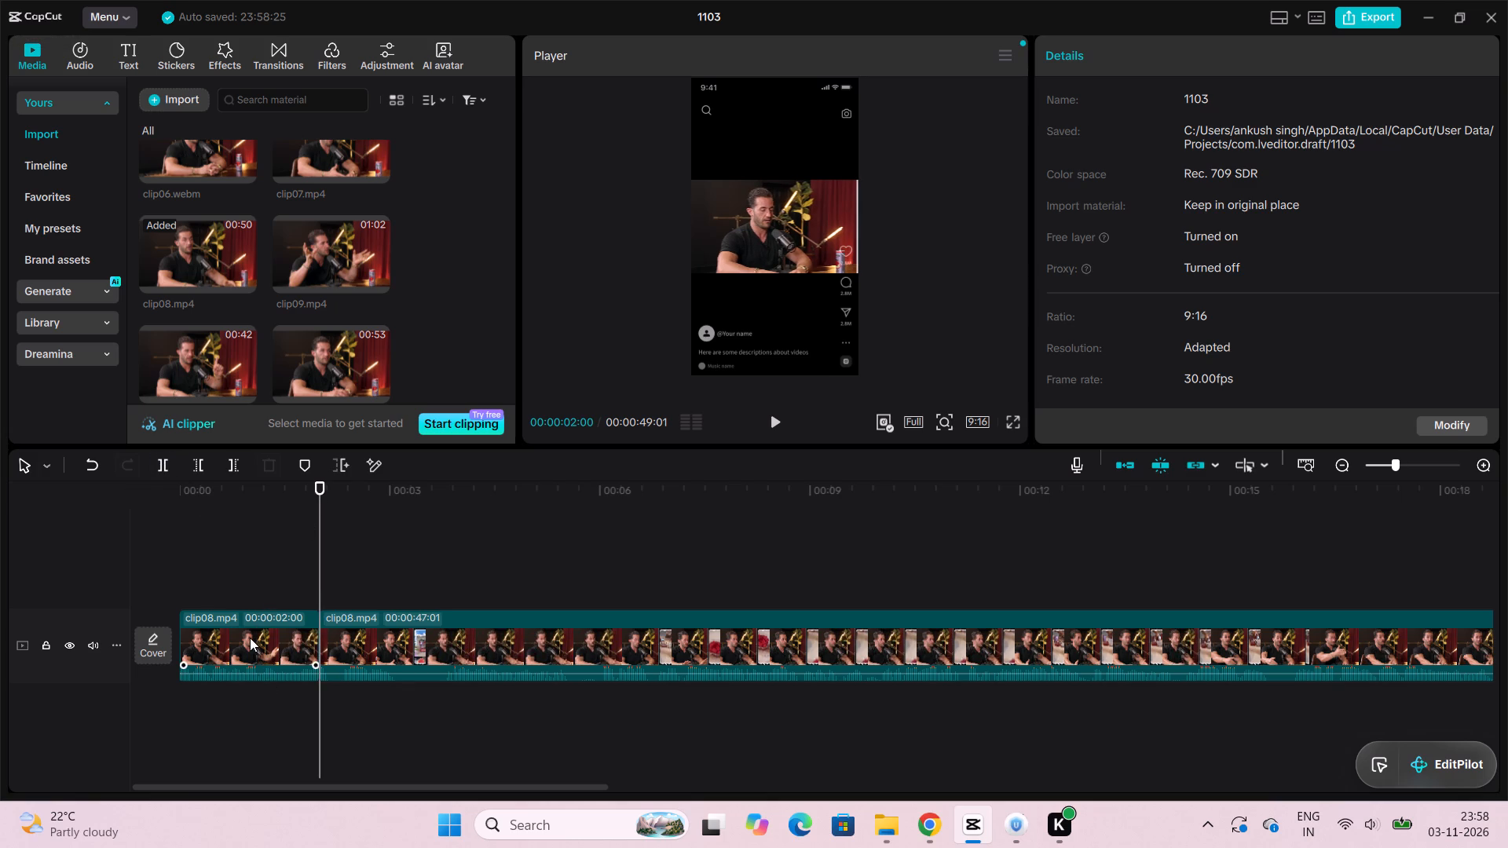
click(250, 638)
key(Delete)
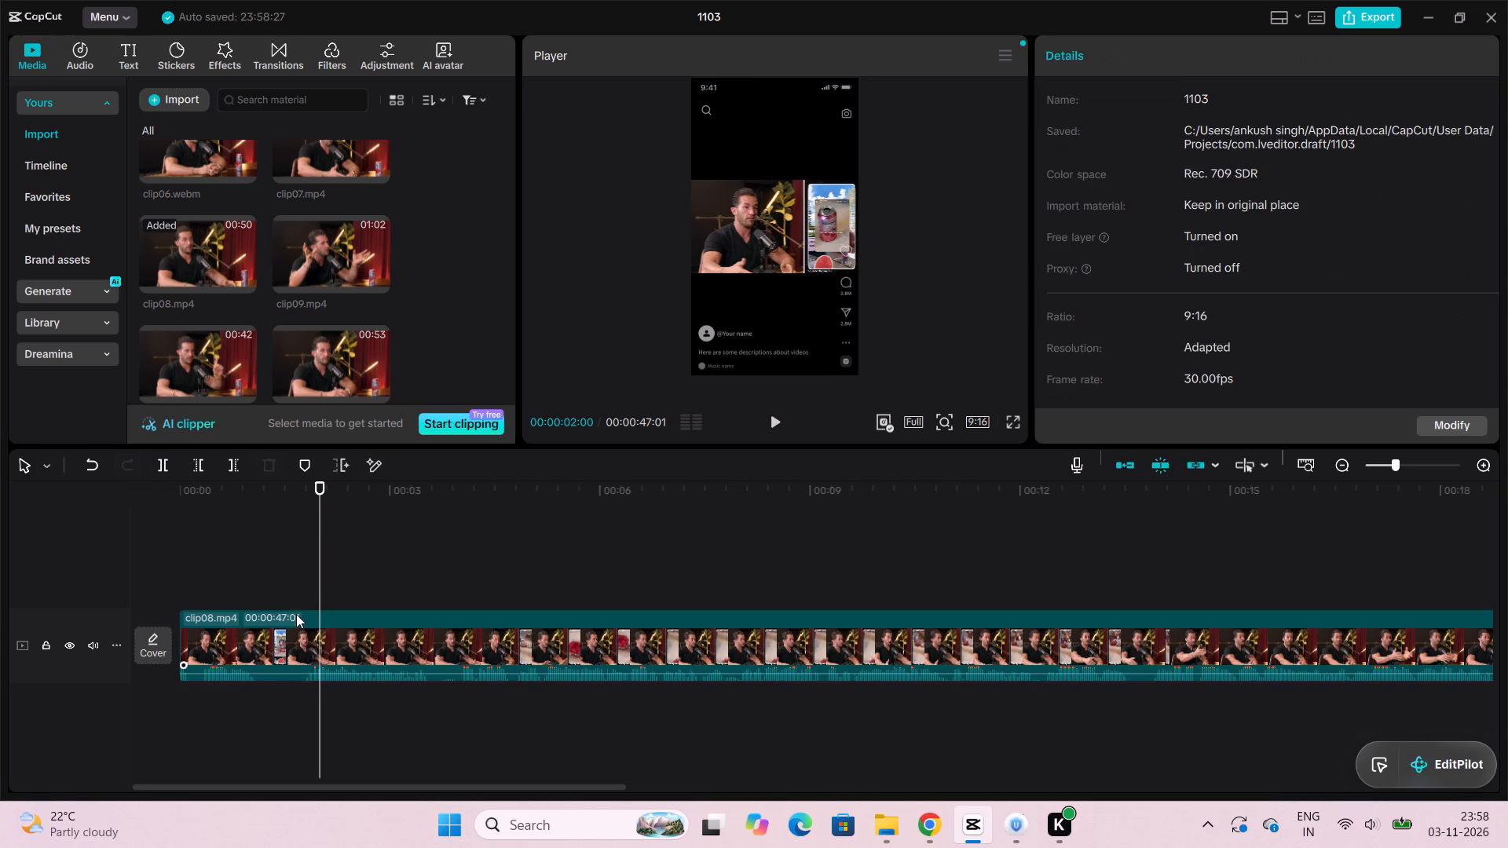
Replay clip08.mp4's opening second to find a tighter start point, and trim the first 10 frames off the clip.
drag(319, 484, 163, 486)
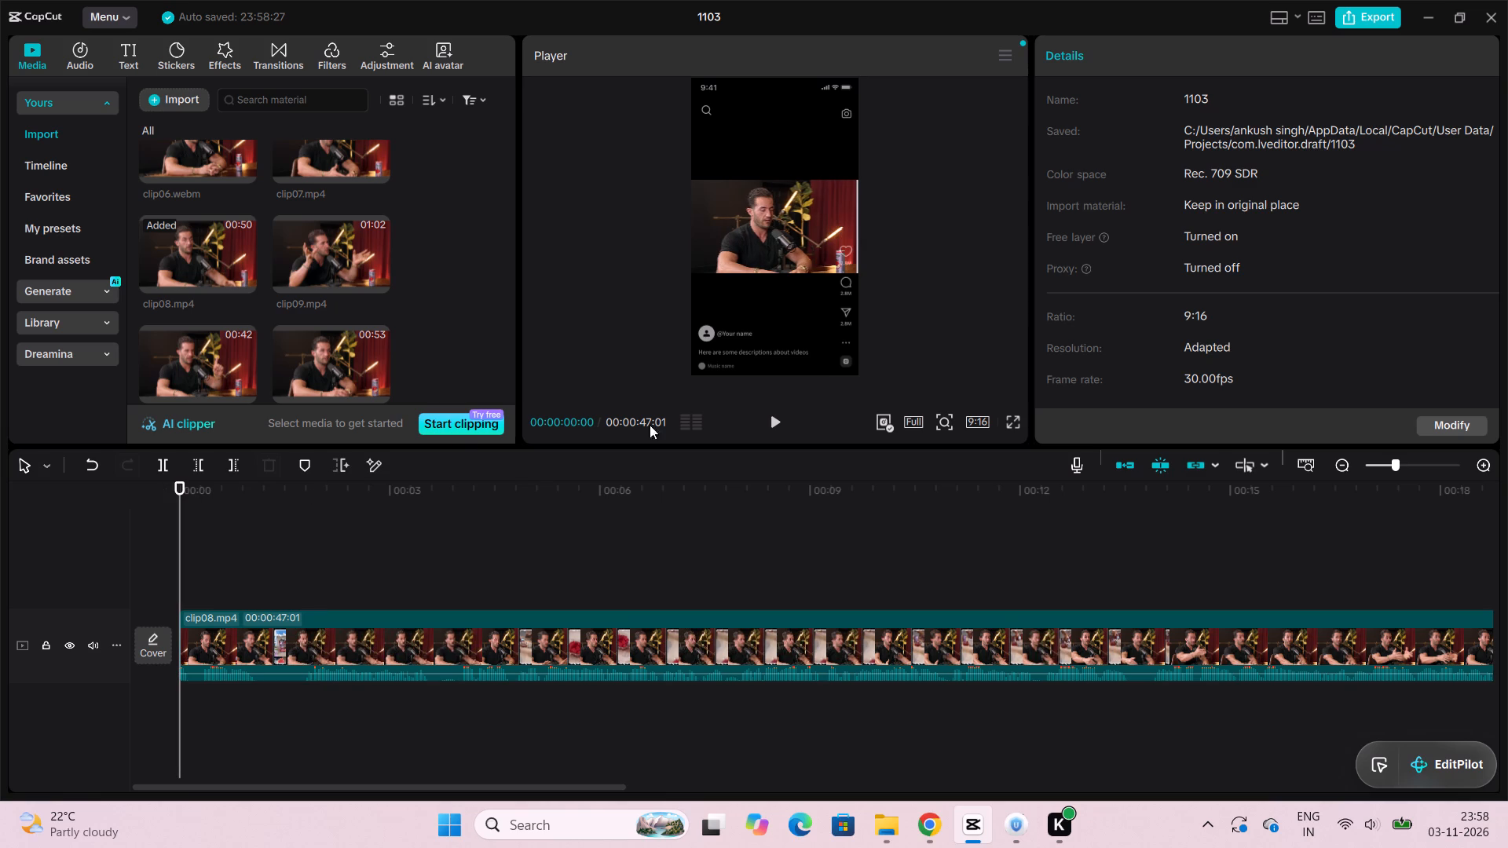
click(770, 420)
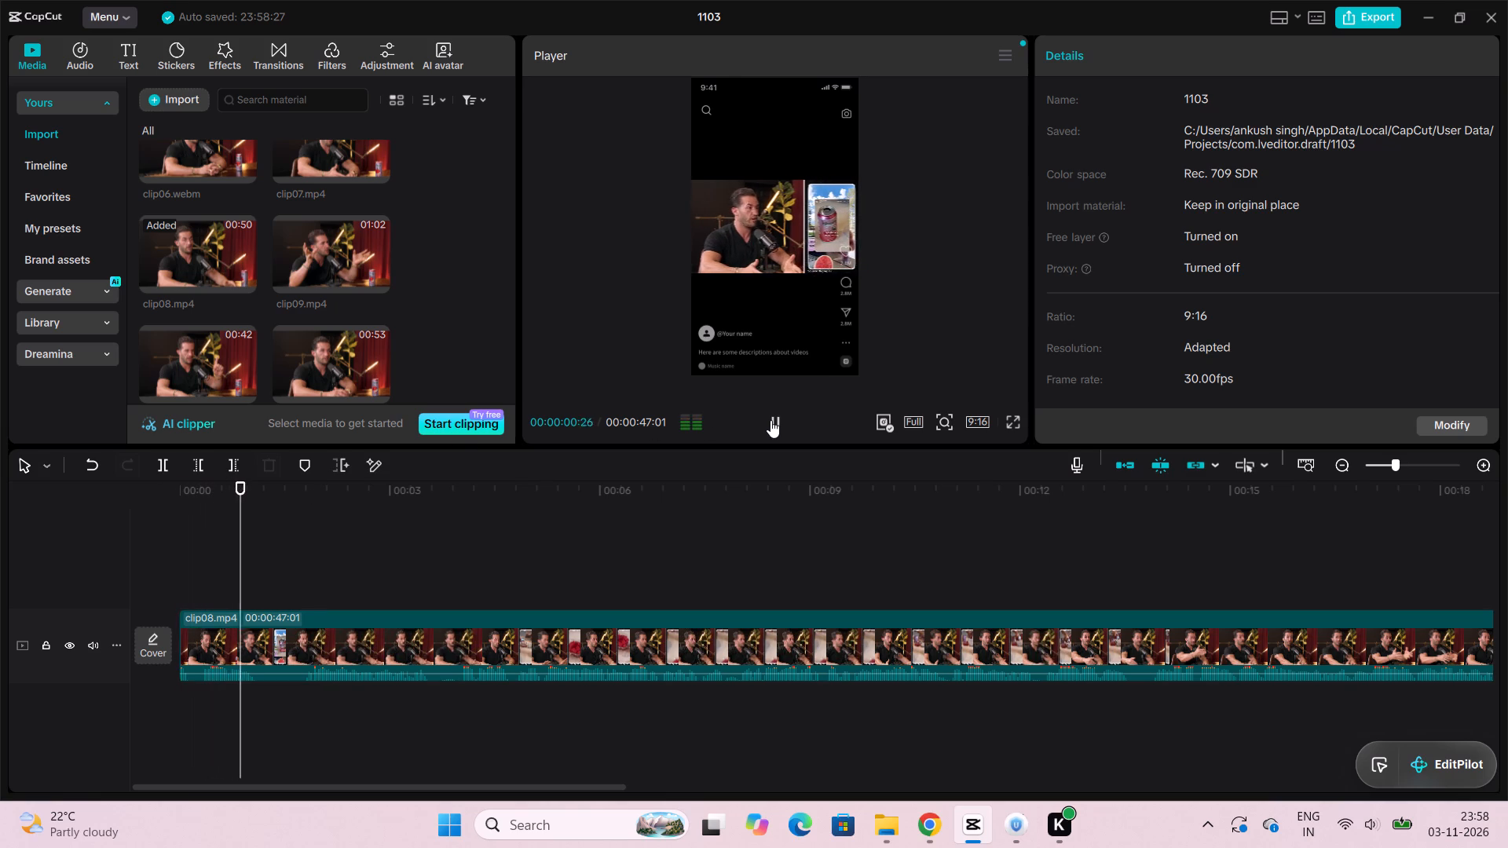
click(770, 420)
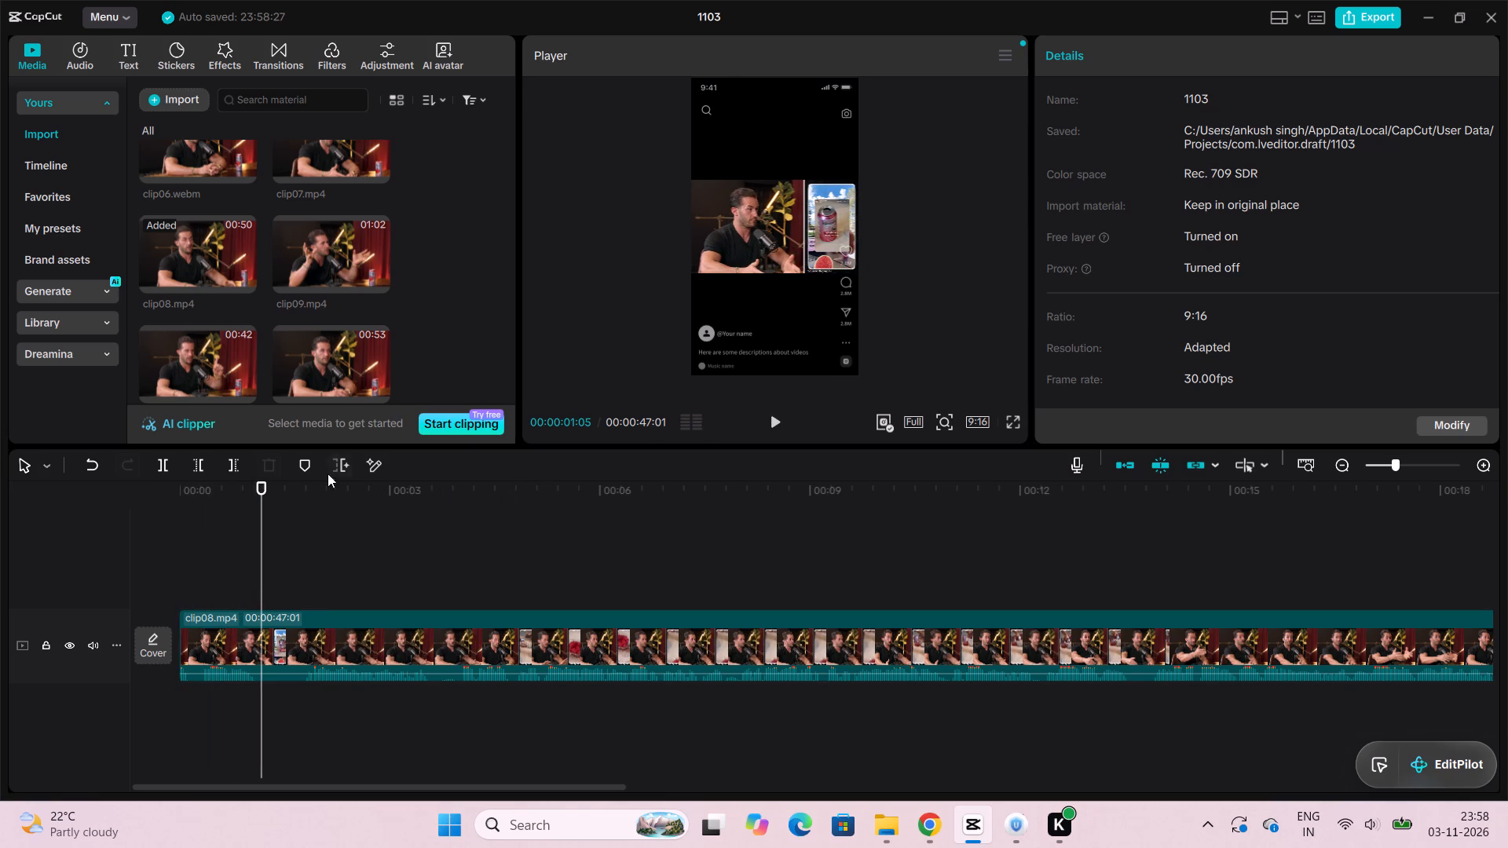
drag(260, 483, 240, 486)
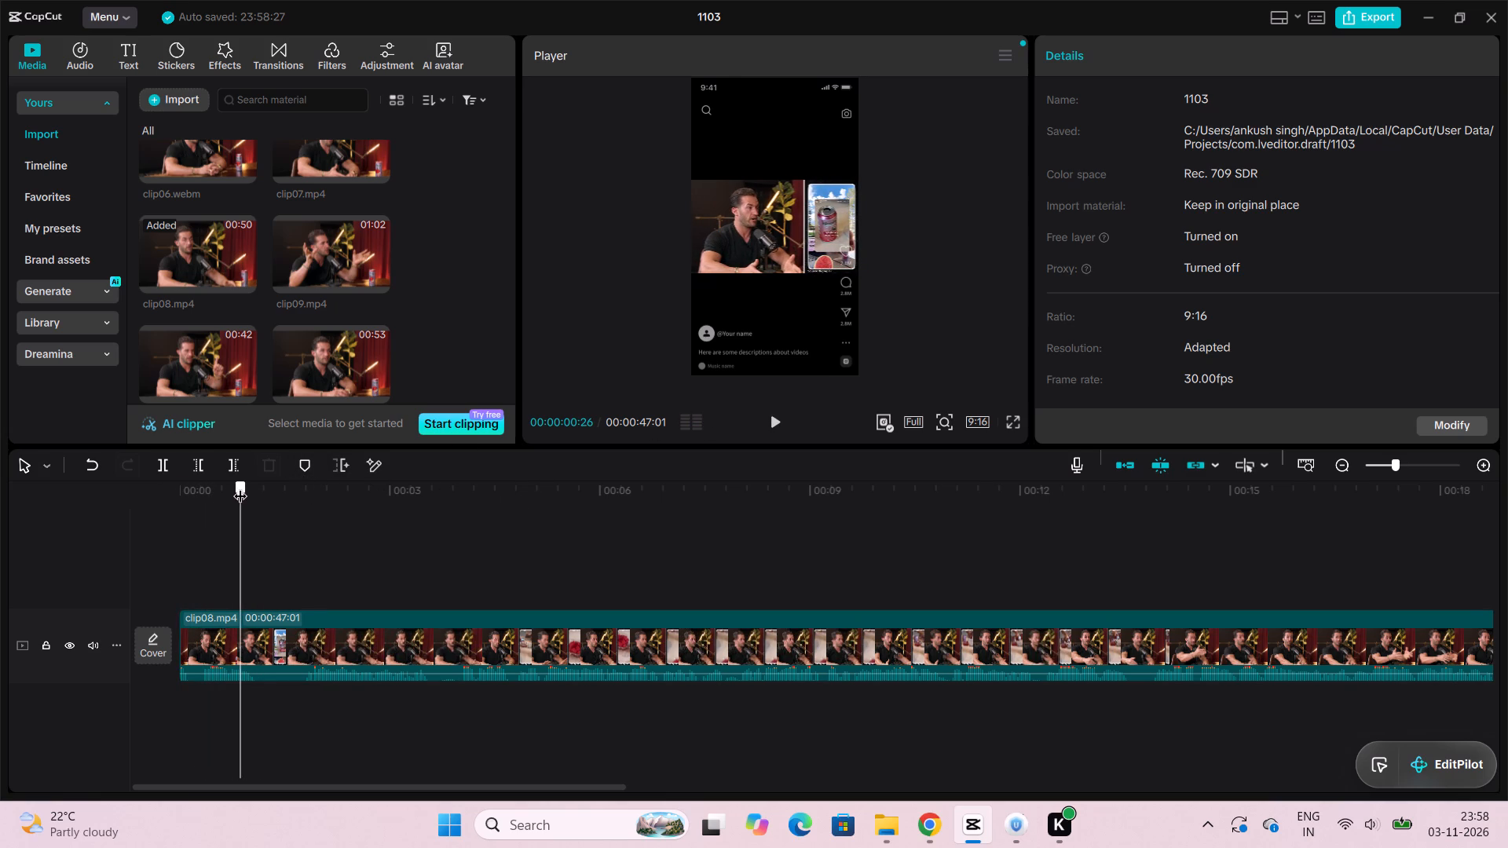
drag(240, 486, 243, 486)
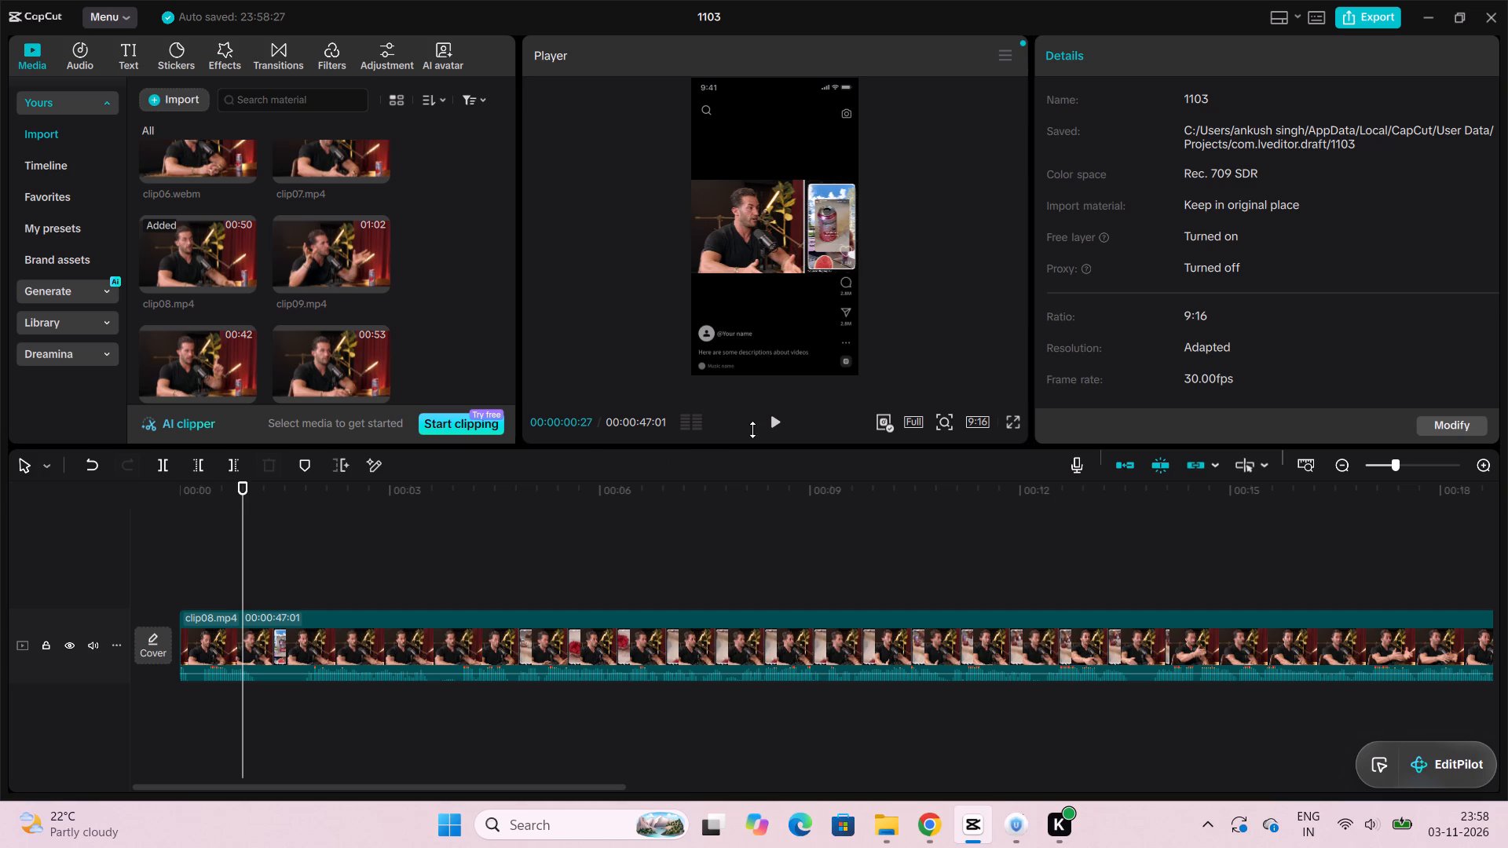
click(773, 419)
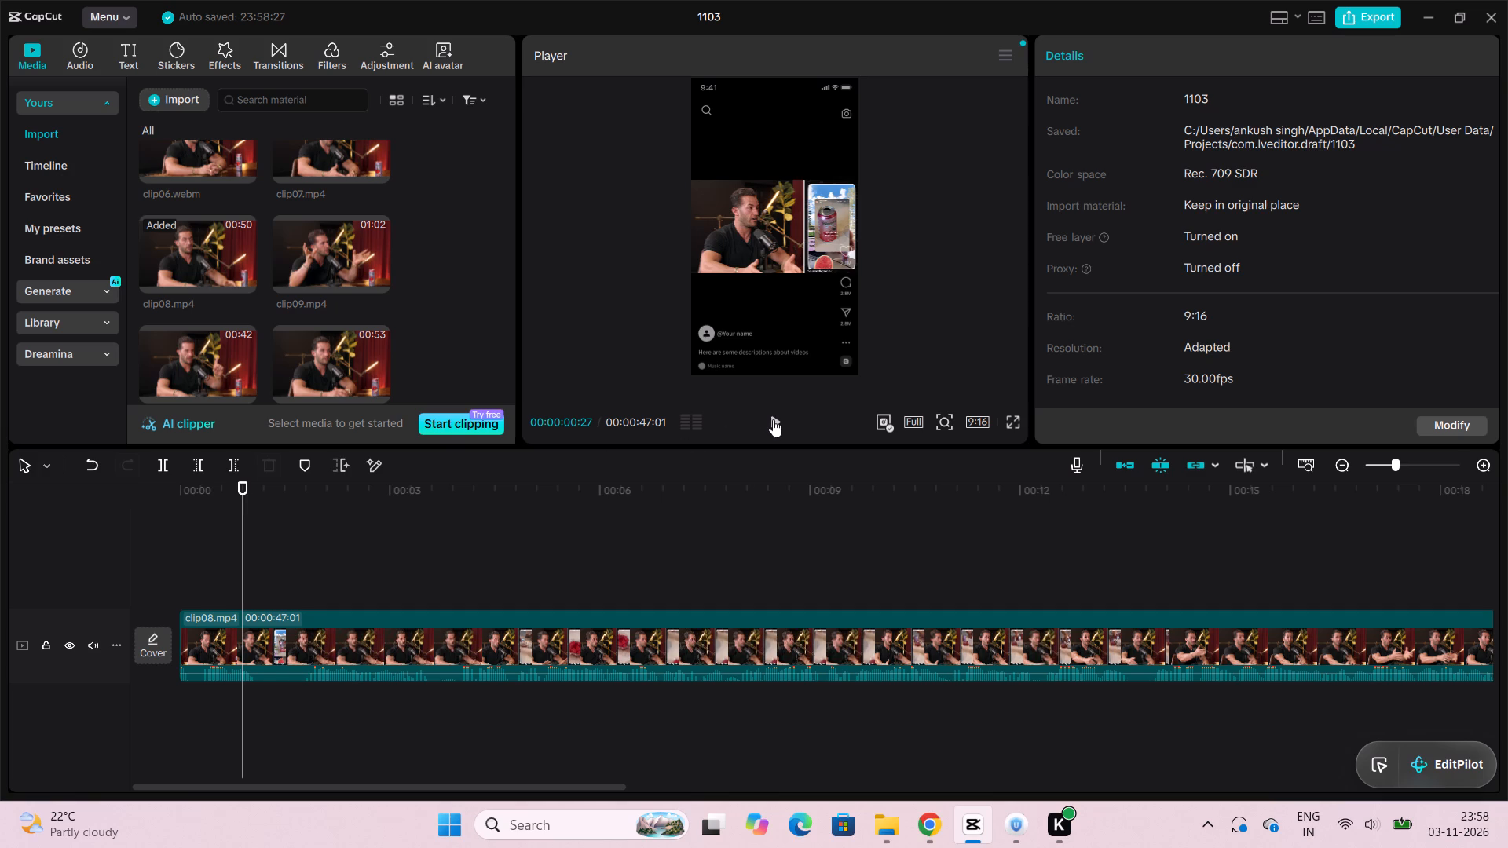
click(773, 419)
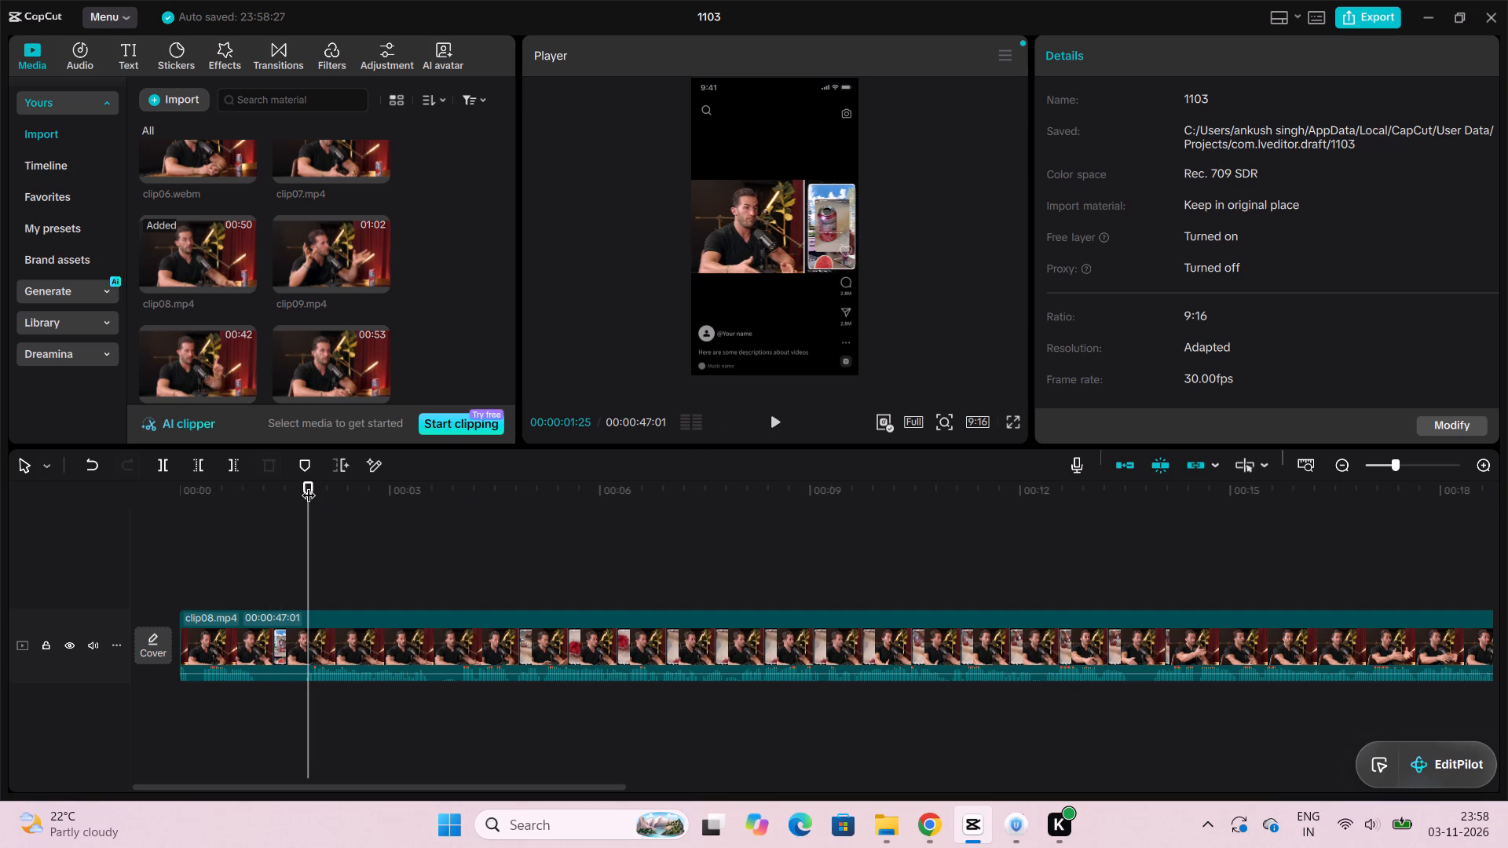
drag(309, 485, 229, 495)
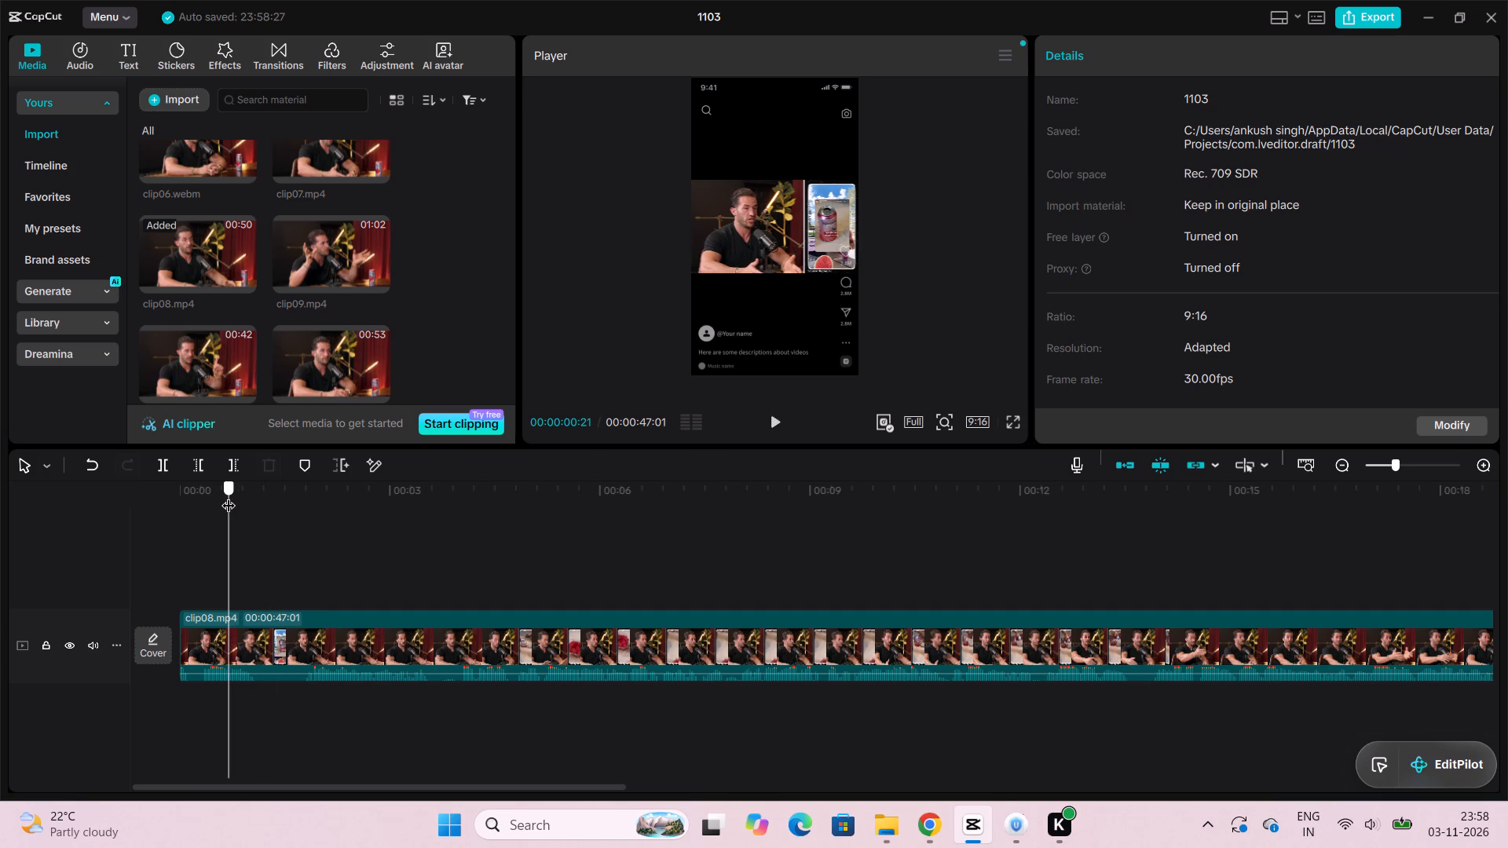
drag(229, 495, 225, 495)
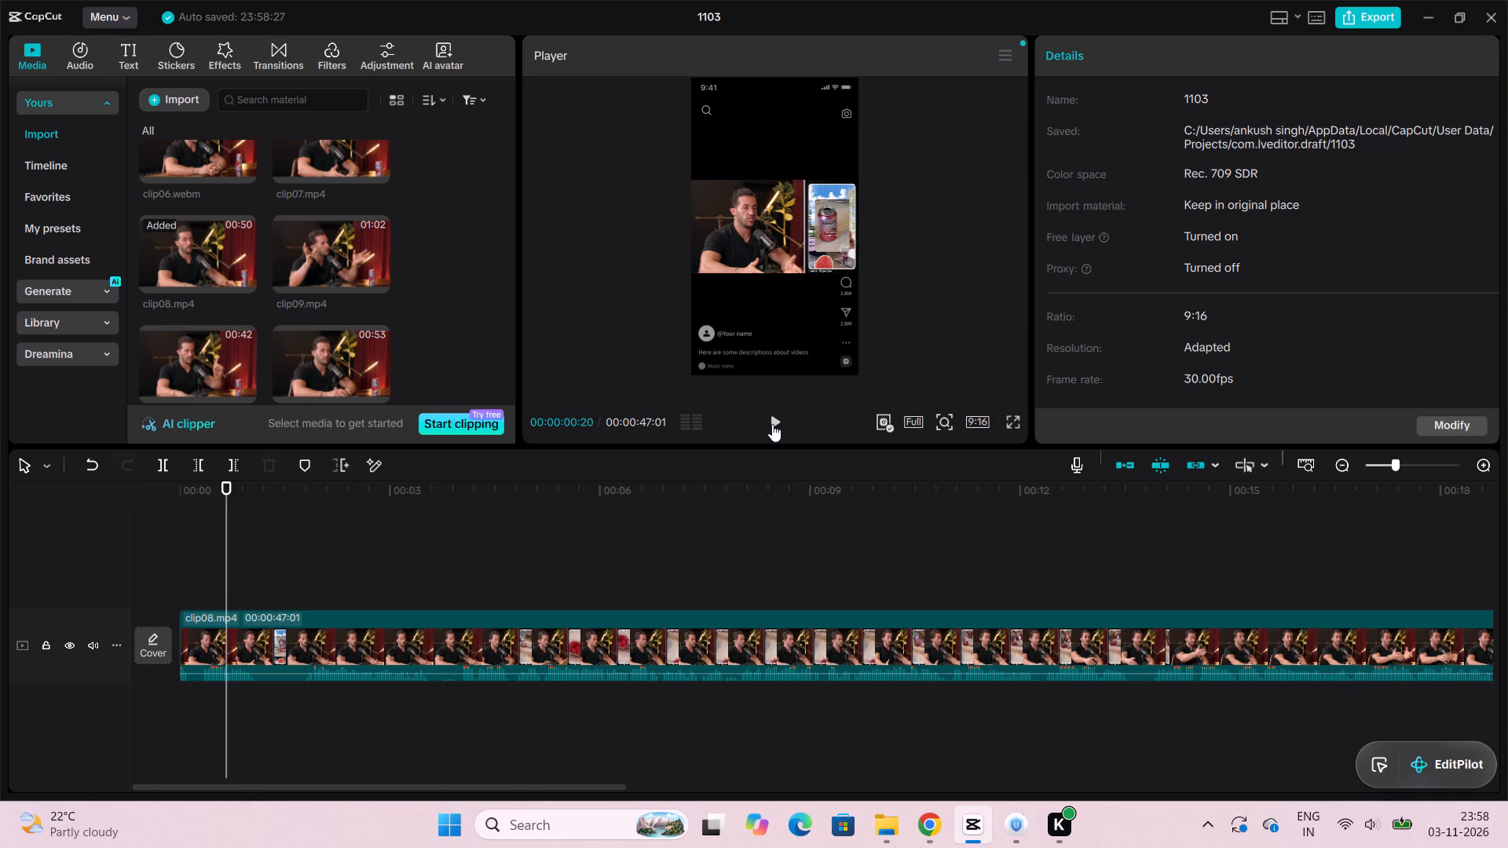
click(772, 424)
click(772, 424)
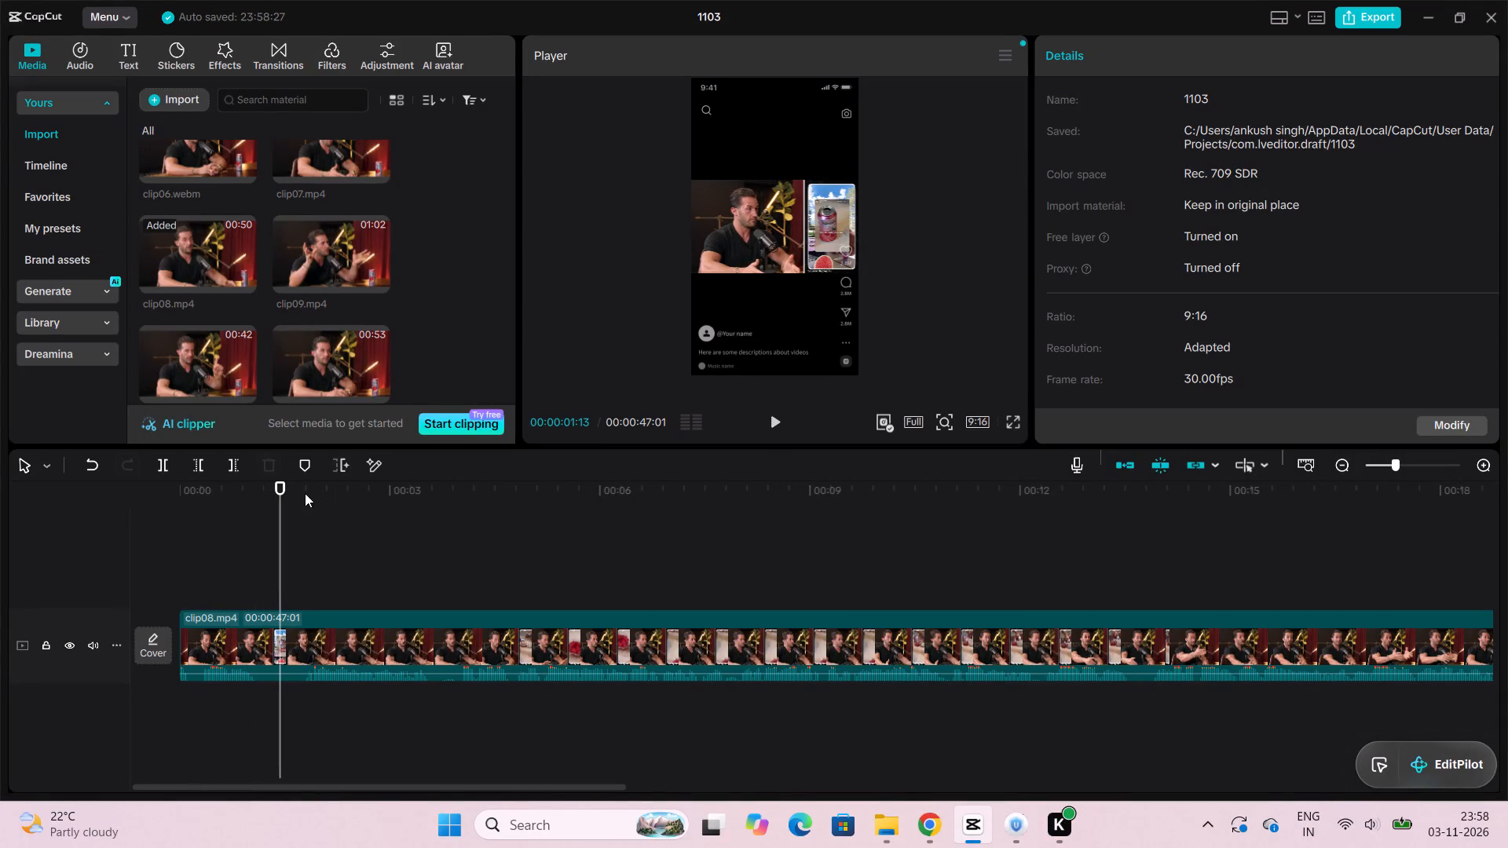
drag(280, 483, 205, 489)
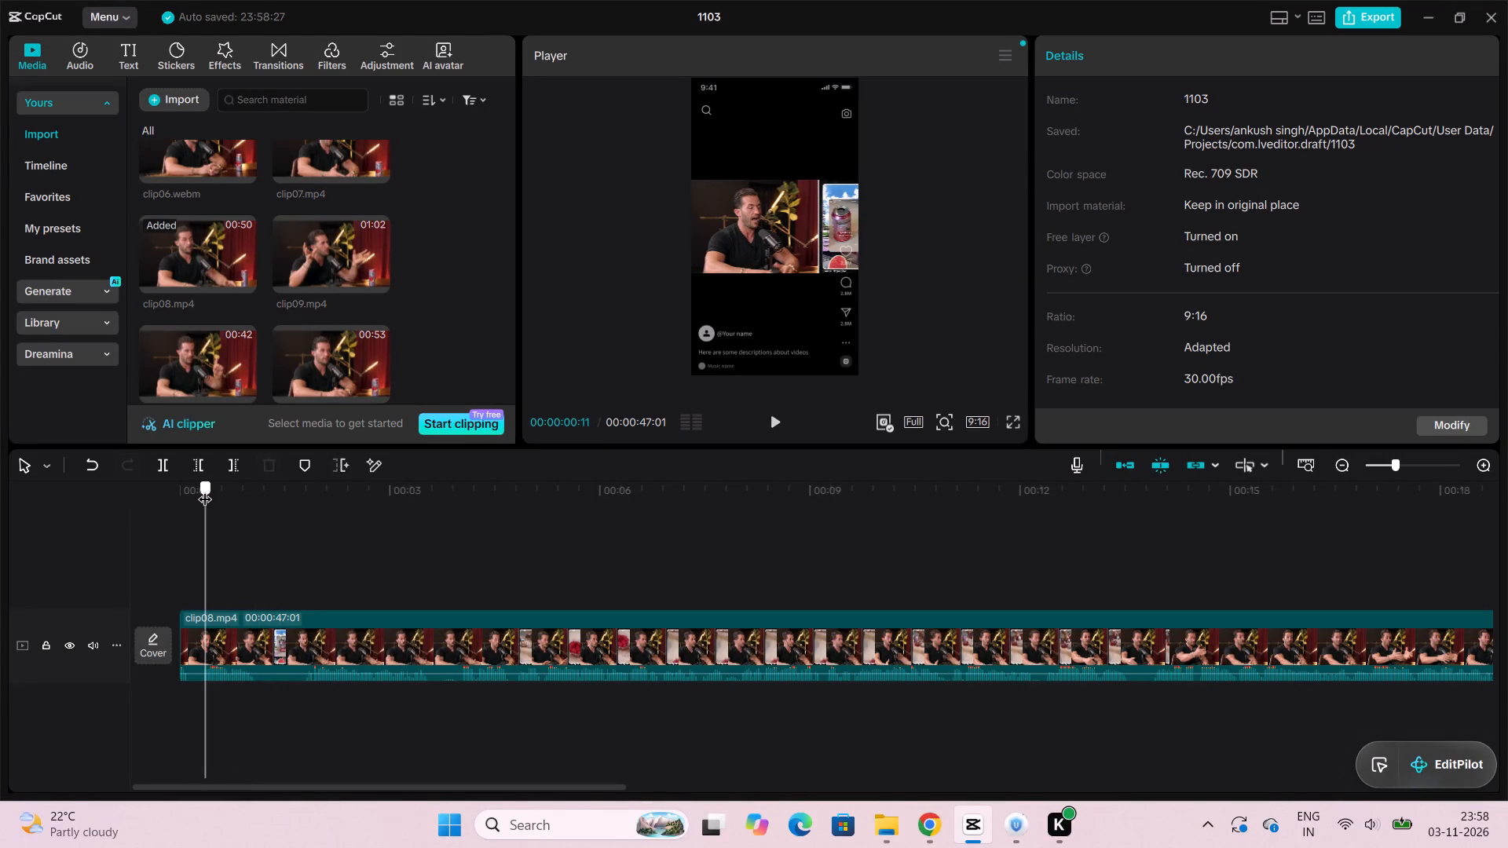
drag(205, 489, 203, 489)
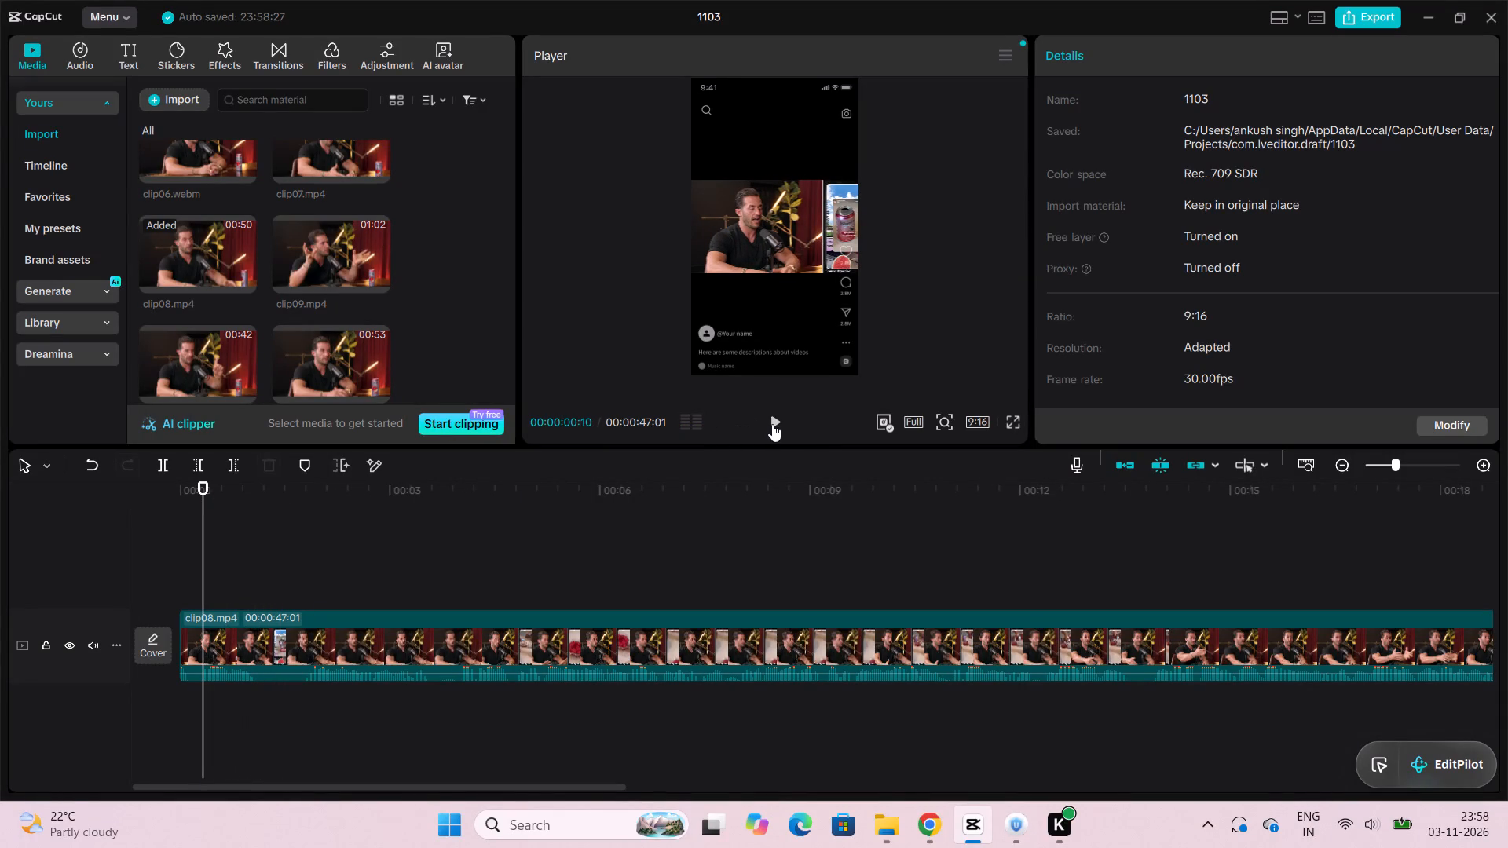
click(772, 424)
click(772, 424)
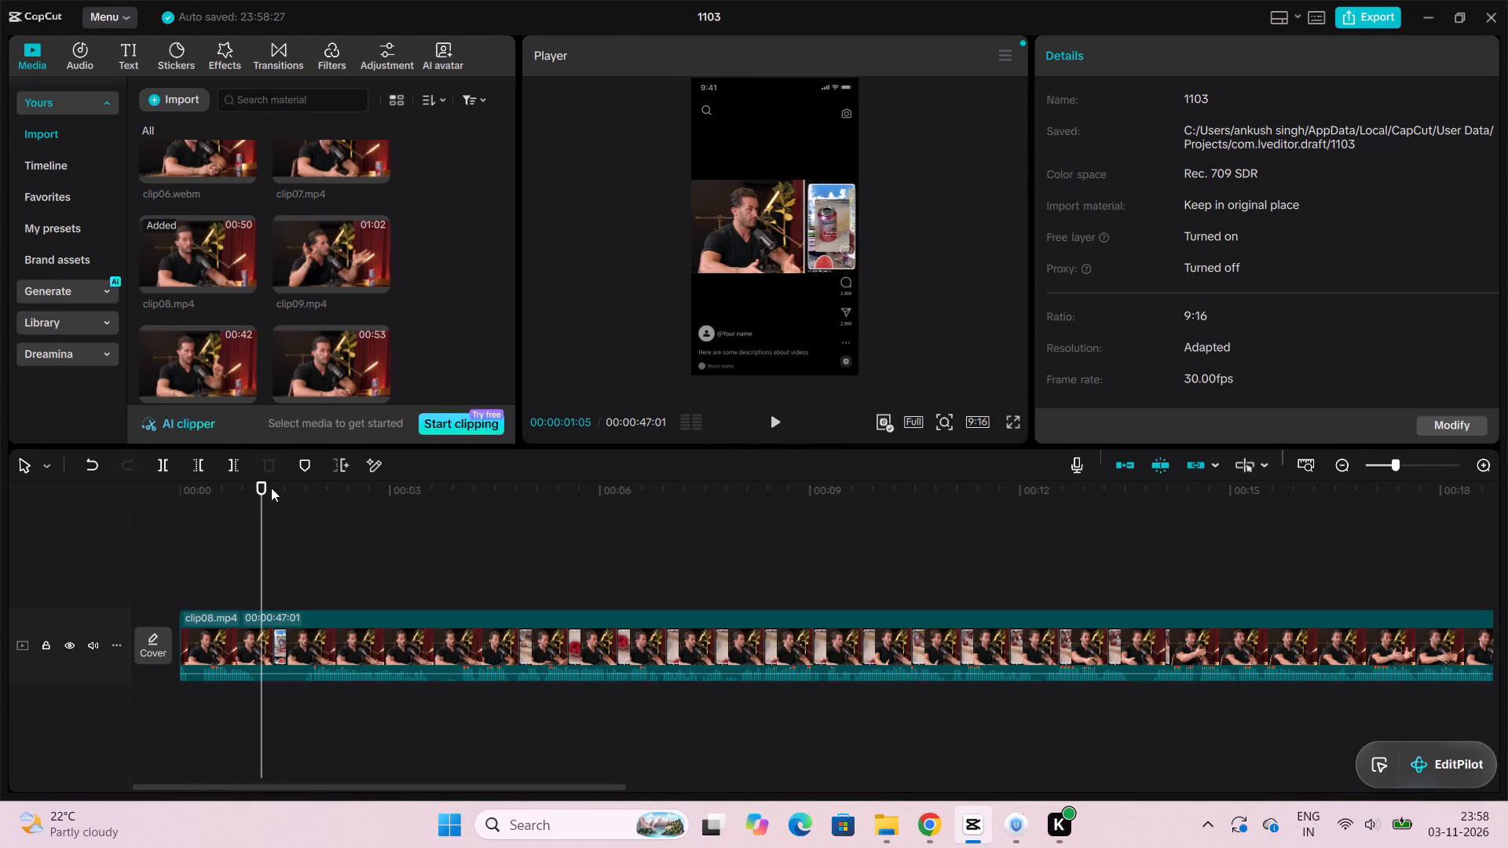
drag(263, 488, 210, 488)
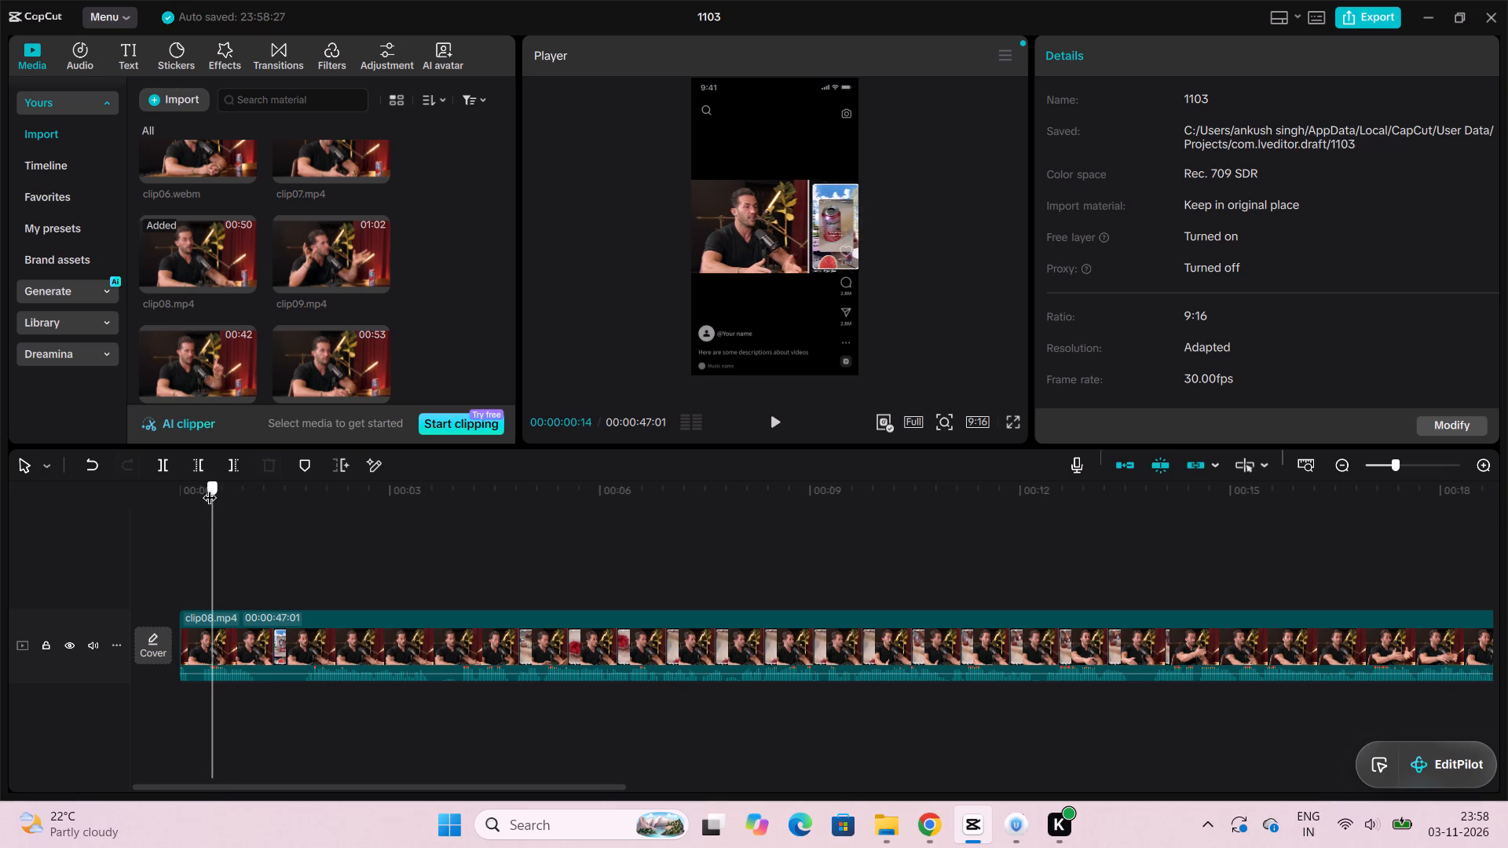
Find a tighter start point in clip08.mp4's opening, split the clip at 00:00:00:10 and delete the piece before it.
drag(210, 488, 204, 489)
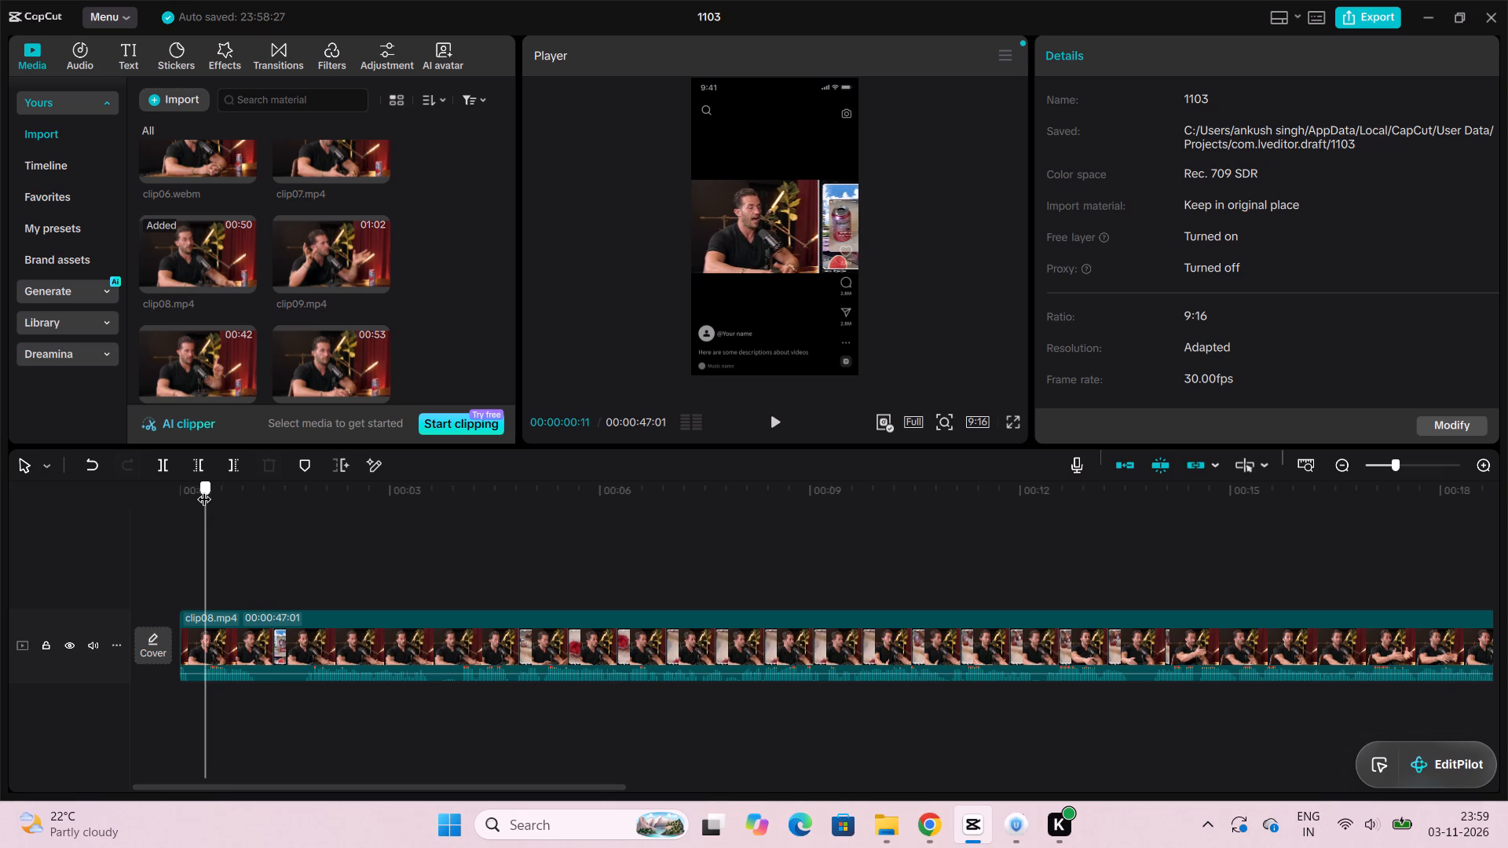
drag(204, 489, 201, 489)
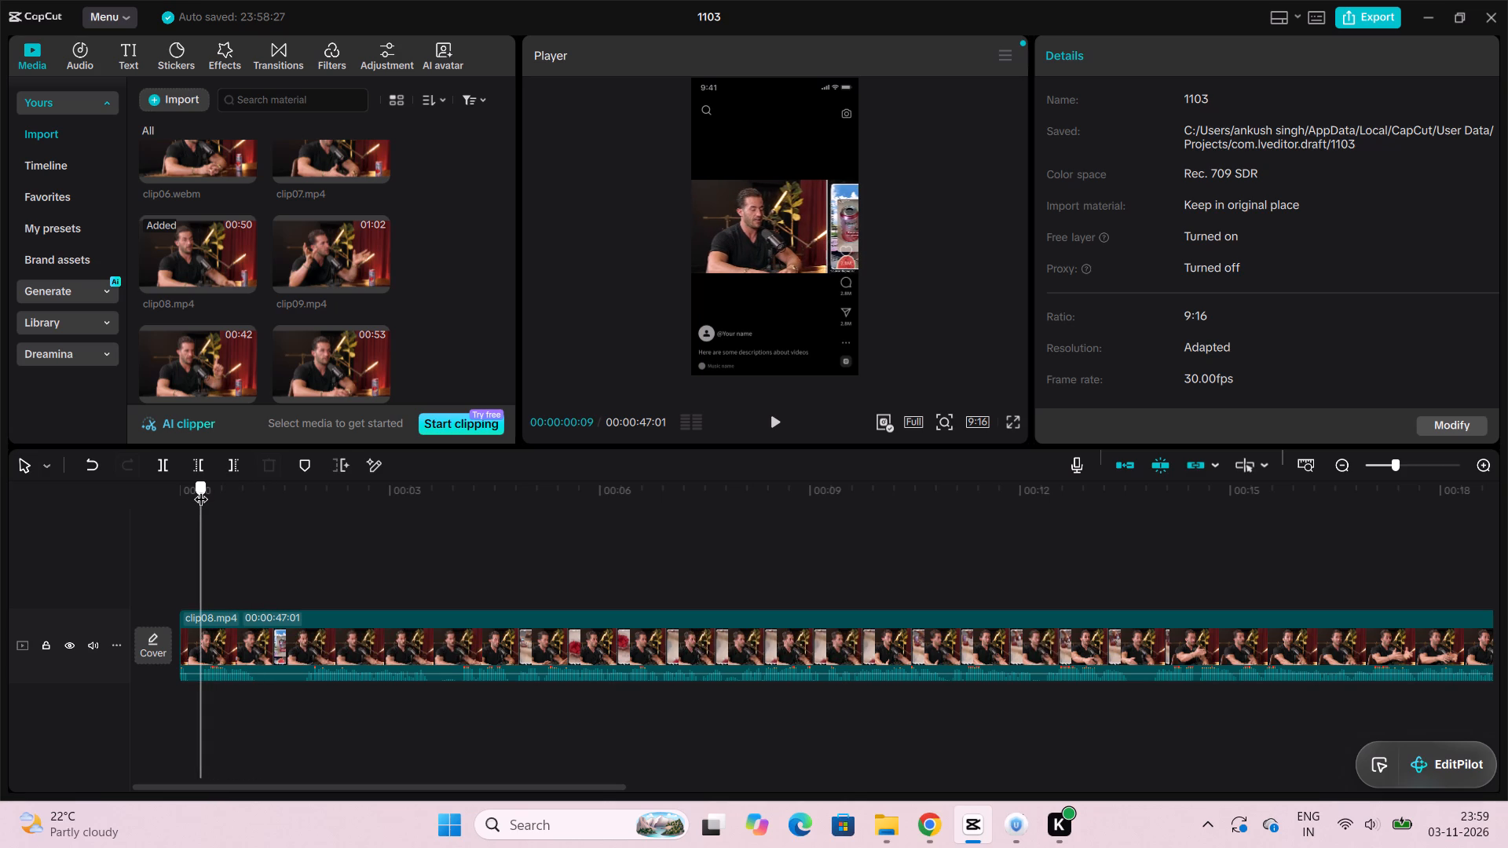
drag(201, 489, 202, 487)
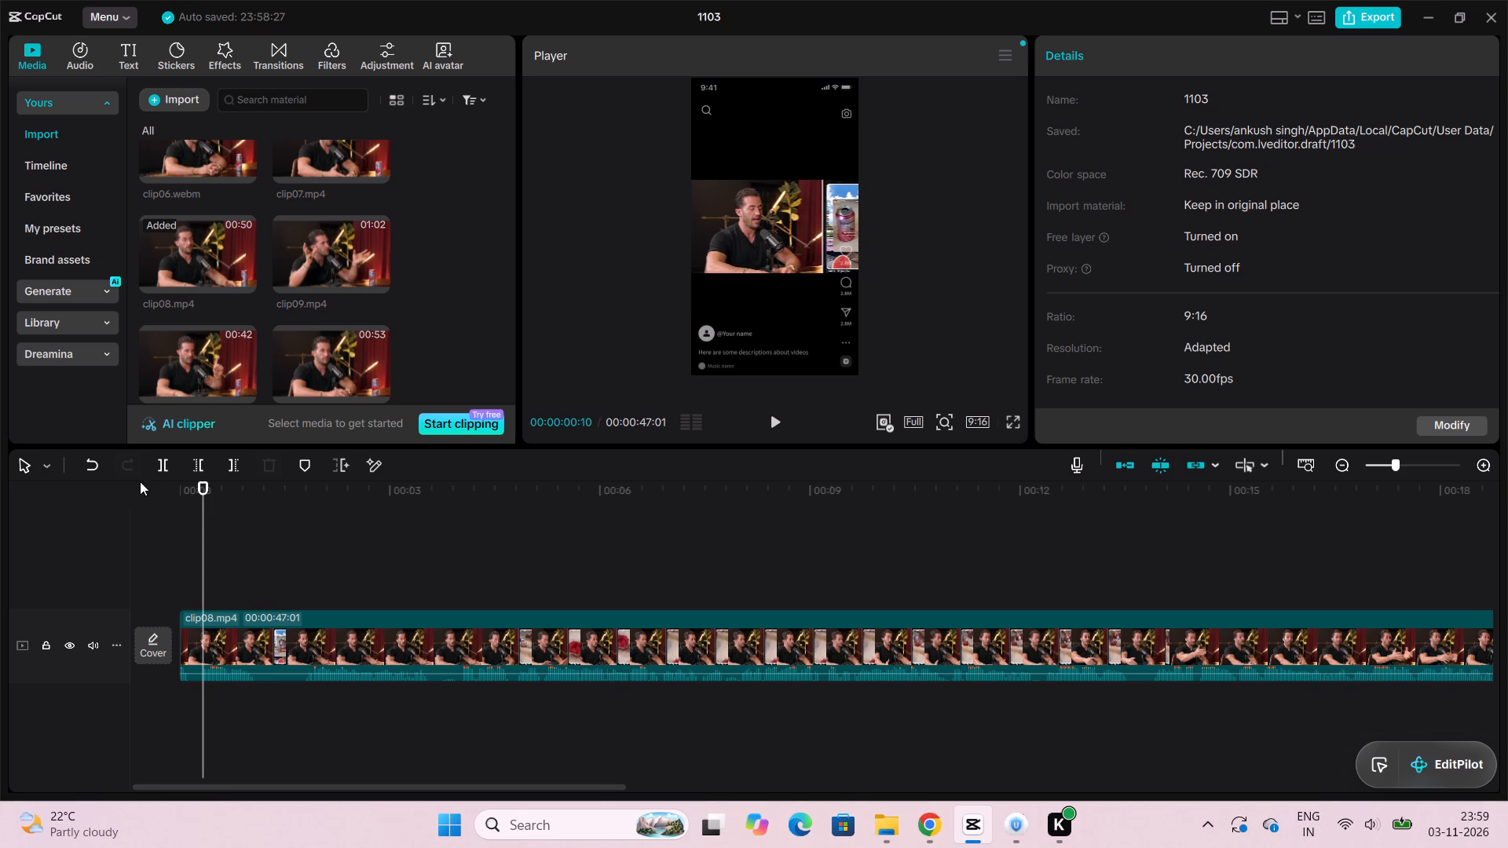
click(156, 466)
click(183, 659)
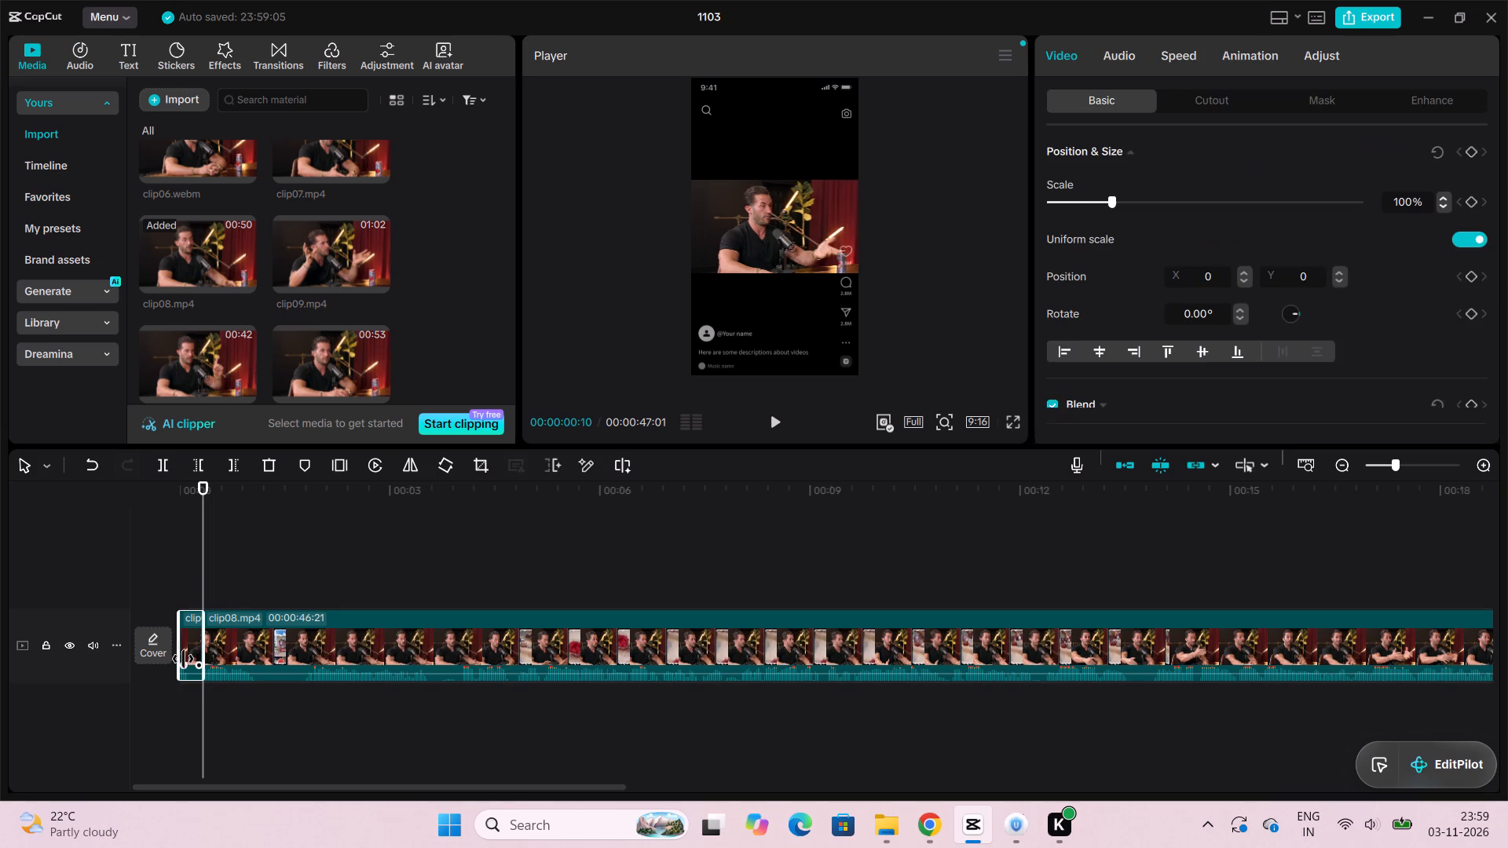
key(Delete)
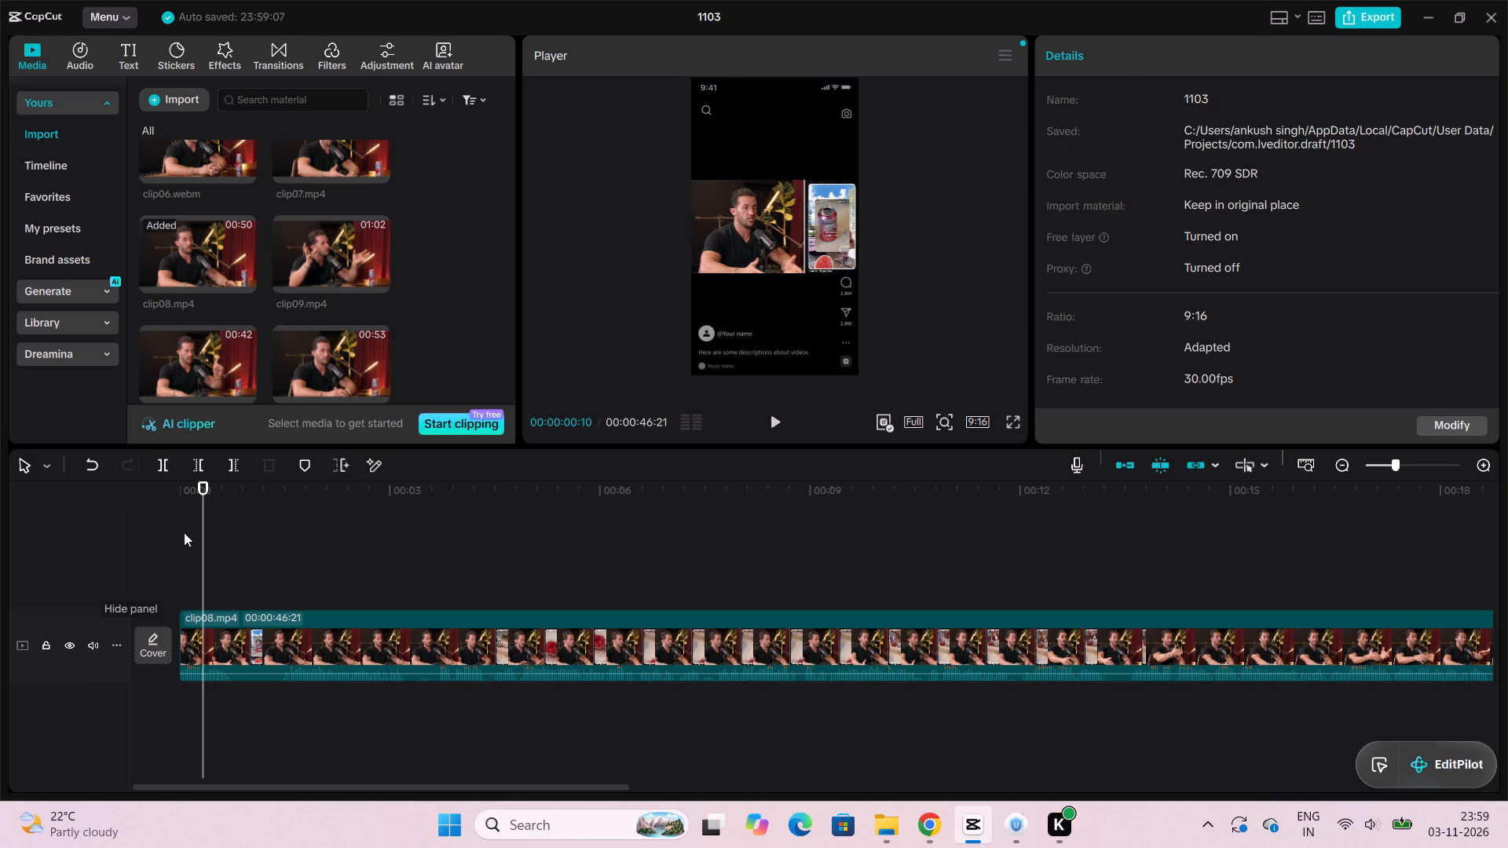
Play clip08.mp4 from its new start to review the trimmed opening and the following footage.
drag(202, 482, 130, 484)
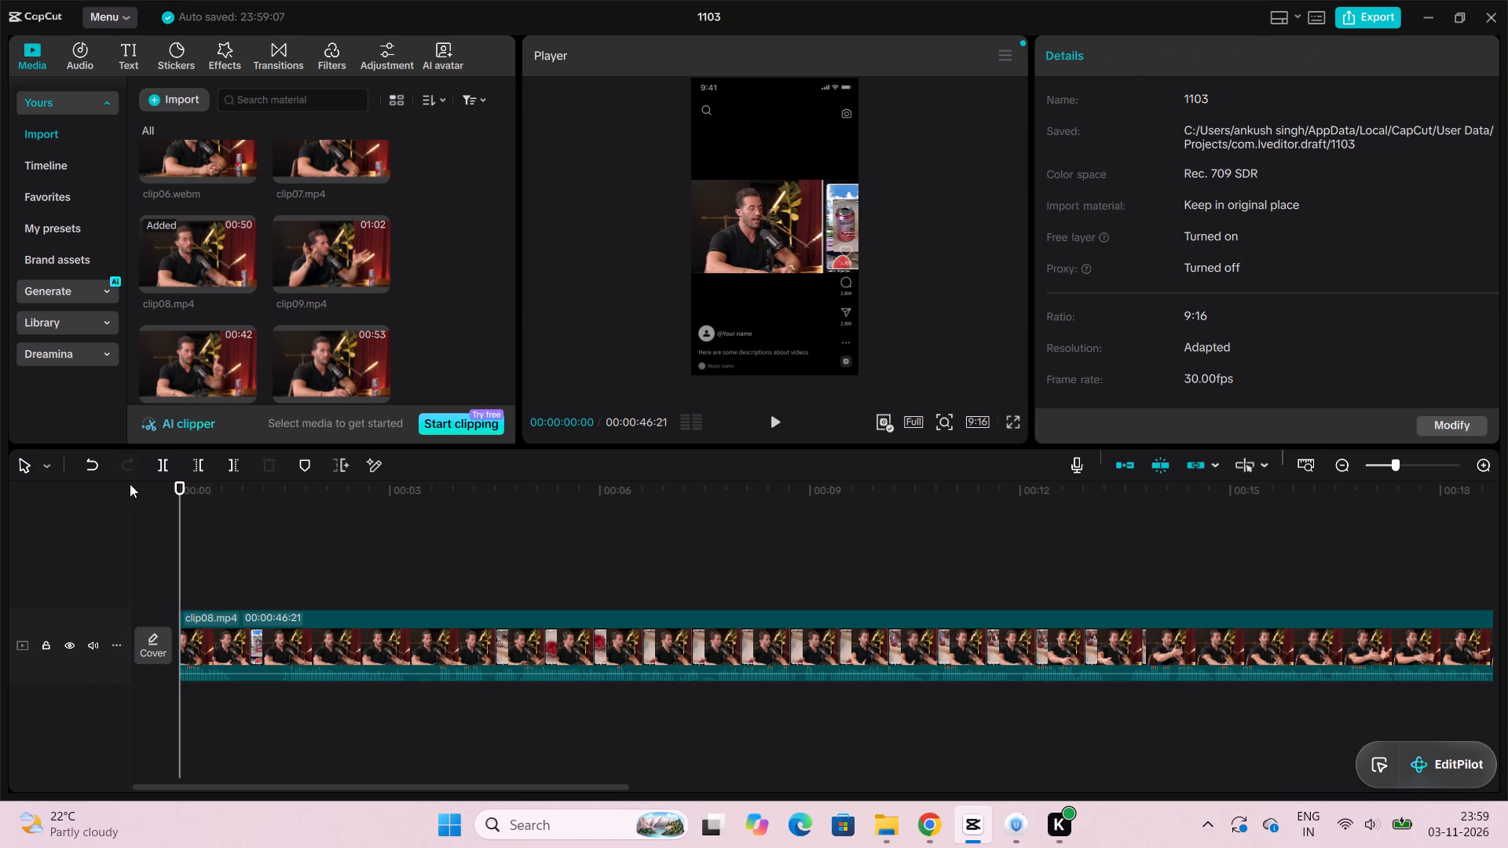
click(777, 422)
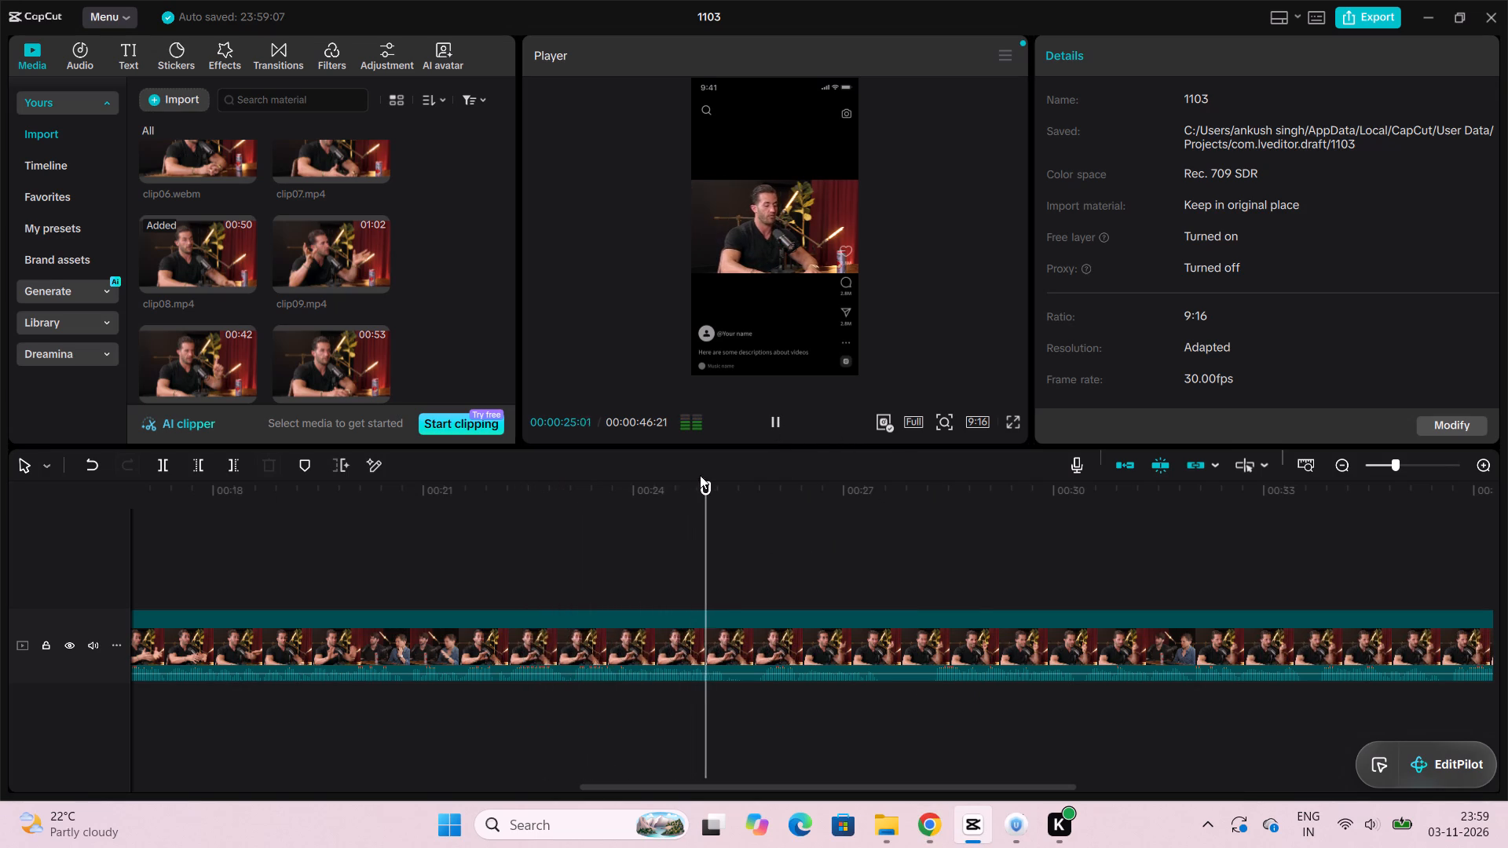
Jump ahead in clip08.mp4 to about 00:00:42:08 to review the clip's ending.
scroll(1005, 636, left, 7)
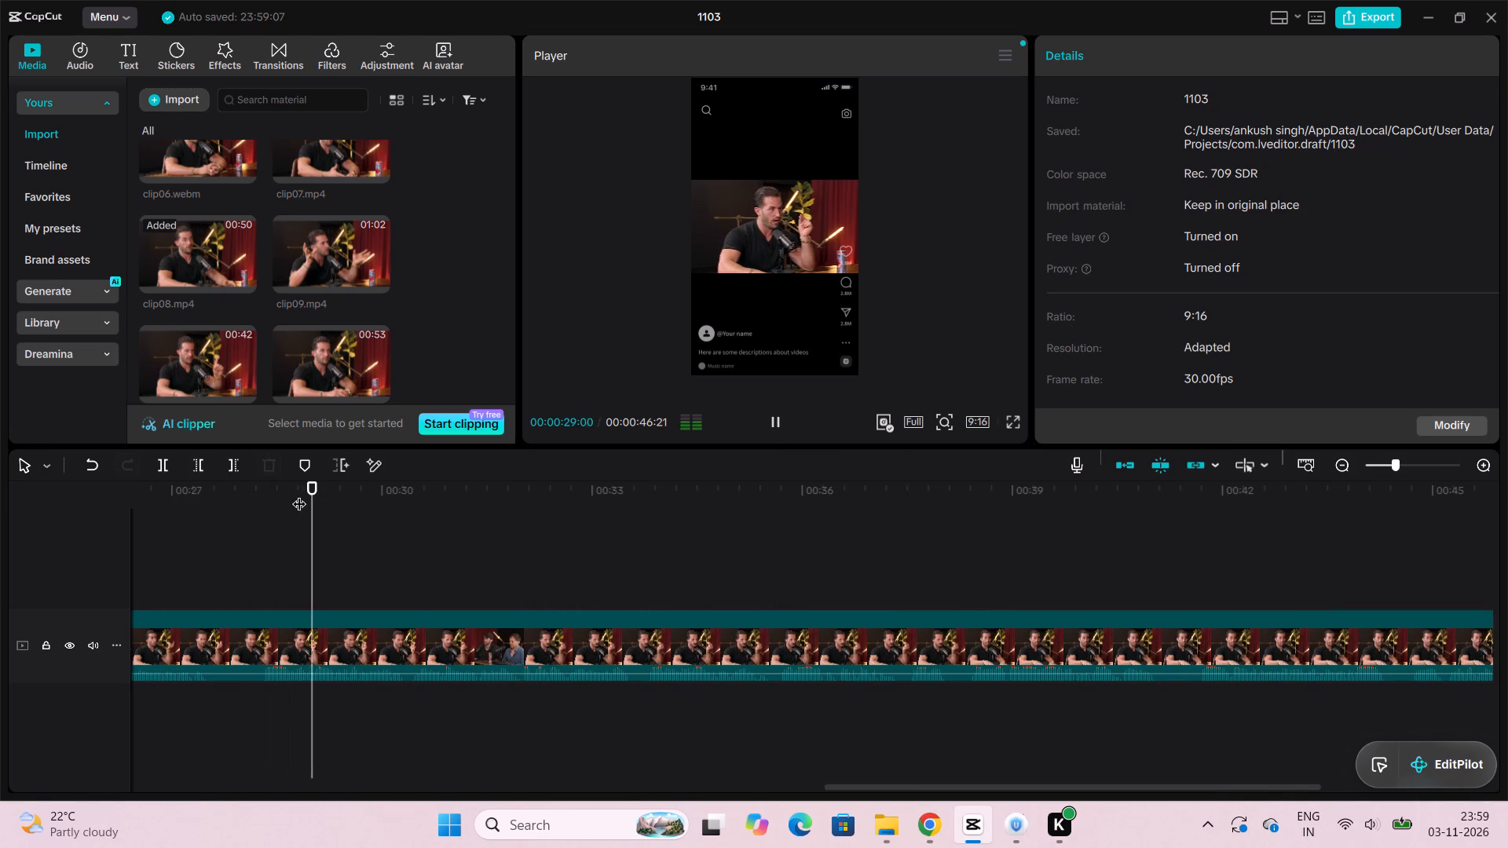
scroll(920, 593, left, 1)
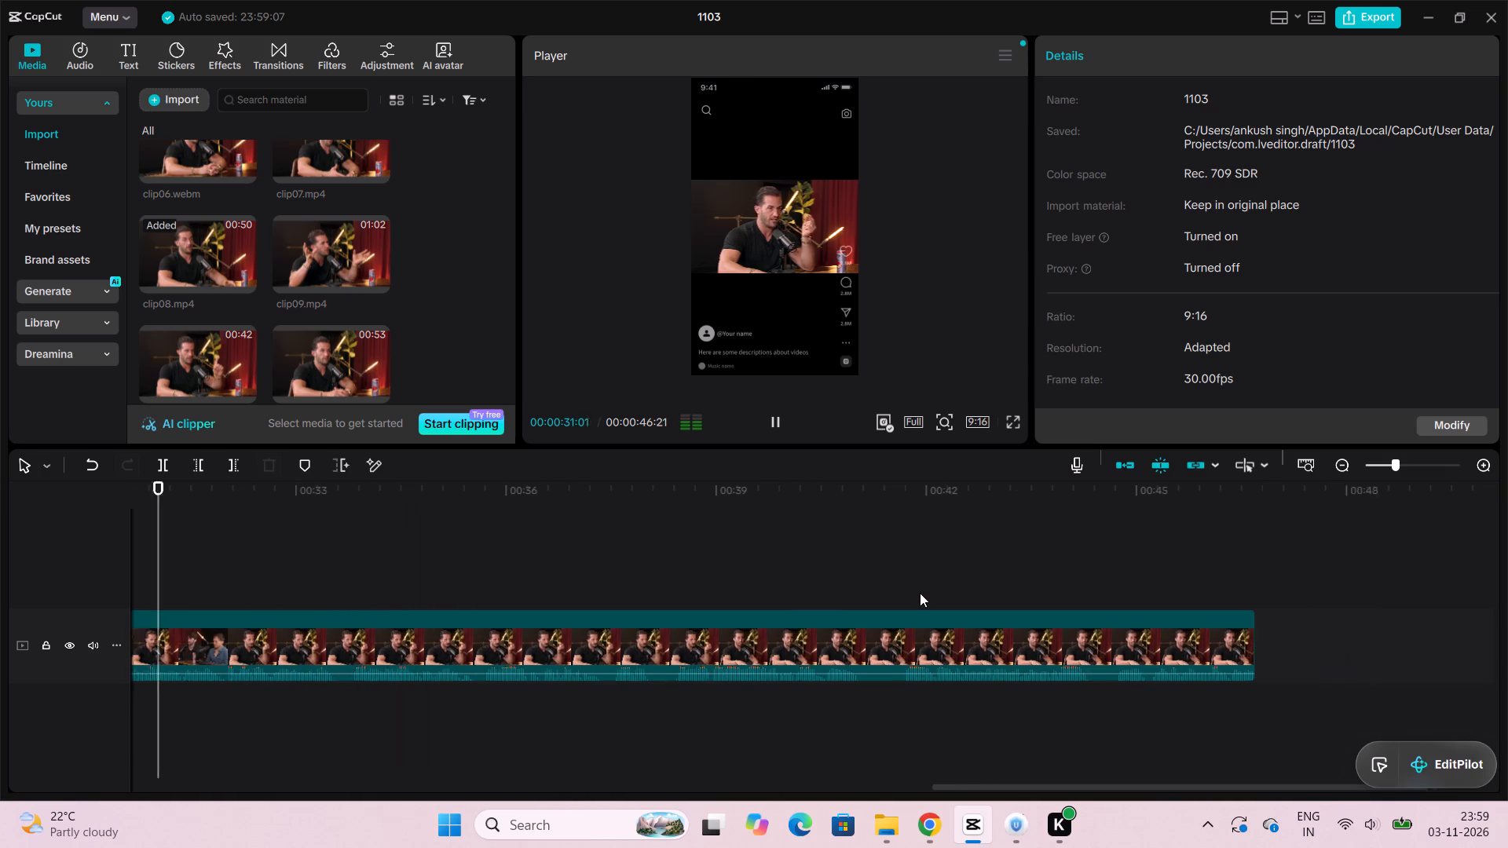
scroll(920, 593, left, 1)
click(920, 593)
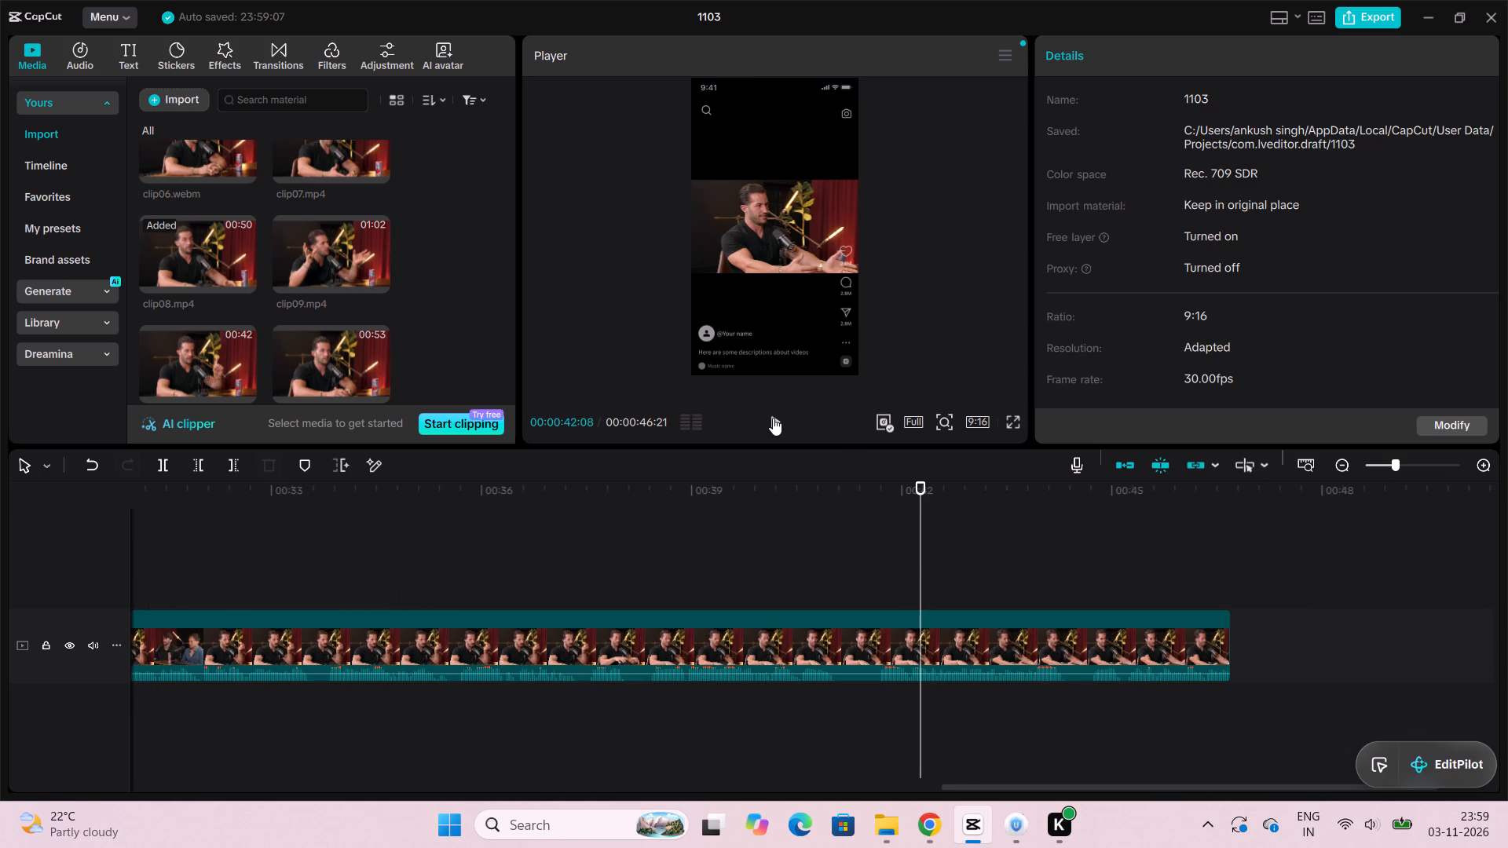
Play clip08.mp4 through to its end and replay the closing seconds from about 00:00:43 to judge where it should end.
click(773, 418)
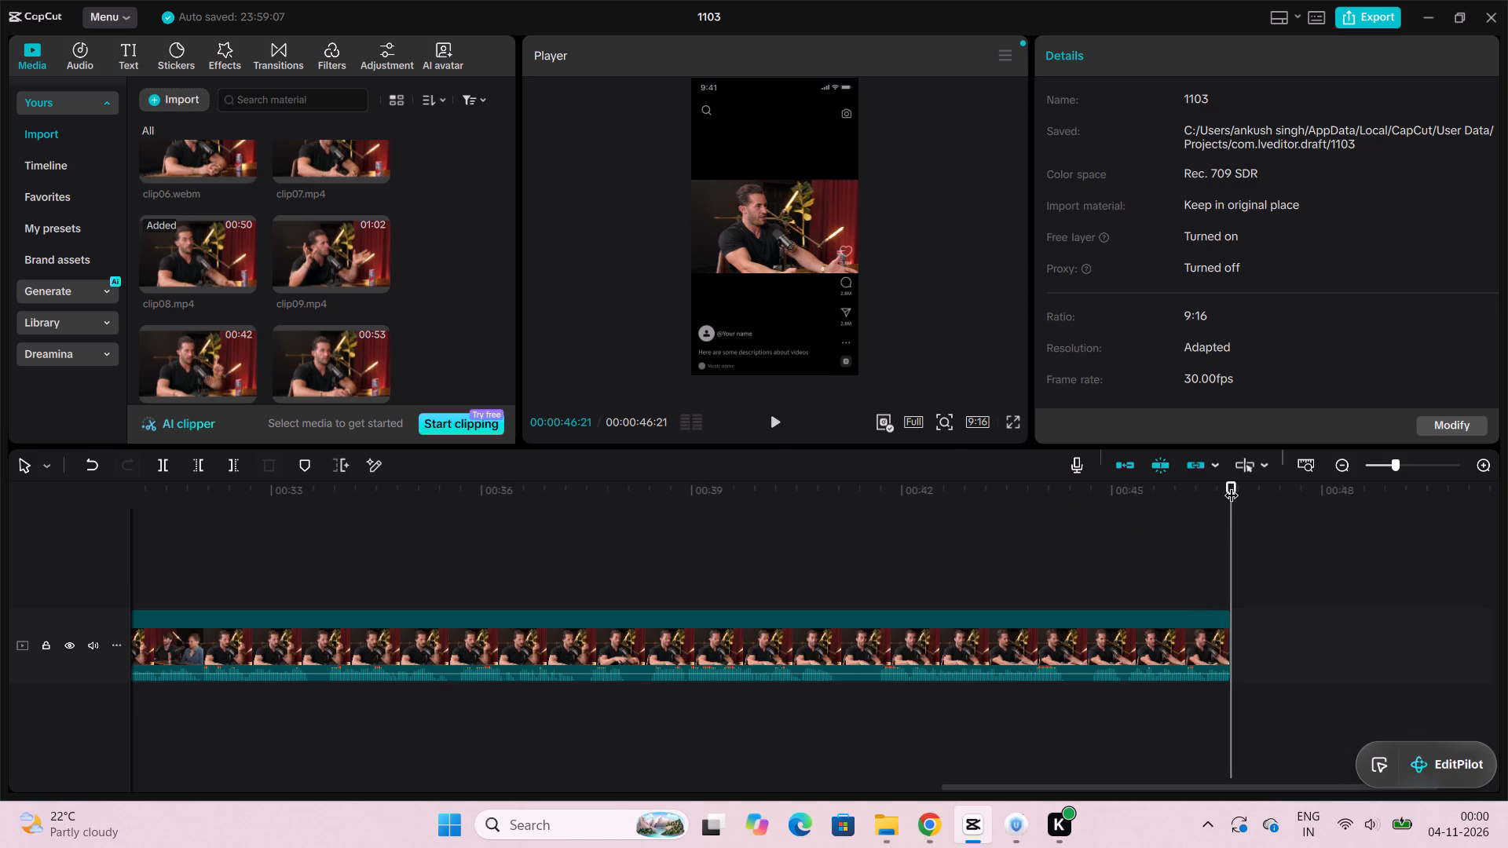
drag(1232, 485, 1096, 489)
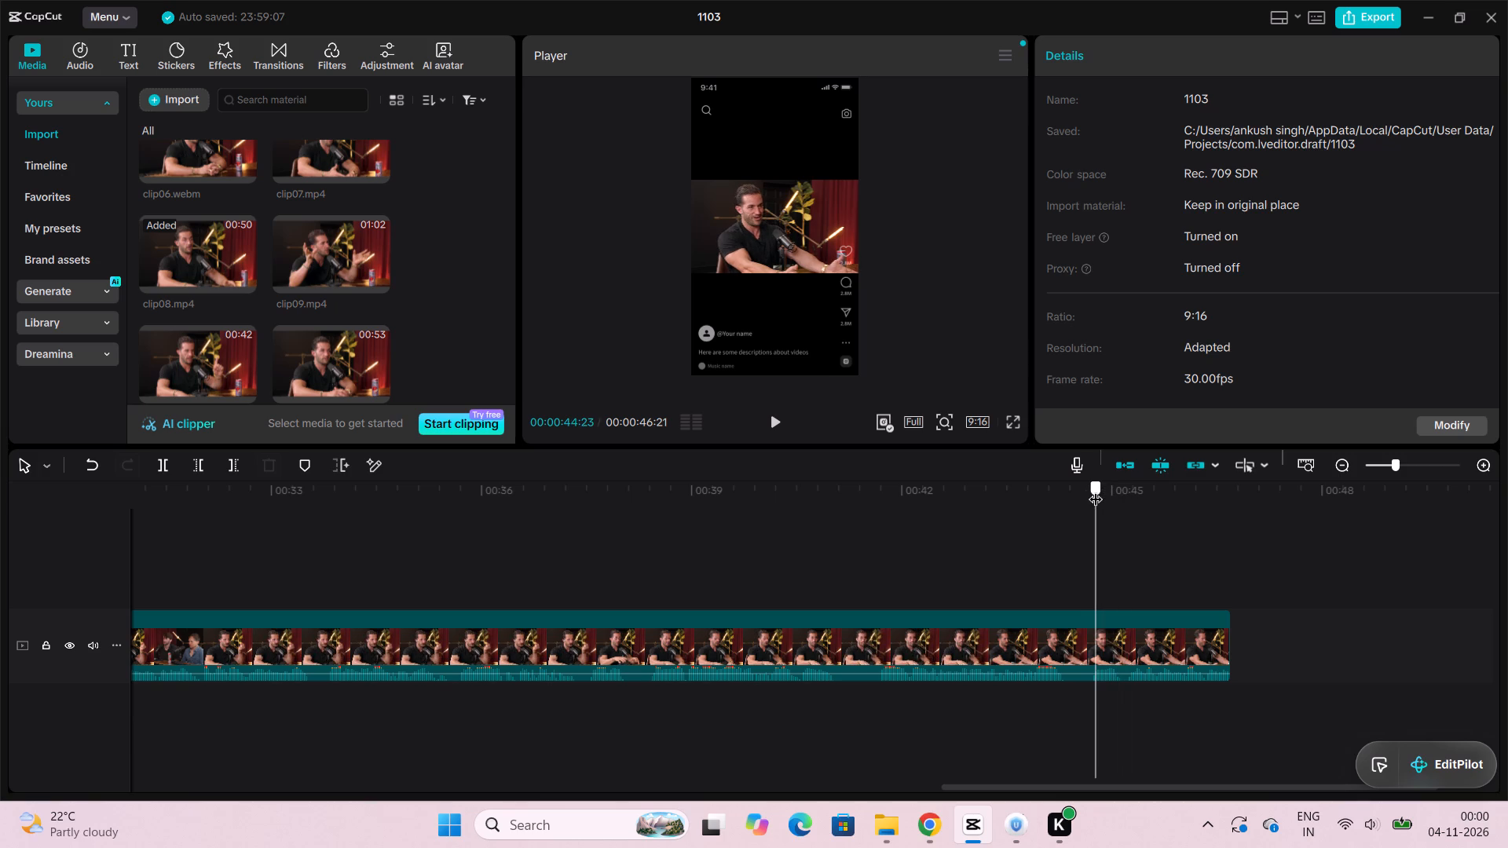
drag(1096, 489, 1082, 492)
click(769, 419)
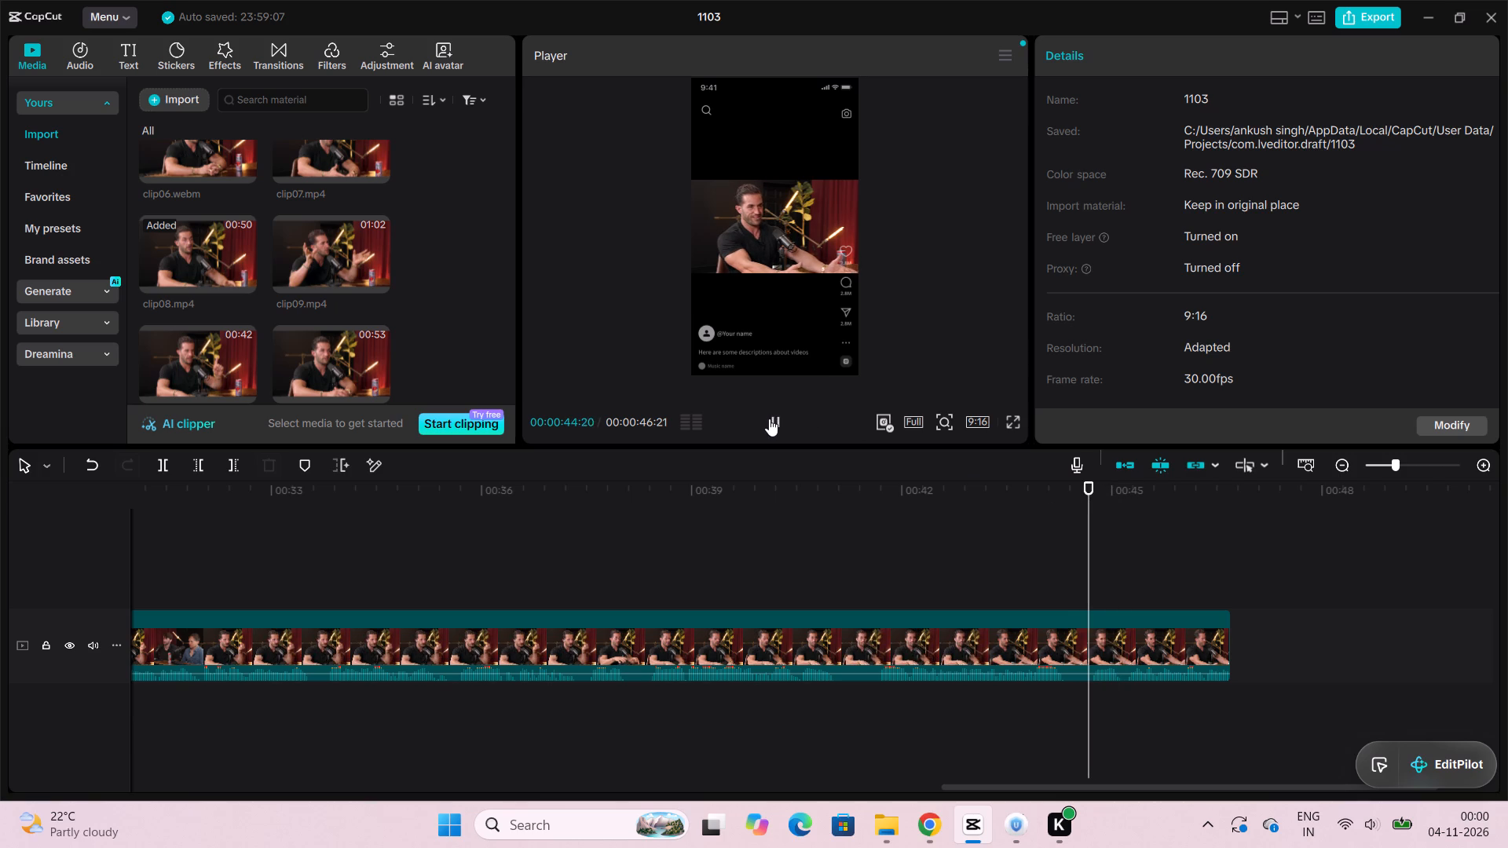
click(769, 419)
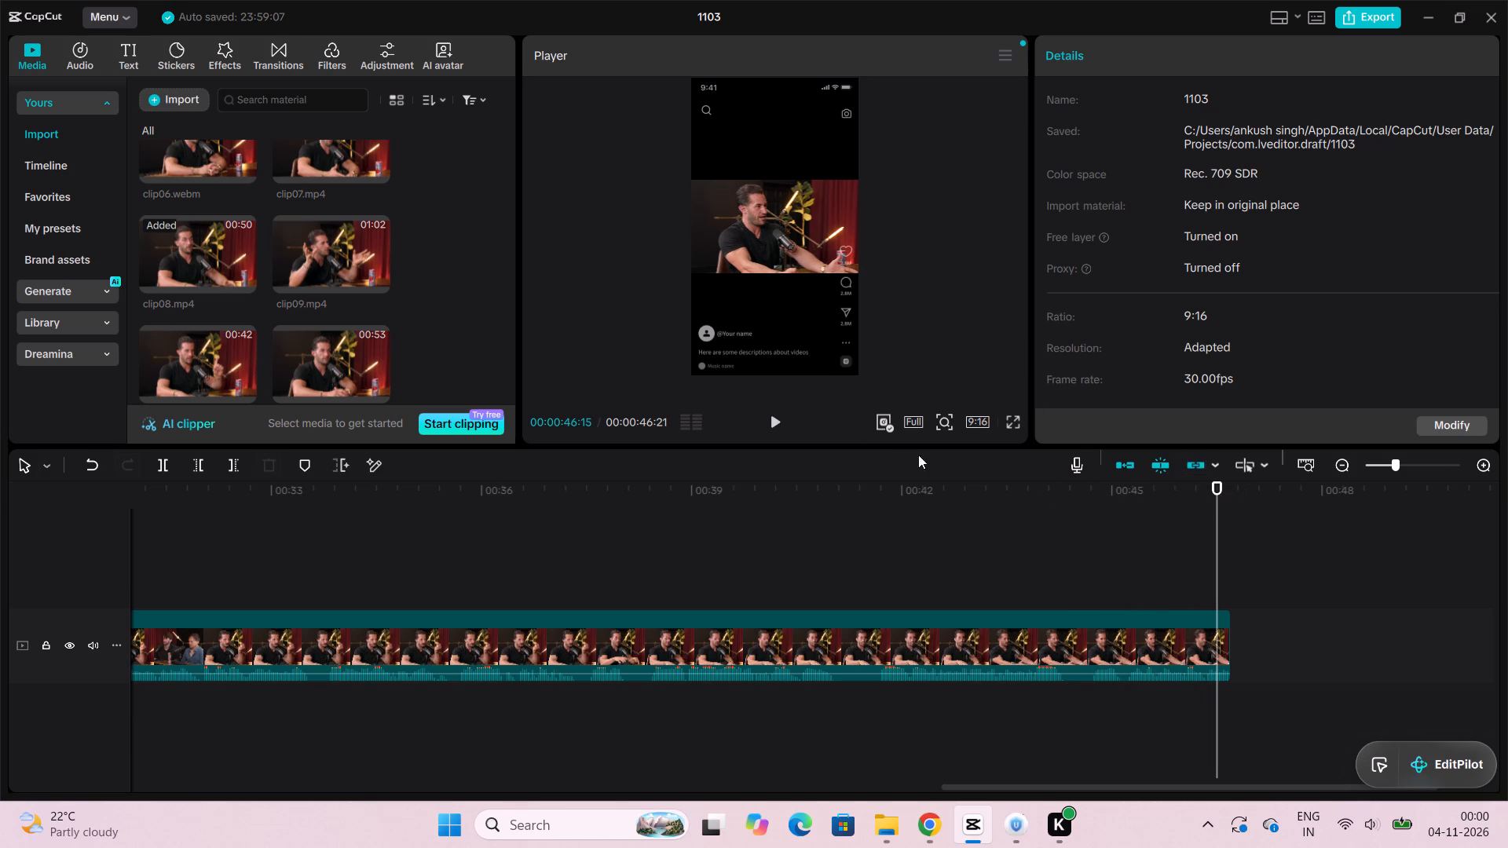
click(774, 430)
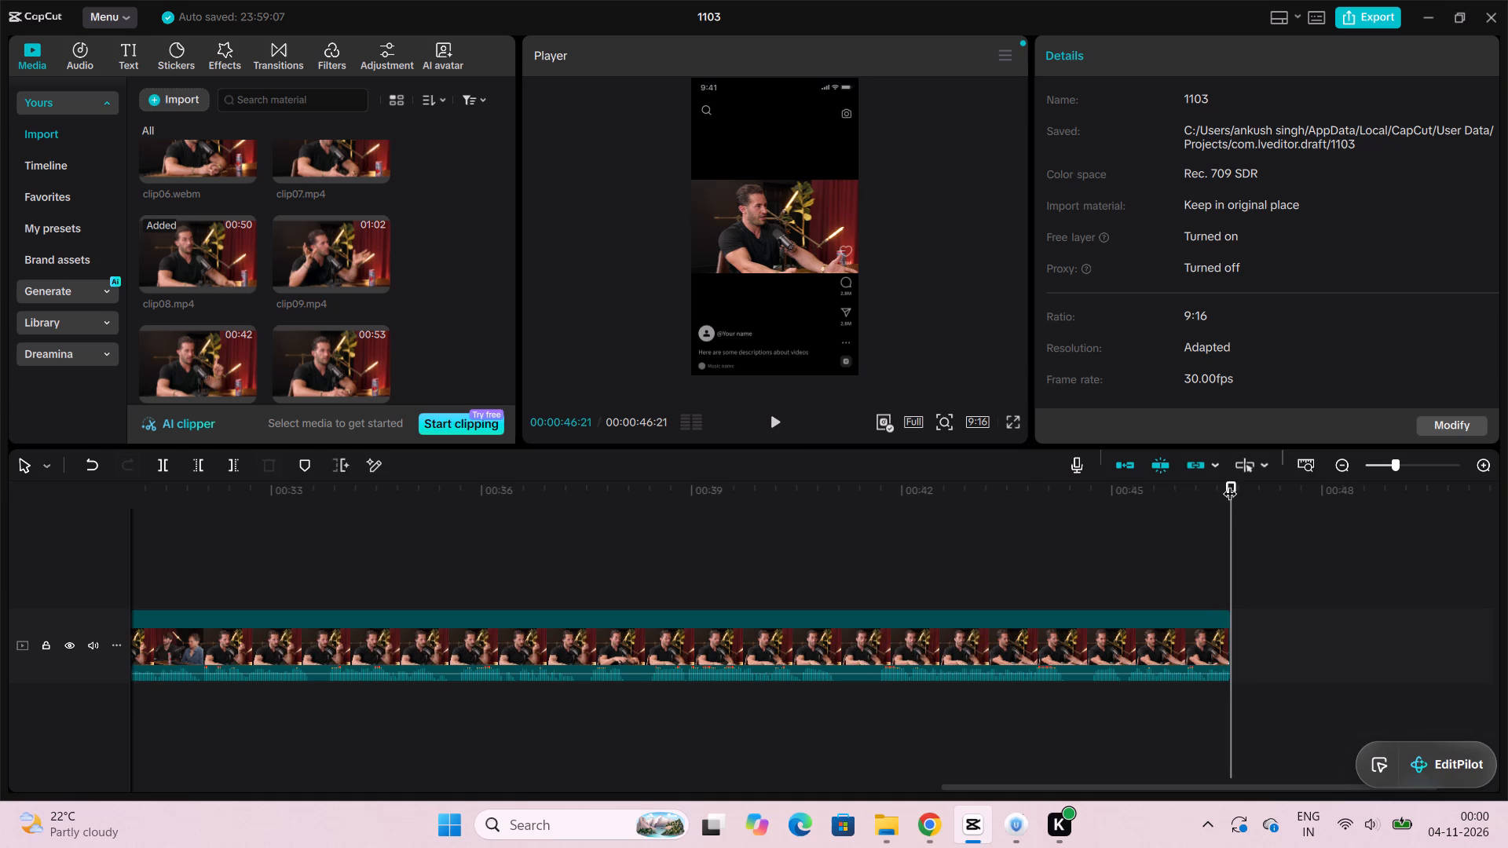
drag(1230, 484, 1099, 495)
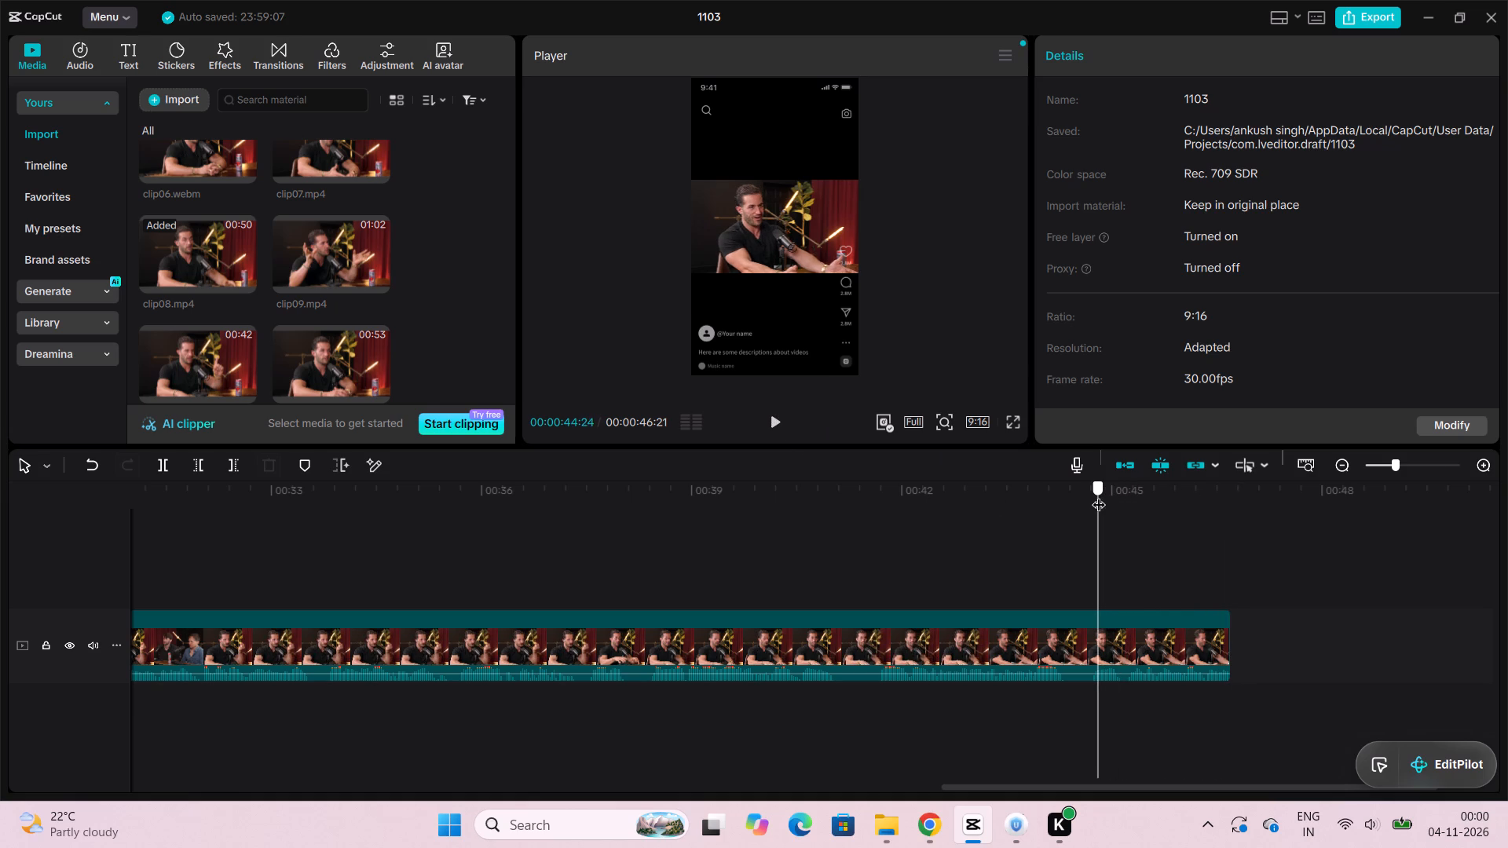
drag(1099, 495, 1021, 495)
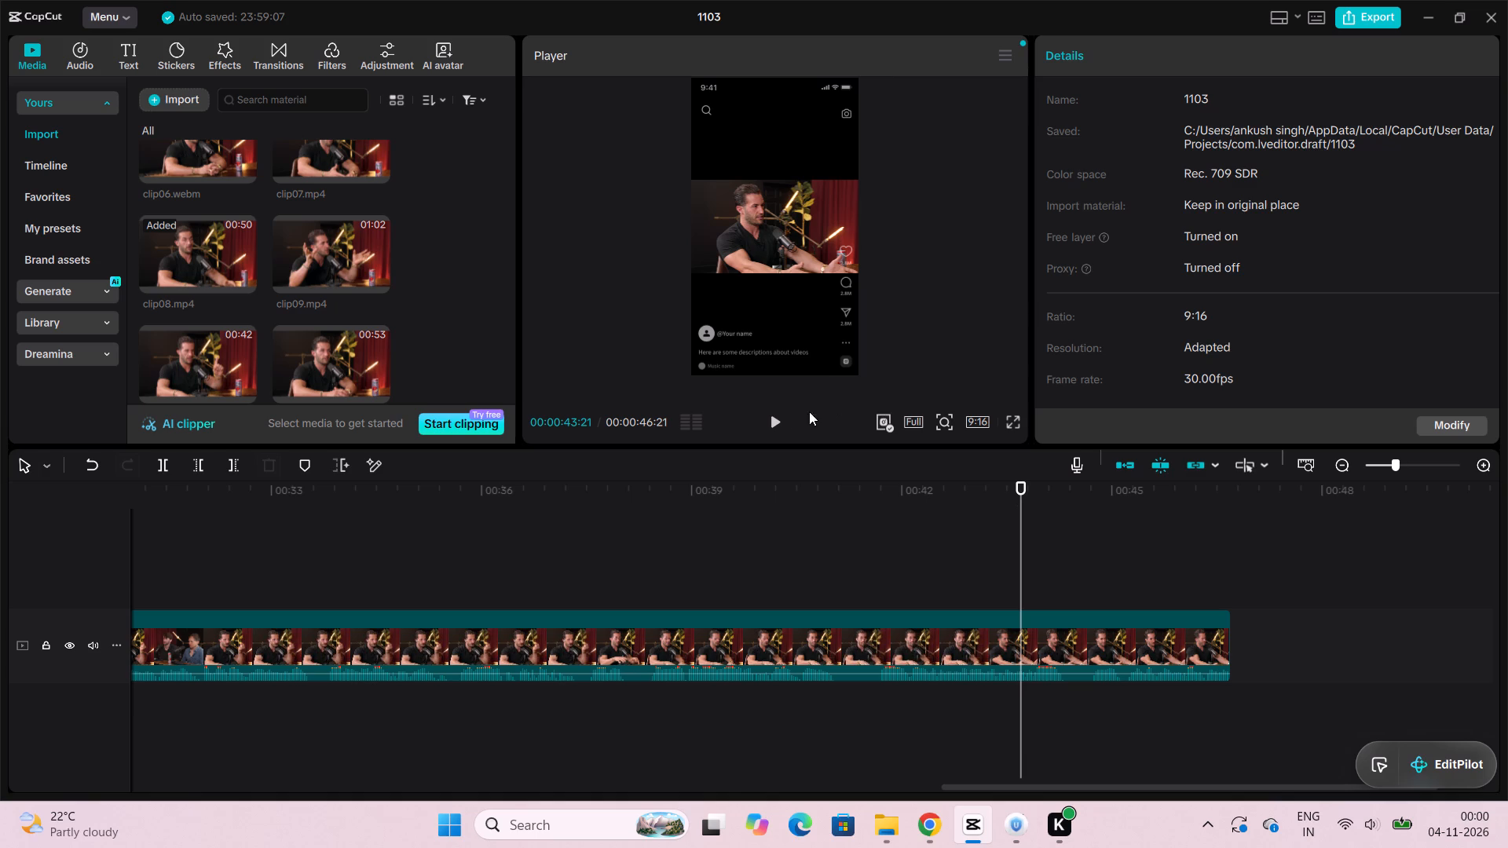
click(768, 417)
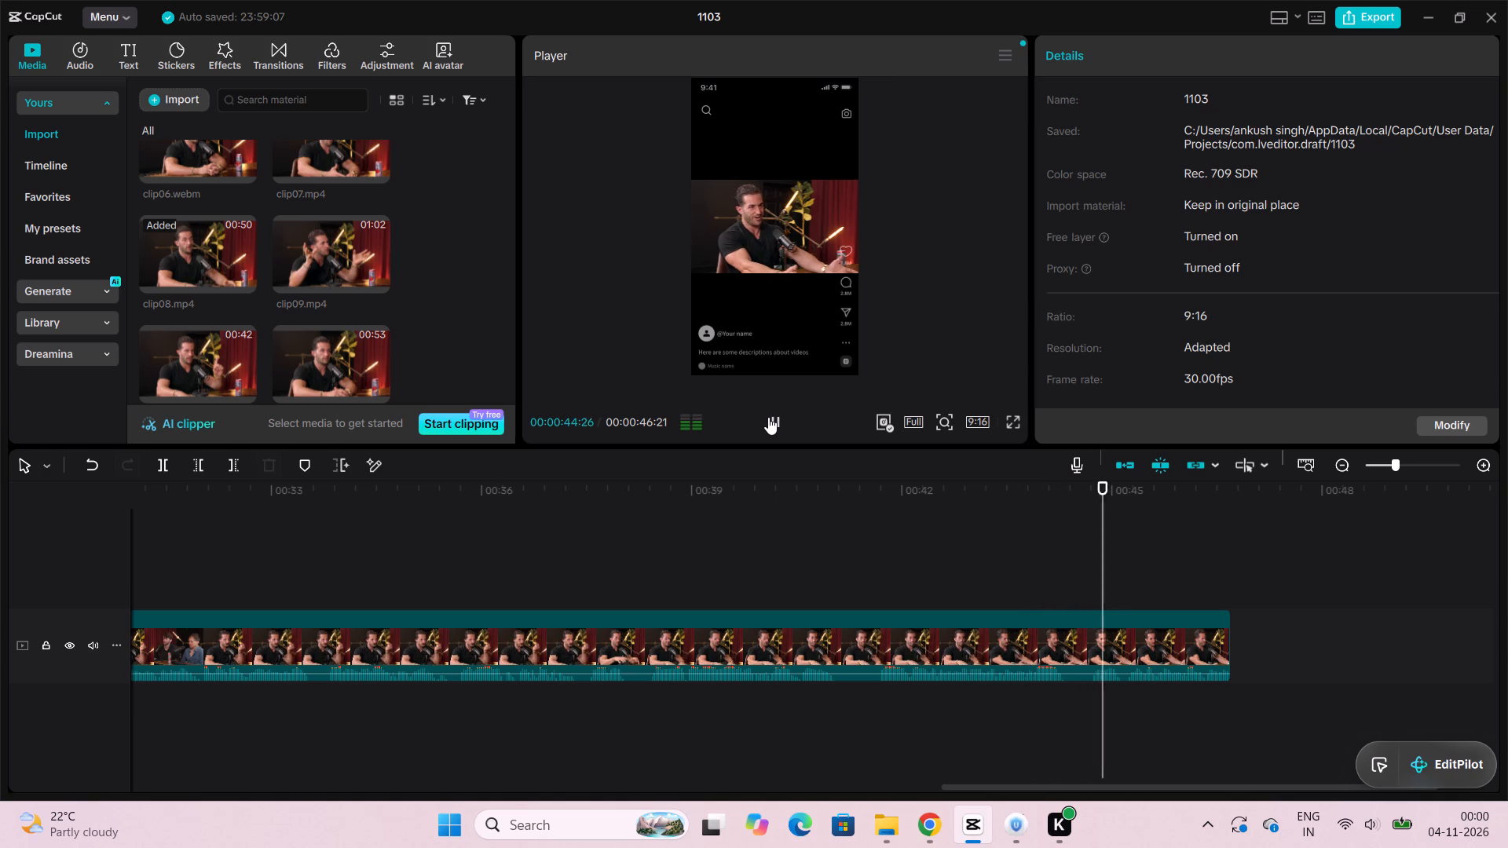
click(768, 417)
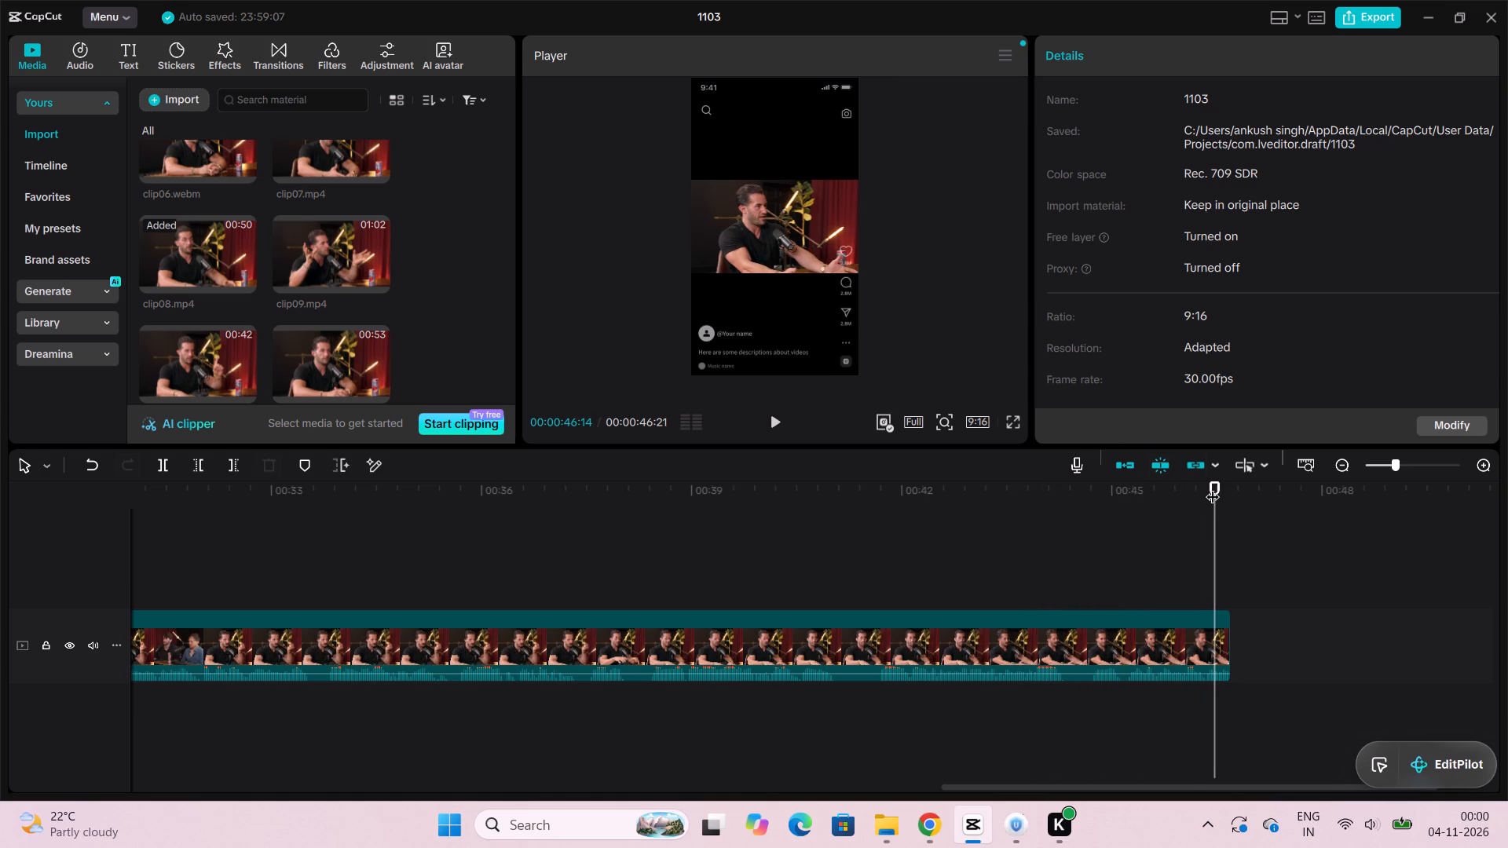
Examine clip08.mp4's final frames closely, replaying the ending from 00:00:46:12 and again from 00:00:46:01 to look for a tighter end point.
key(ctrl+plus)
key(ctrl+plus)
key(ctrl+plus)
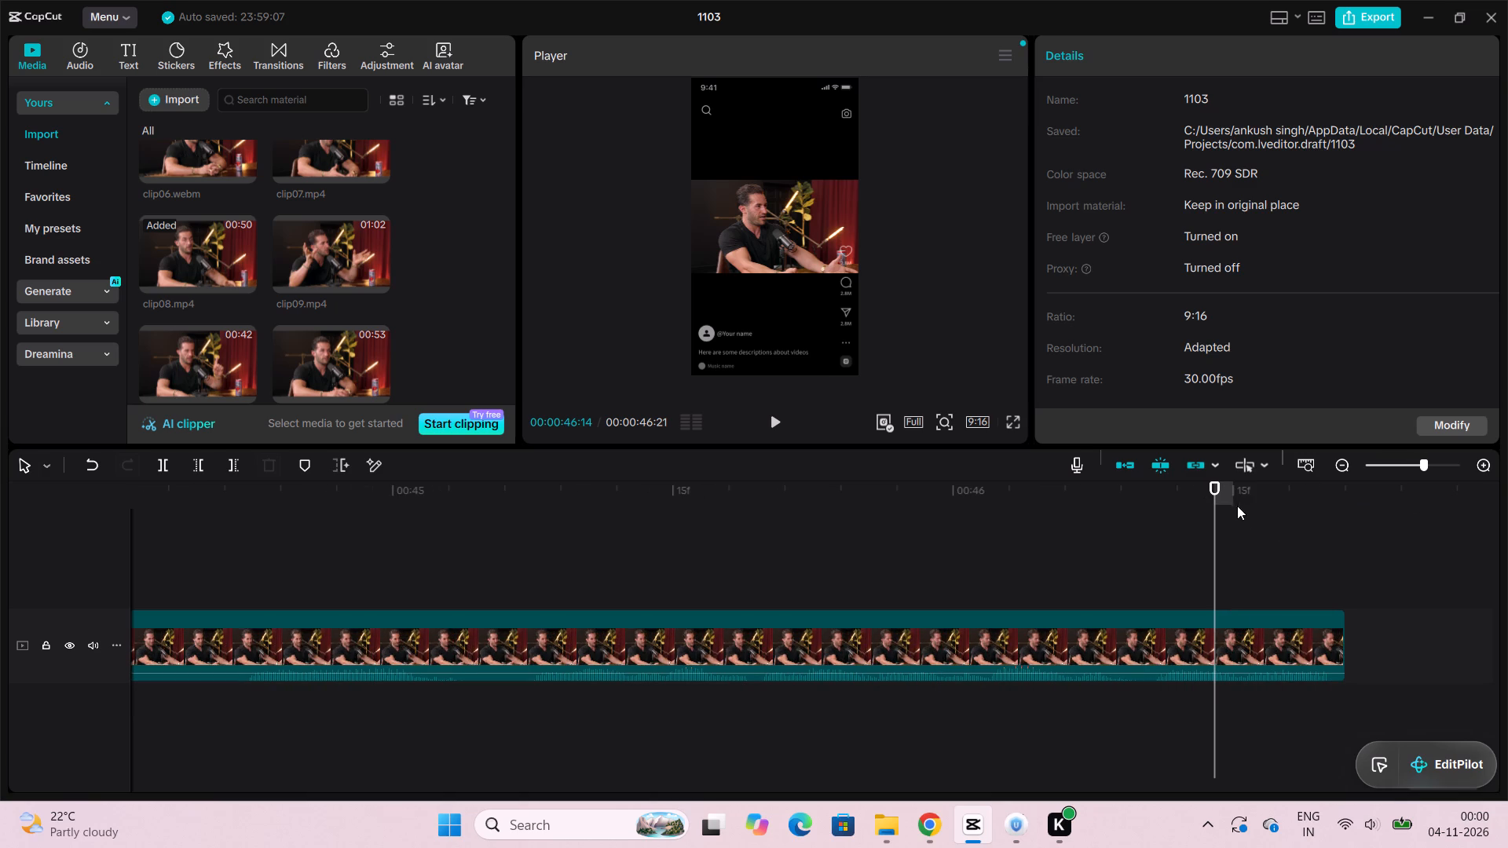
drag(1219, 487, 1195, 491)
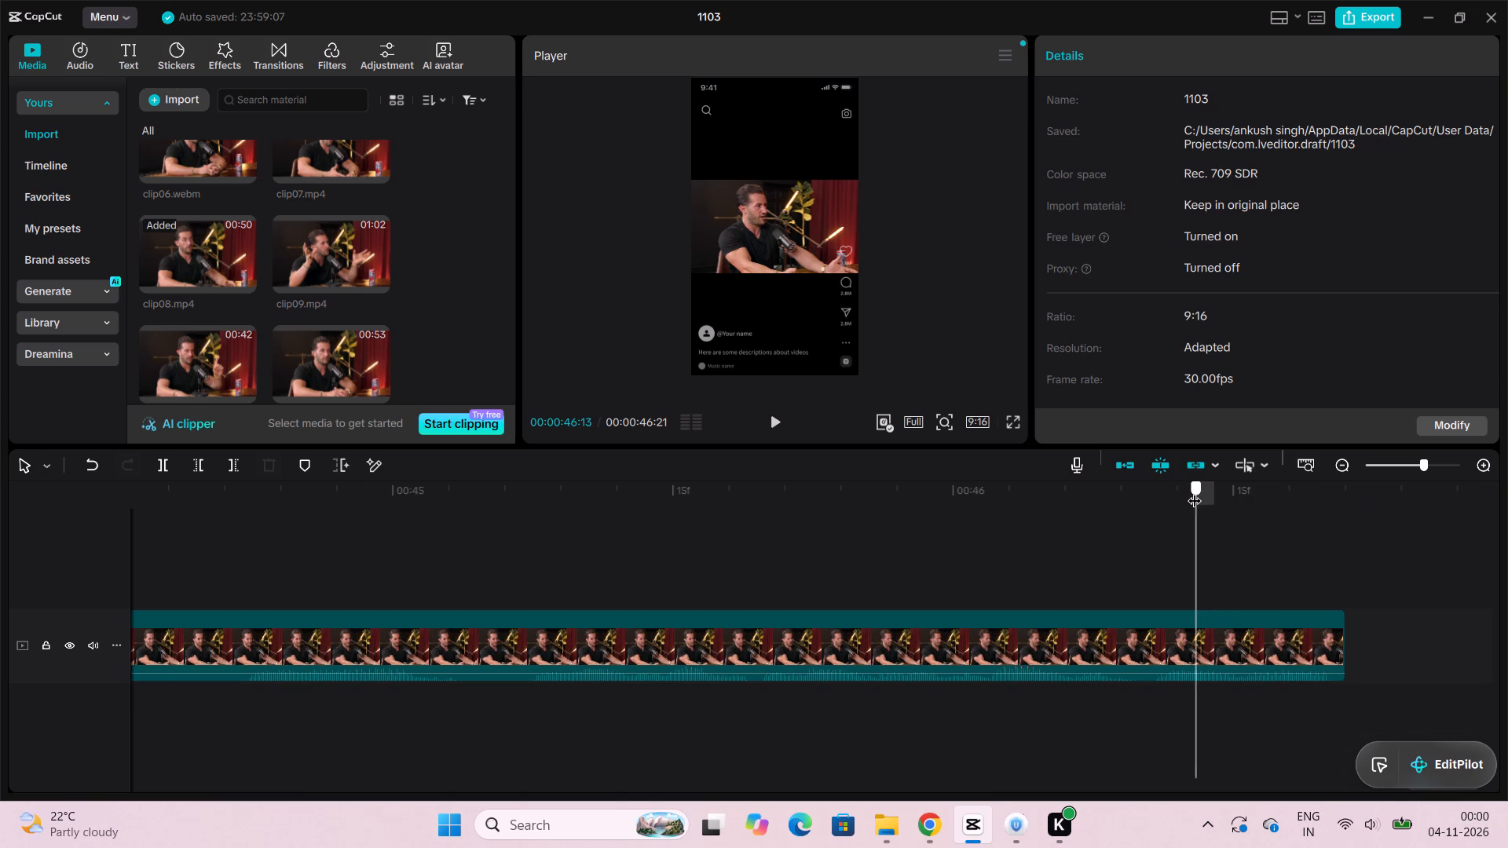
drag(1195, 491, 1169, 495)
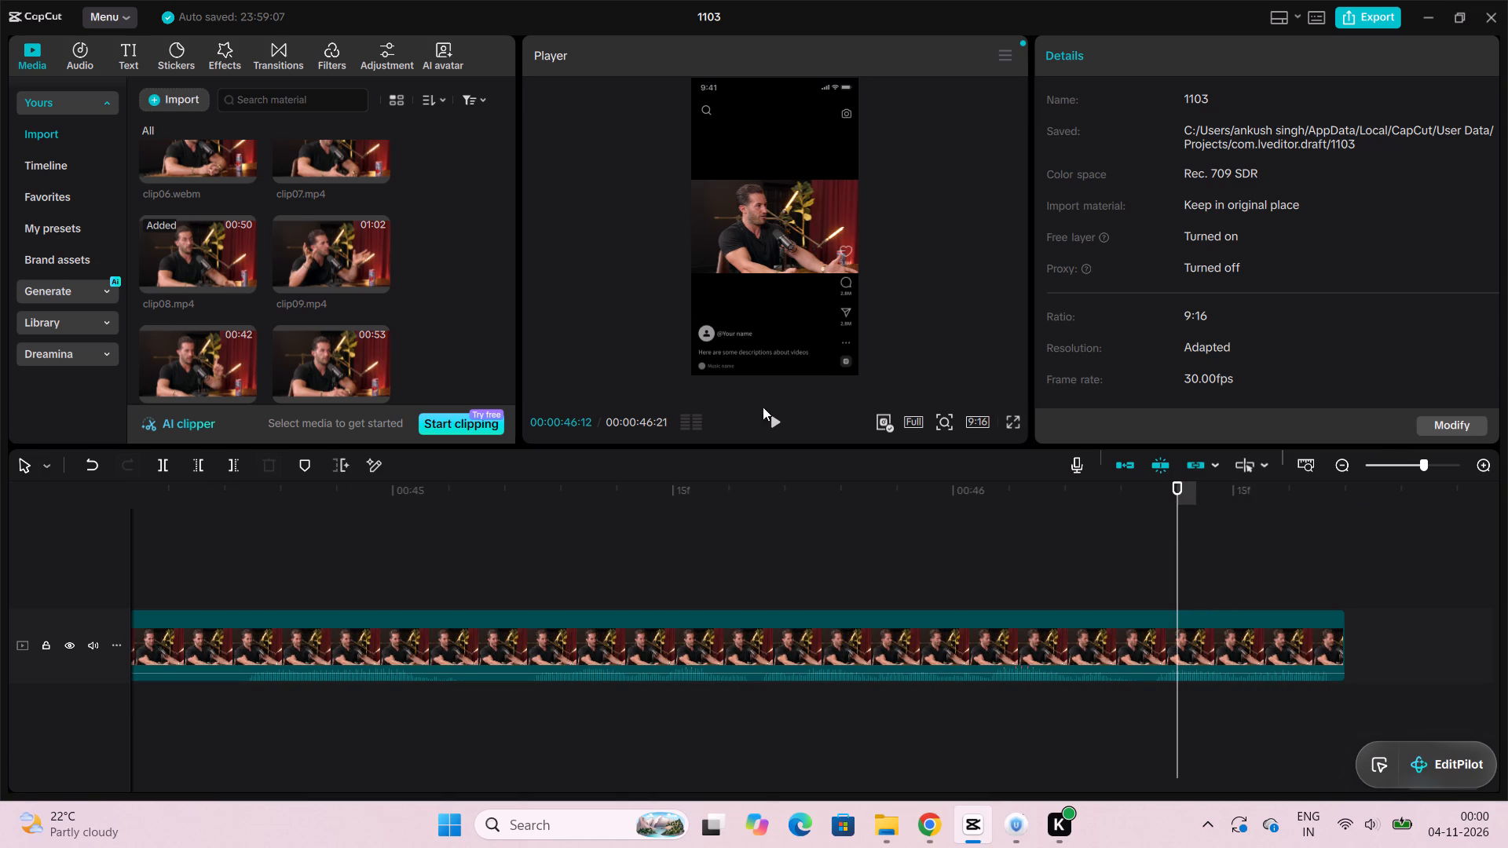
click(774, 422)
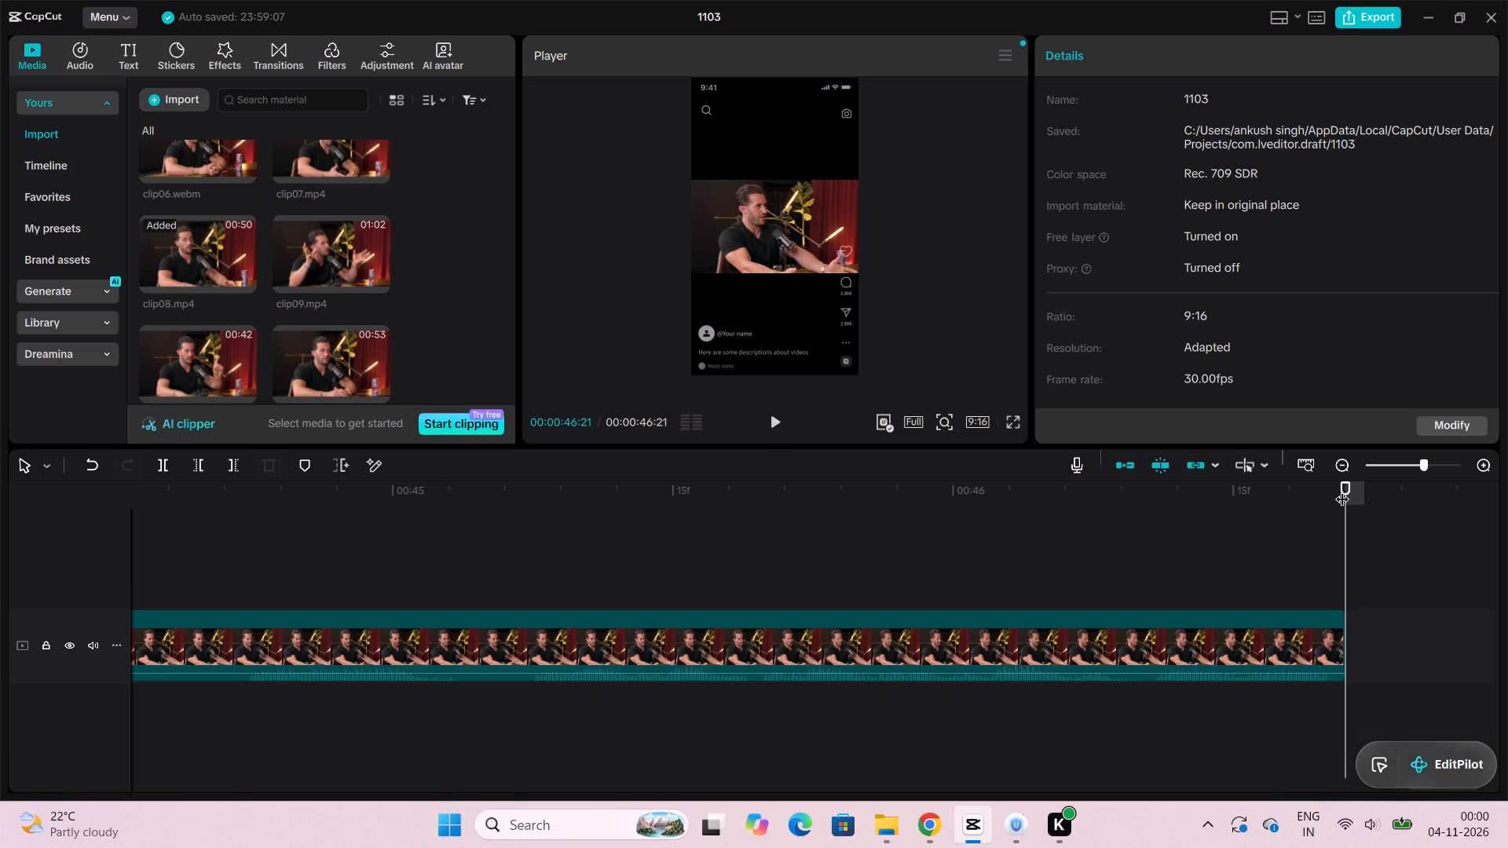
drag(1342, 489, 1012, 495)
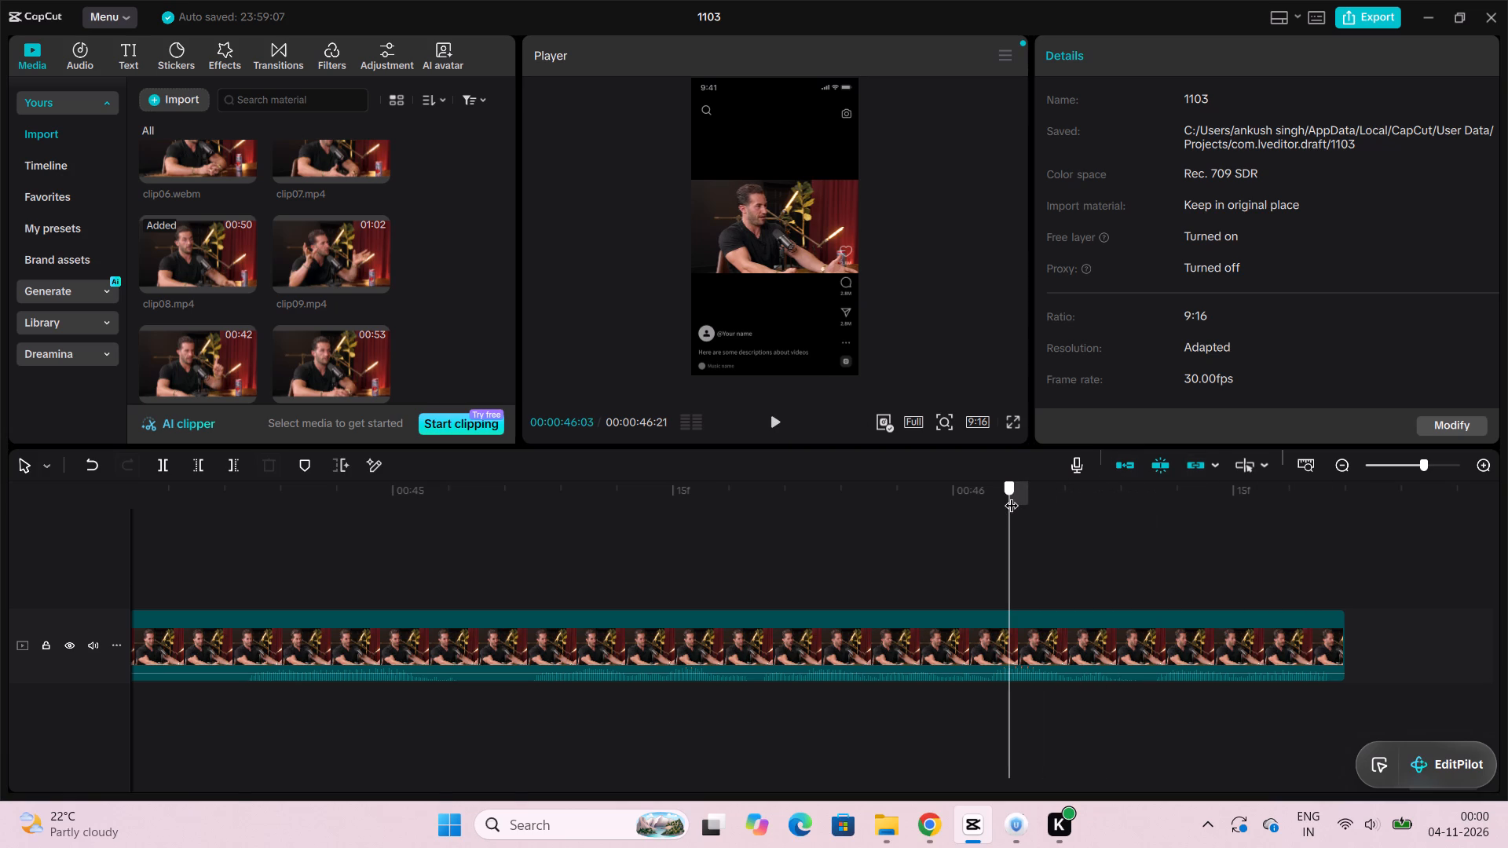
drag(1012, 495, 975, 499)
click(781, 422)
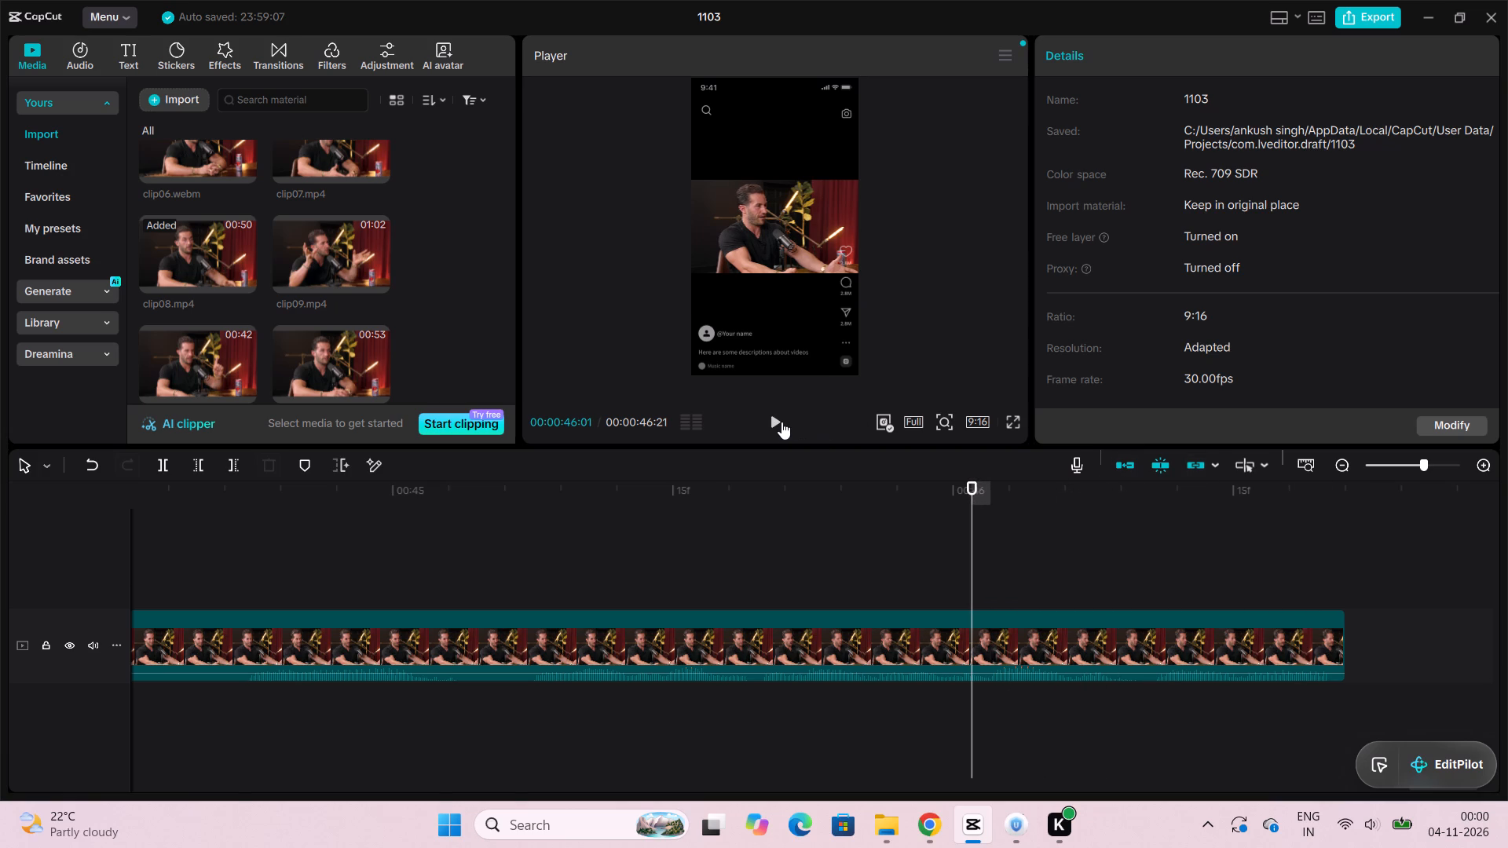
click(781, 422)
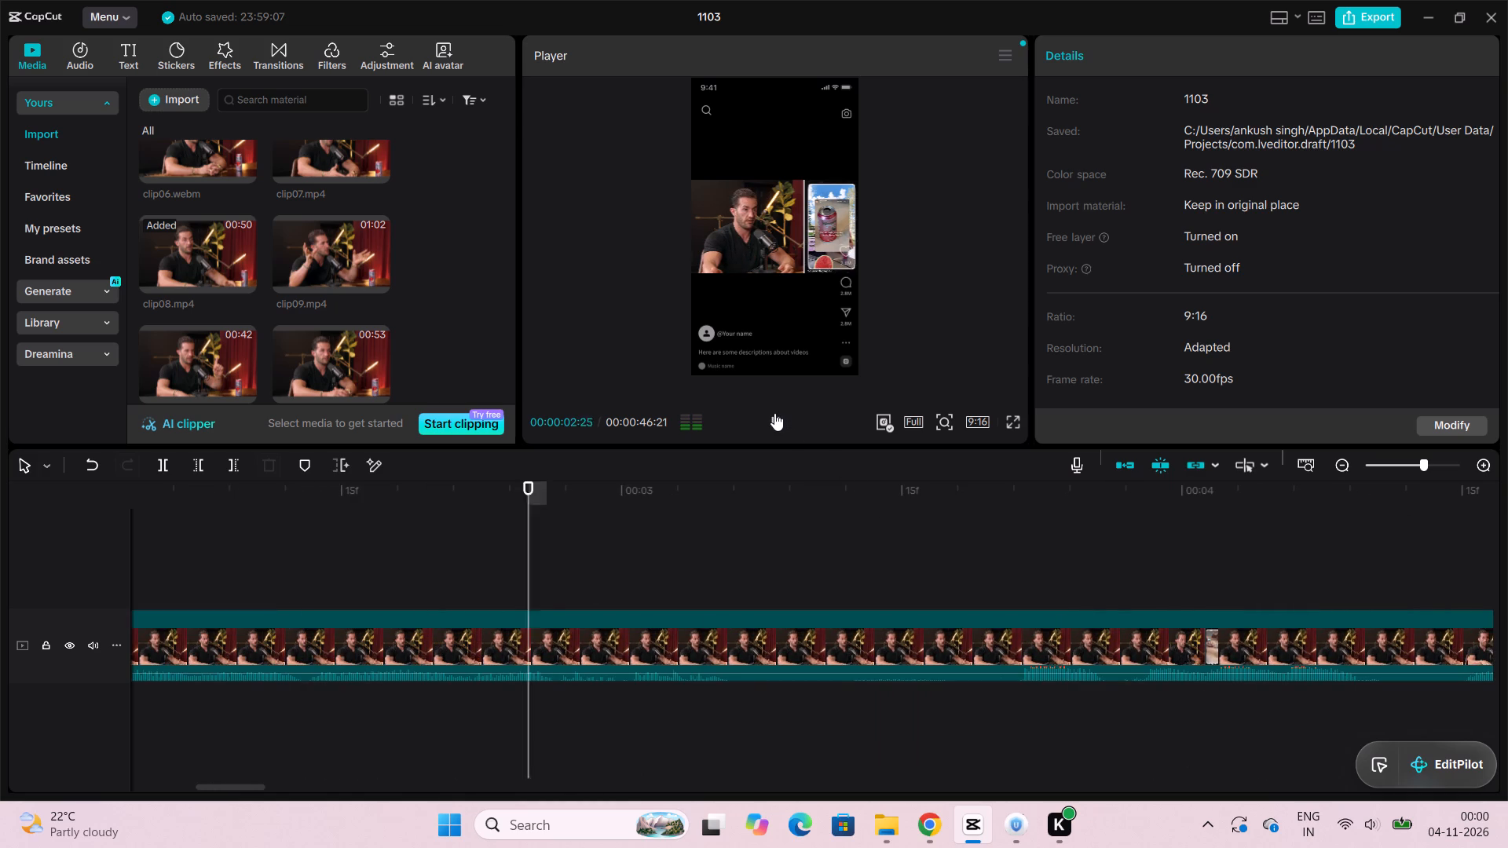
click(774, 413)
Replay clip08.mp4's last second again from 00:00:46:10 and from just after 00:00:45:15 through to the end to judge the ending.
scroll(987, 554, left, 19)
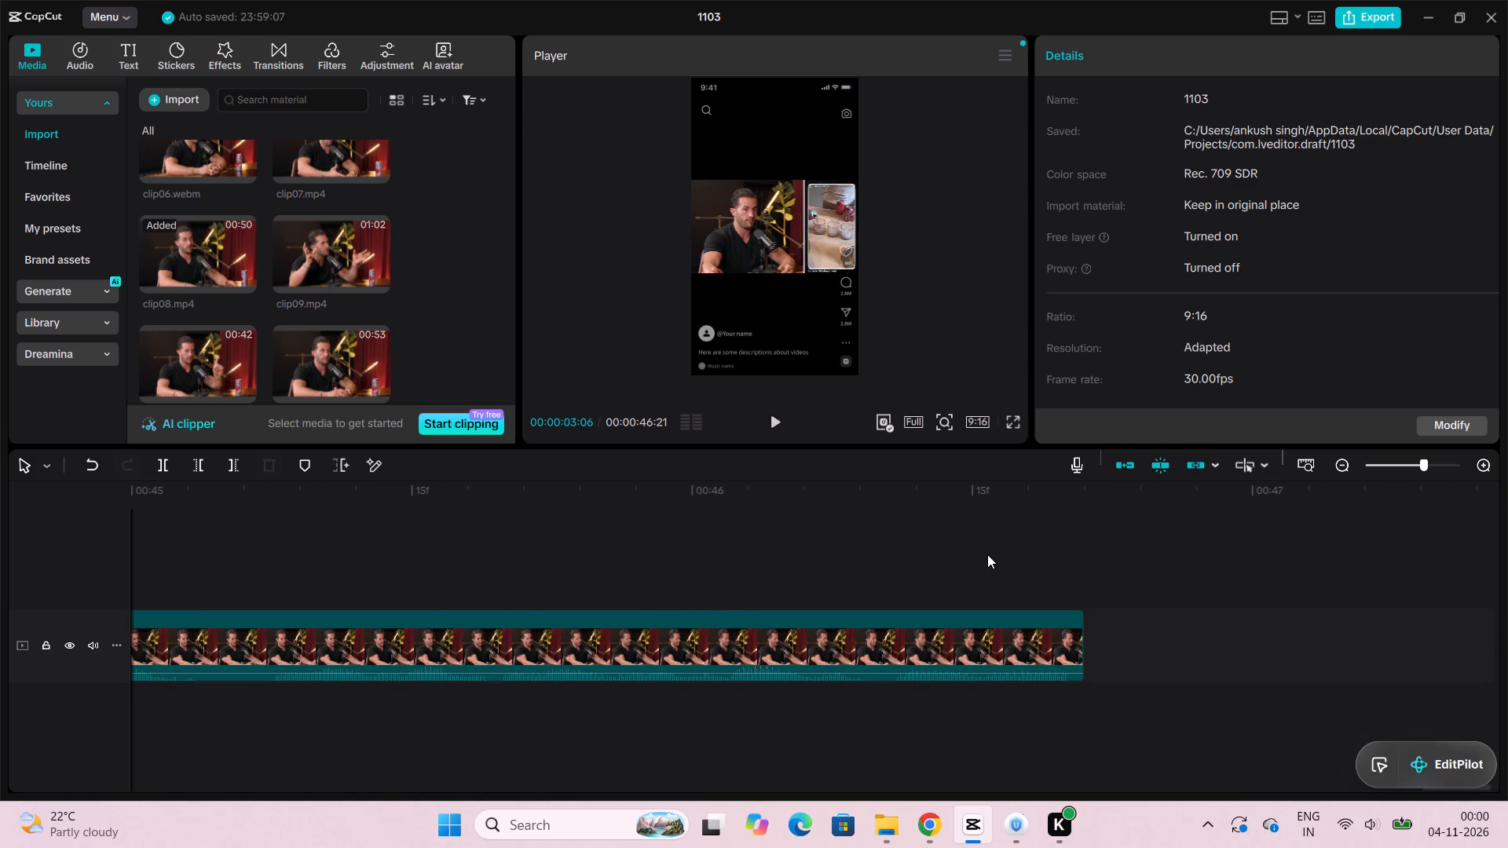
scroll(987, 554, left, 3)
click(876, 550)
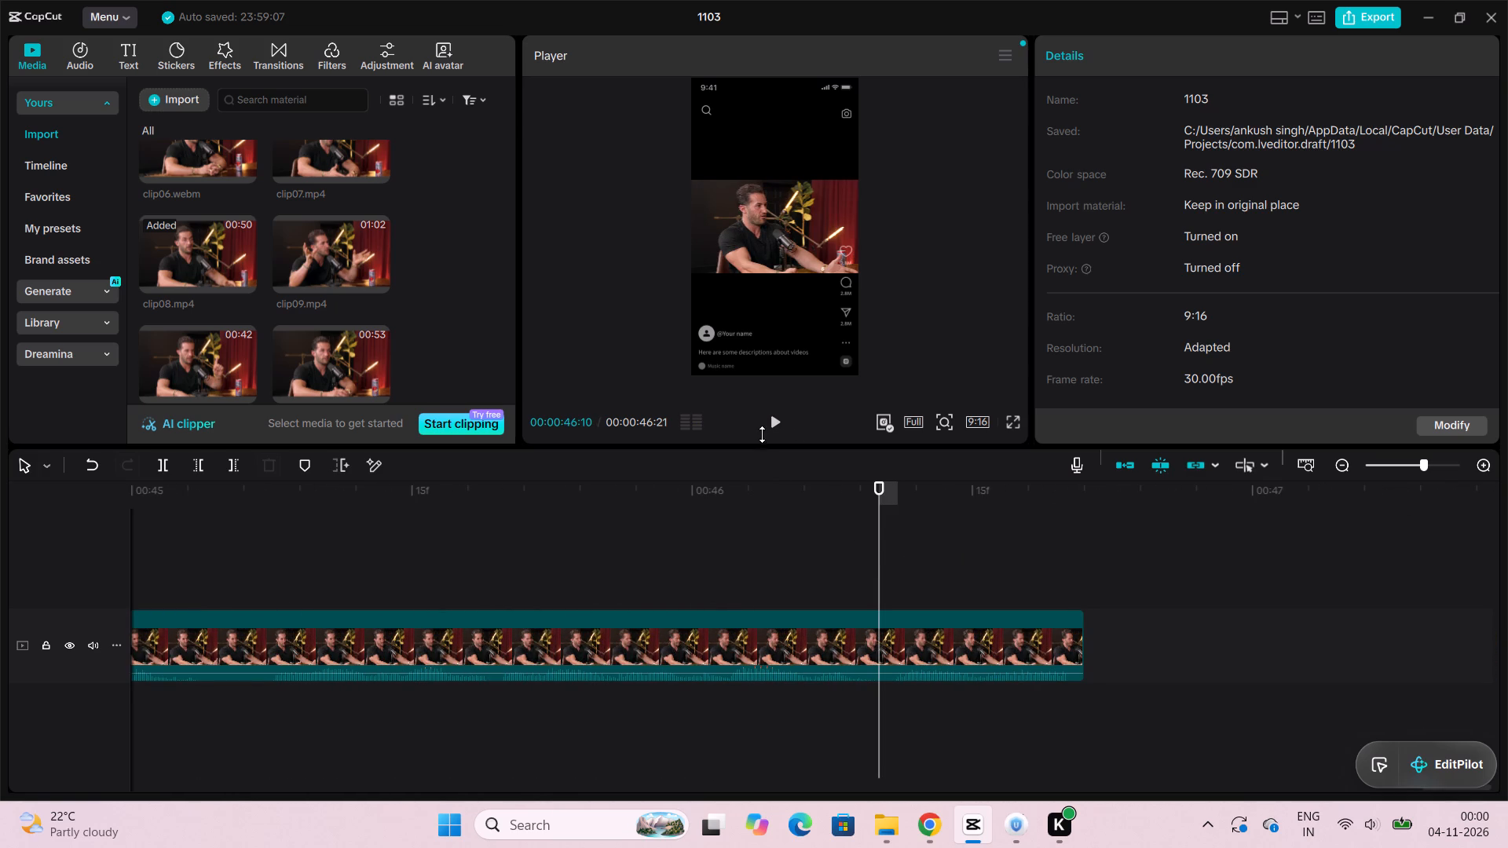
double_click(778, 420)
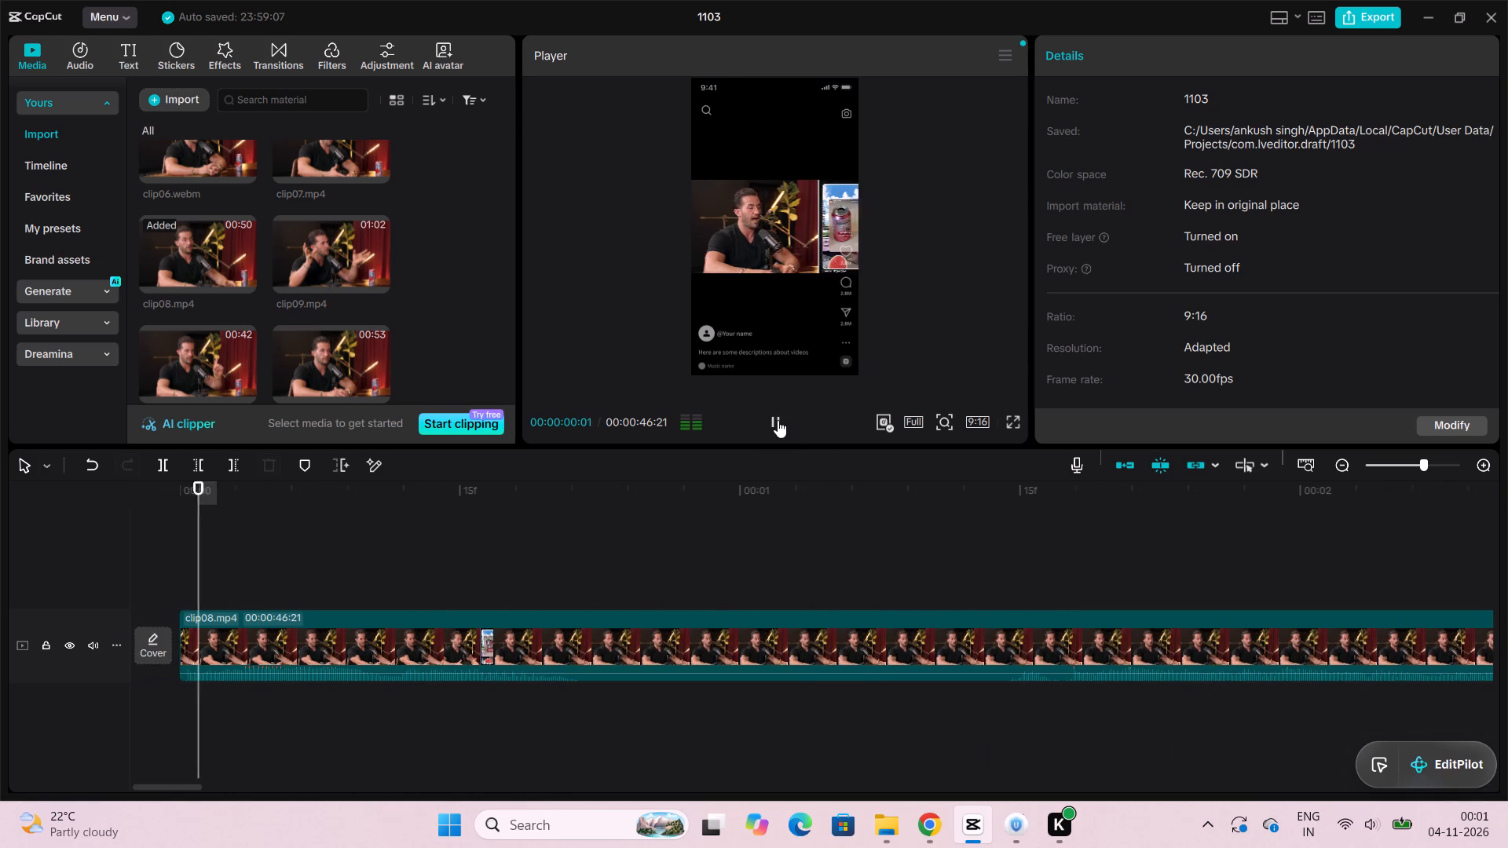
click(778, 420)
scroll(1002, 575, left, 20)
scroll(1002, 575, left, 2)
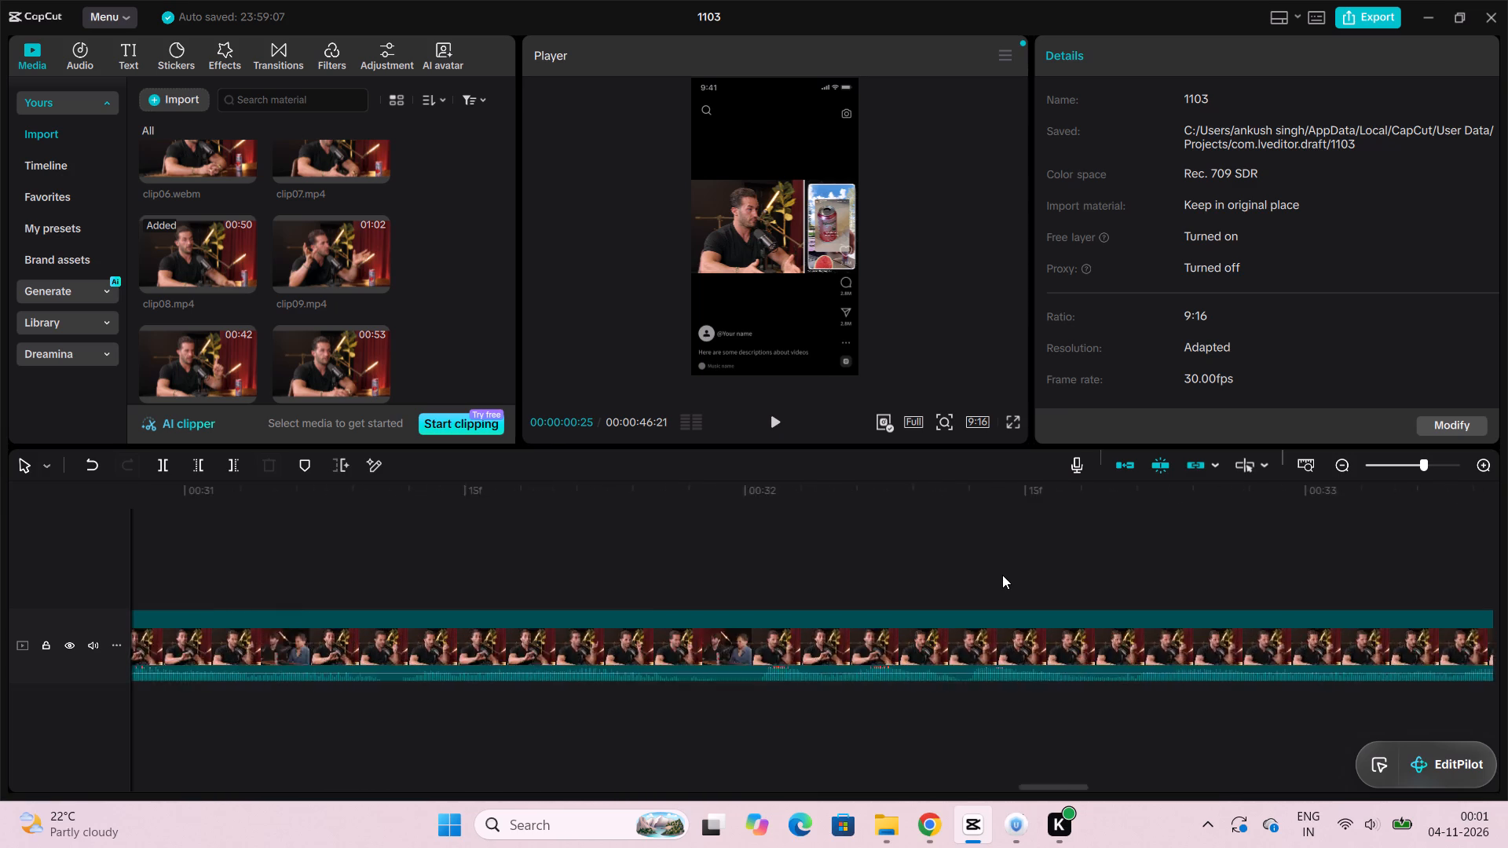
scroll(1002, 575, left, 9)
click(470, 559)
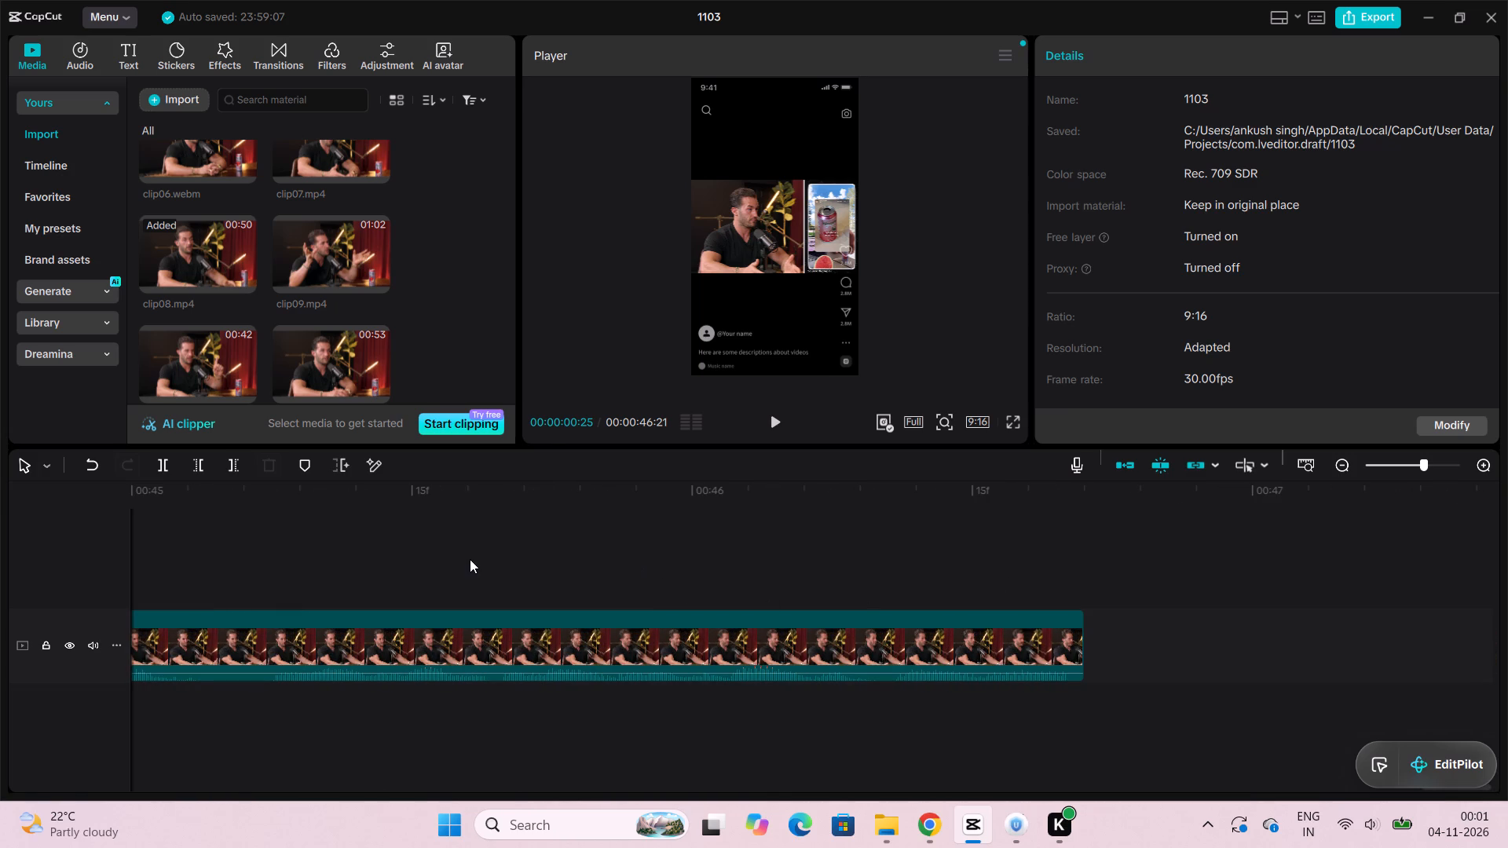
double_click(774, 417)
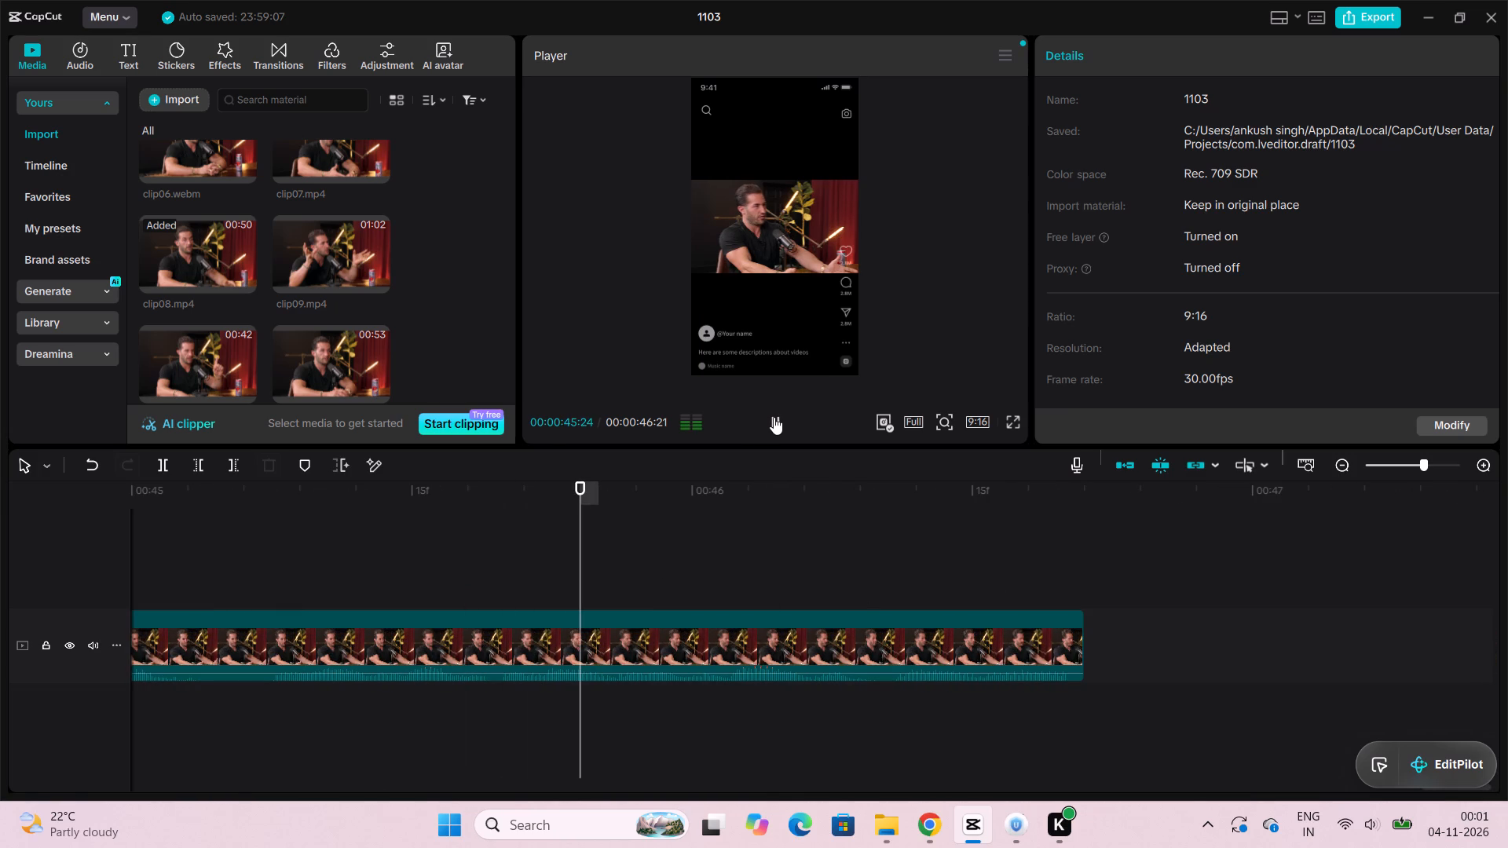
double_click(774, 417)
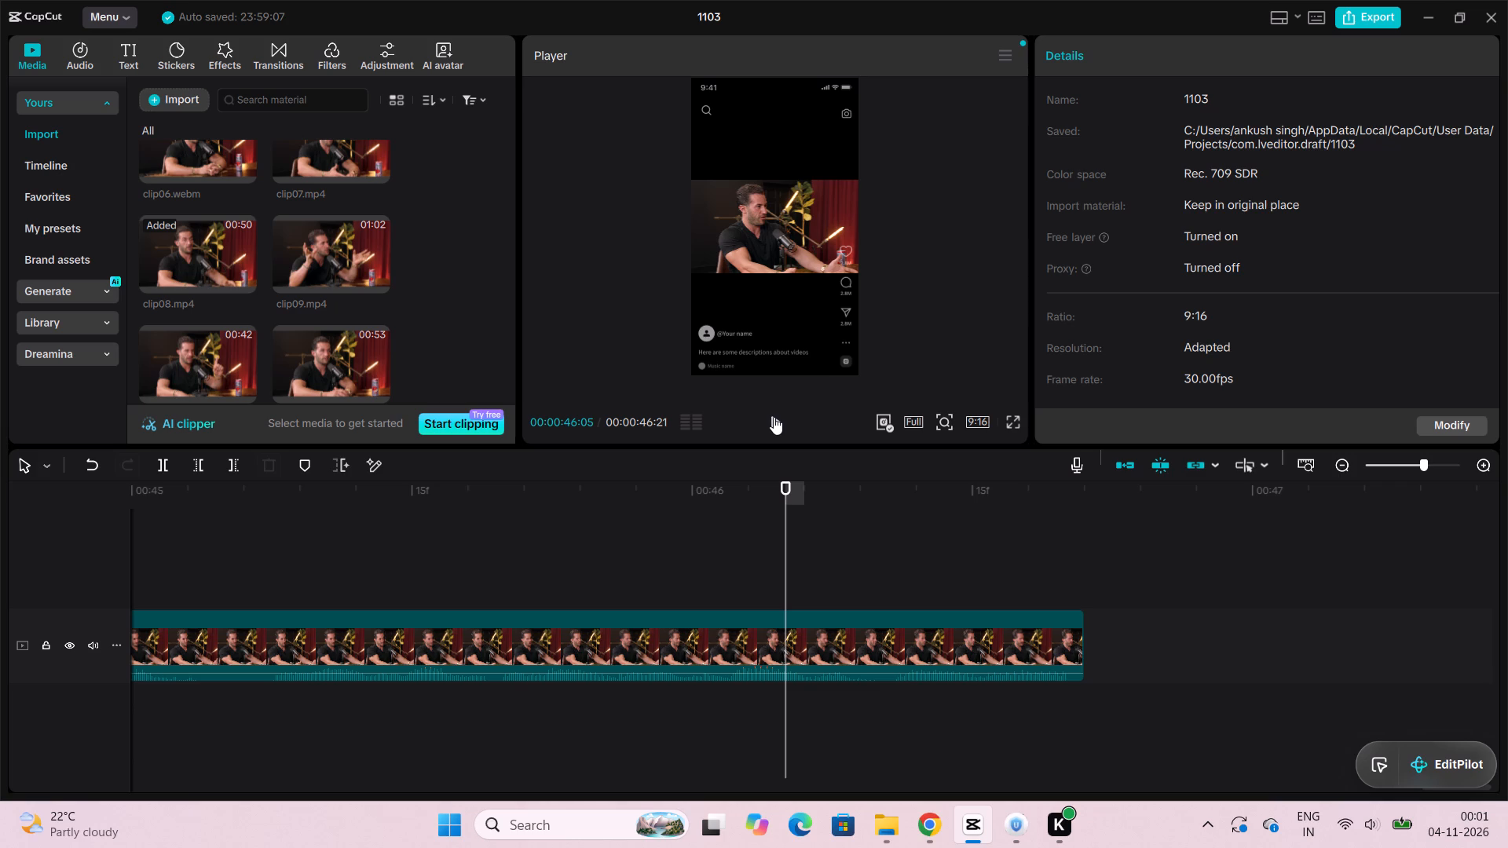
click(774, 417)
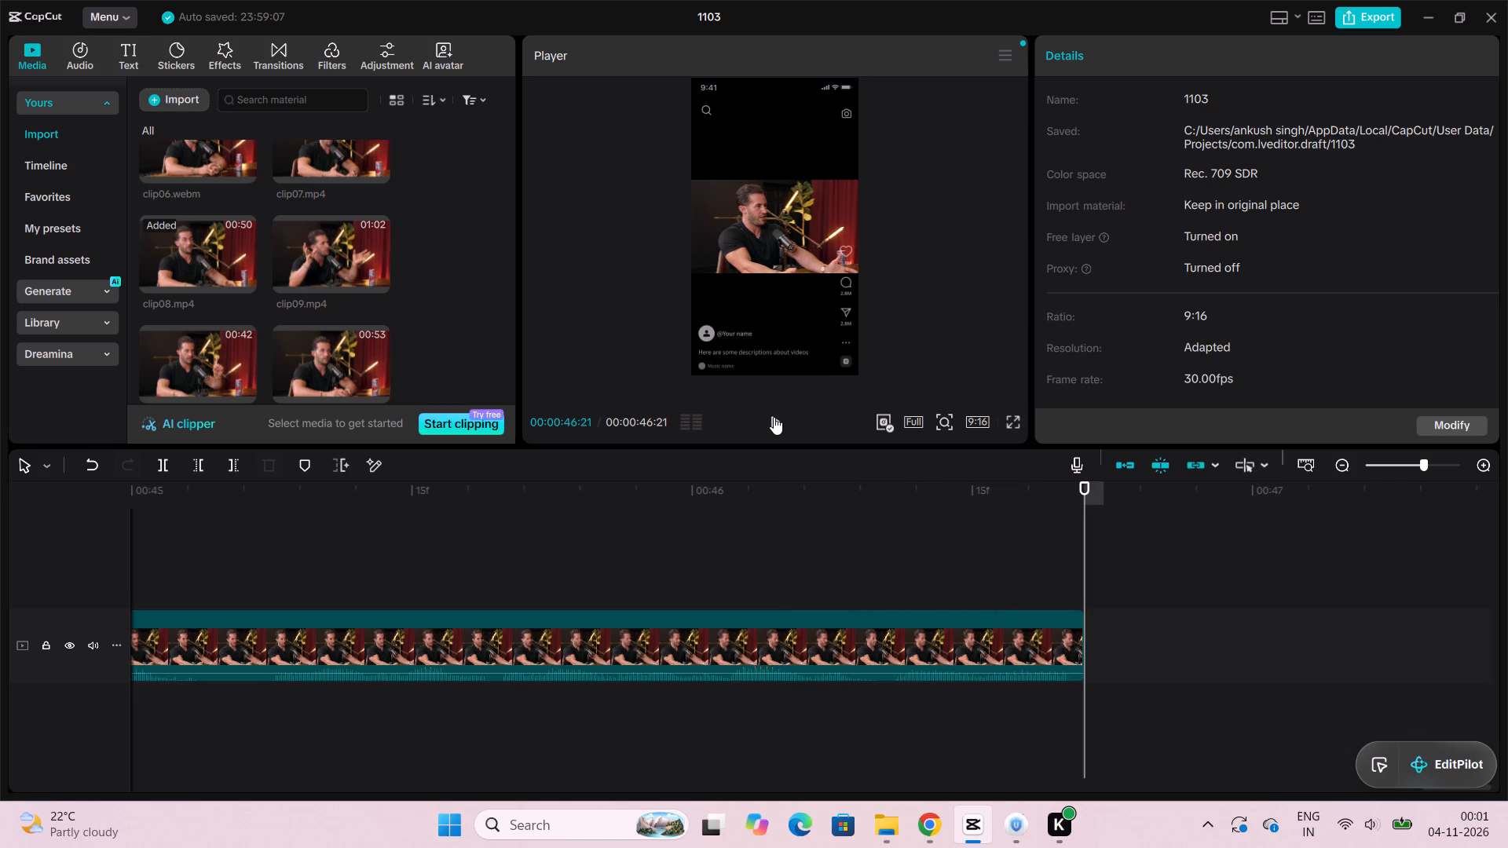
Return to the start of clip08.mp4's timeline and generate auto captions with English as the spoken language.
scroll(413, 570, right, 20)
scroll(413, 570, right, 5)
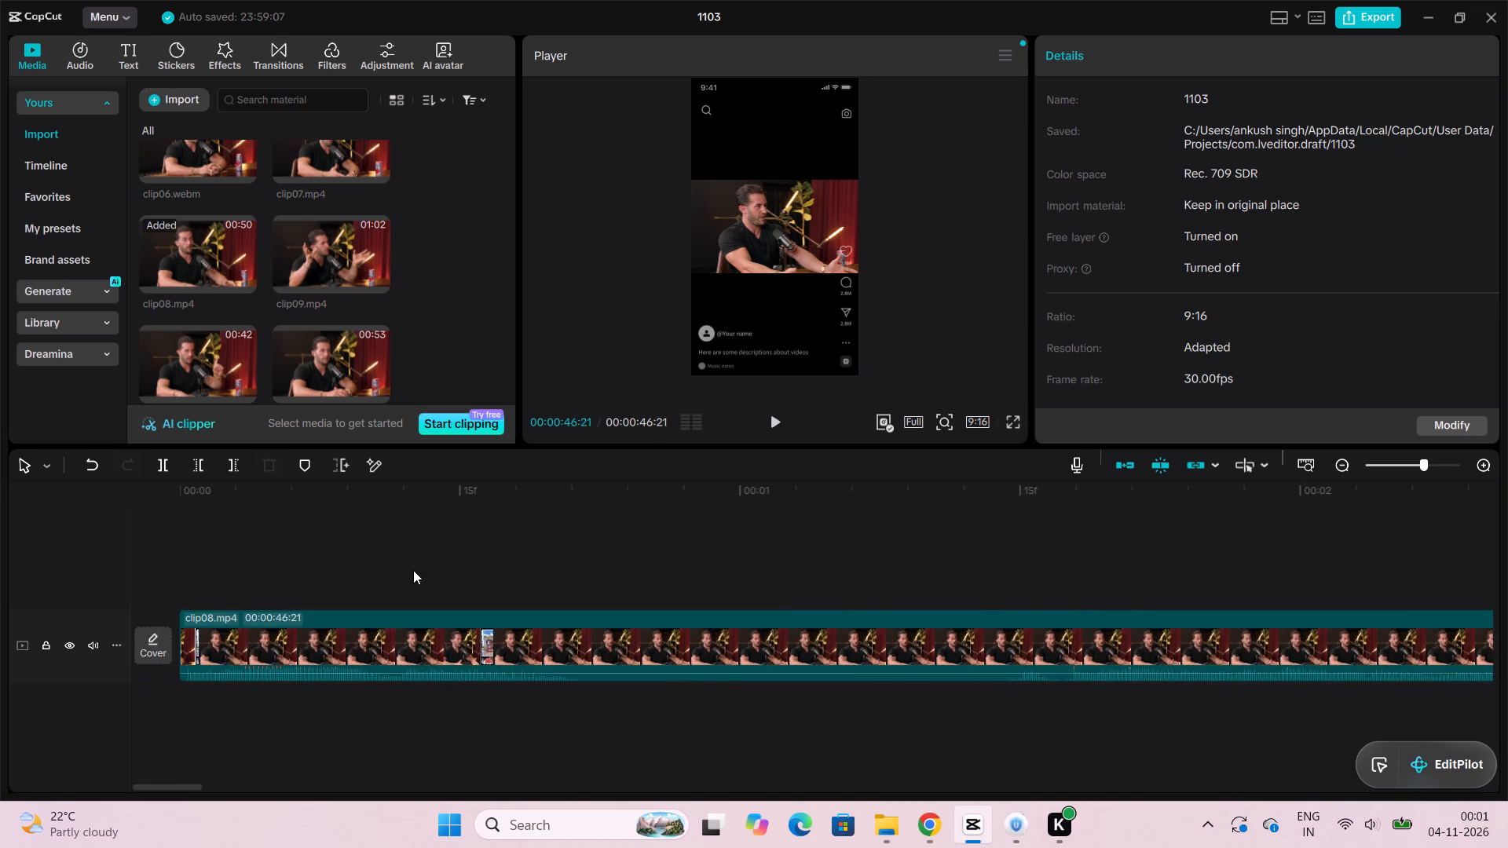
scroll(413, 570, right, 9)
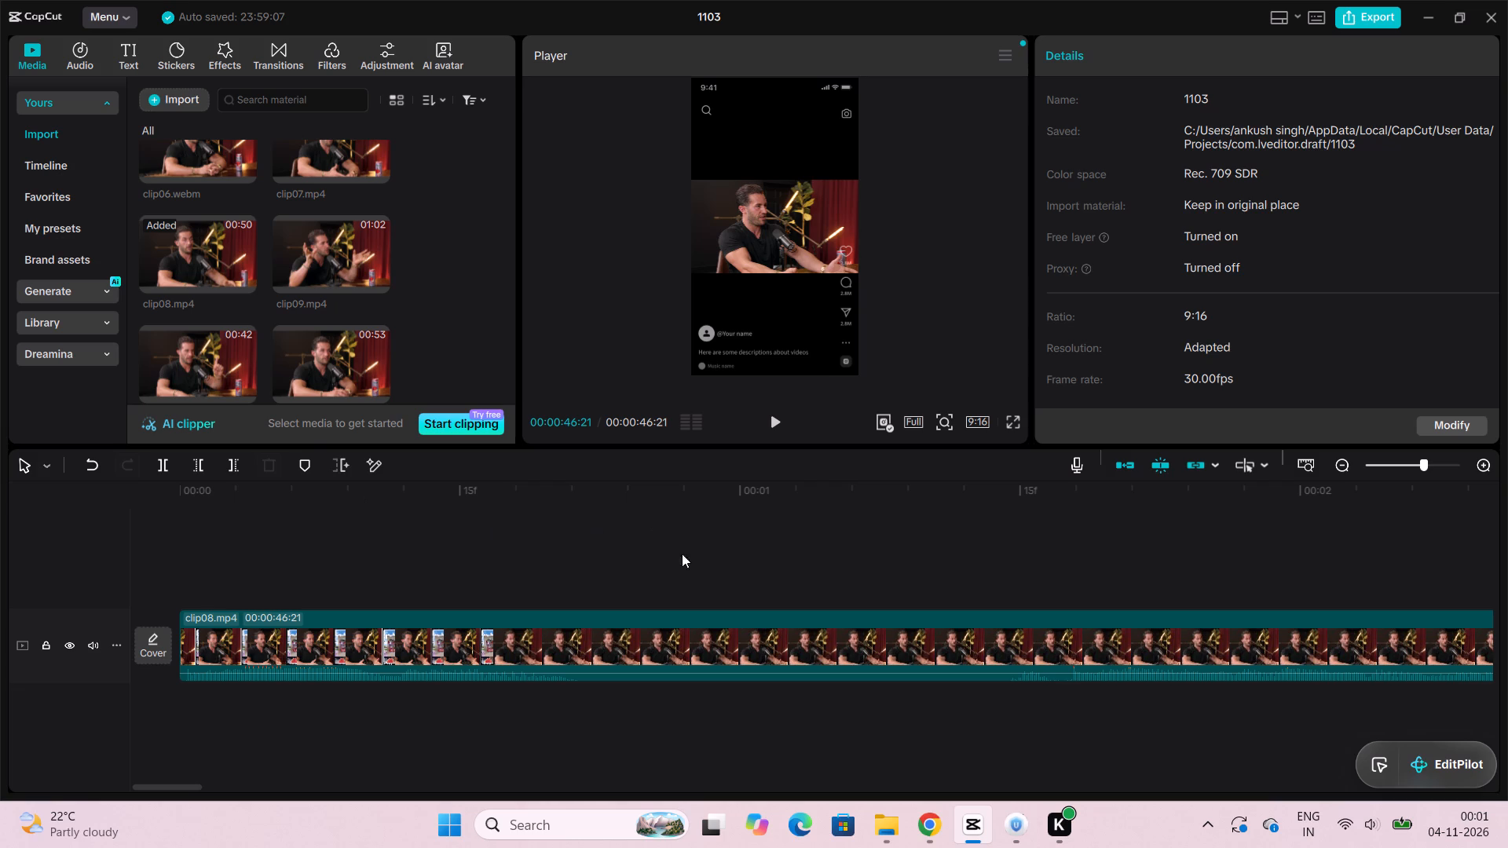
click(181, 556)
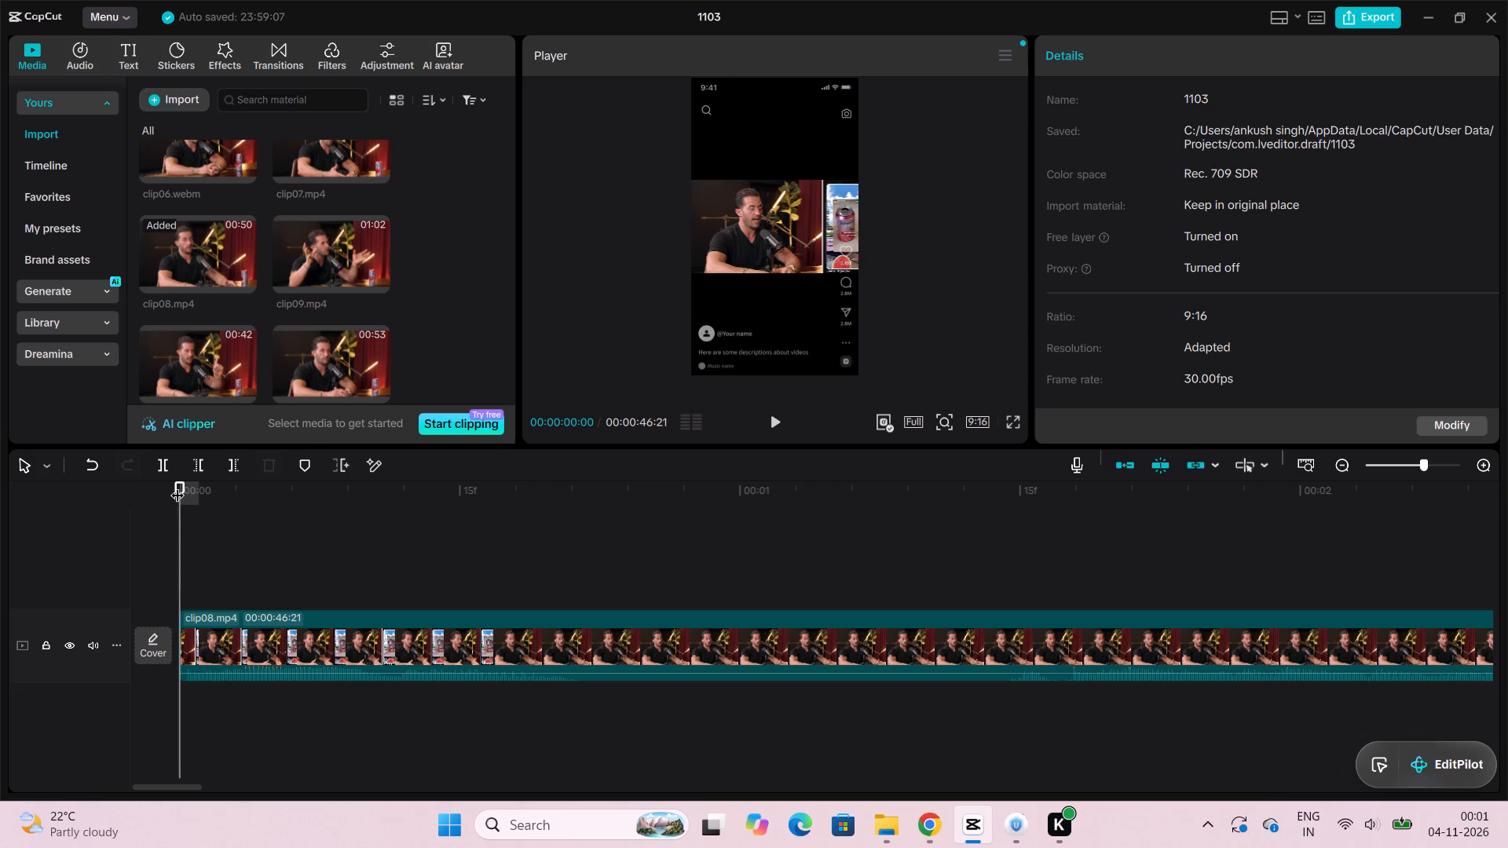
drag(179, 484, 134, 485)
click(130, 59)
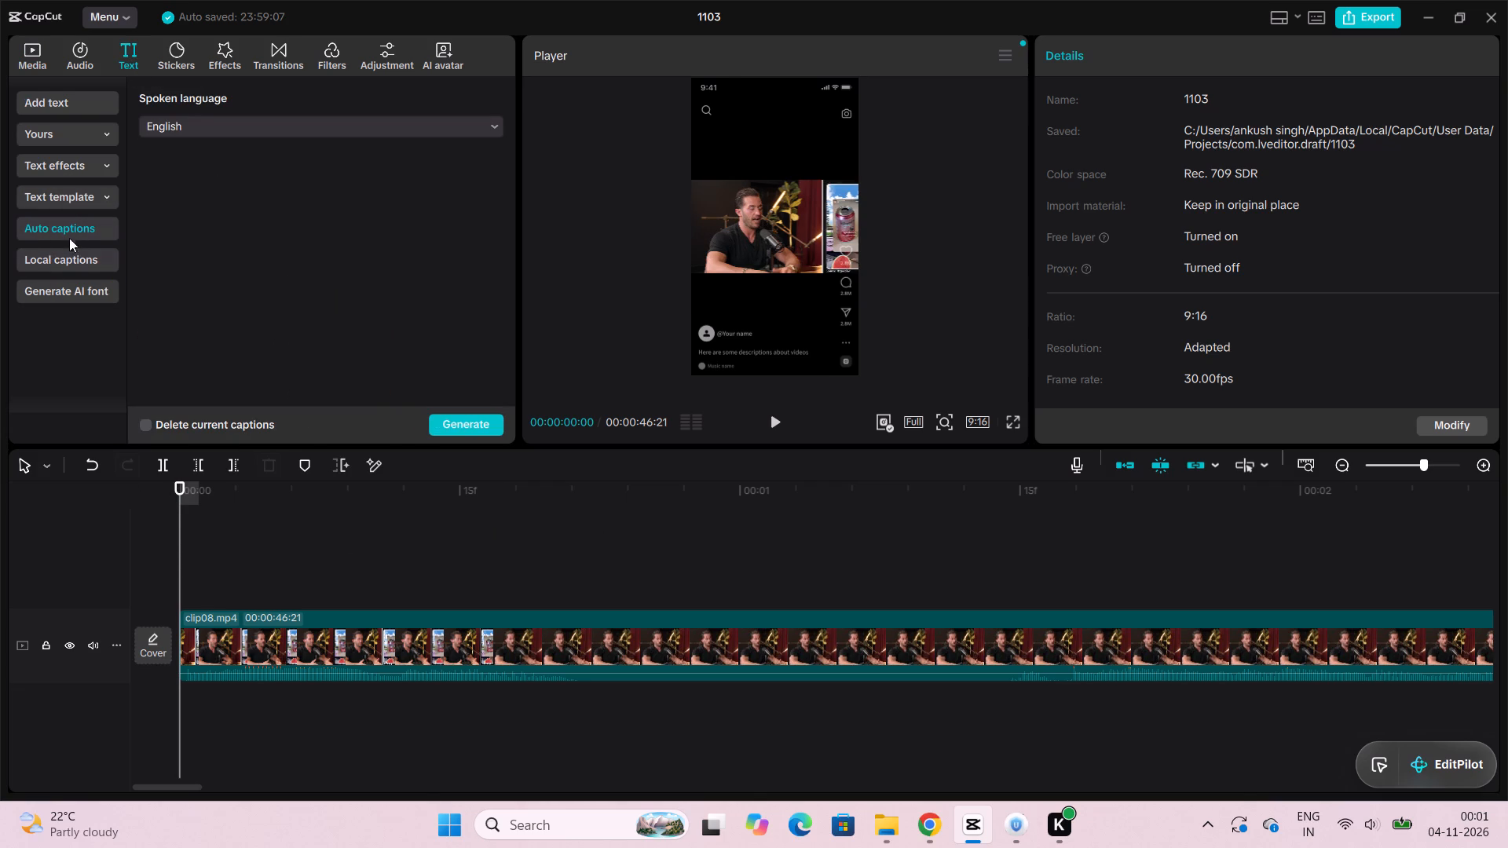
click(430, 414)
click(445, 423)
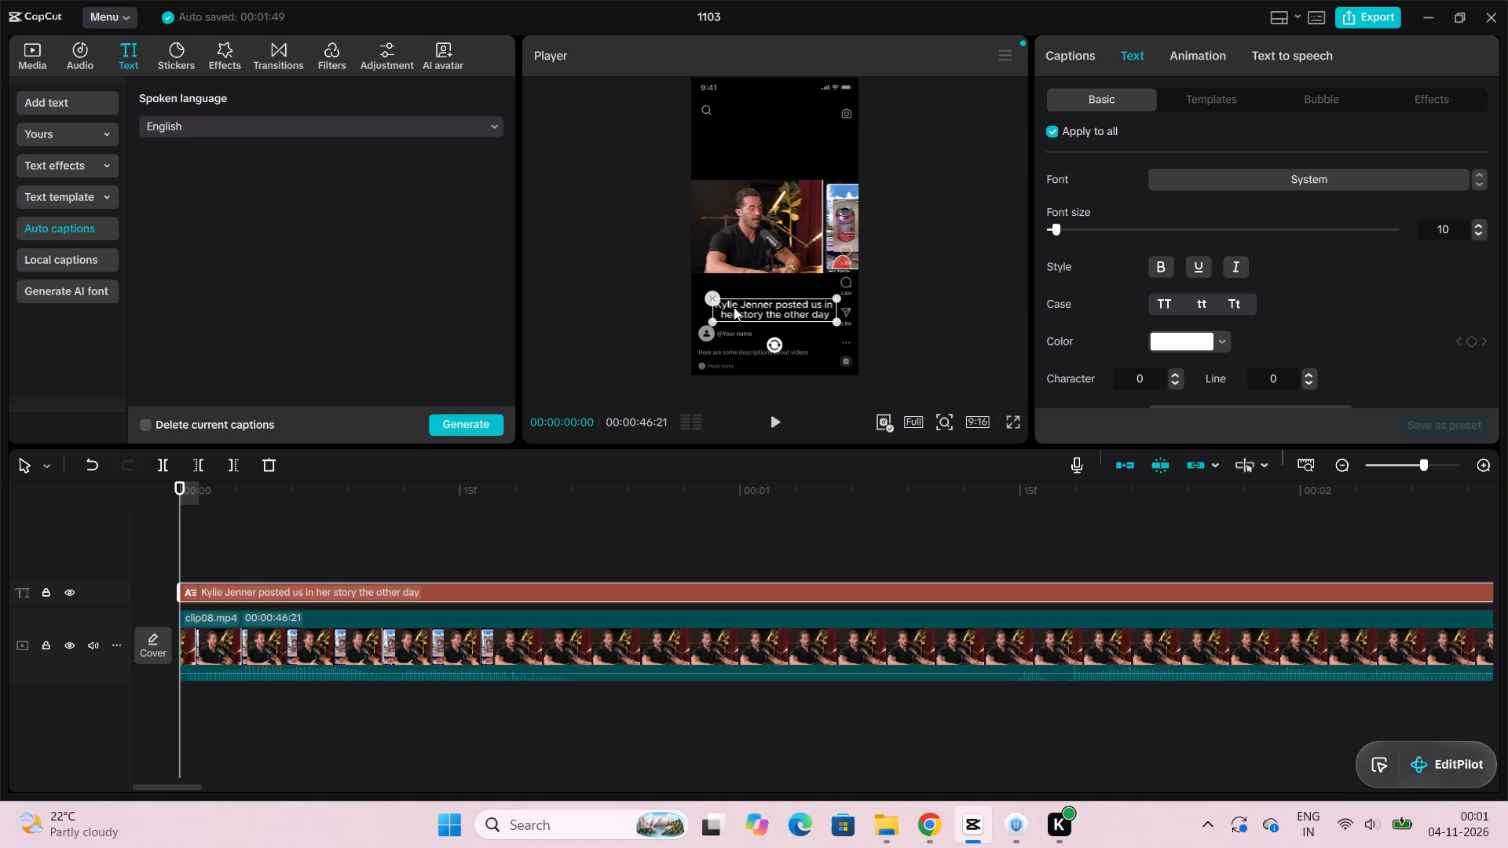
Move the captions up in the 9:16 frame so they sit just below the video picture, above the profile name overlay.
drag(767, 307, 767, 301)
drag(767, 301, 772, 290)
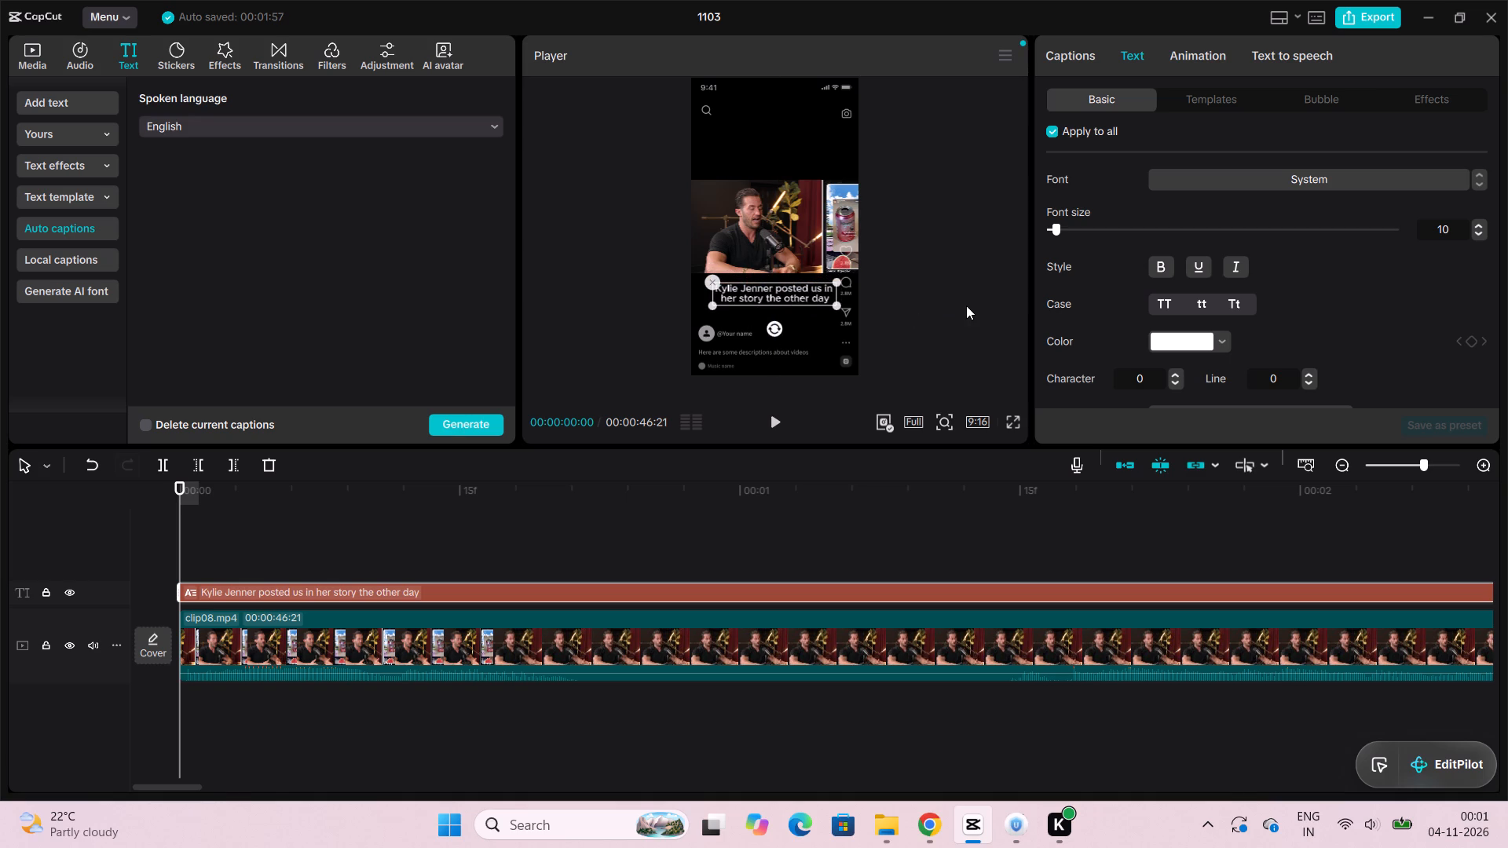
Play the captioned clip08.mp4 from its start and deselect the captions to check their text and placement.
click(780, 422)
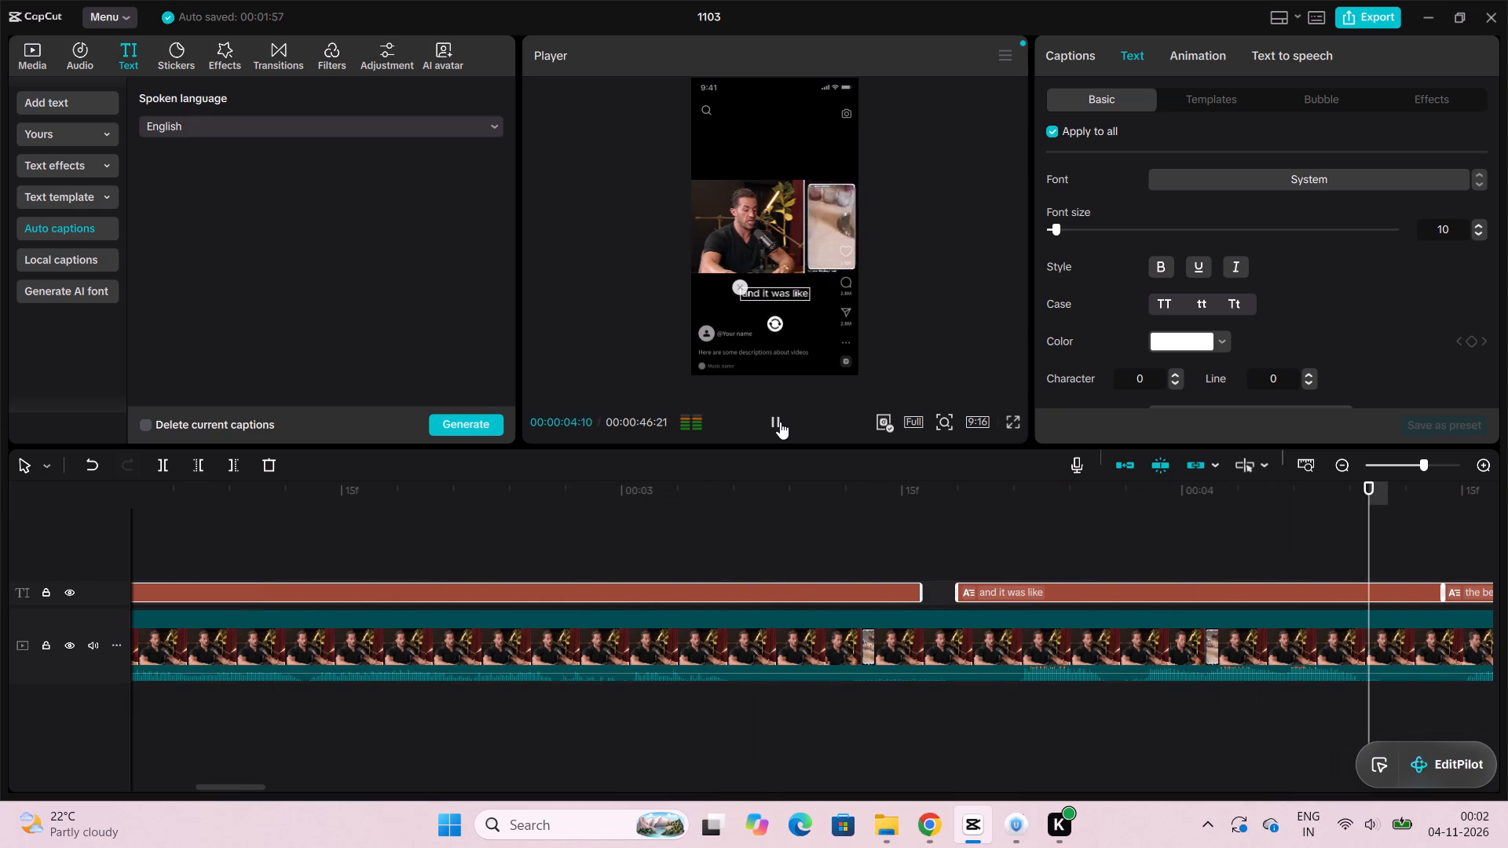
click(913, 280)
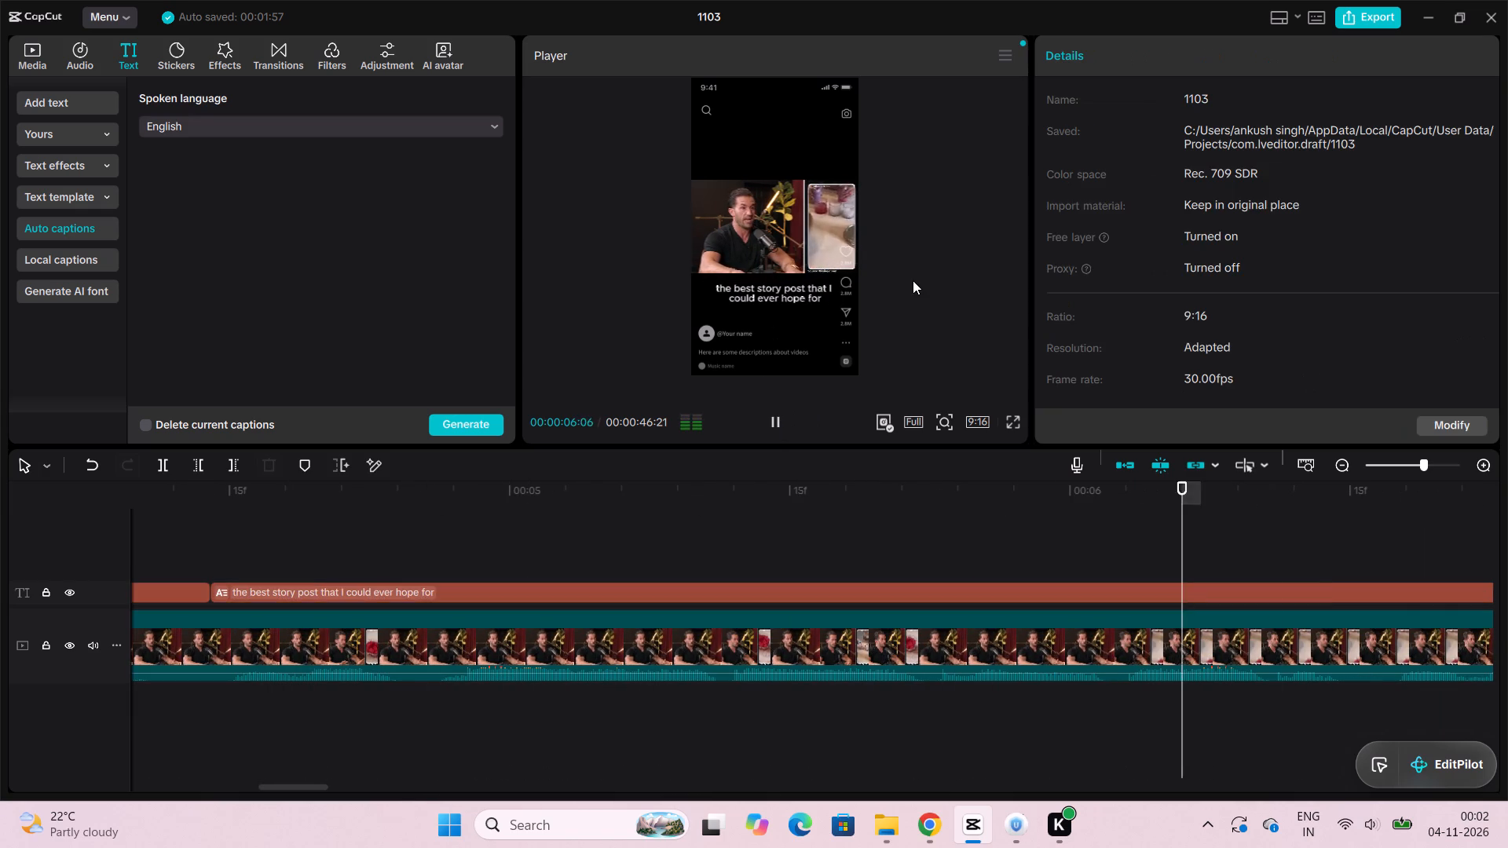
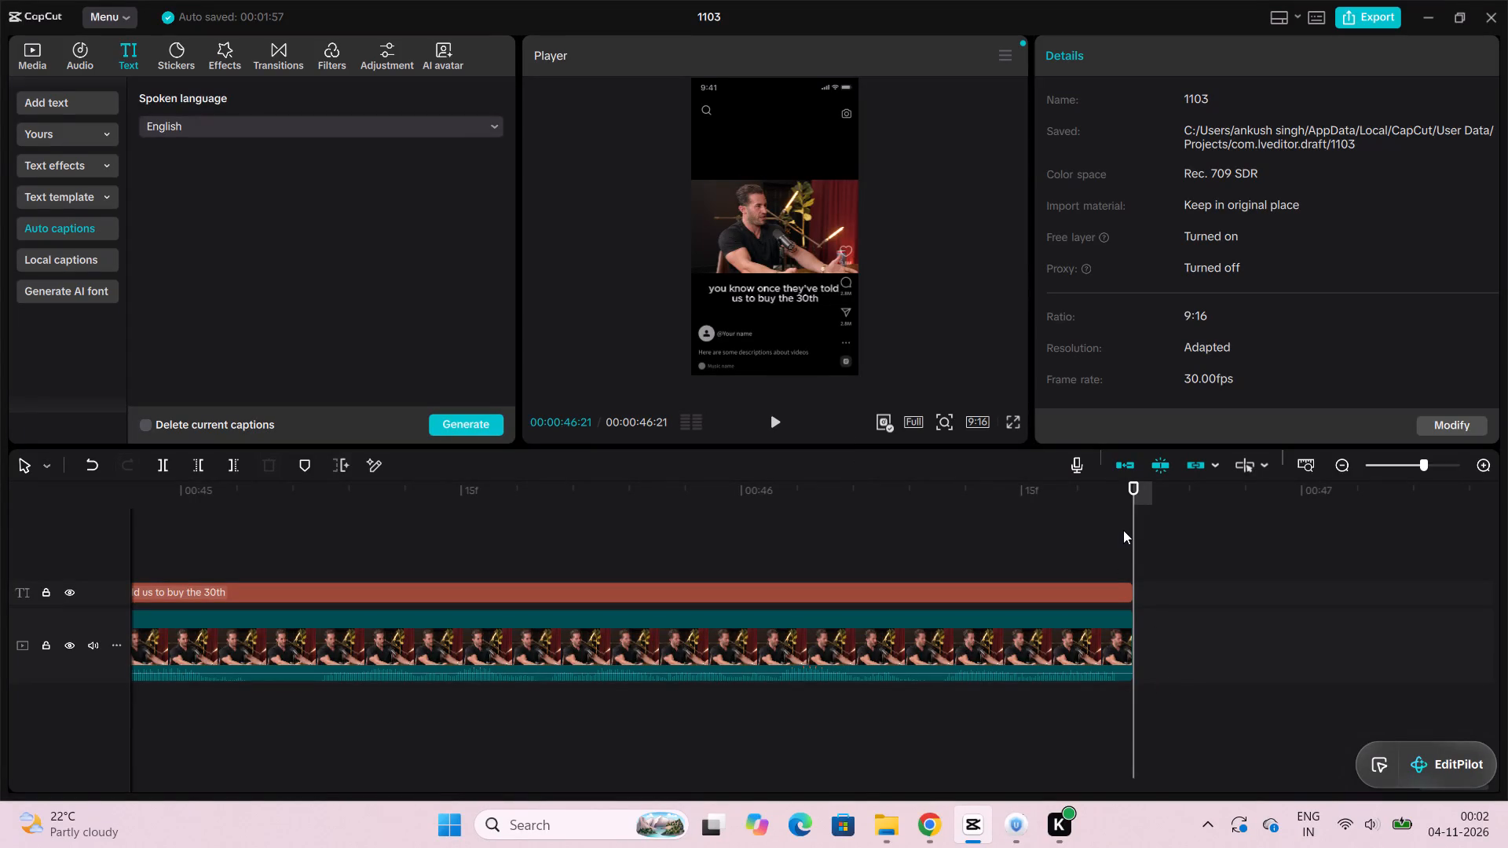
Replay captioned clip08.mp4's ending from 00:00:45:13 and from 00:00:45:02 to judge where it should stop.
drag(1133, 528, 702, 523)
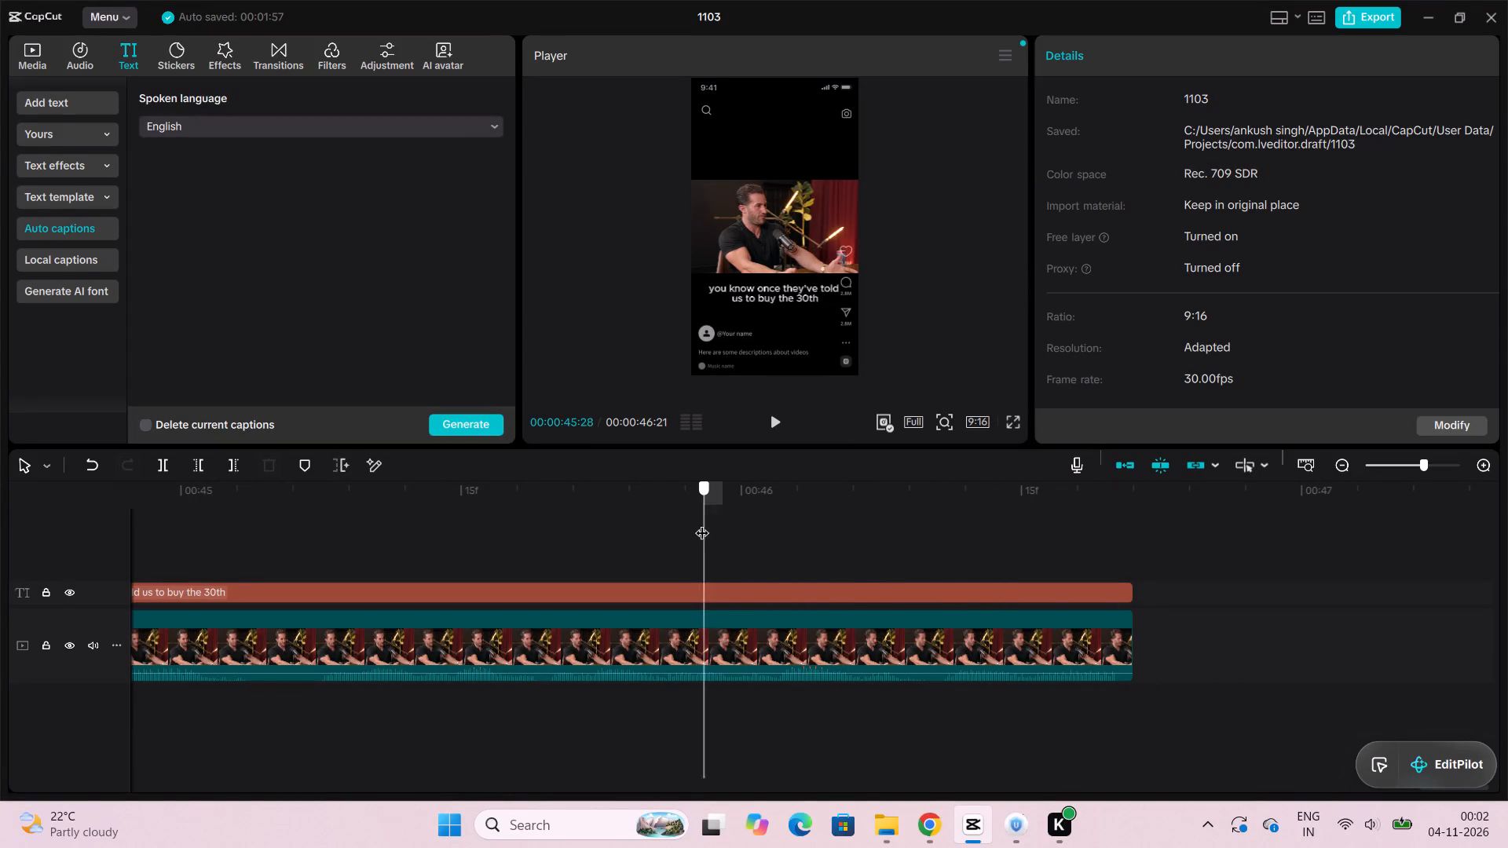
drag(702, 523, 415, 551)
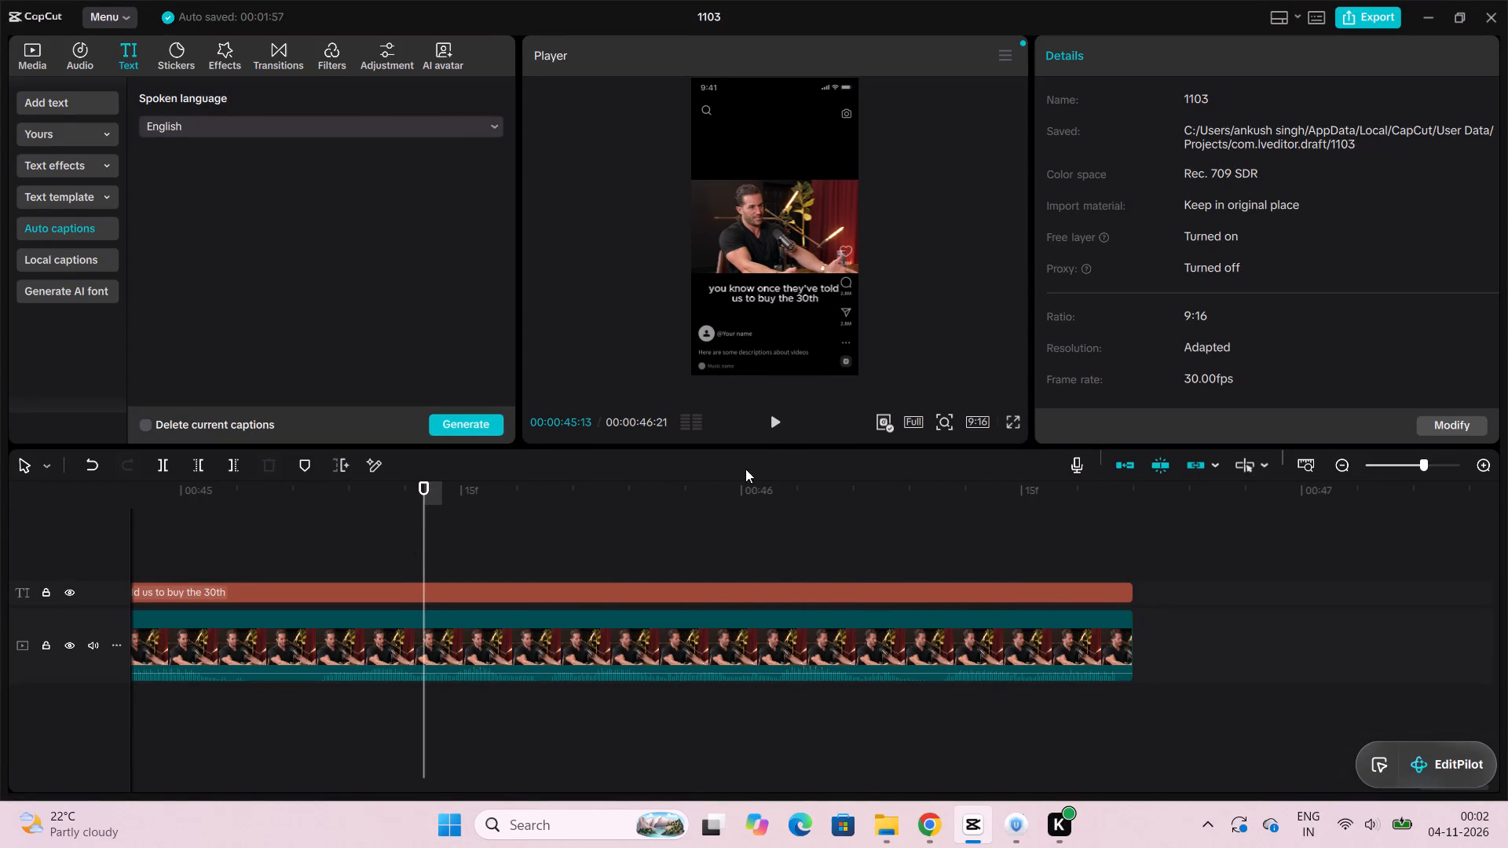
click(772, 421)
click(772, 421)
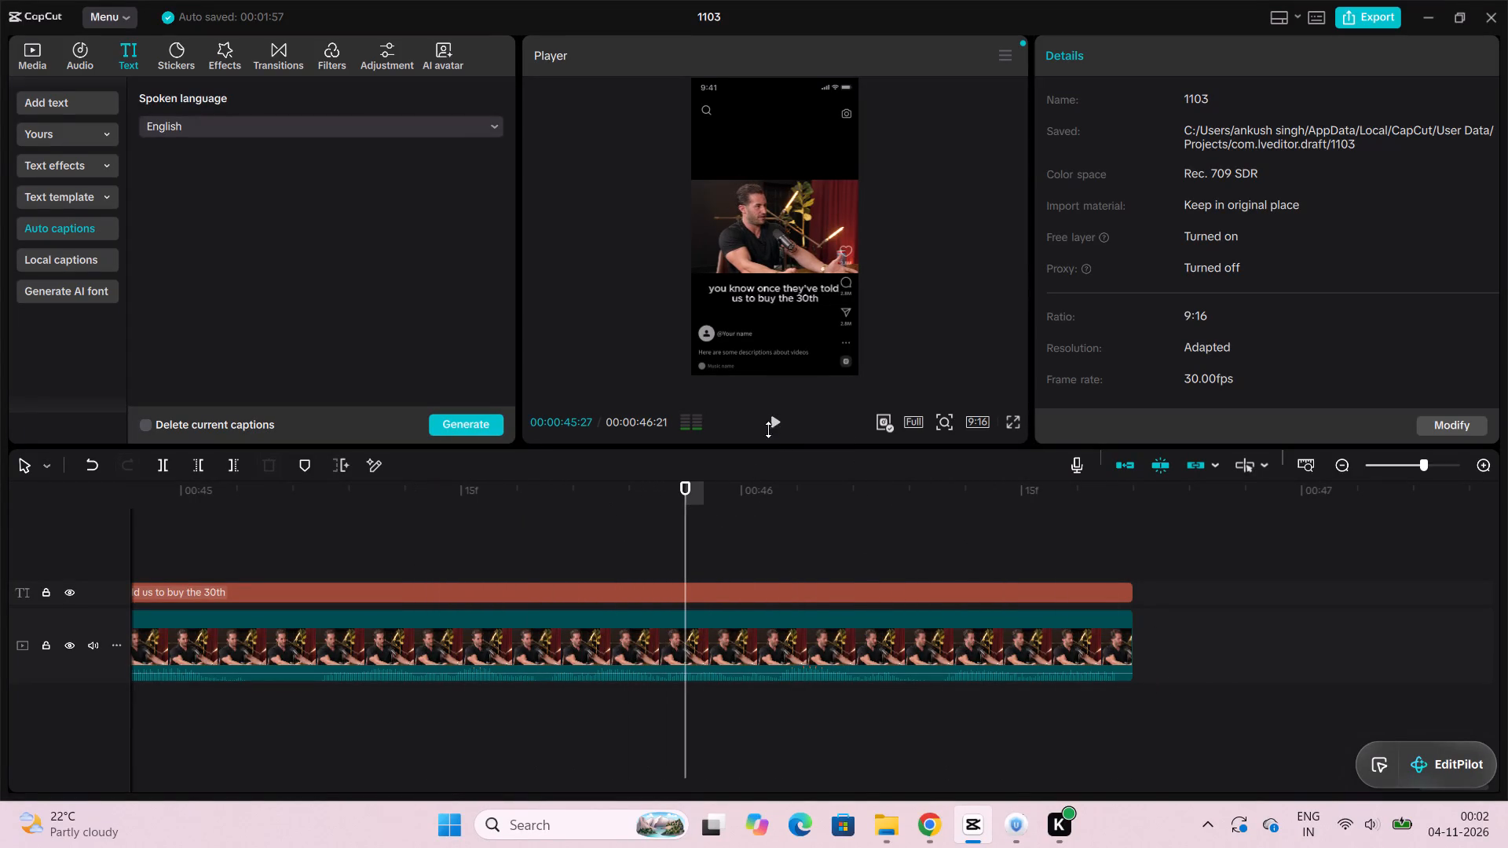
drag(686, 486, 496, 497)
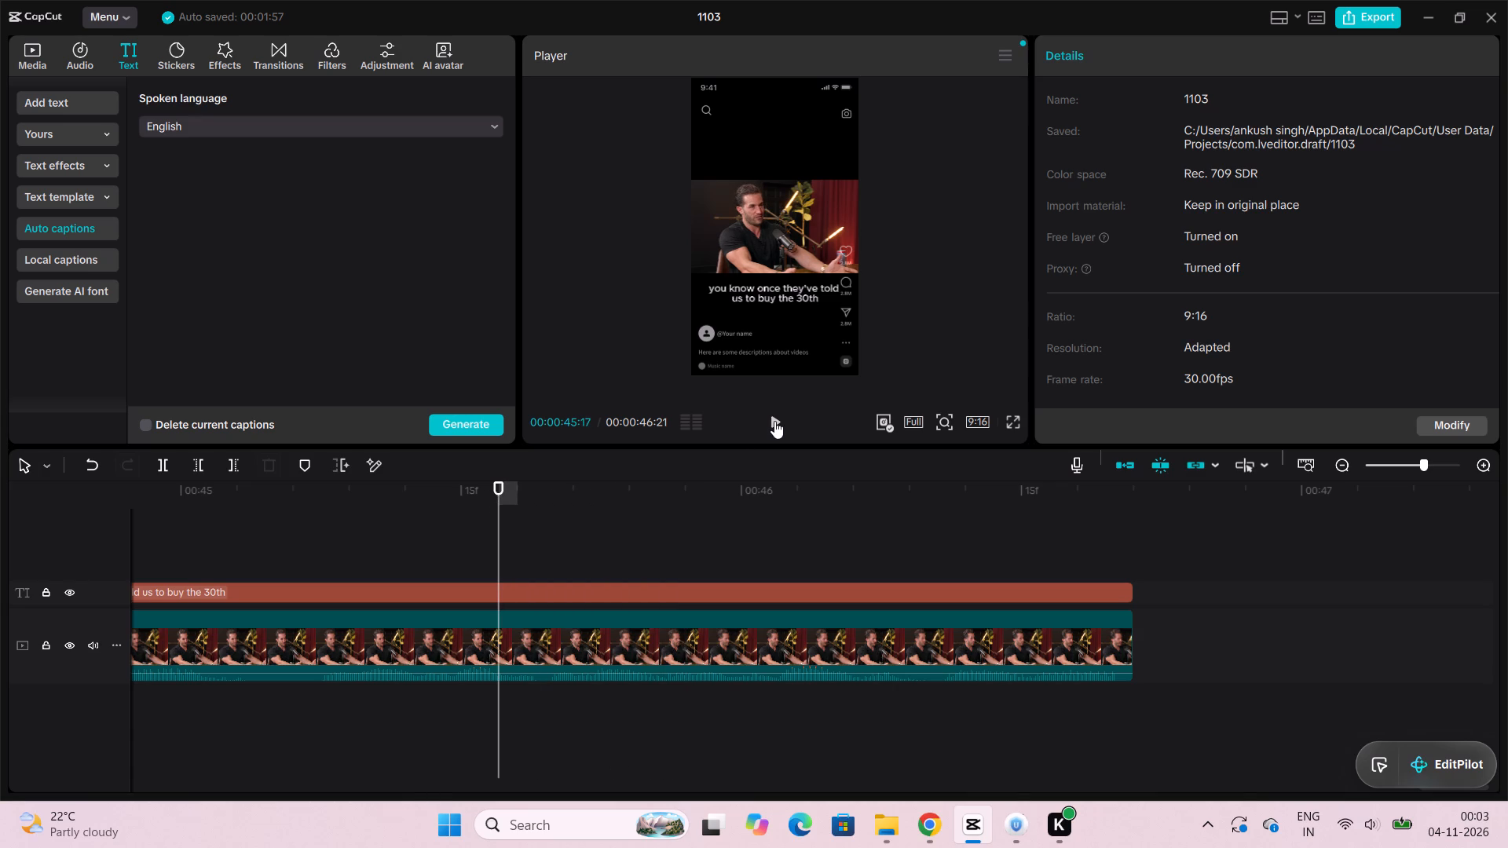
drag(498, 488, 259, 503)
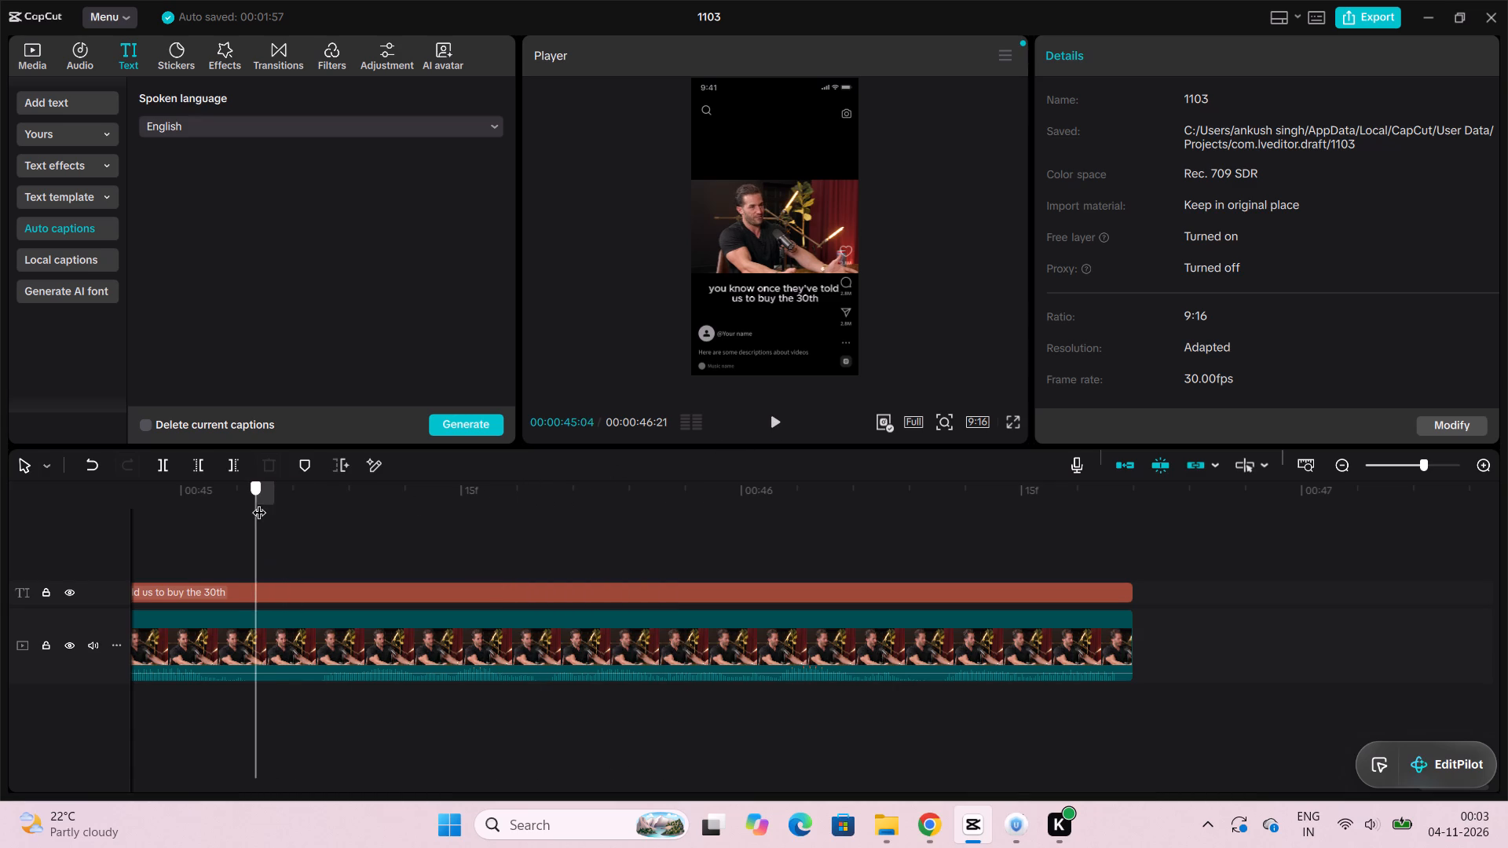
drag(259, 503, 225, 503)
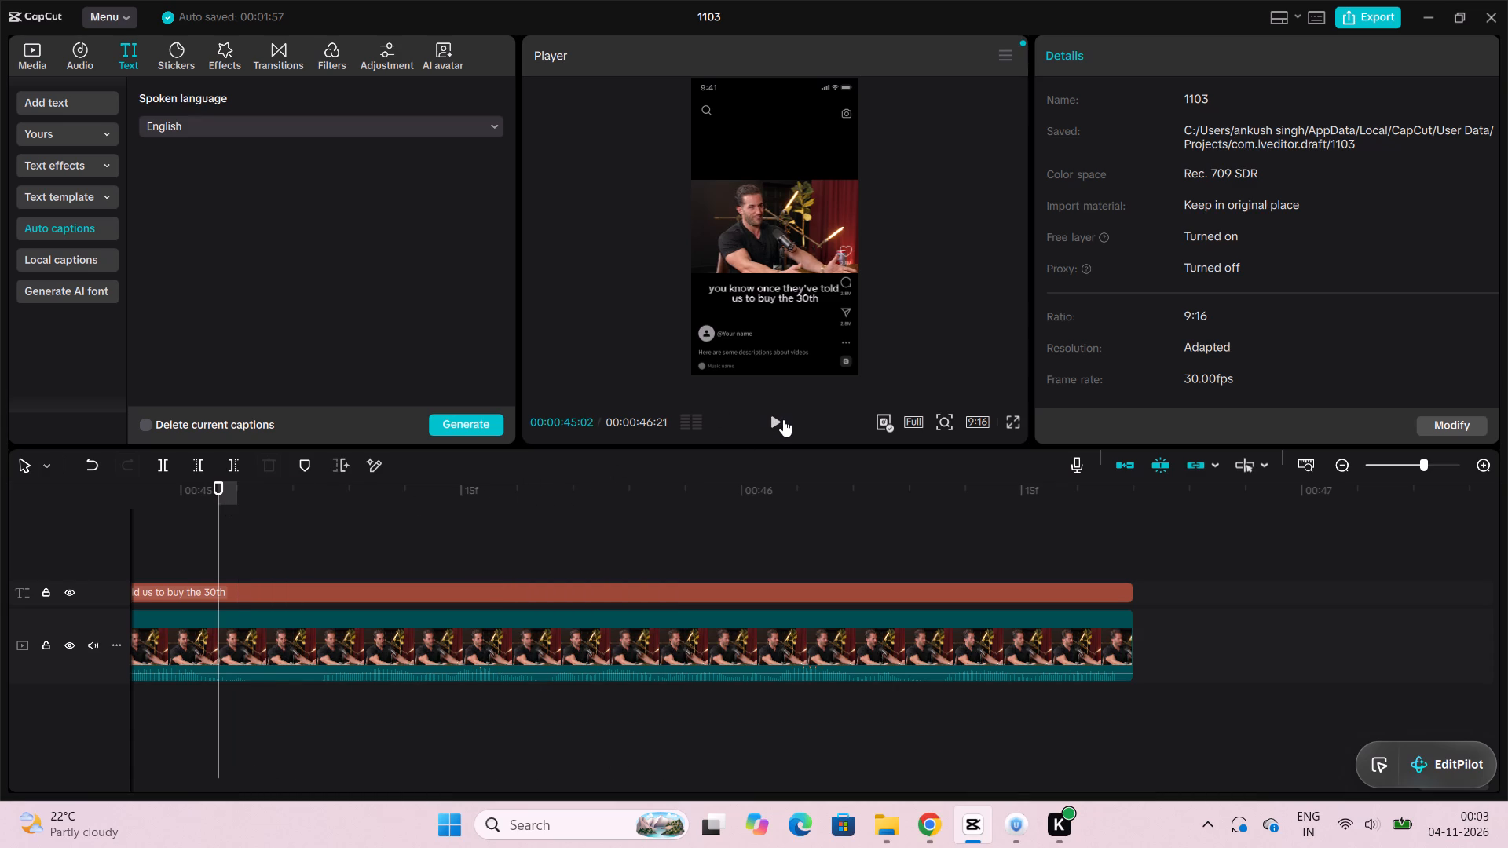
click(773, 422)
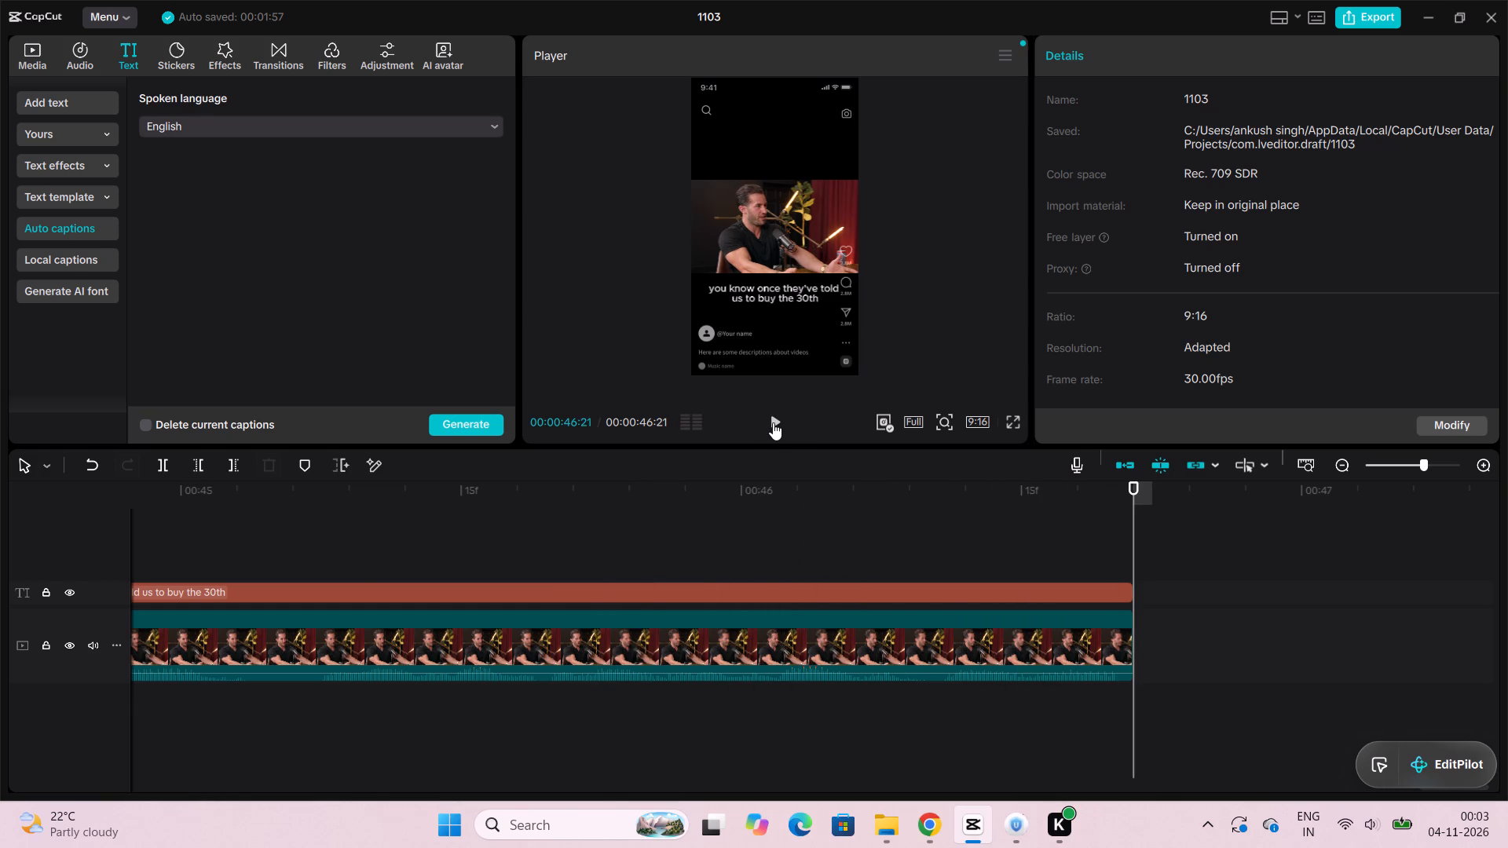
Play captioned clip08.mp4 from its start and continue from about 00:00:08 to check the captions against the speech.
click(773, 422)
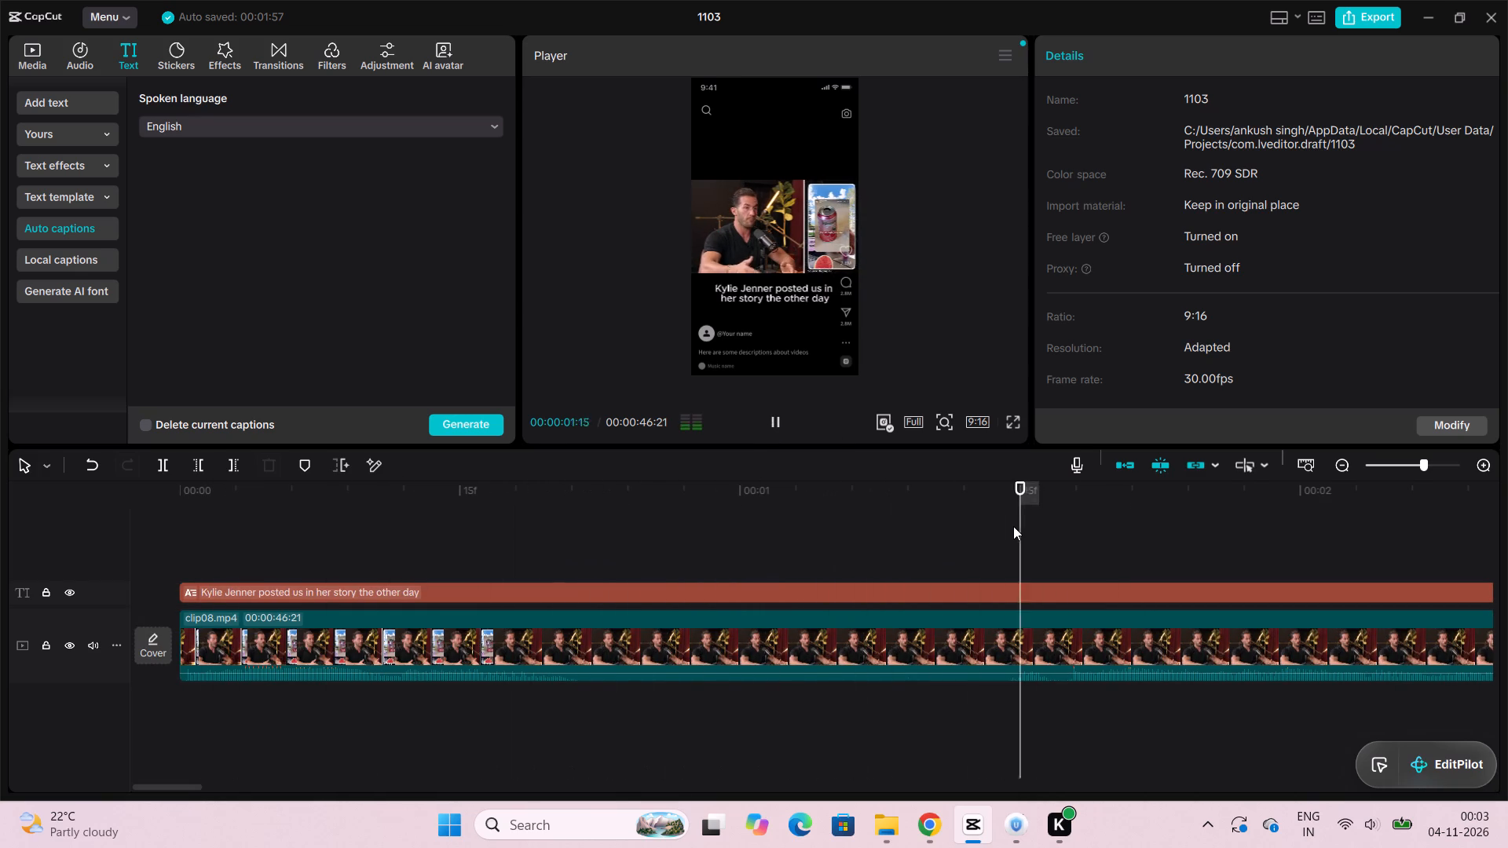
scroll(1013, 526, left, 20)
scroll(1013, 526, left, 15)
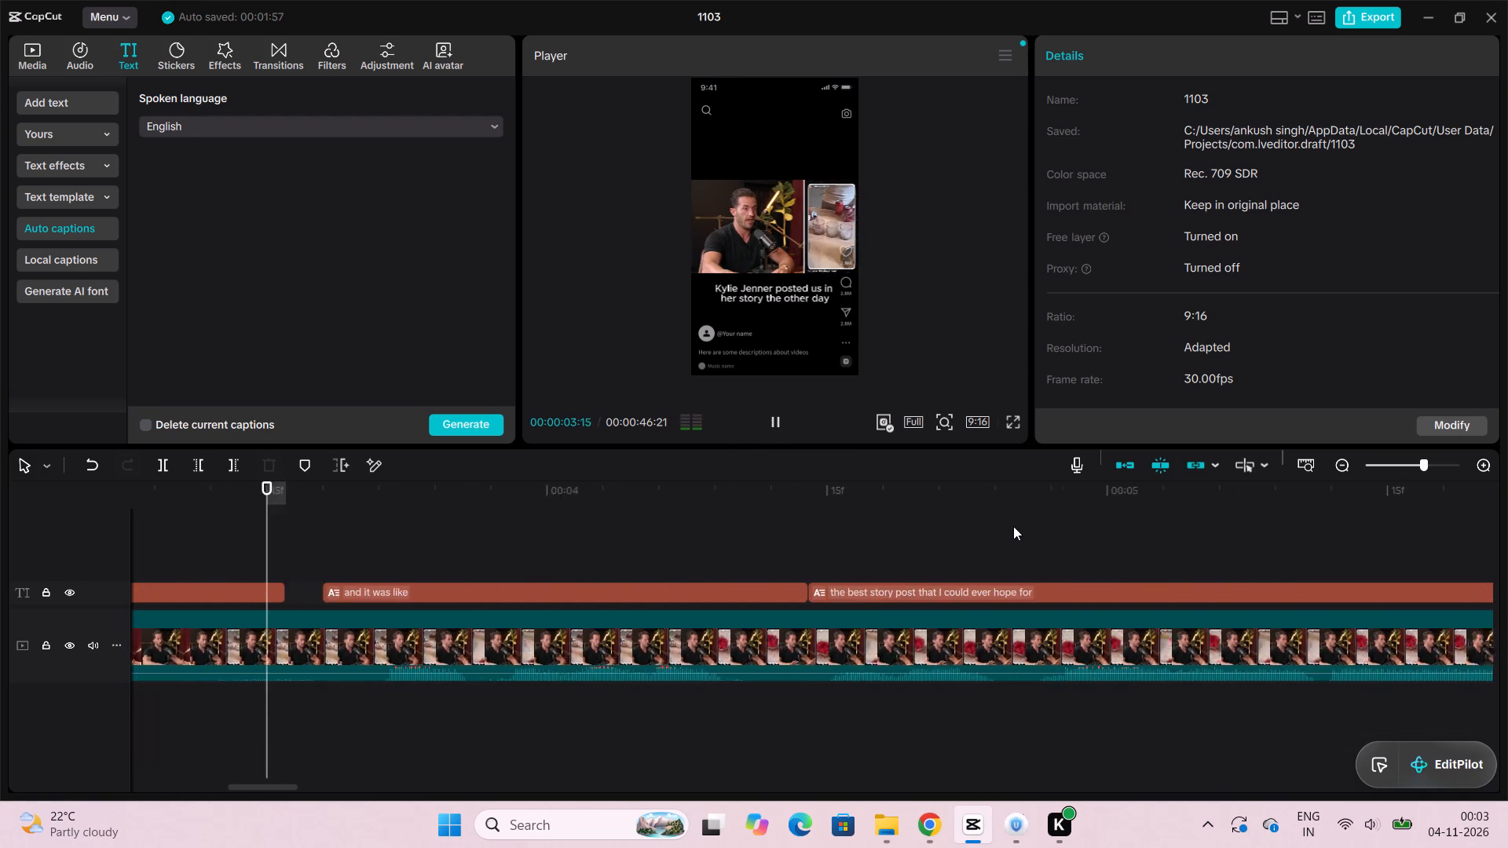
scroll(1013, 526, left, 20)
scroll(1013, 526, left, 20)
scroll(1013, 526, left, 1)
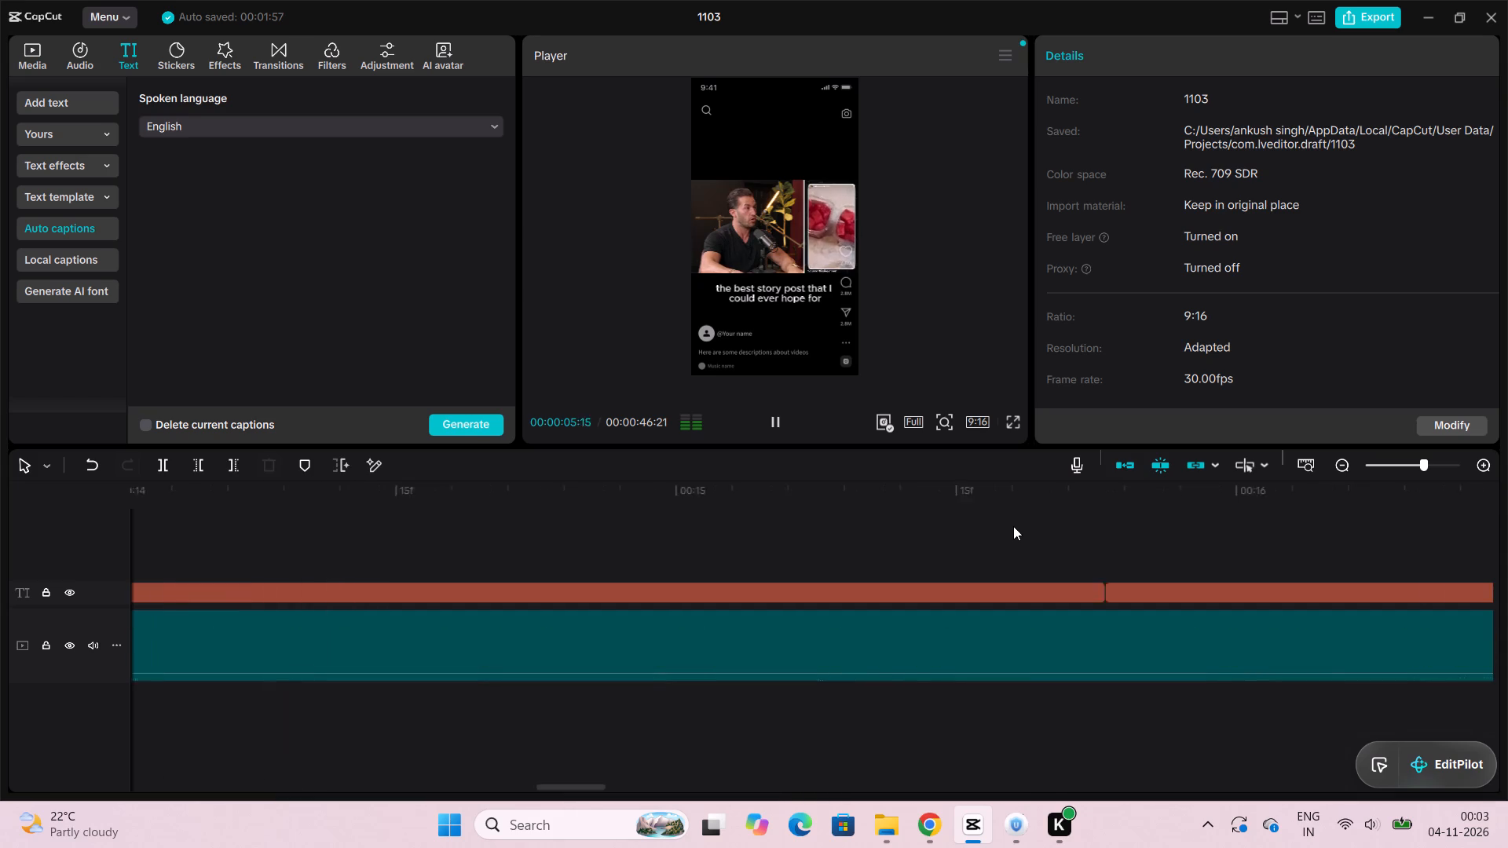
scroll(1013, 526, left, 20)
scroll(1013, 526, left, 11)
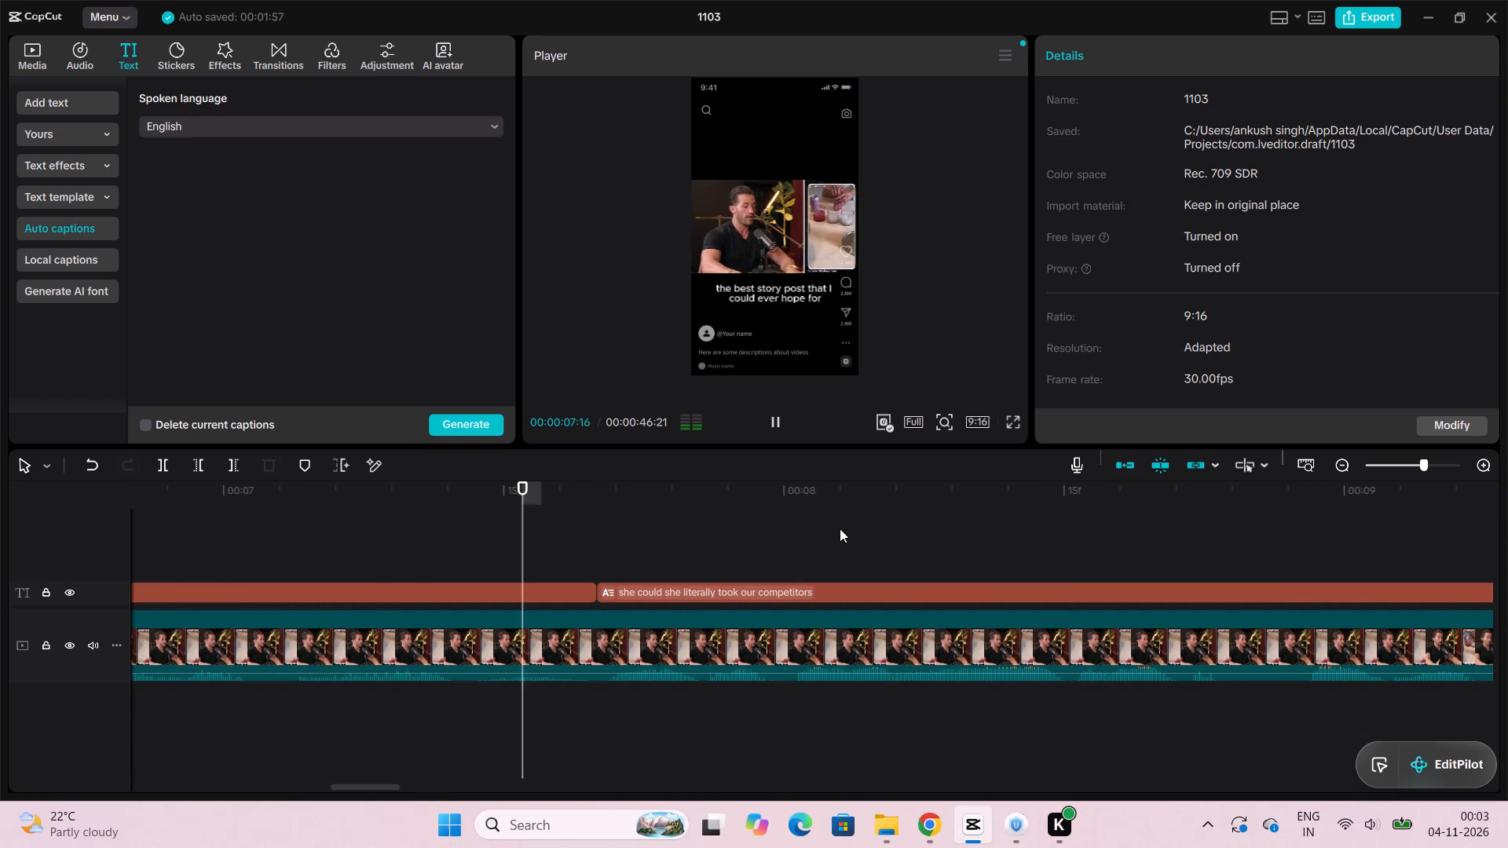
click(840, 528)
click(773, 426)
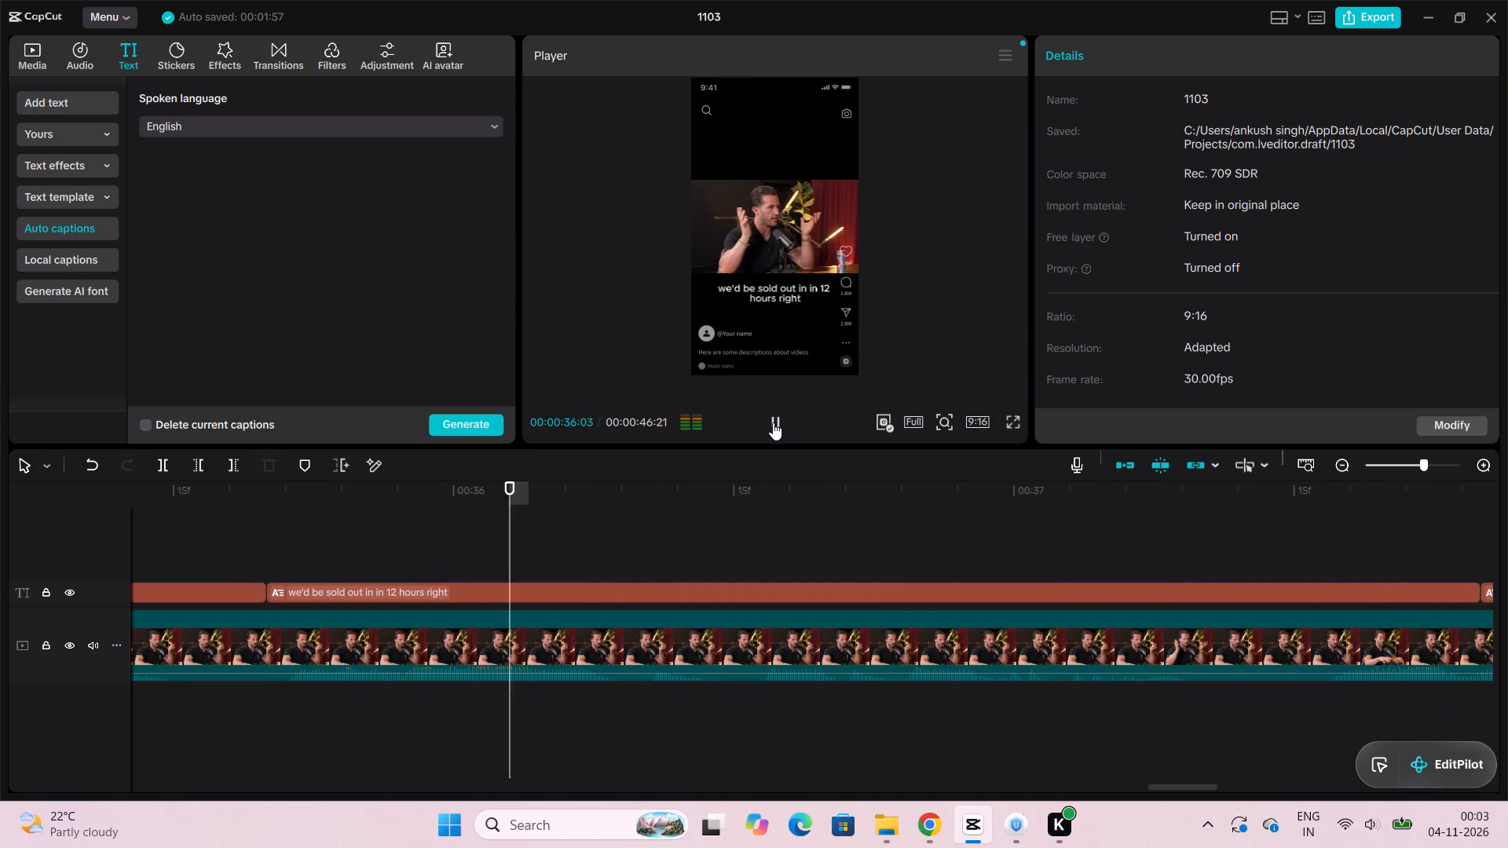
Play clip08.mp4 in short bursts from 00:00:37:20 to 00:00:44:07 to find where the spoken sentence ends.
click(773, 422)
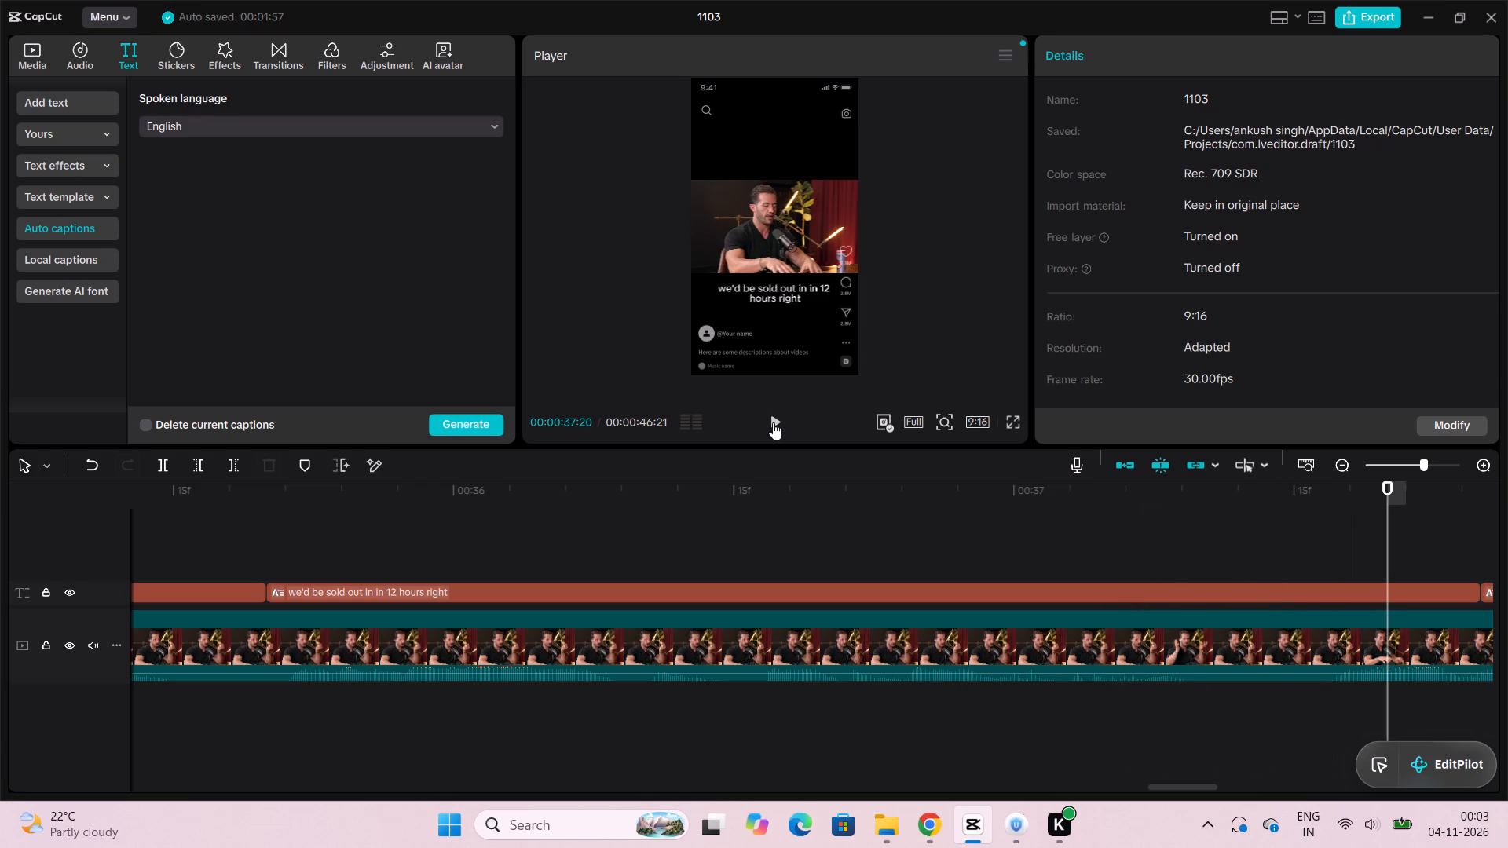
click(773, 422)
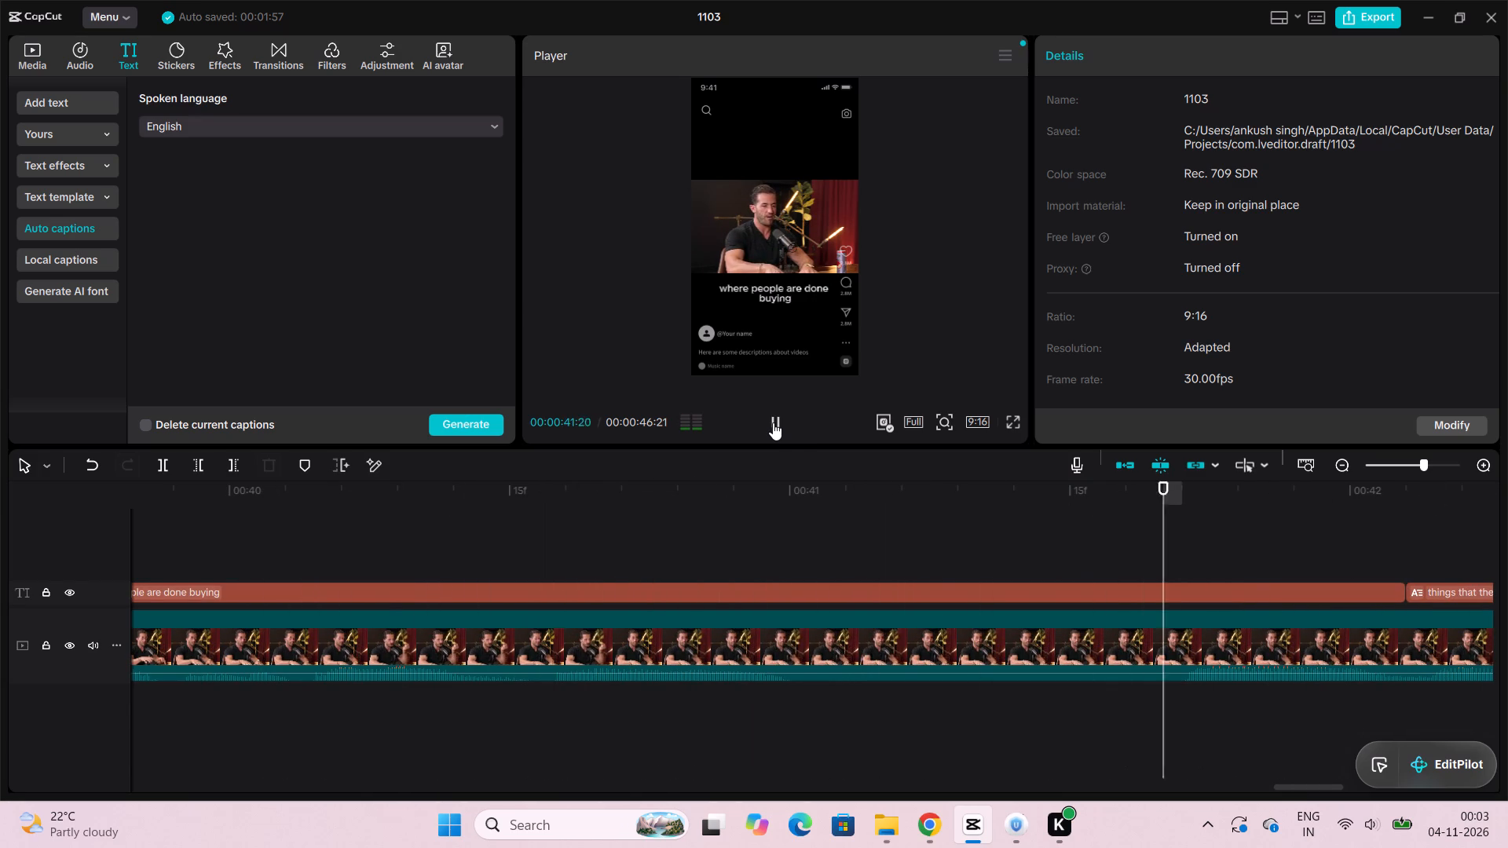
click(773, 422)
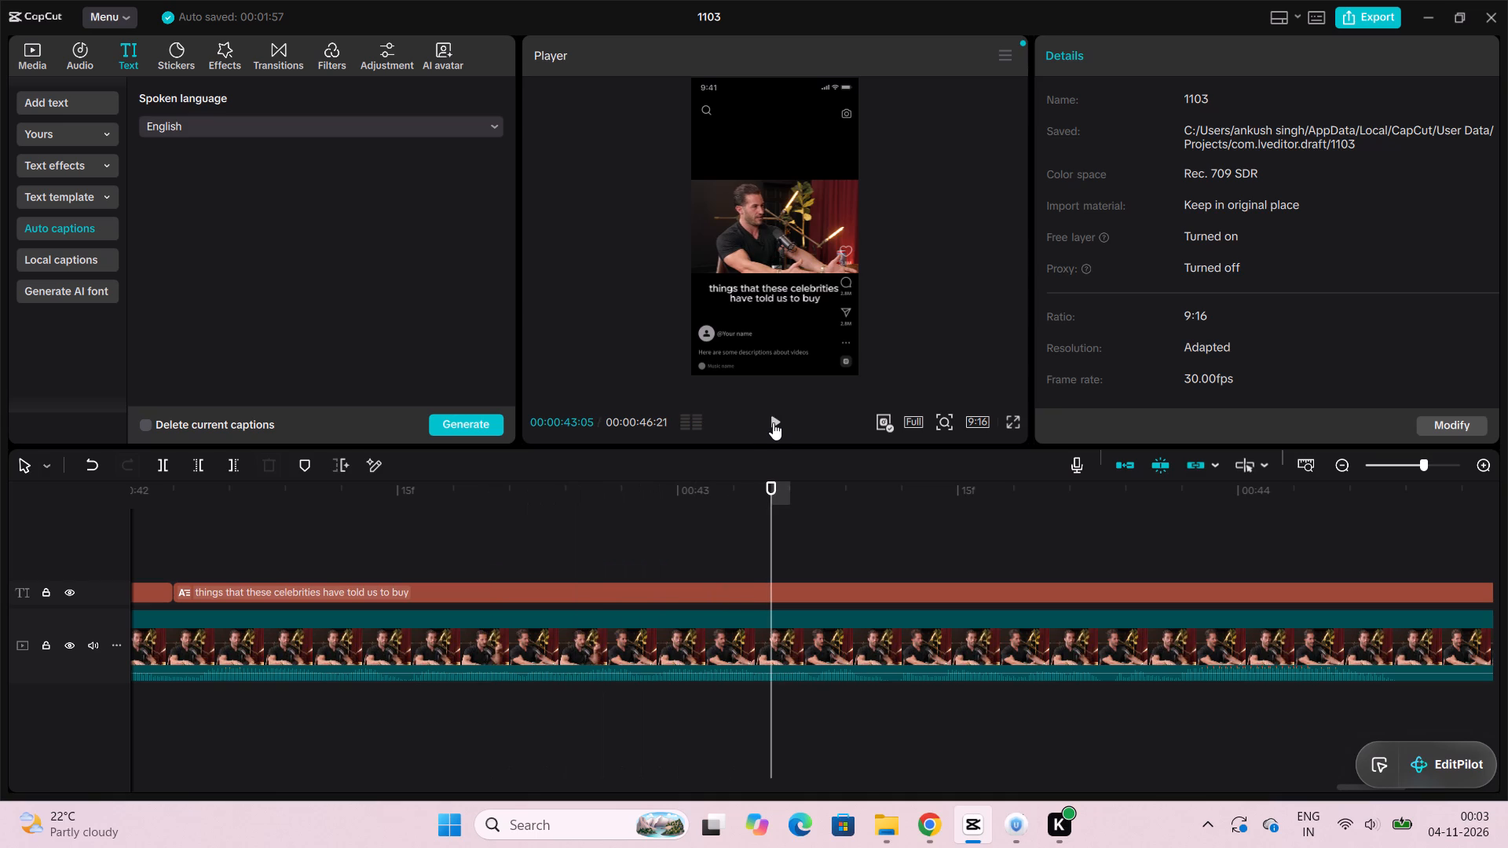
click(773, 422)
click(773, 422)
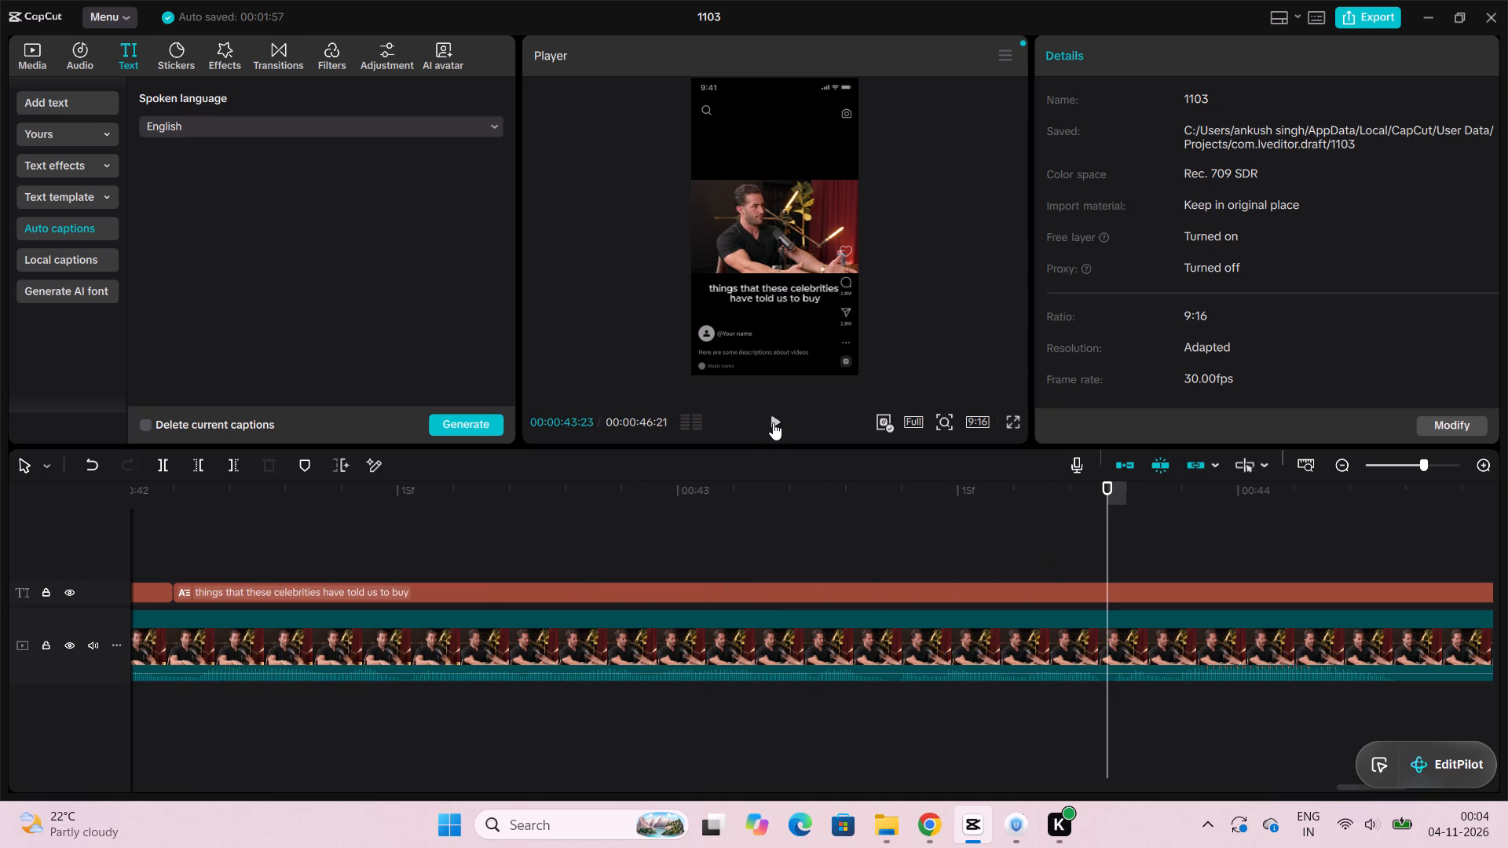
double_click(773, 422)
double_click(773, 422)
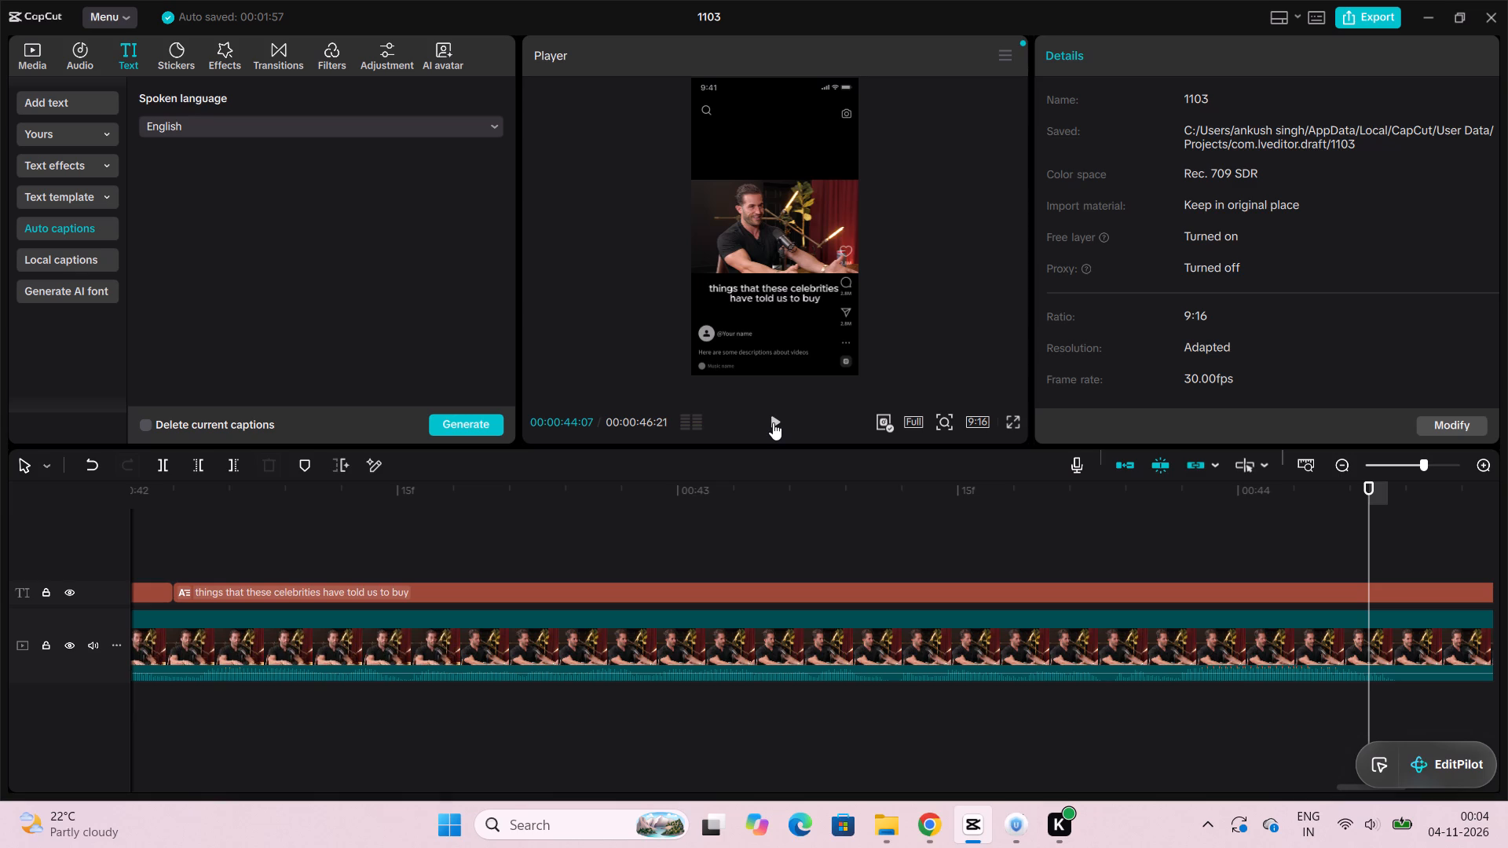
Split the clip08.mp4 video at 00:00:44:07, during the caption "things that these celebrities have told us to buy".
scroll(880, 496, left, 8)
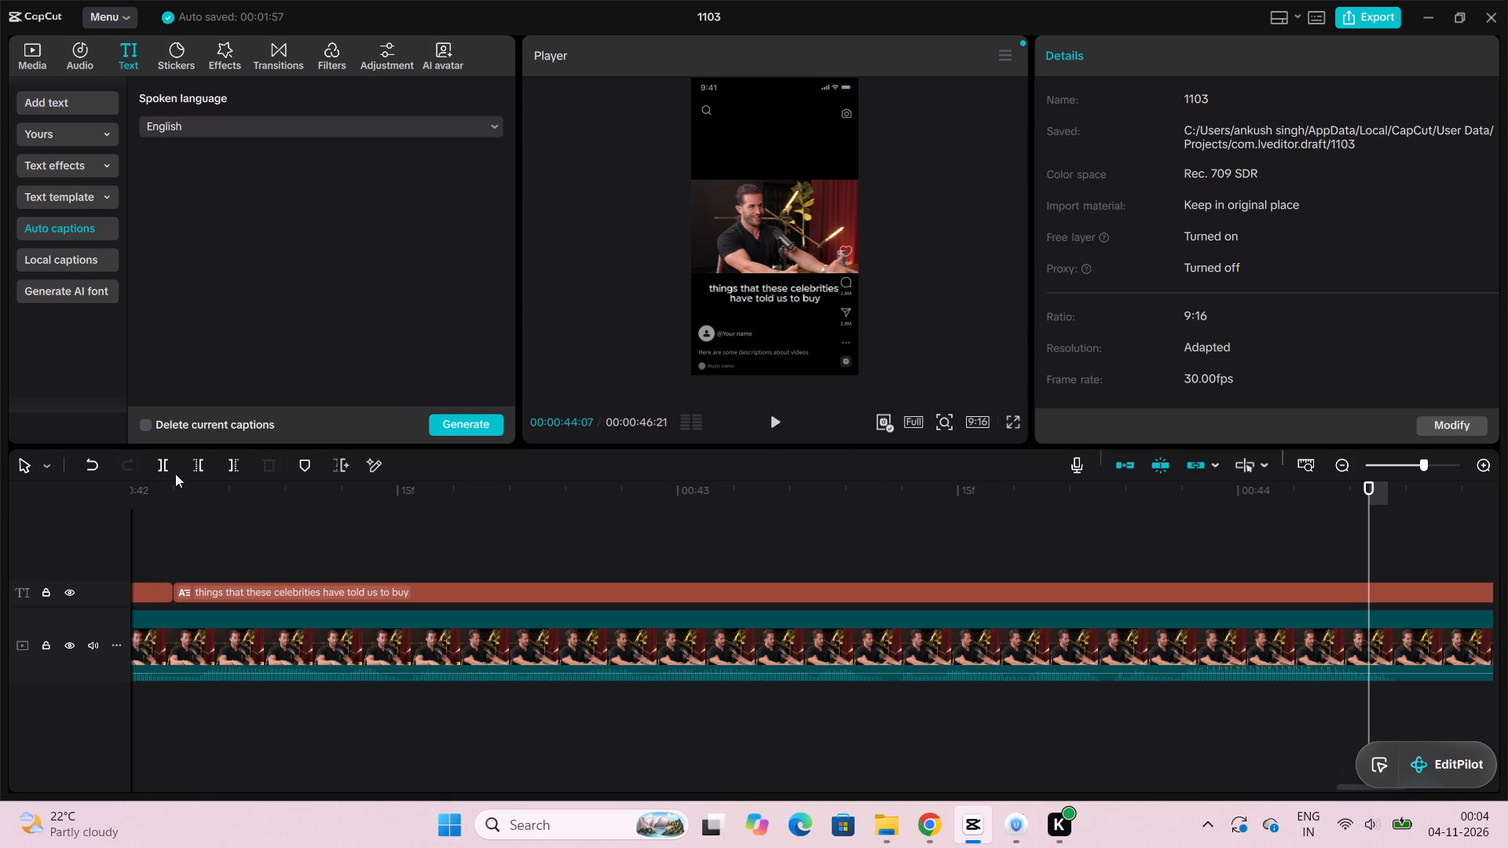
click(163, 466)
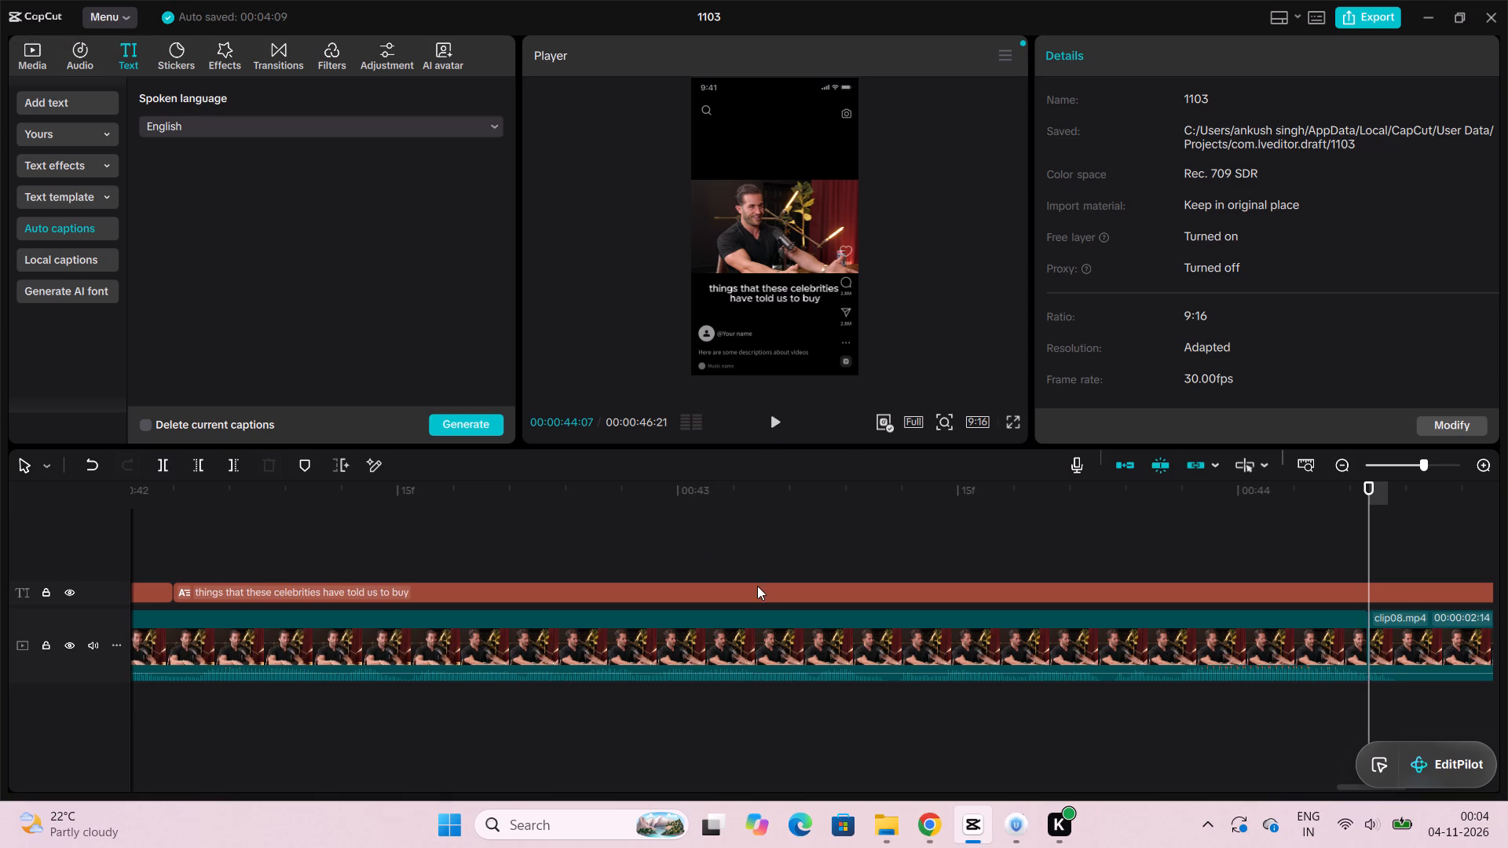
Split the clip08.mp4 video again one frame further on, at 00:00:44:08.
scroll(968, 538, left, 3)
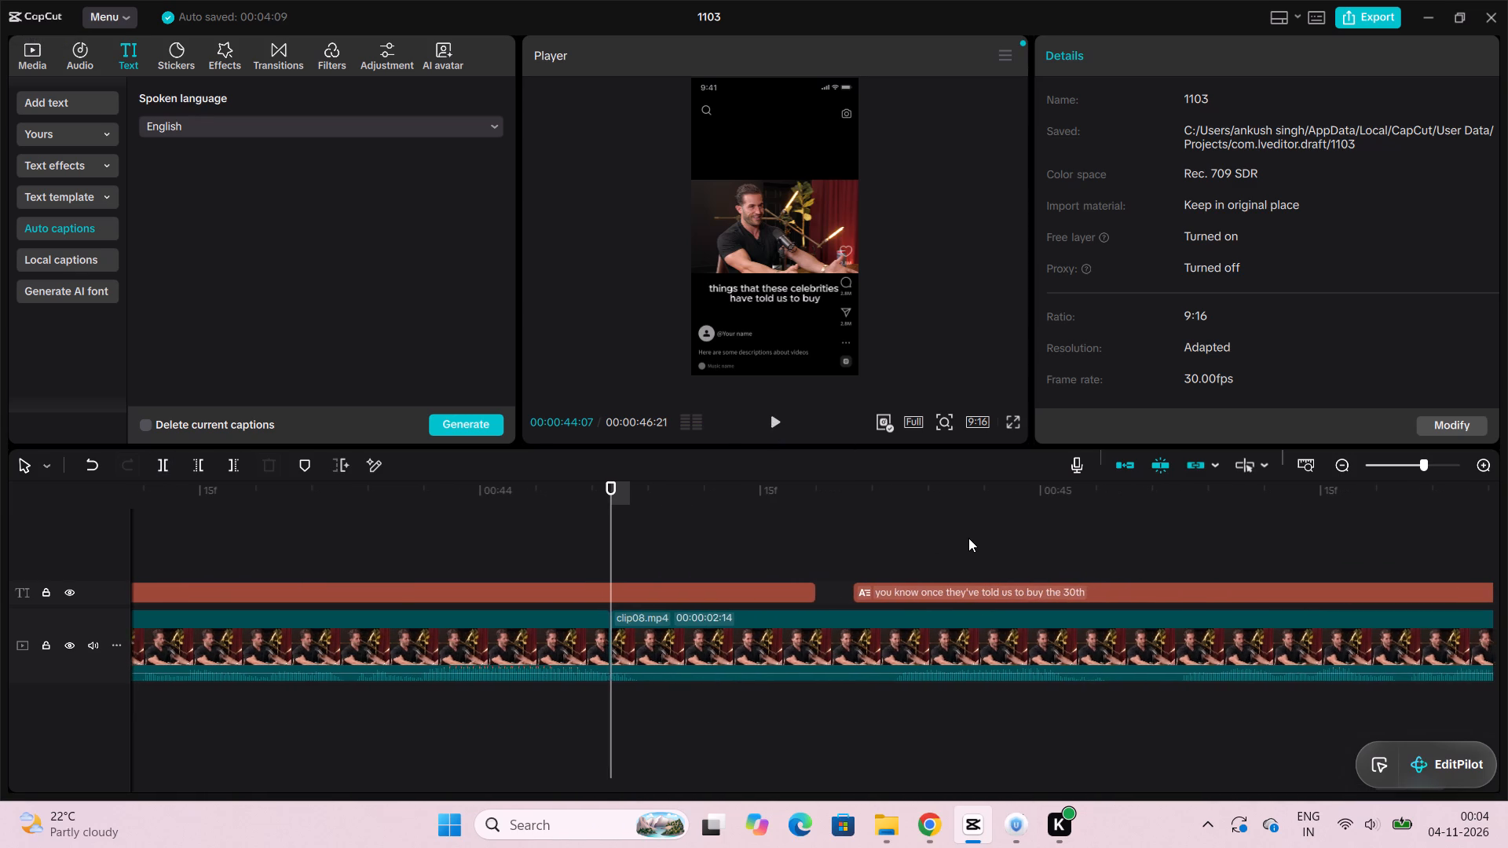
scroll(968, 538, left, 1)
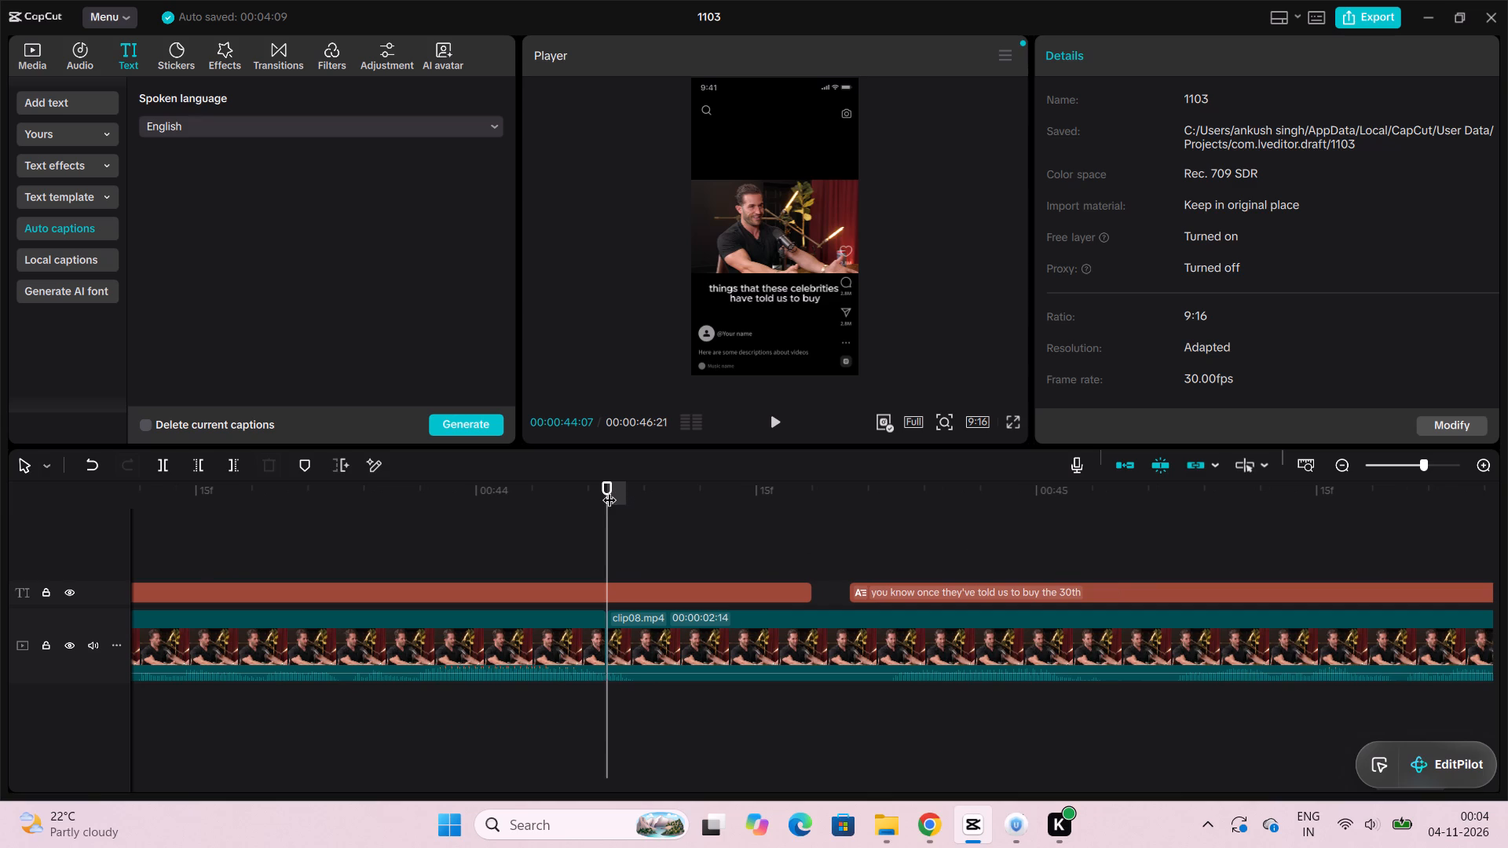
drag(606, 488, 618, 487)
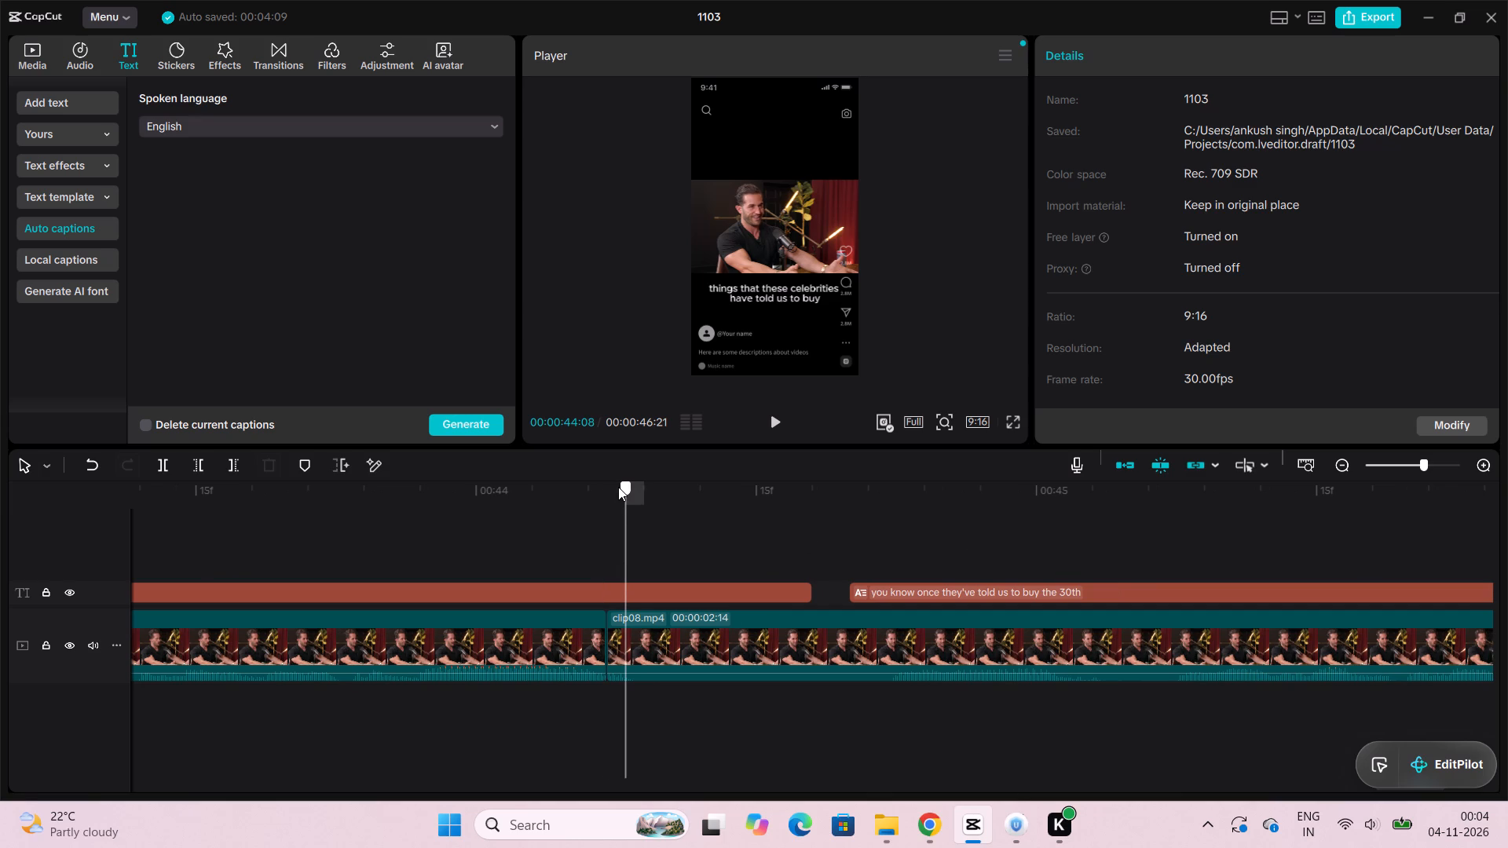
drag(618, 487, 619, 487)
click(156, 464)
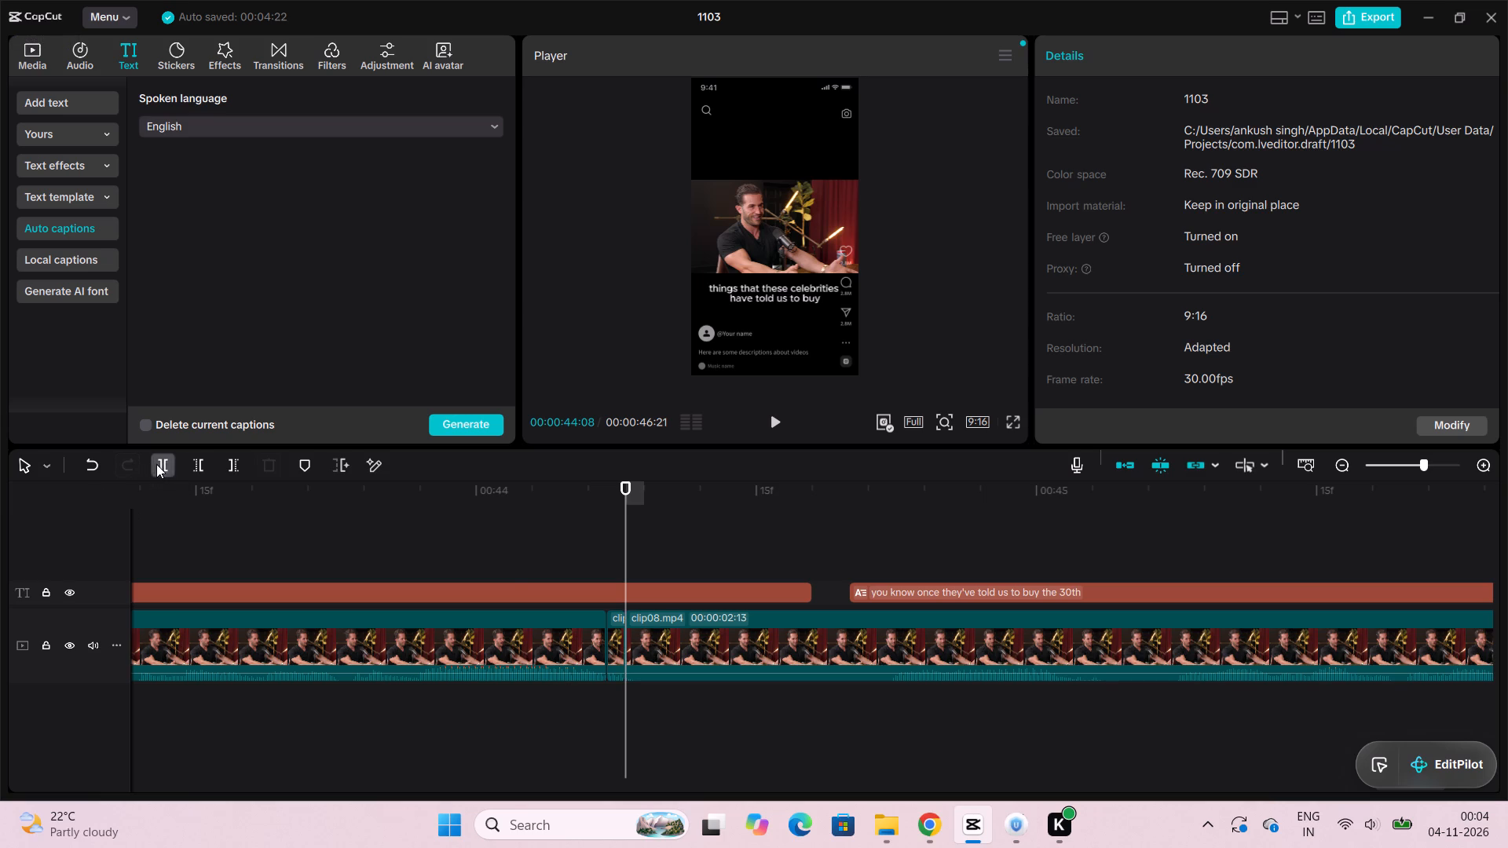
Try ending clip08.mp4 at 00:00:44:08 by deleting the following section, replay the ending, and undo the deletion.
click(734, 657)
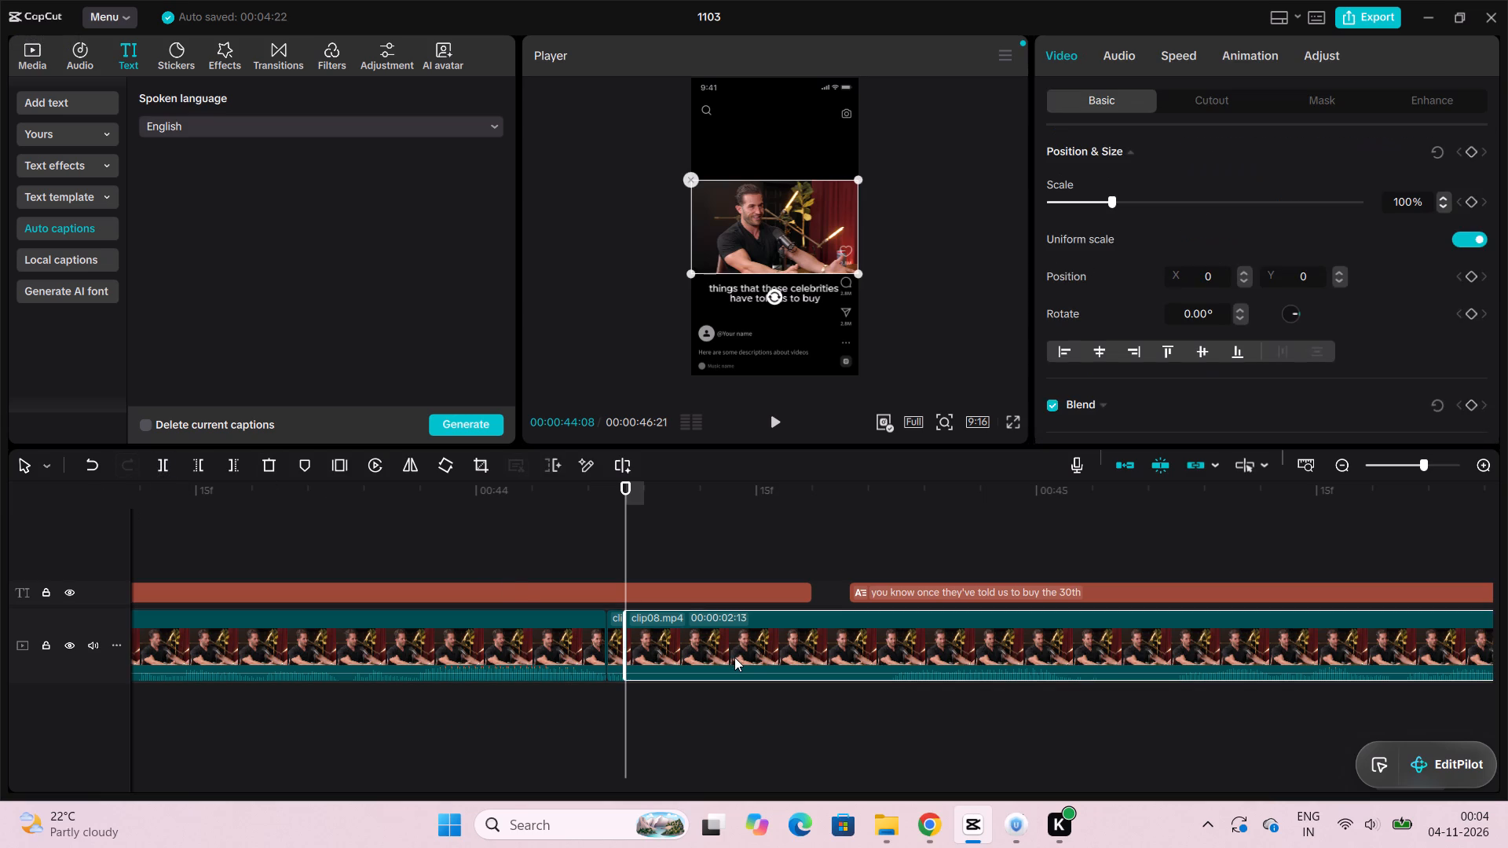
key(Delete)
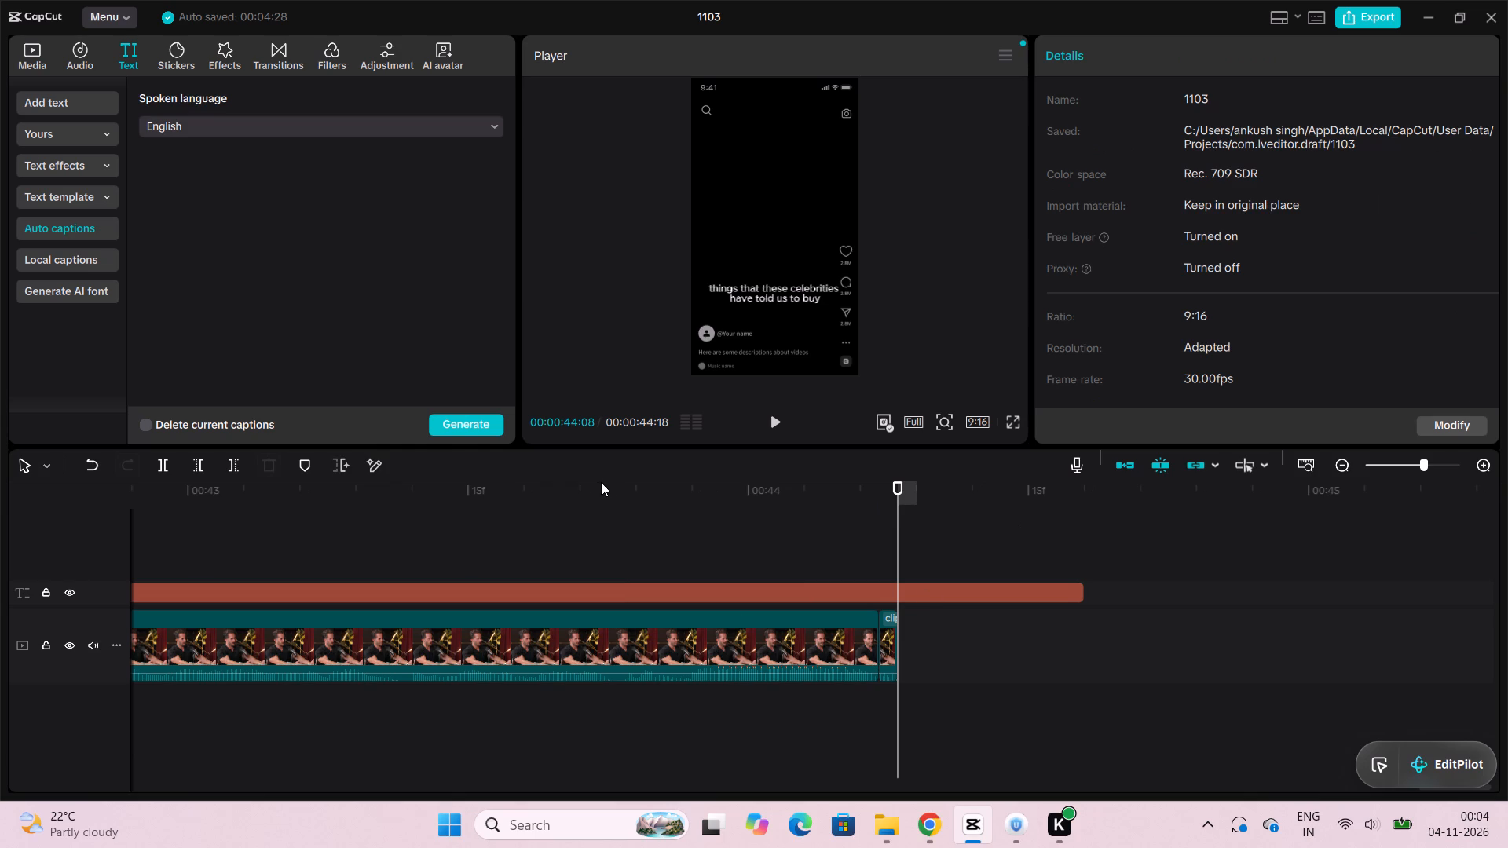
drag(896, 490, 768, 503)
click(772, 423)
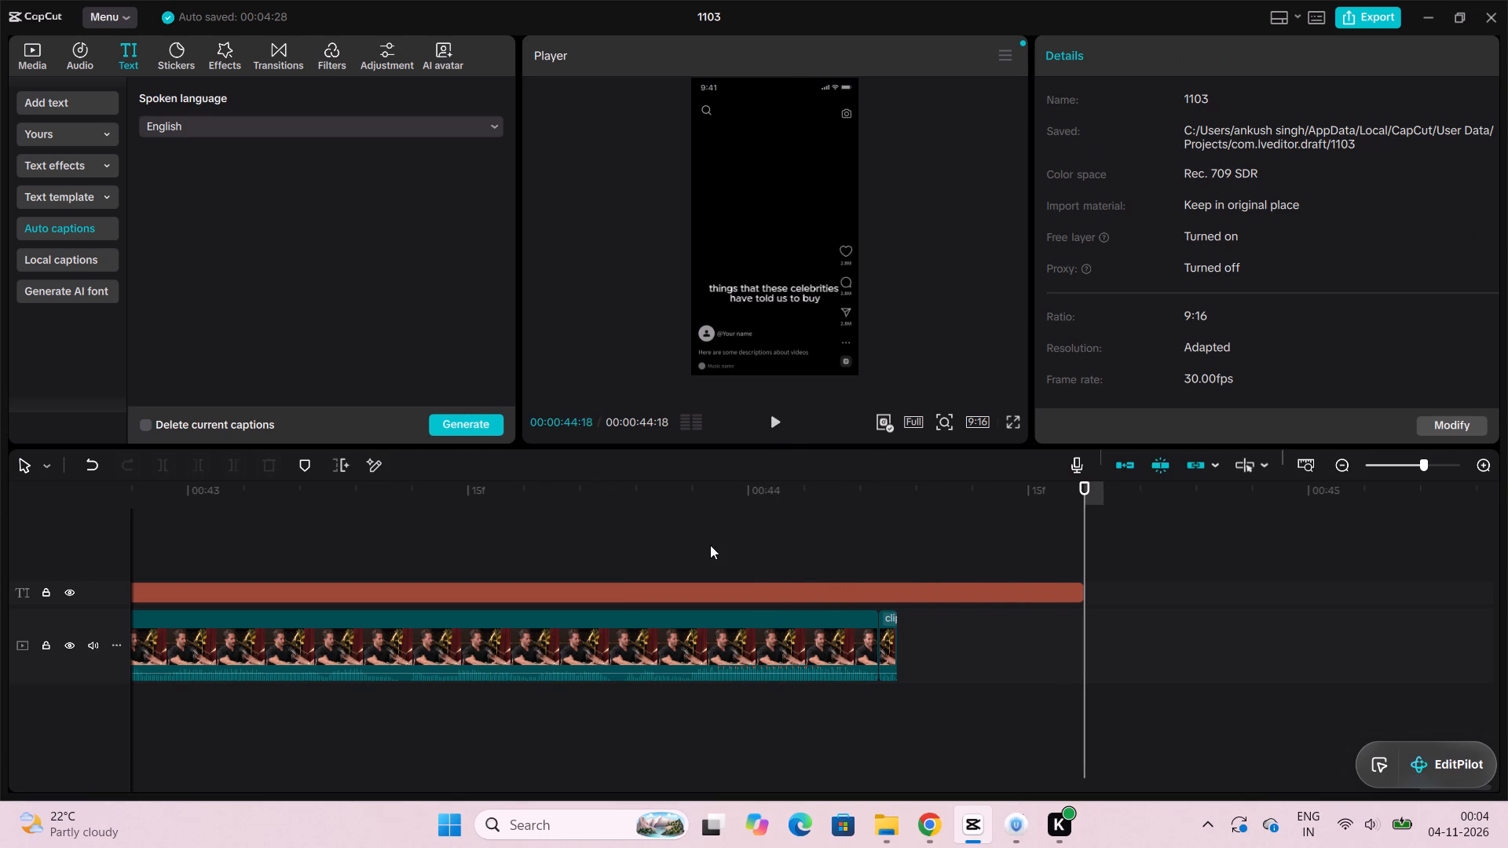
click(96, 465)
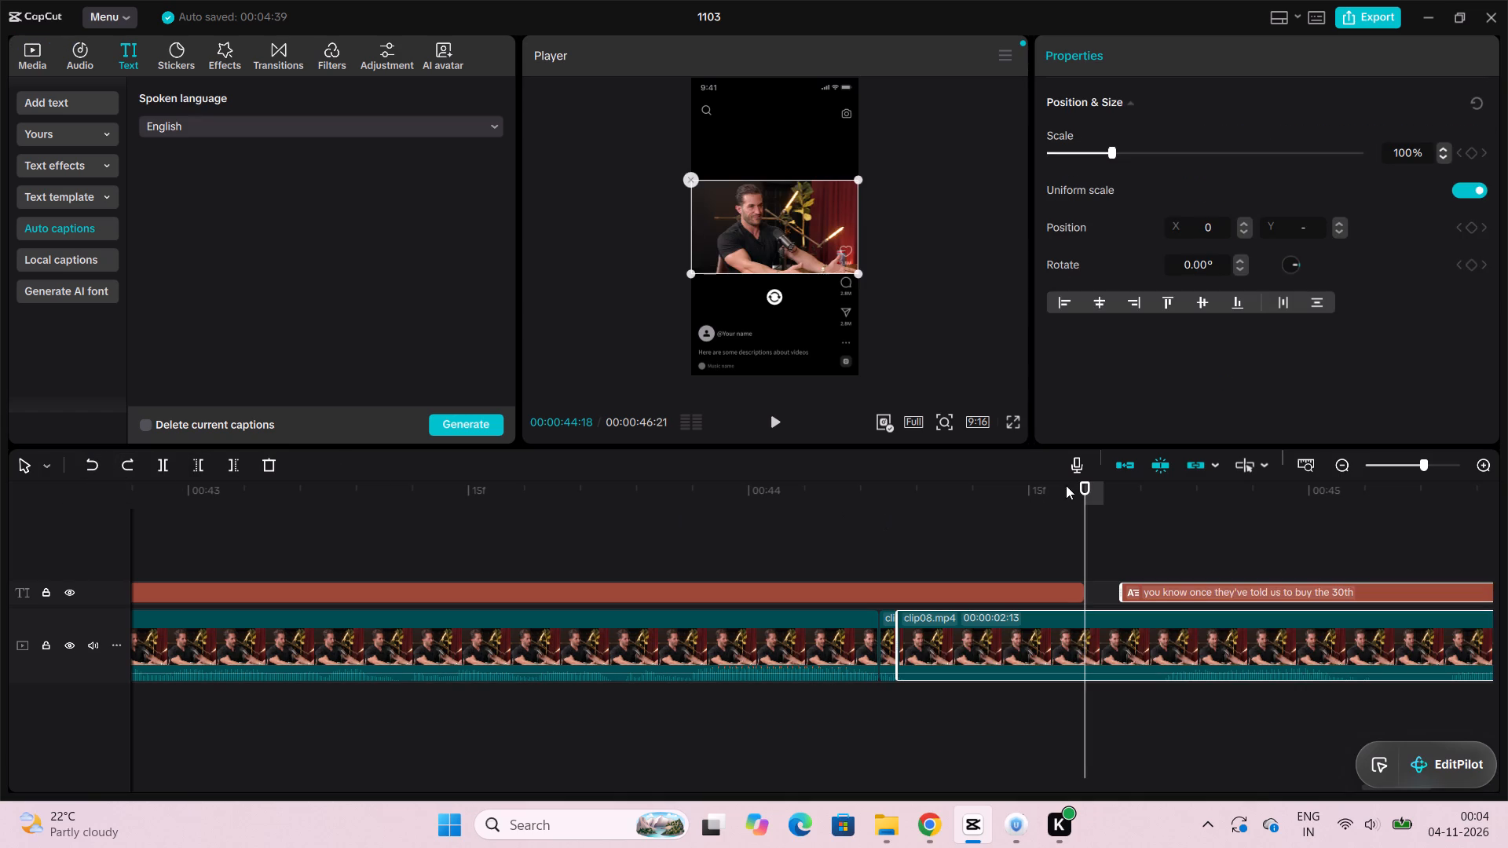
Split clip08.mp4 at 00:00:44:10 and delete the remaining video together with the last caption.
drag(1085, 484, 1023, 493)
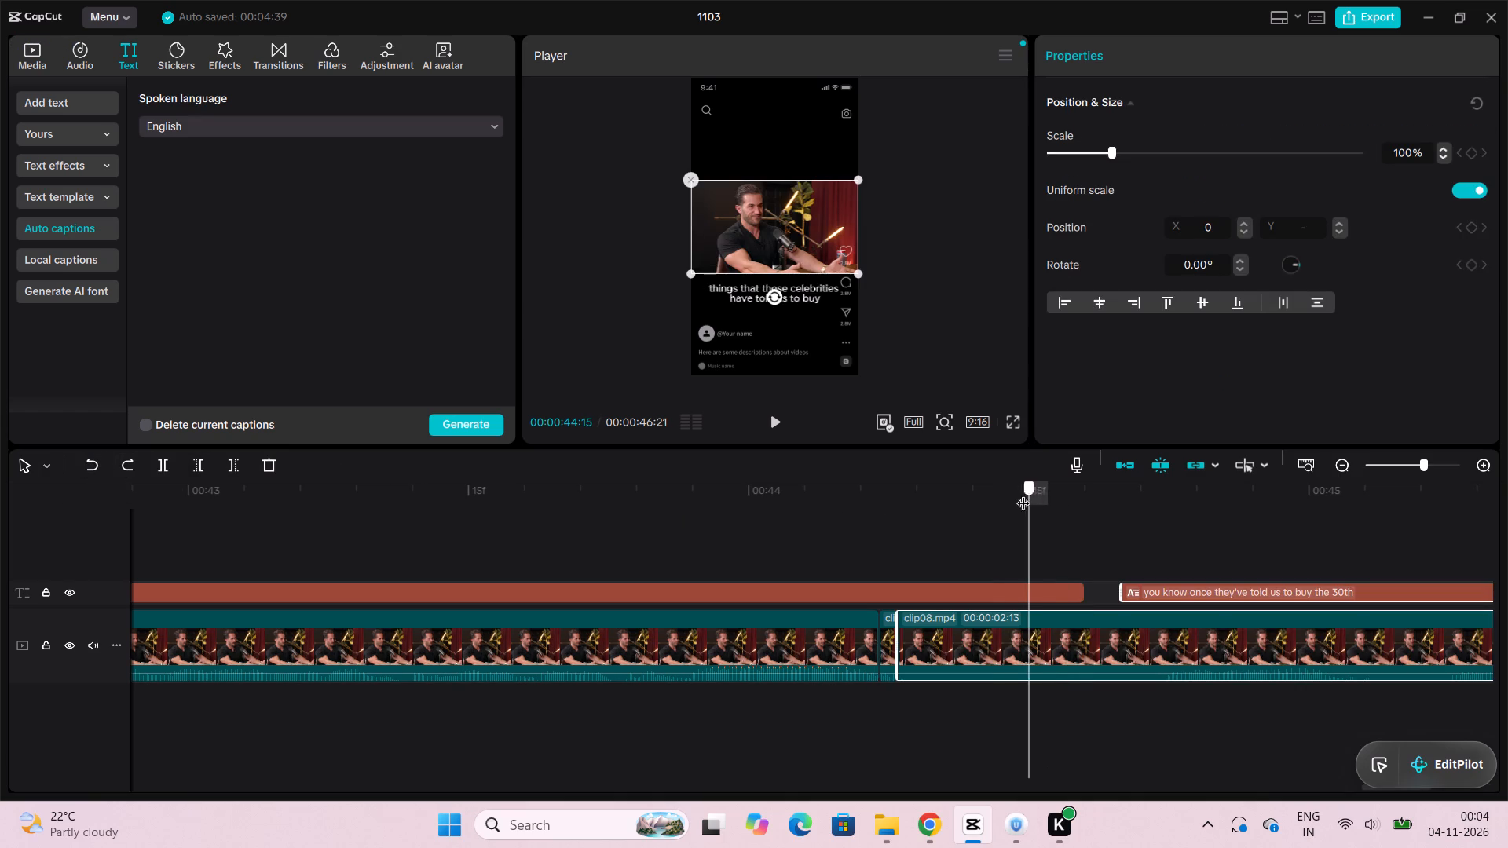
drag(1023, 493, 962, 503)
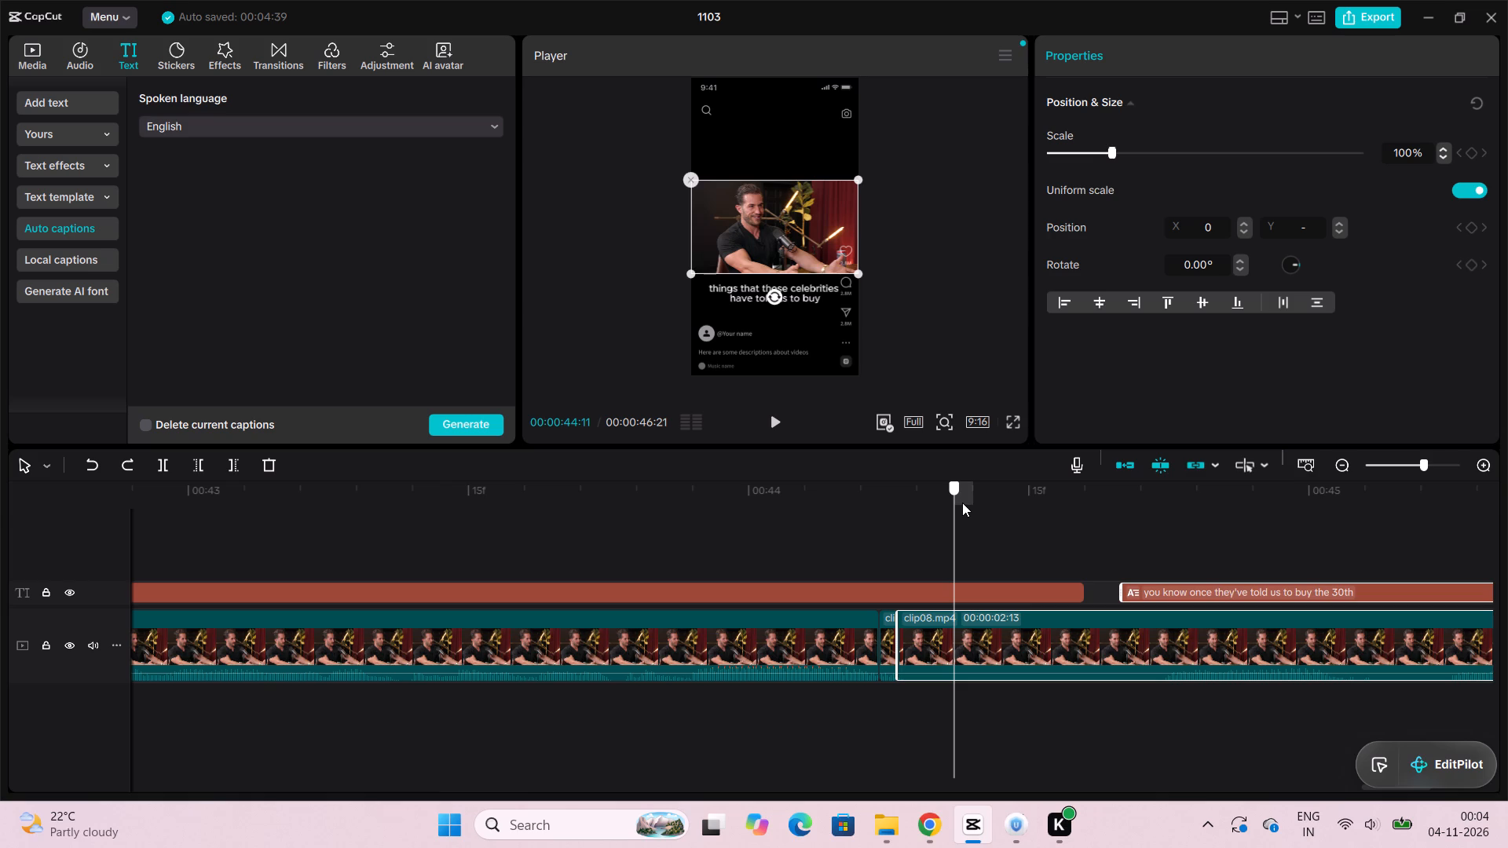
drag(962, 503, 948, 505)
drag(948, 505, 942, 504)
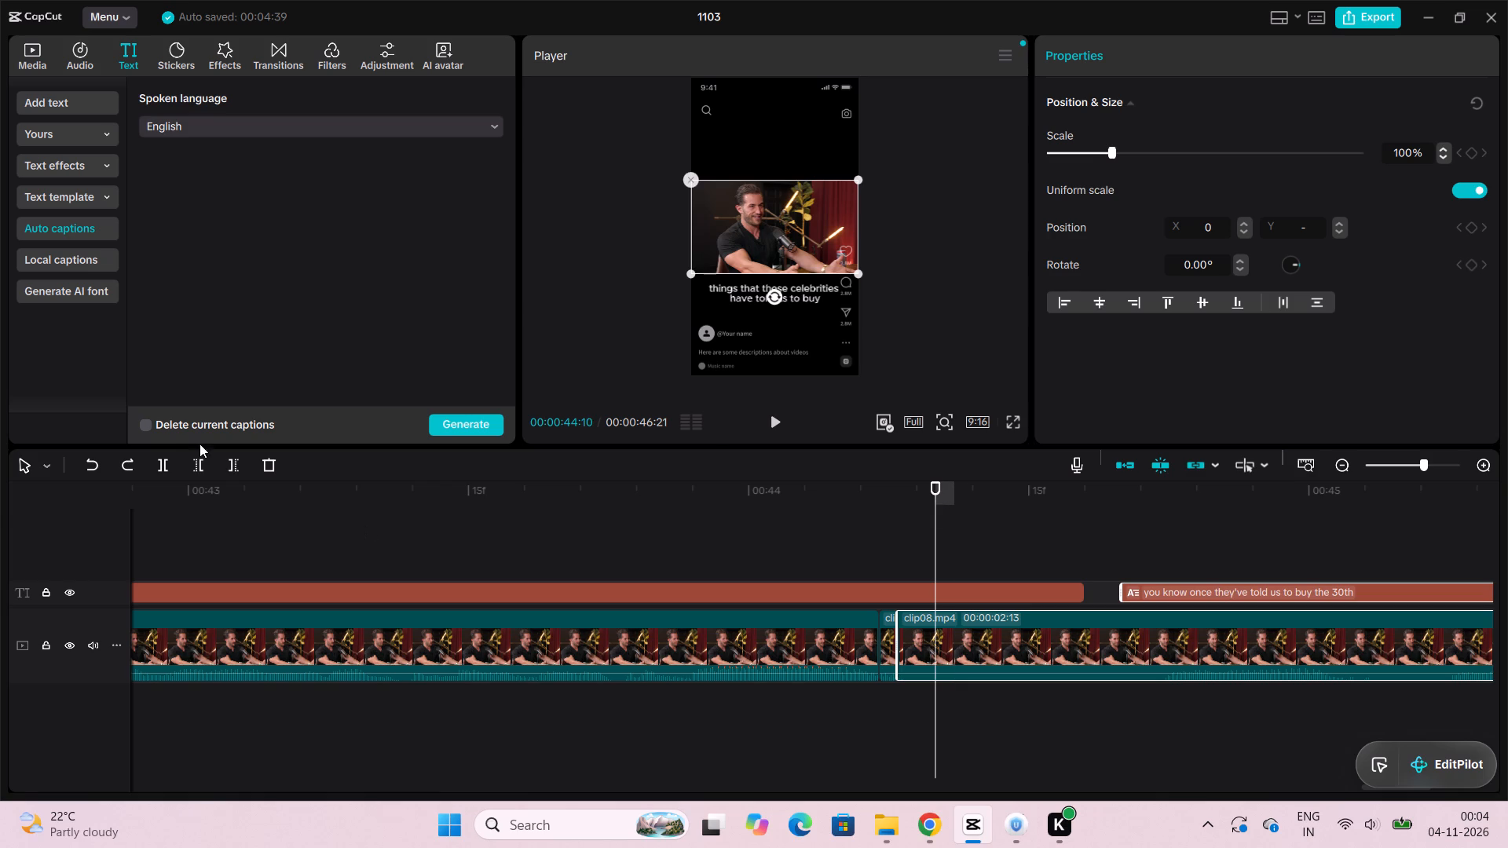
click(154, 471)
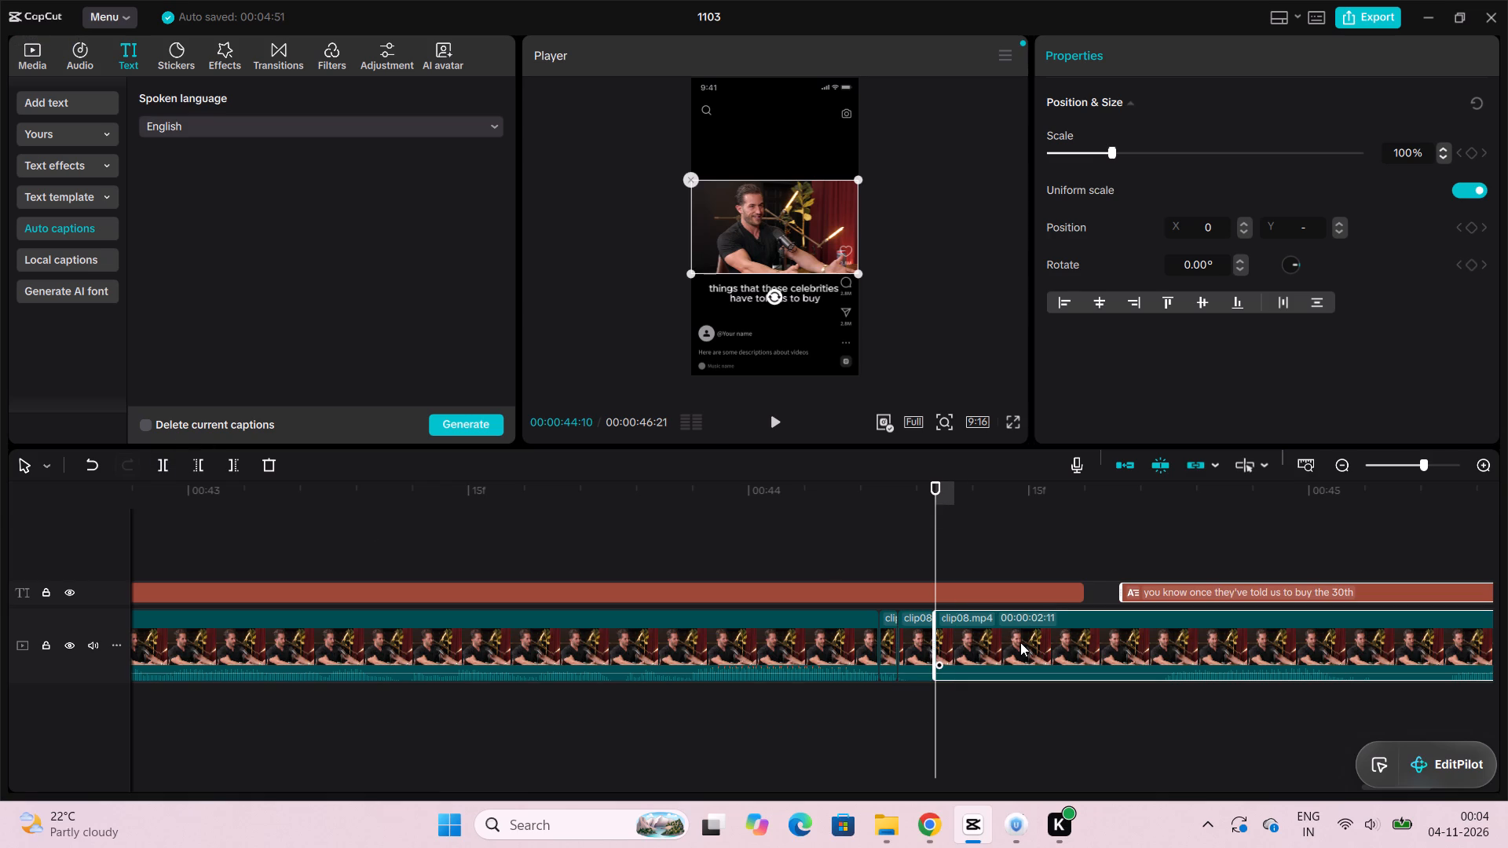
click(1020, 642)
key(Delete)
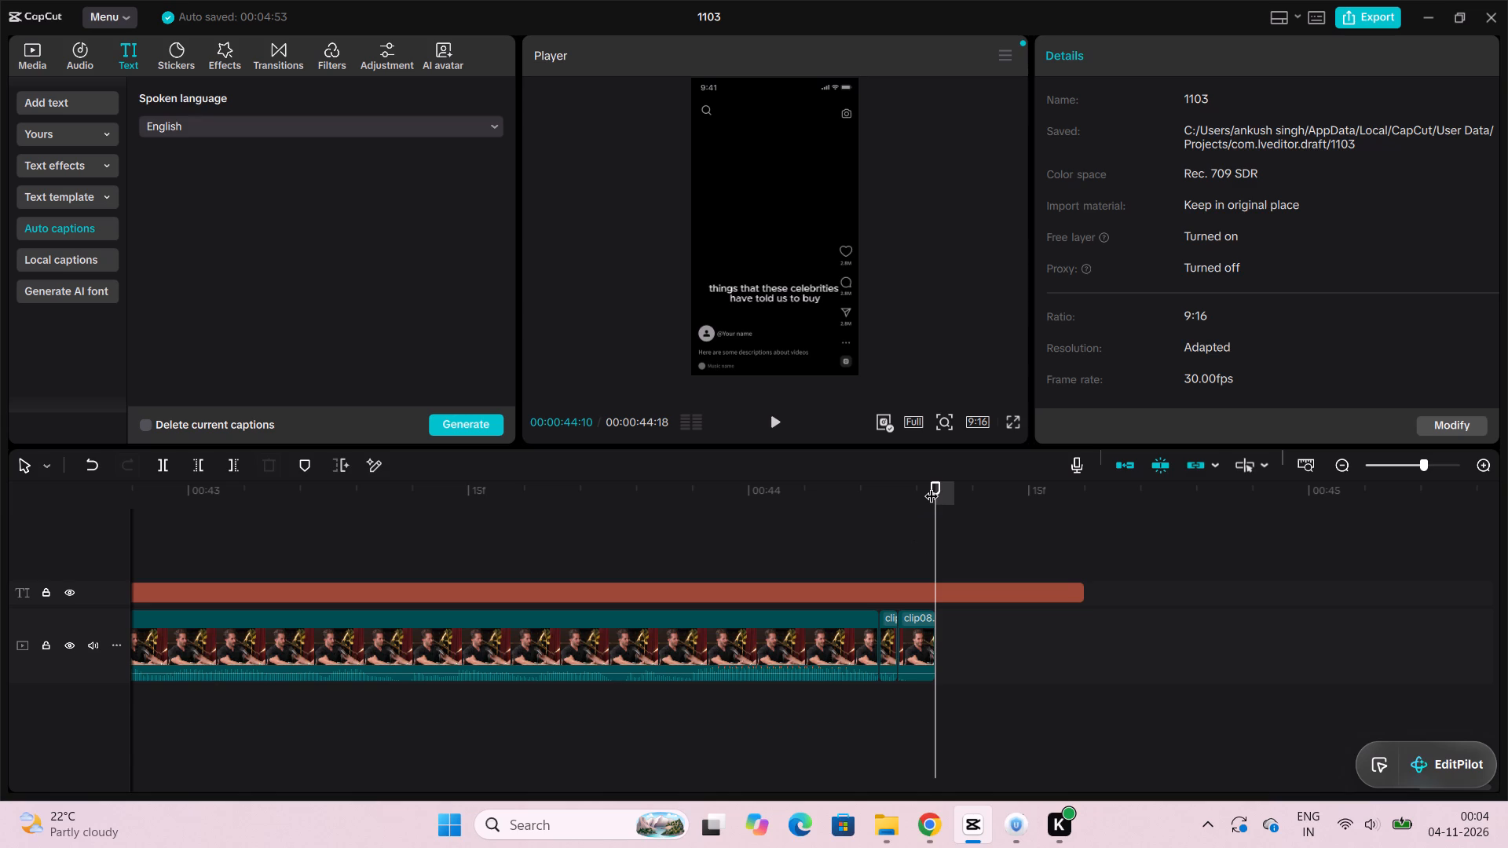
Replay the trimmed ending of clip08.mp4 and the stretch from about 00:00:23:04 onward to check the cut and last caption.
drag(932, 486, 850, 497)
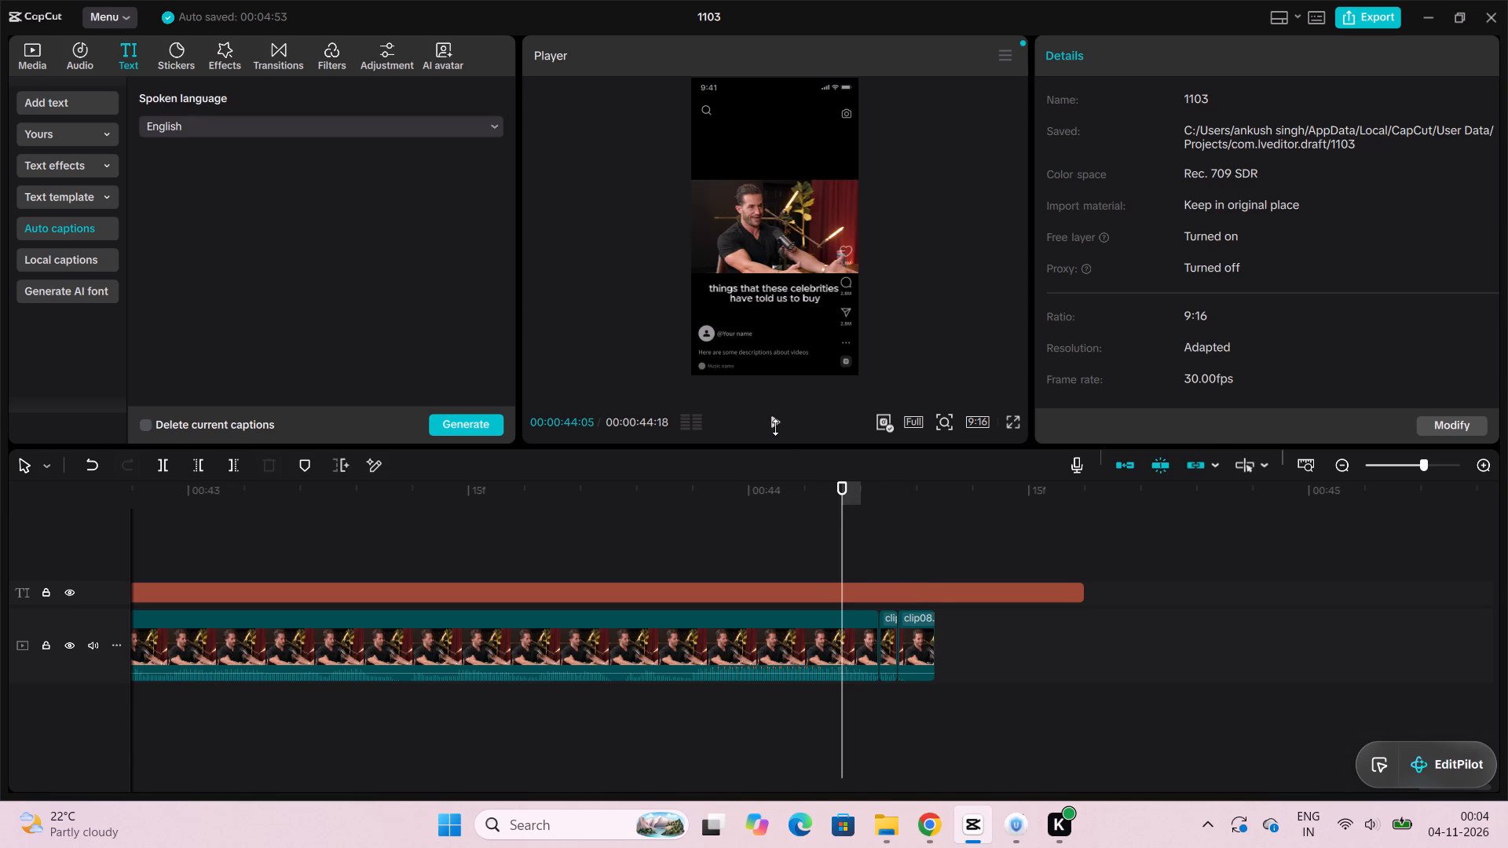
click(775, 427)
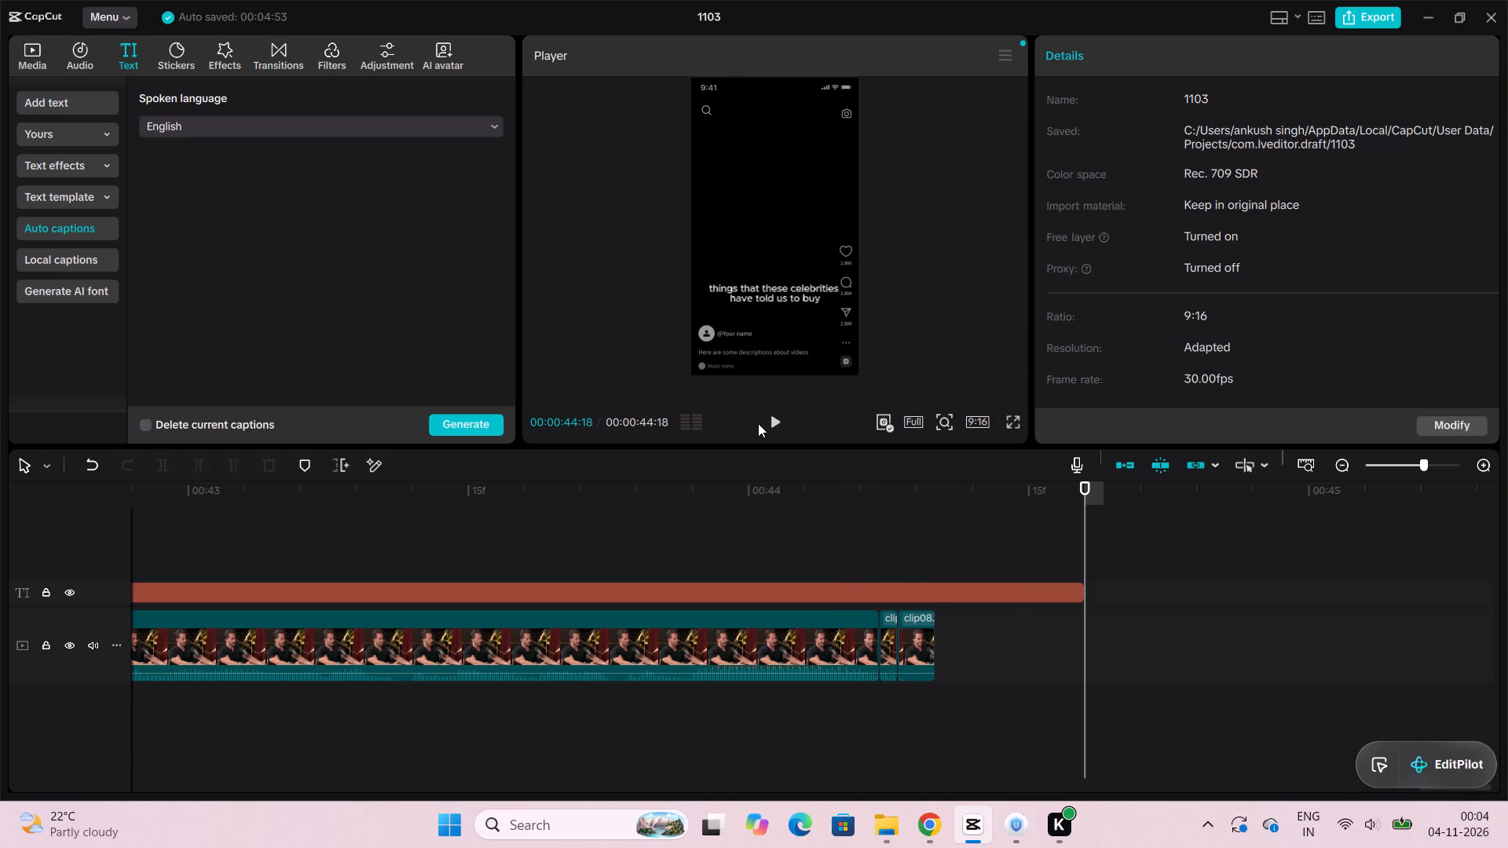
drag(1082, 487, 137, 525)
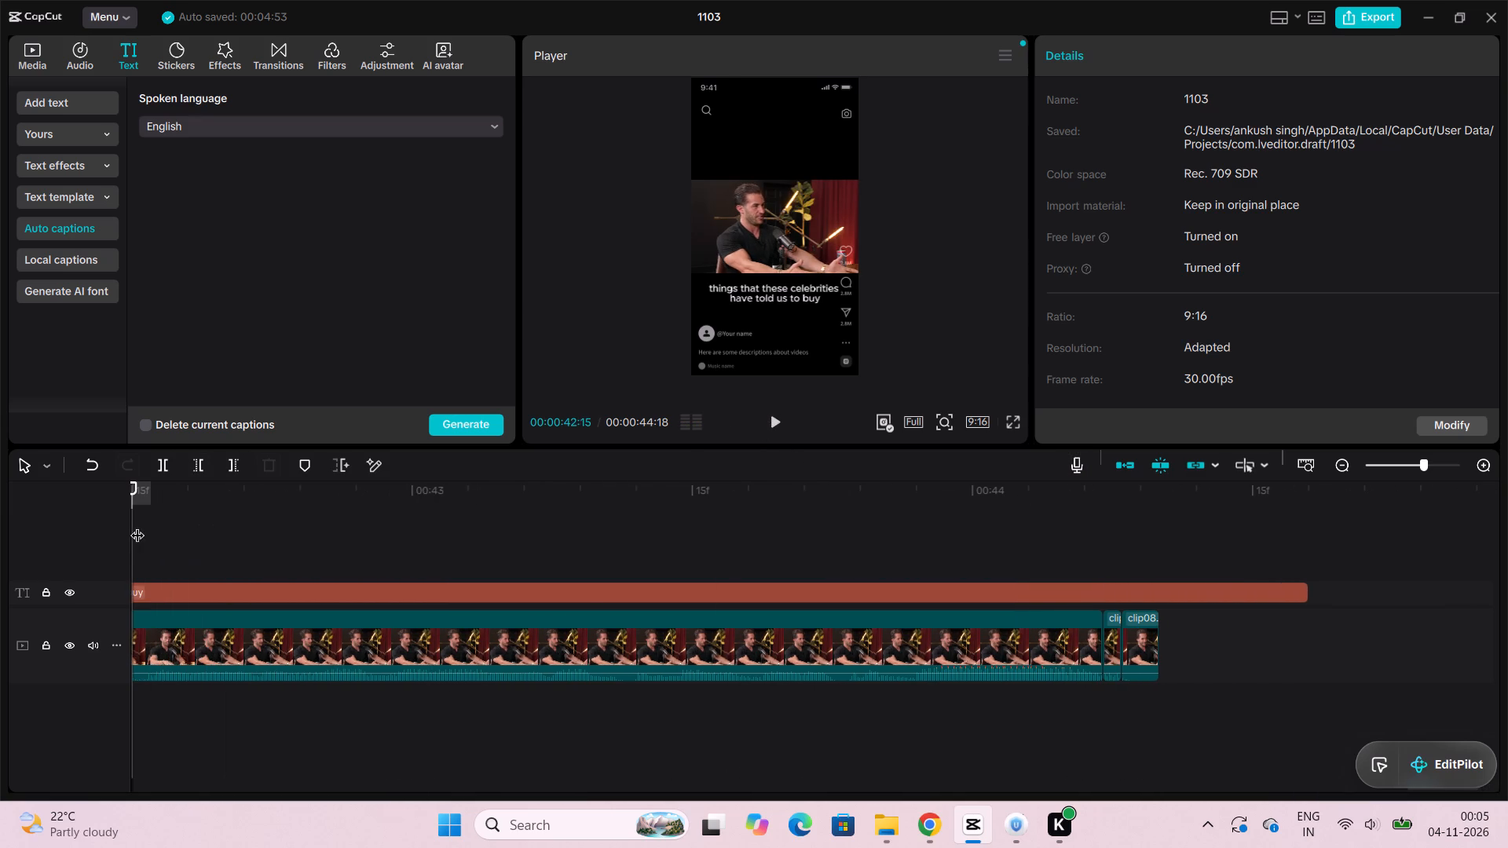
click(777, 429)
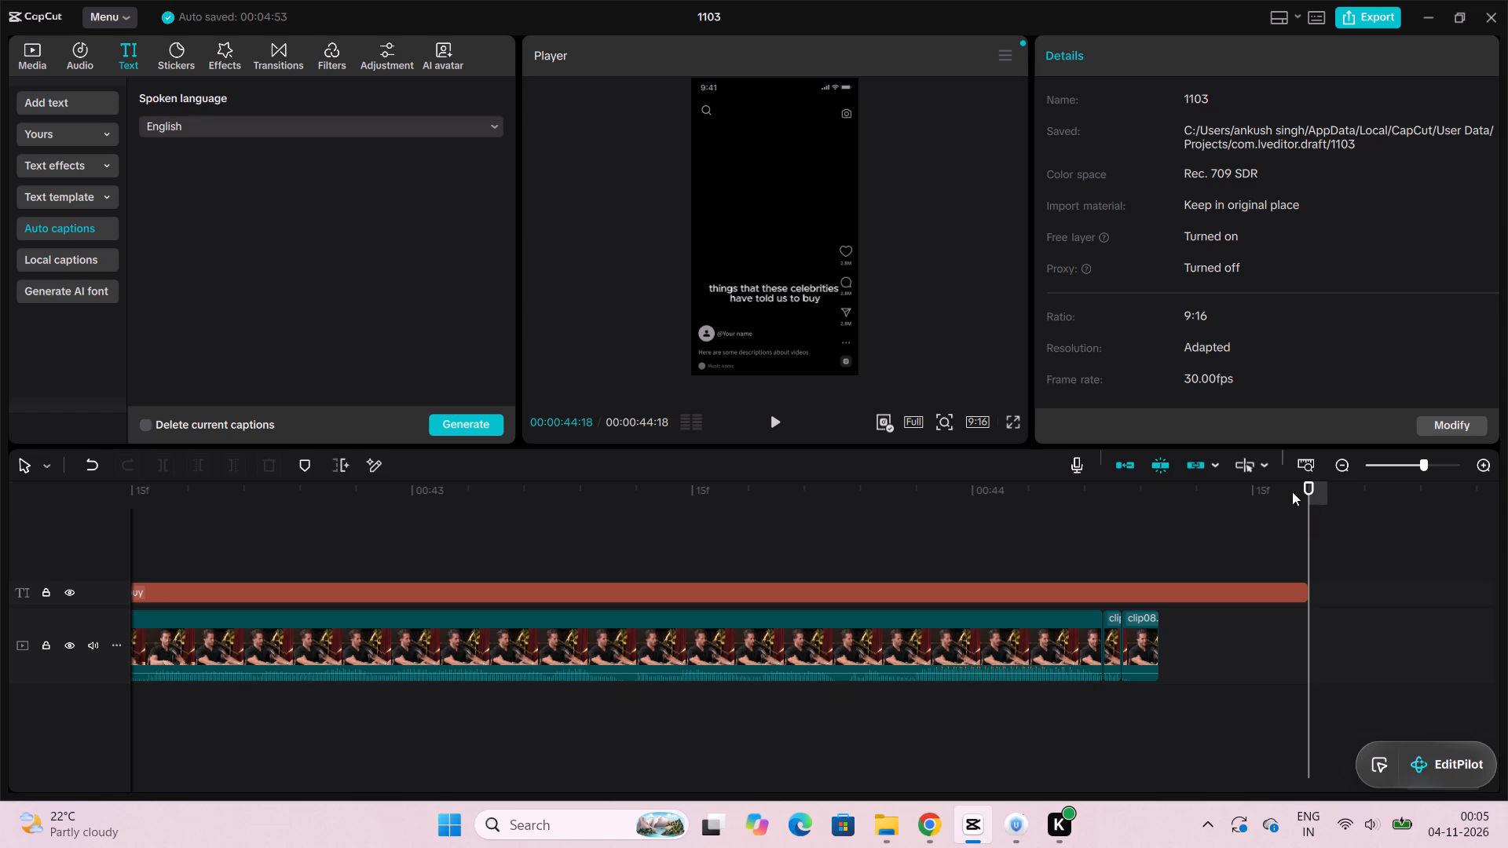
drag(1309, 485, 575, 523)
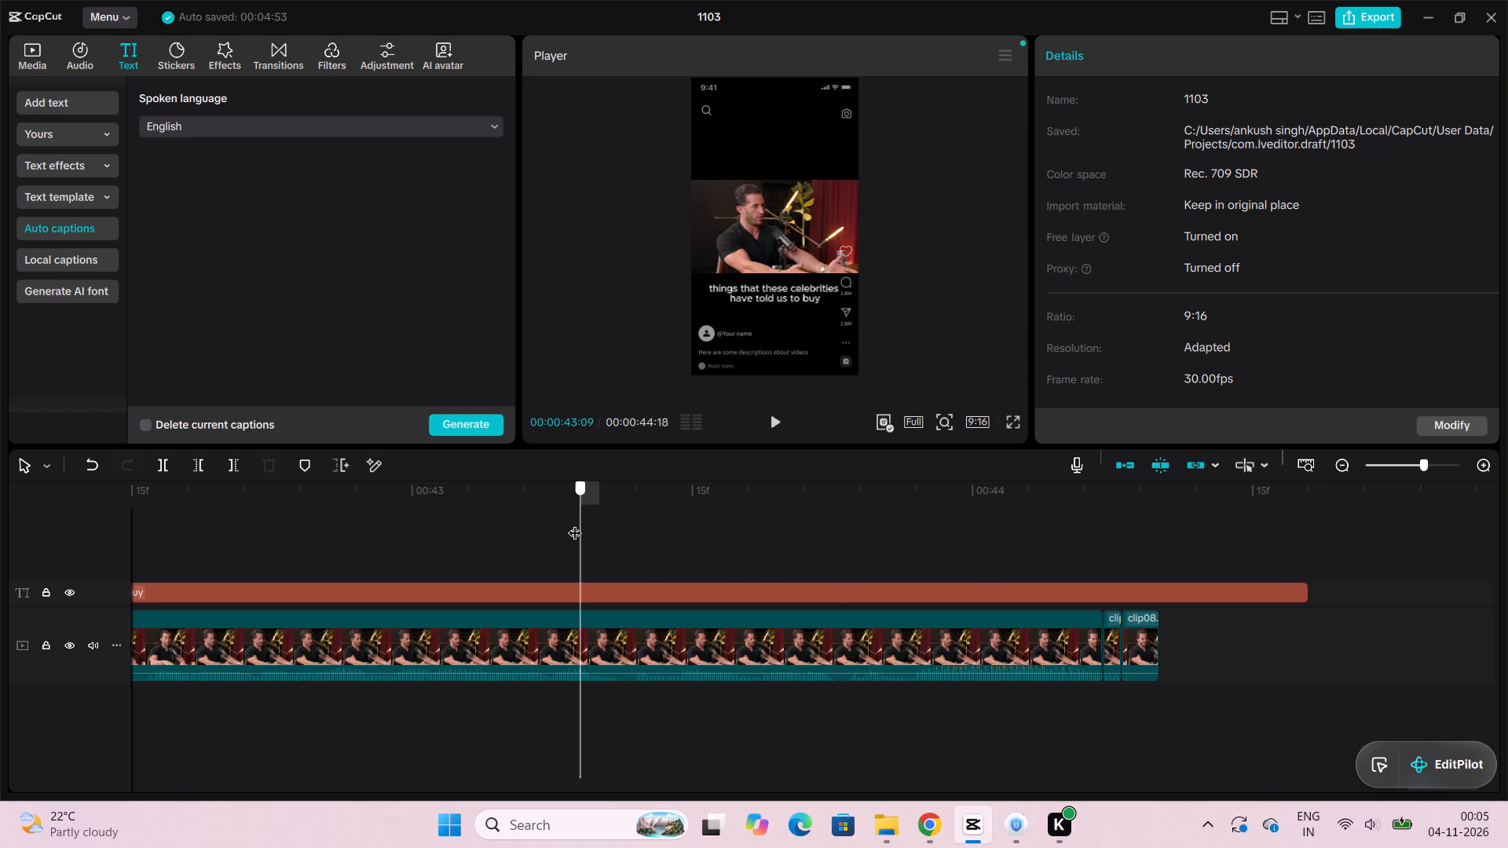
drag(575, 523, 196, 532)
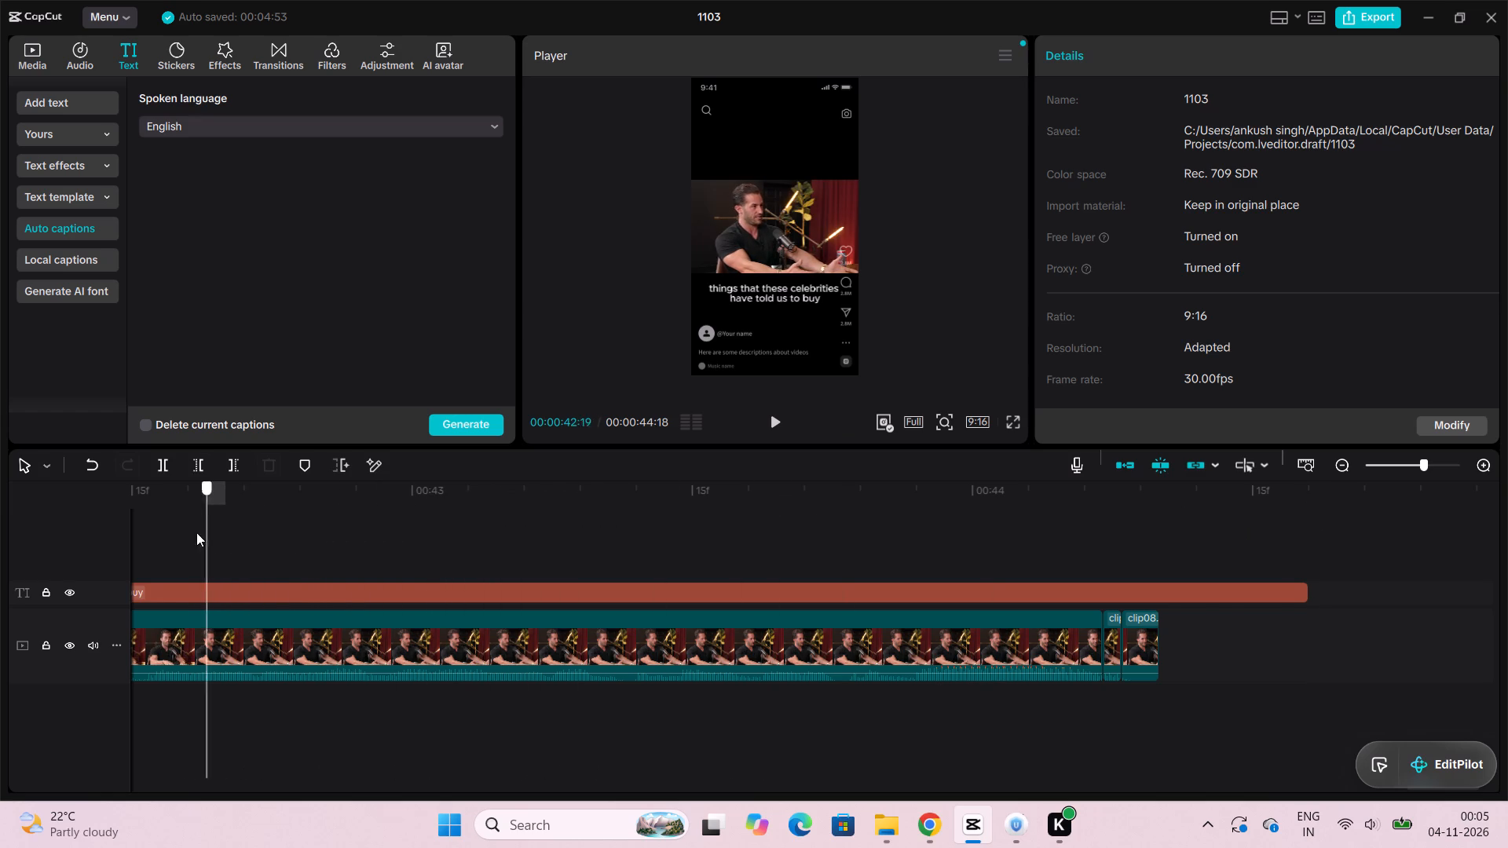
drag(196, 532, 375, 514)
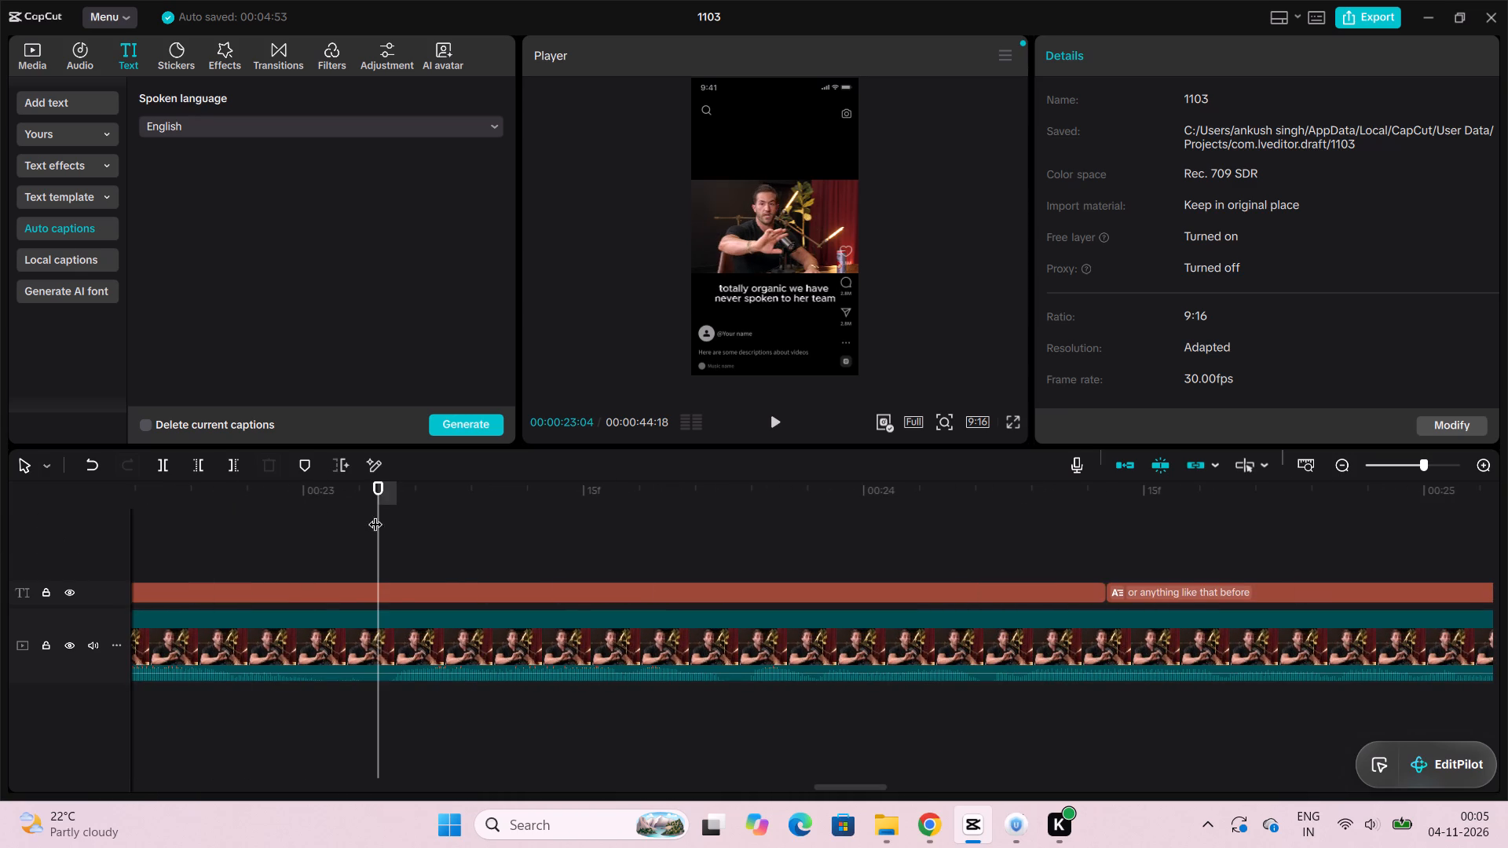
click(770, 418)
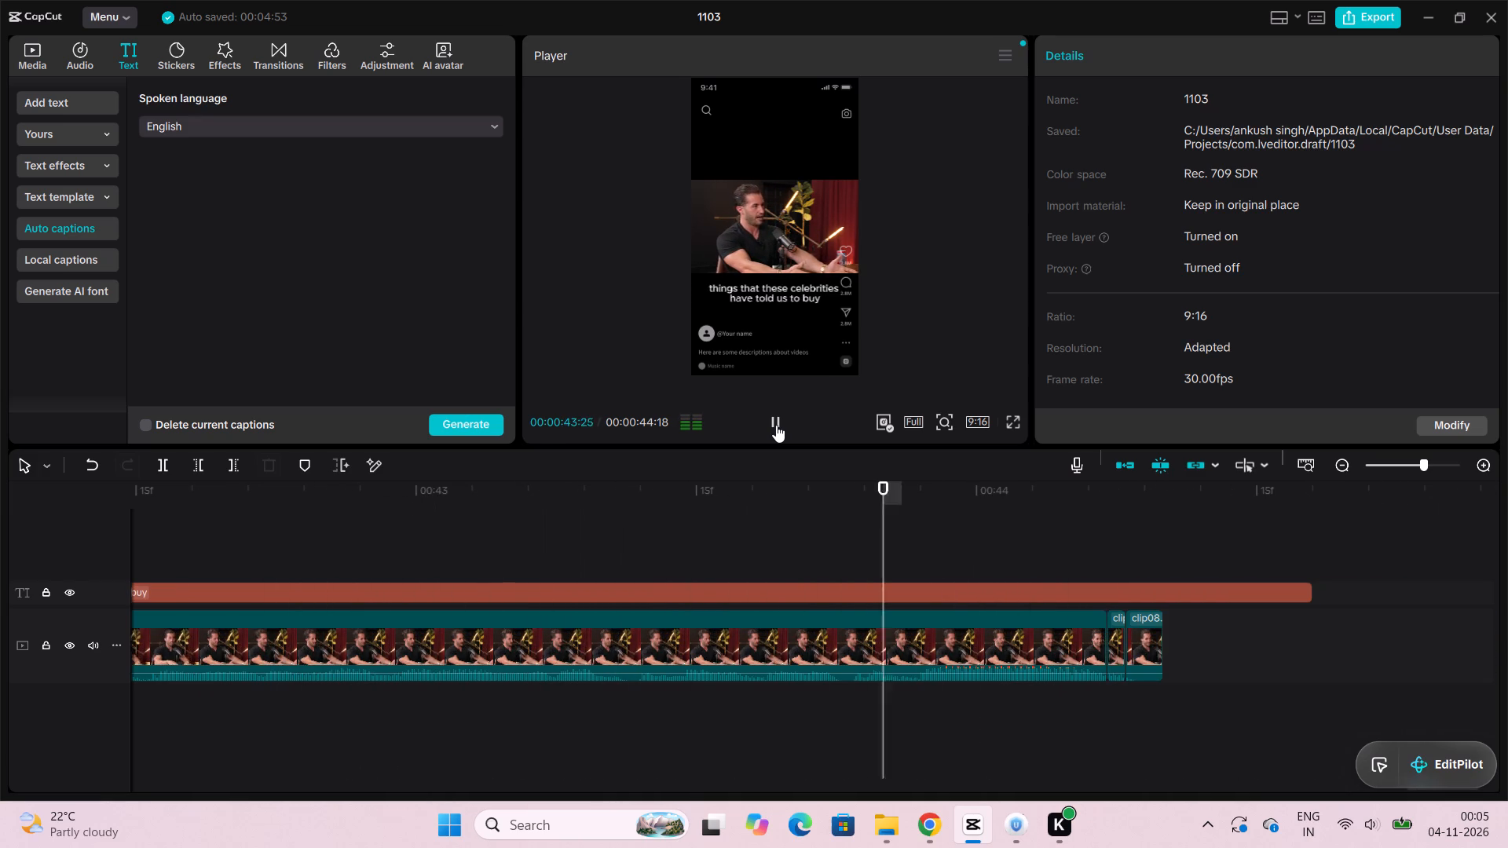
click(776, 425)
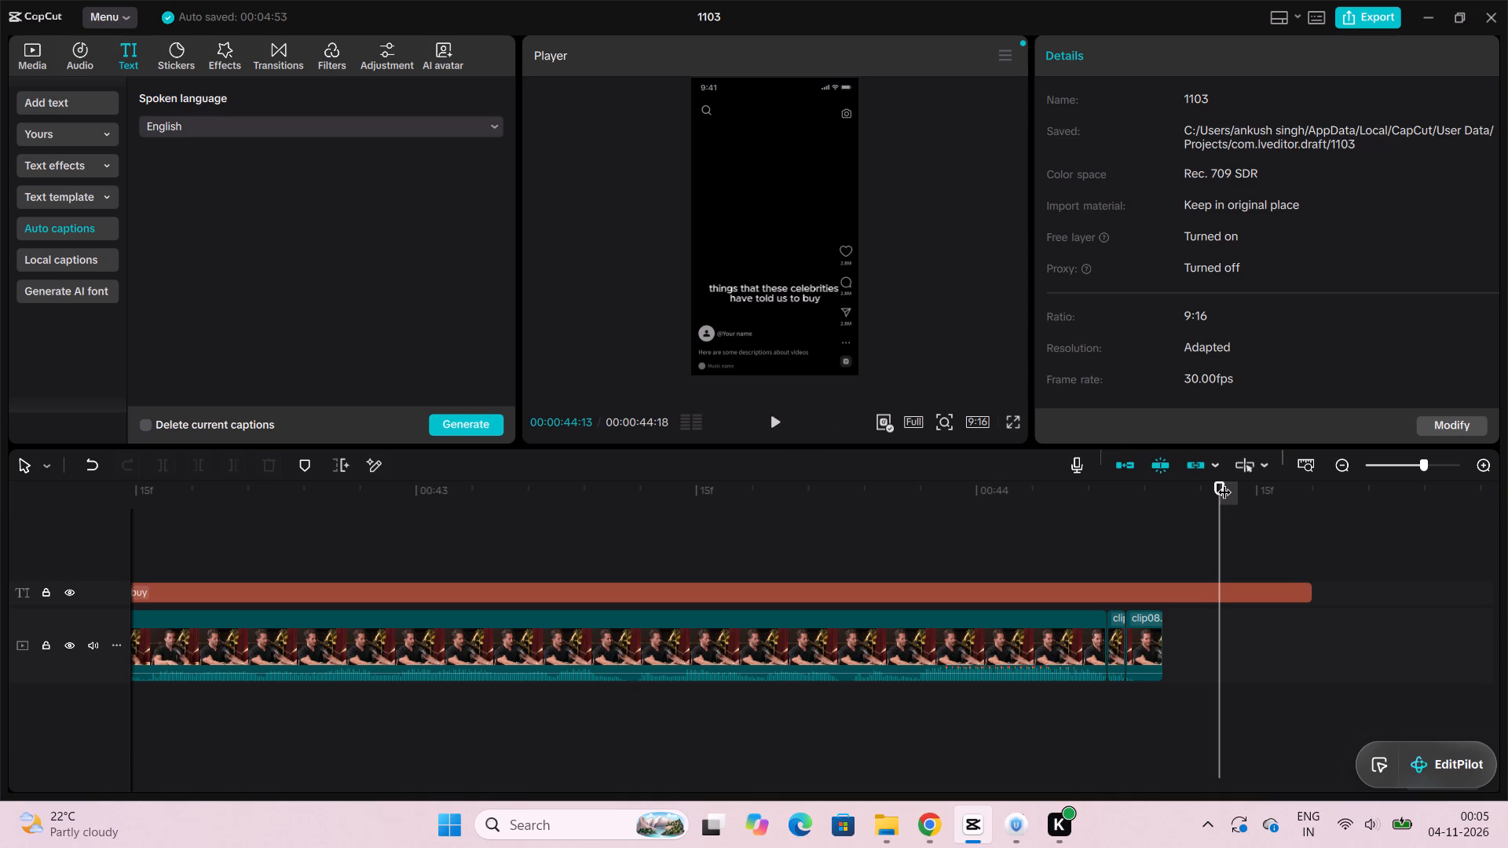
Shorten the last caption, "things that these celebrities have told us to buy", to end with the video at 00:00:44:10, and replay the ending.
drag(1222, 482, 1149, 479)
click(1243, 579)
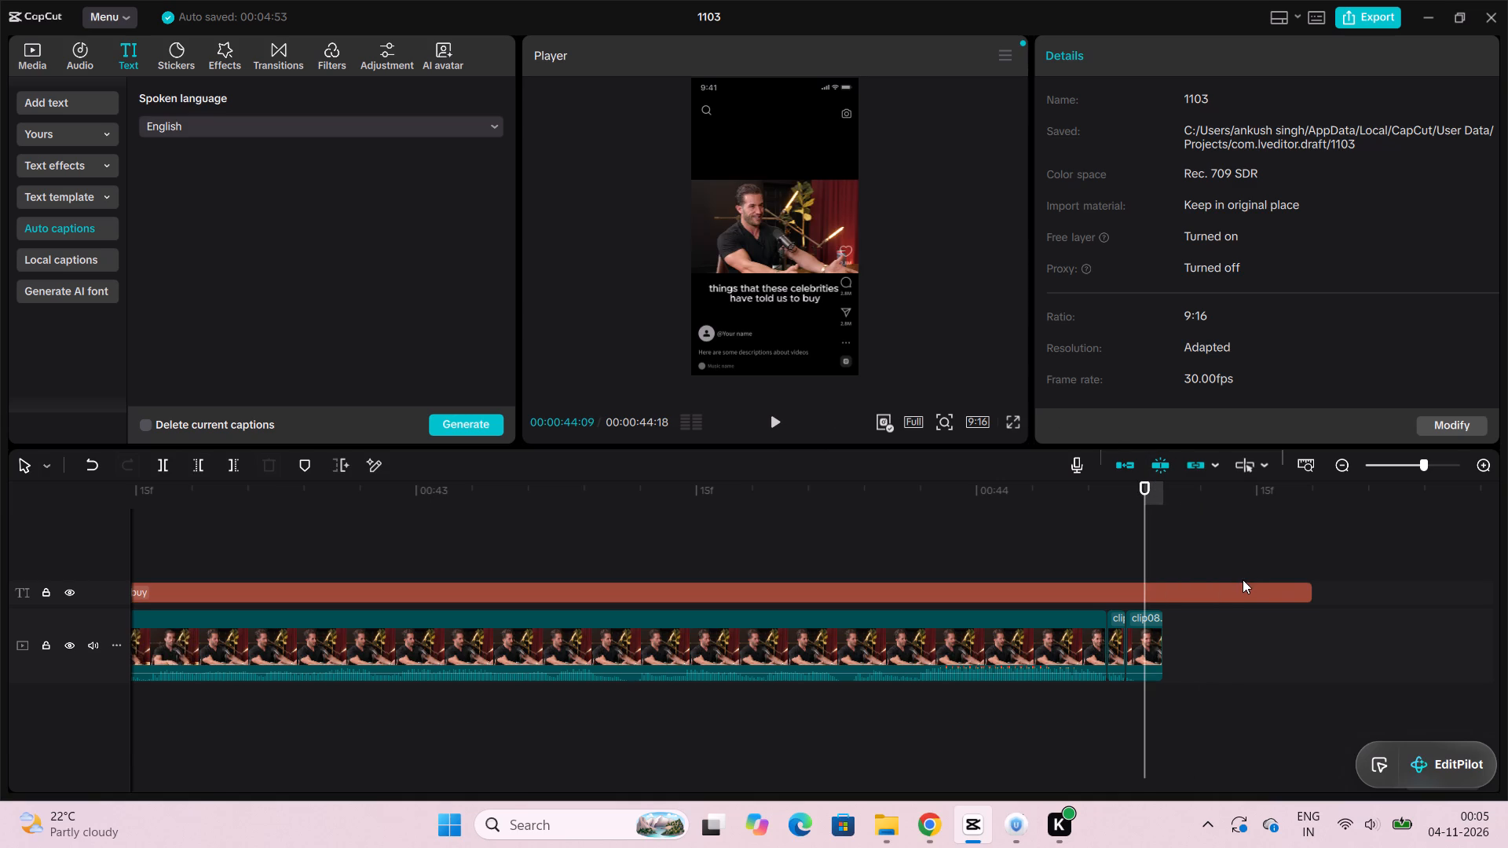
click(1279, 589)
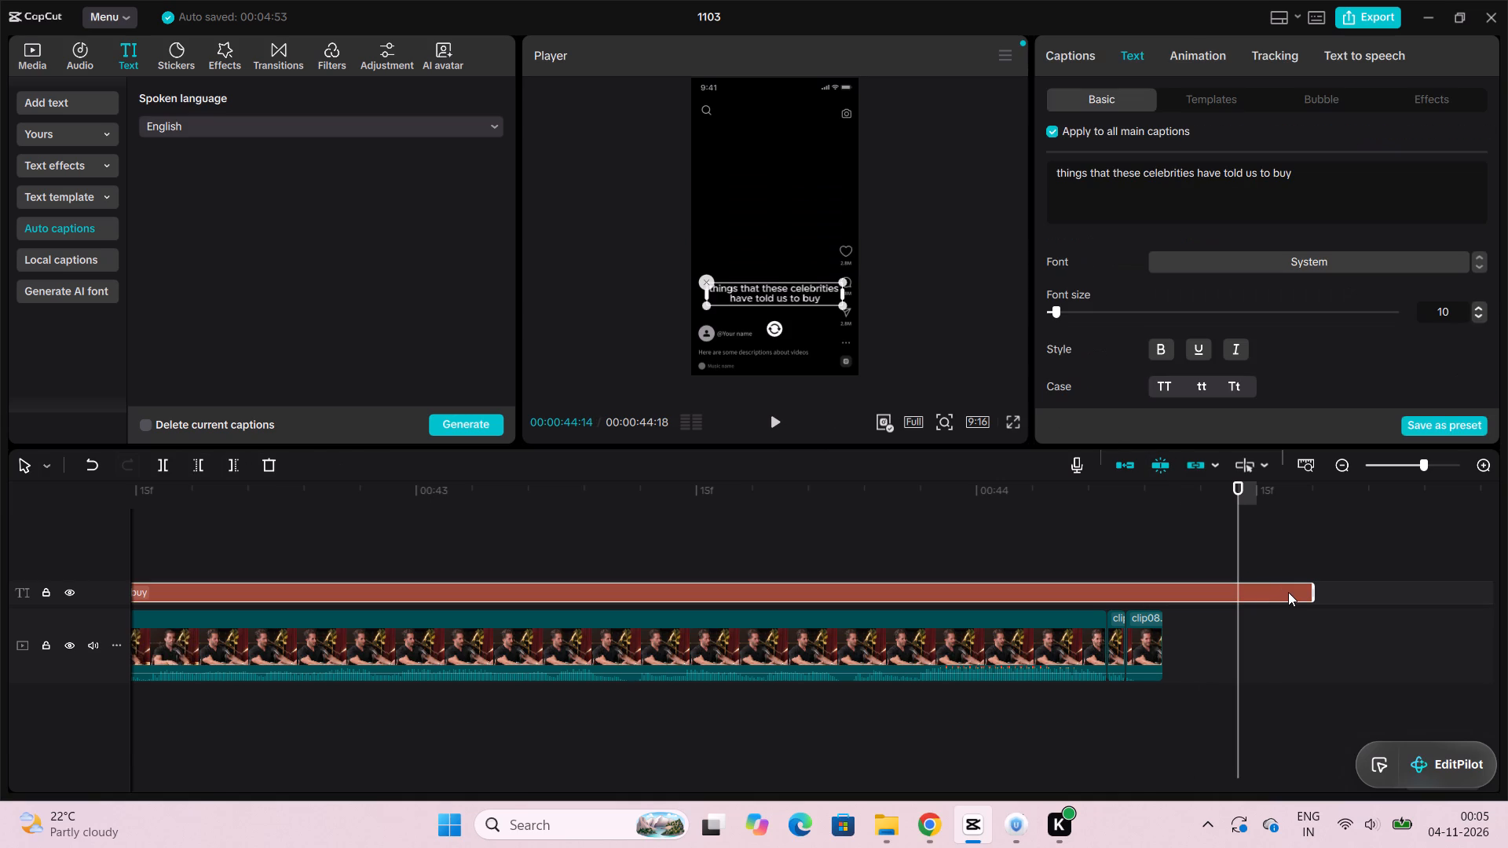
drag(1311, 592, 1269, 594)
drag(1269, 594, 1166, 598)
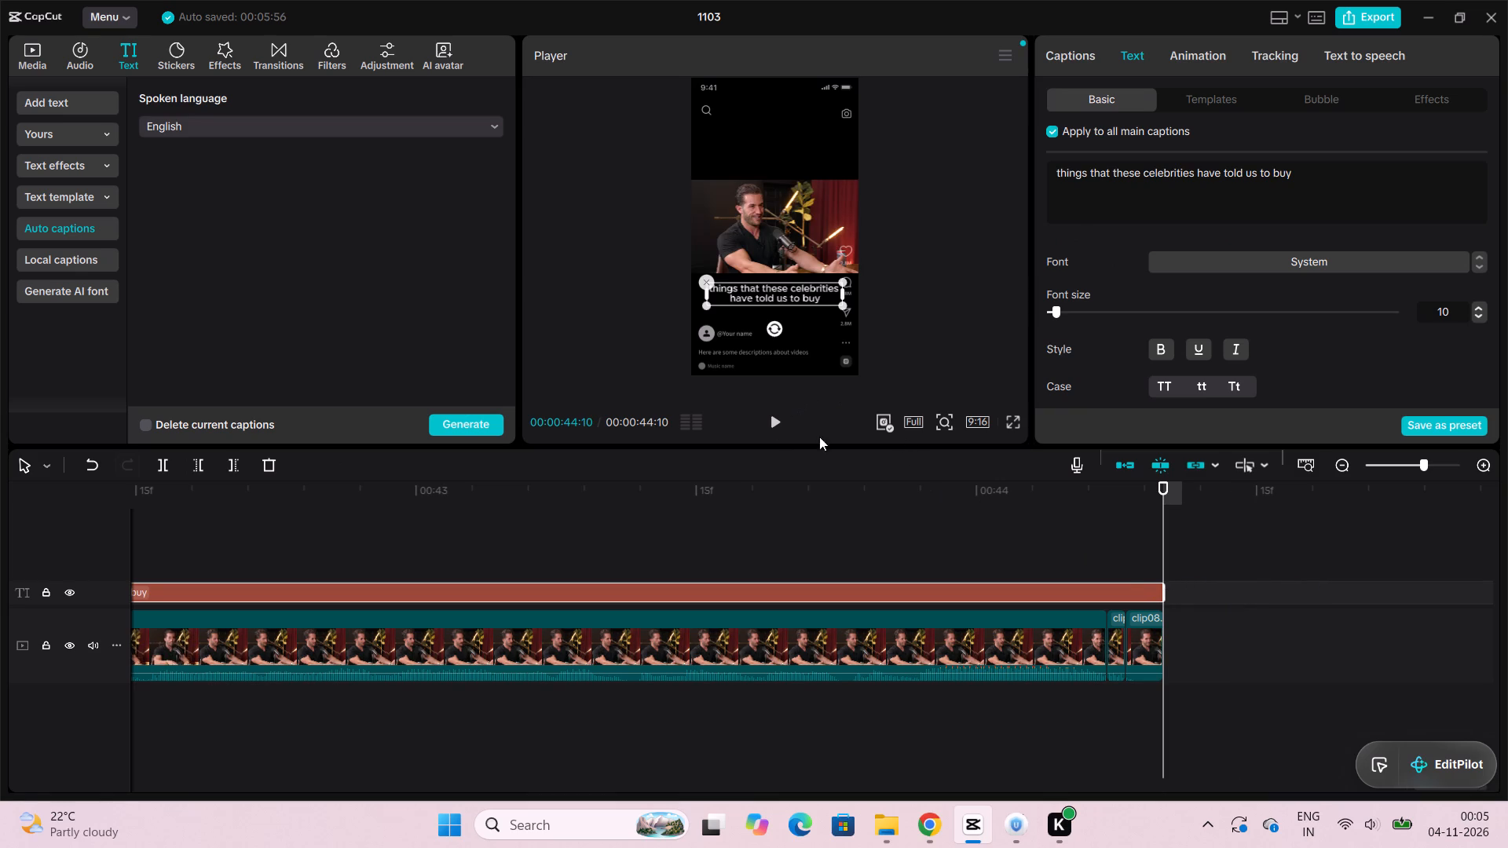
drag(1162, 486, 914, 487)
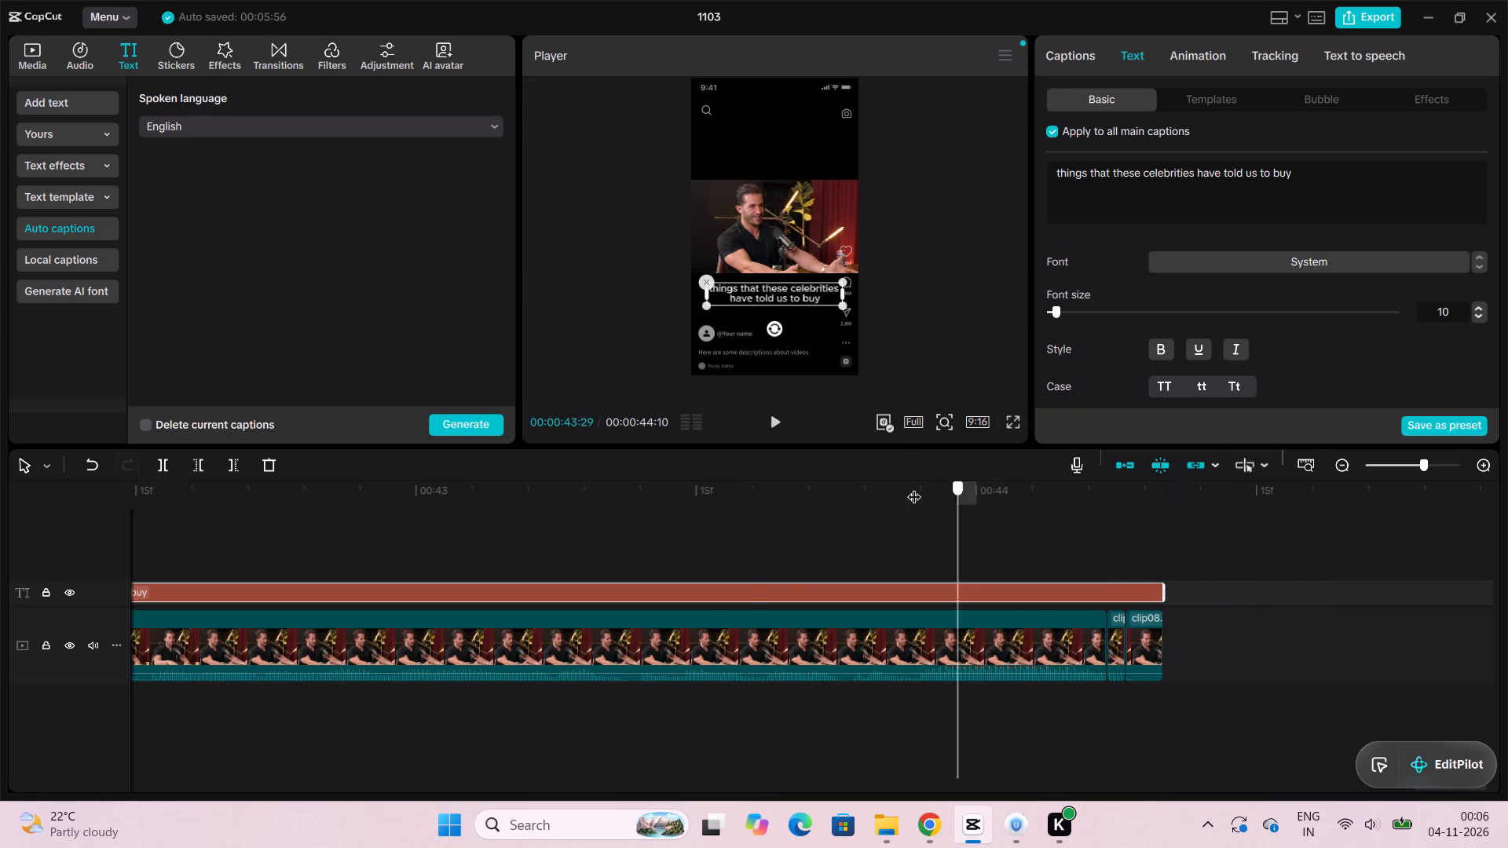
drag(914, 487, 752, 481)
click(768, 419)
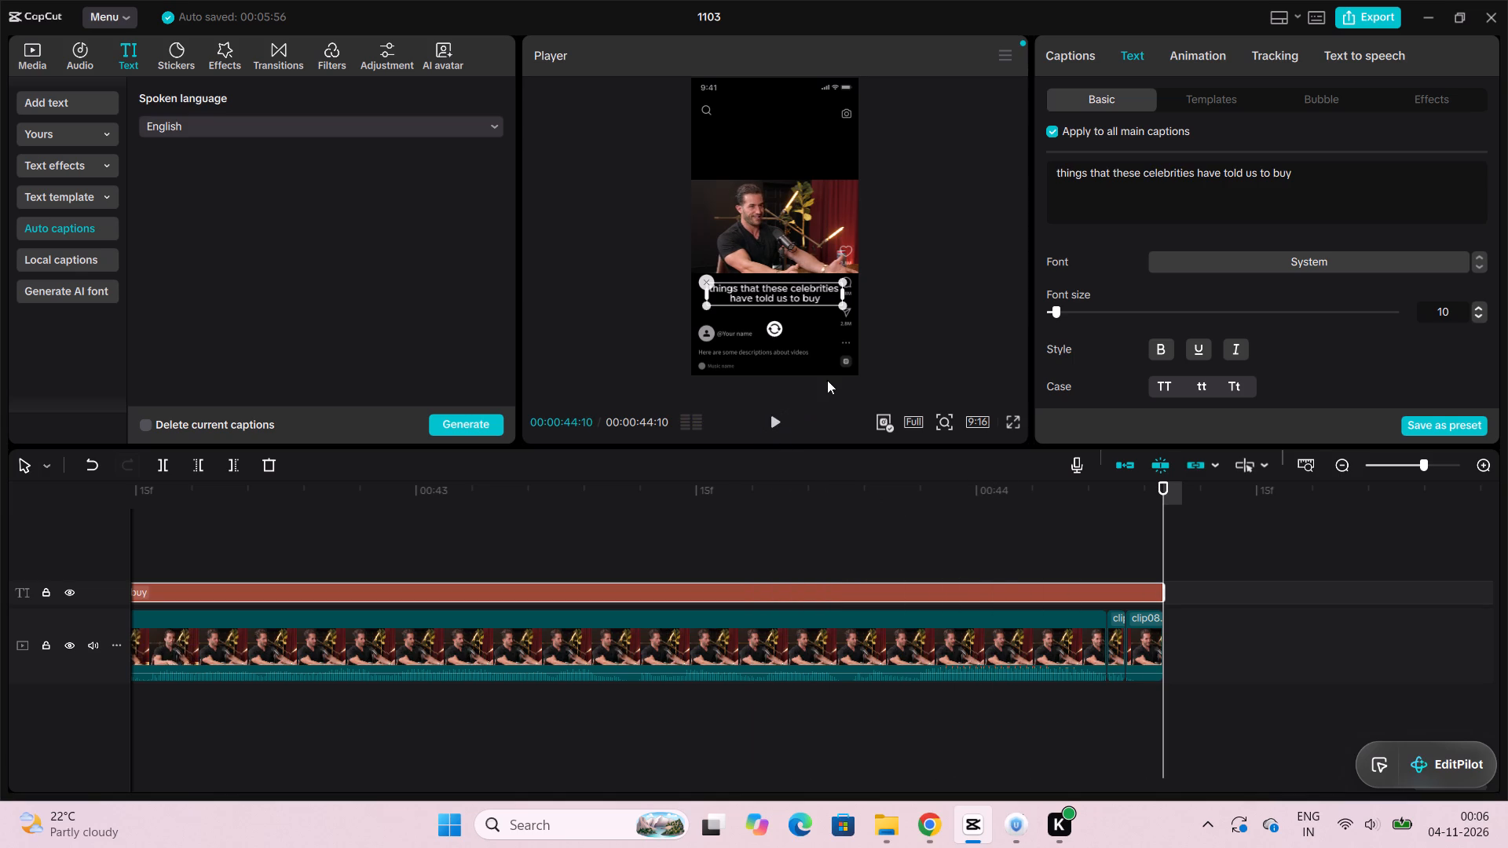
click(922, 328)
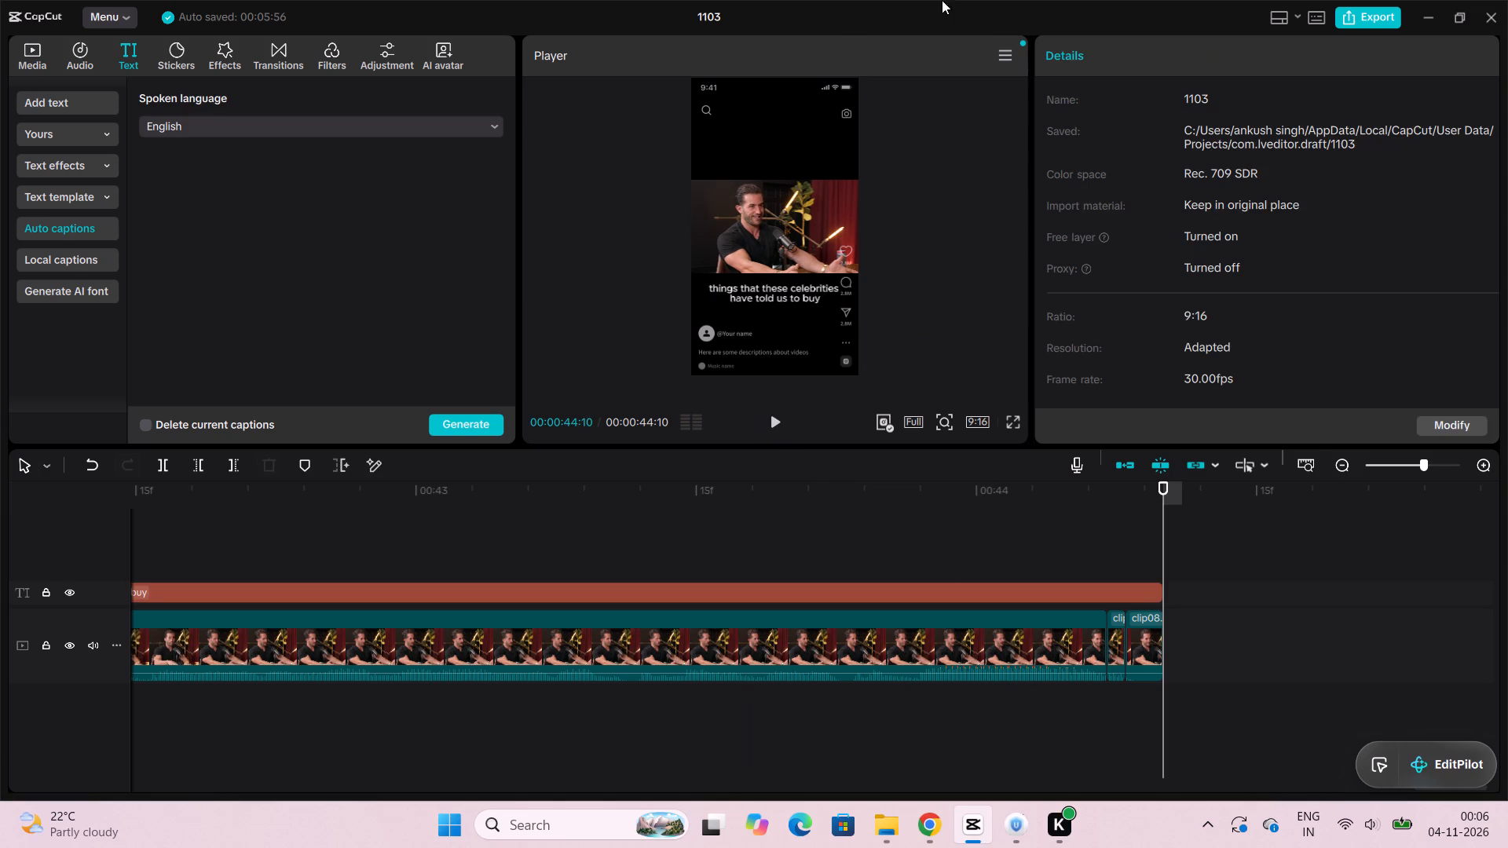
click(1378, 16)
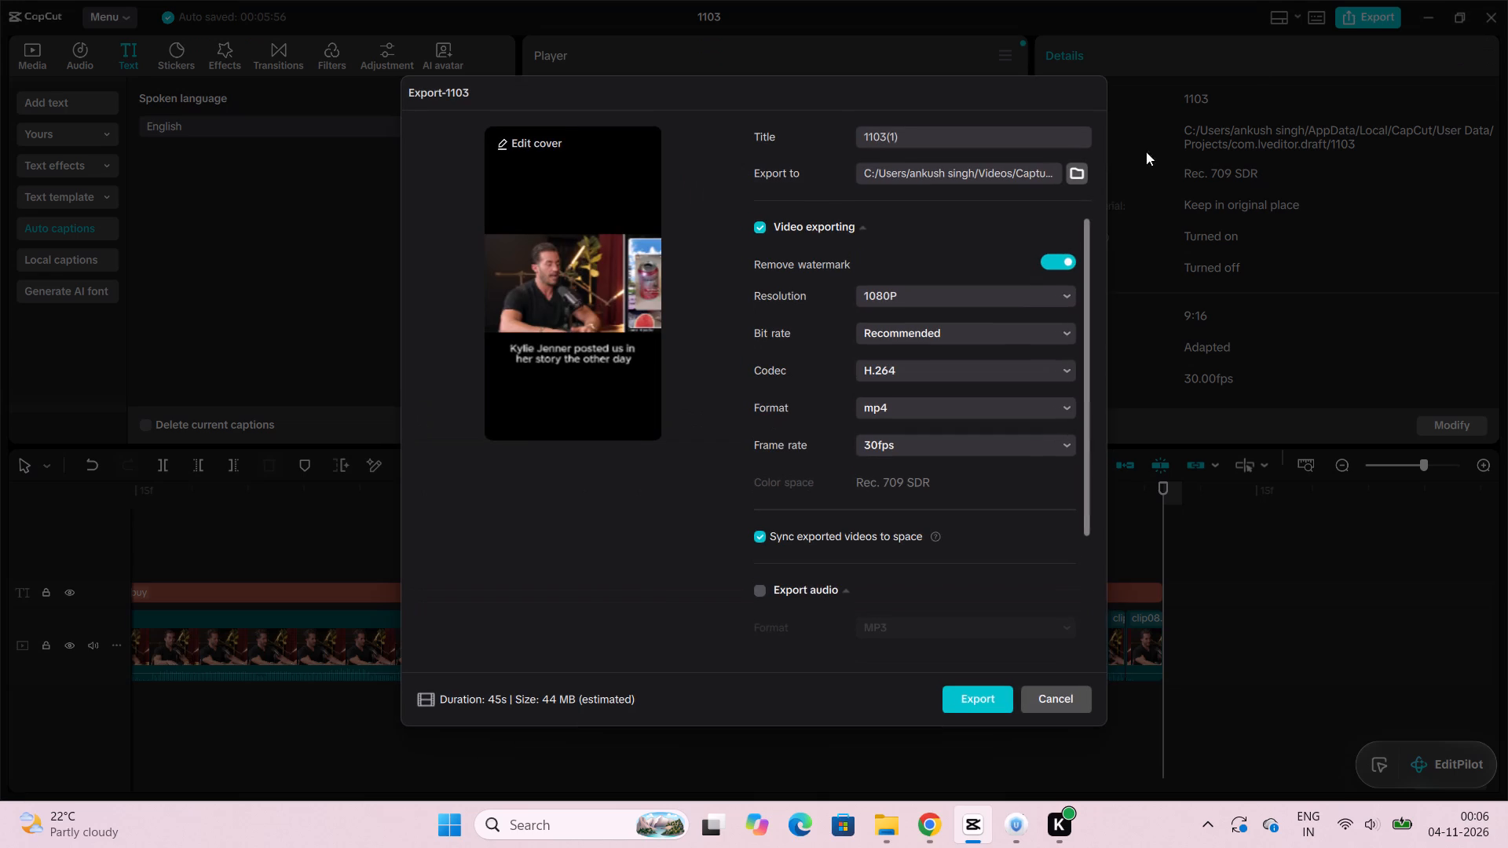
click(1078, 177)
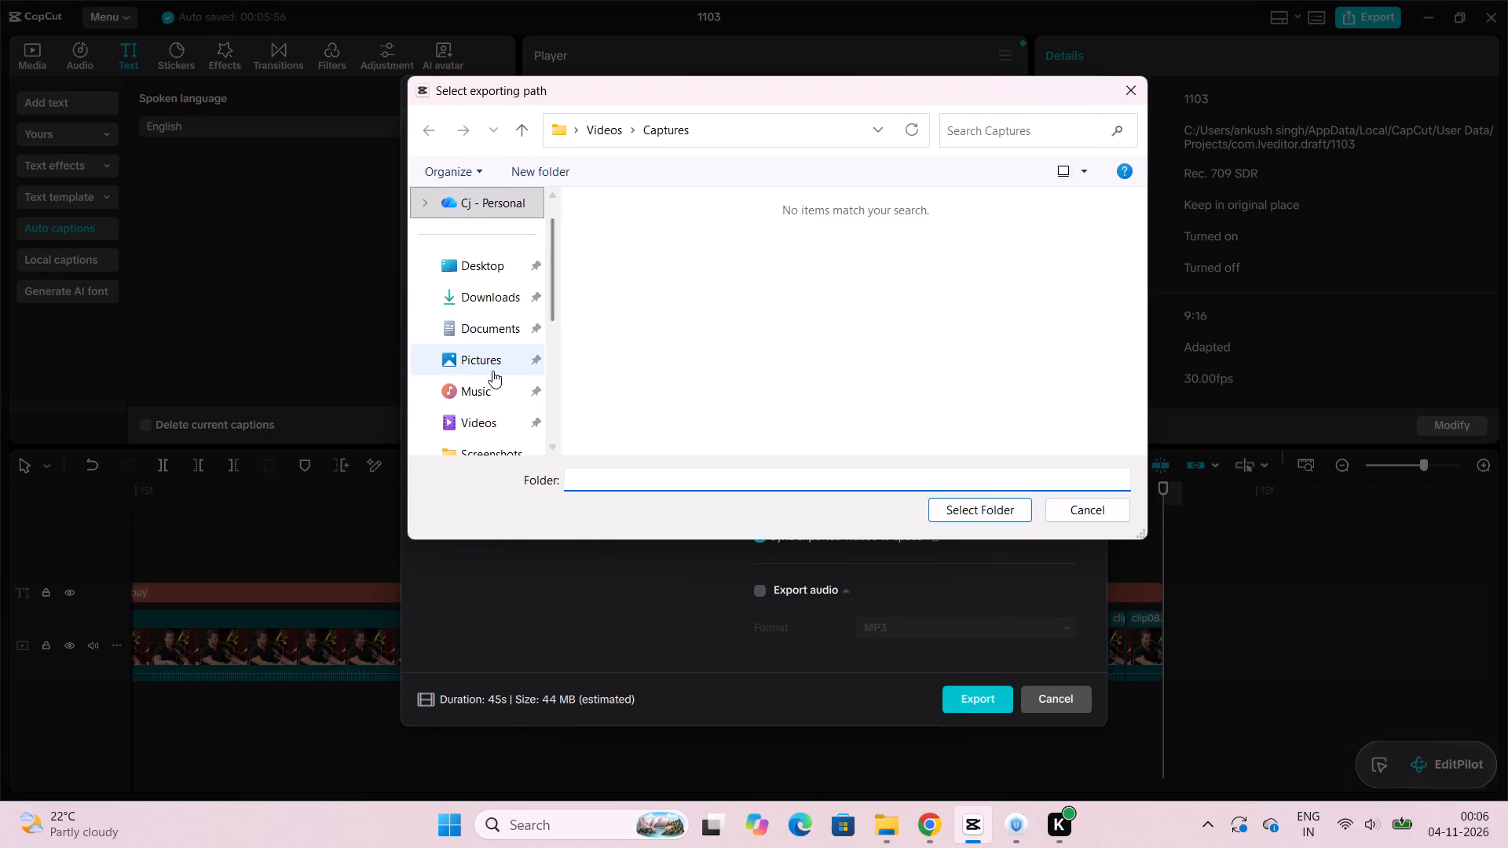
click(486, 418)
double_click(865, 254)
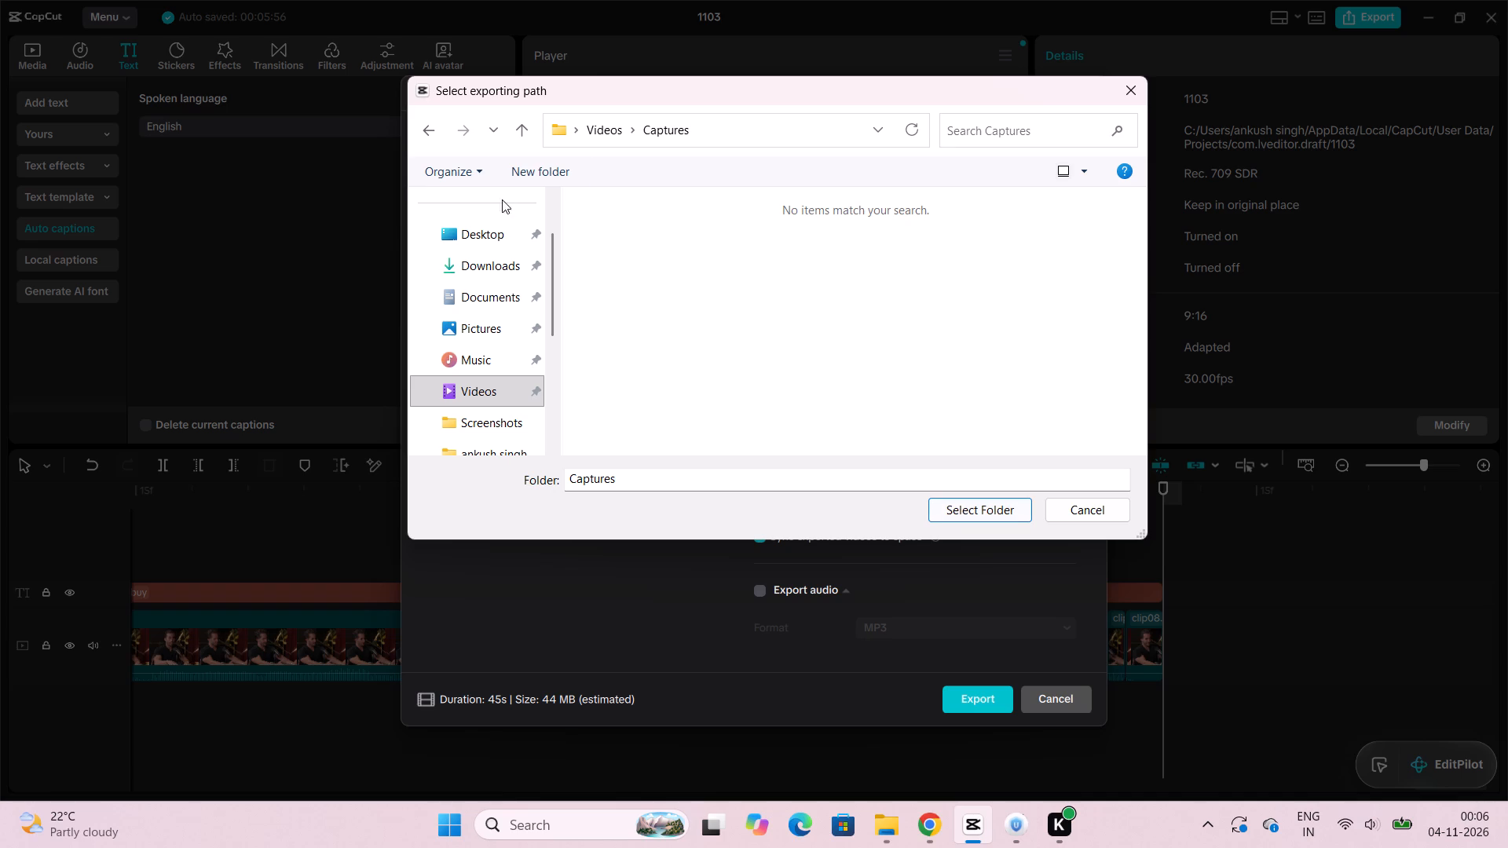
click(514, 130)
double_click(862, 261)
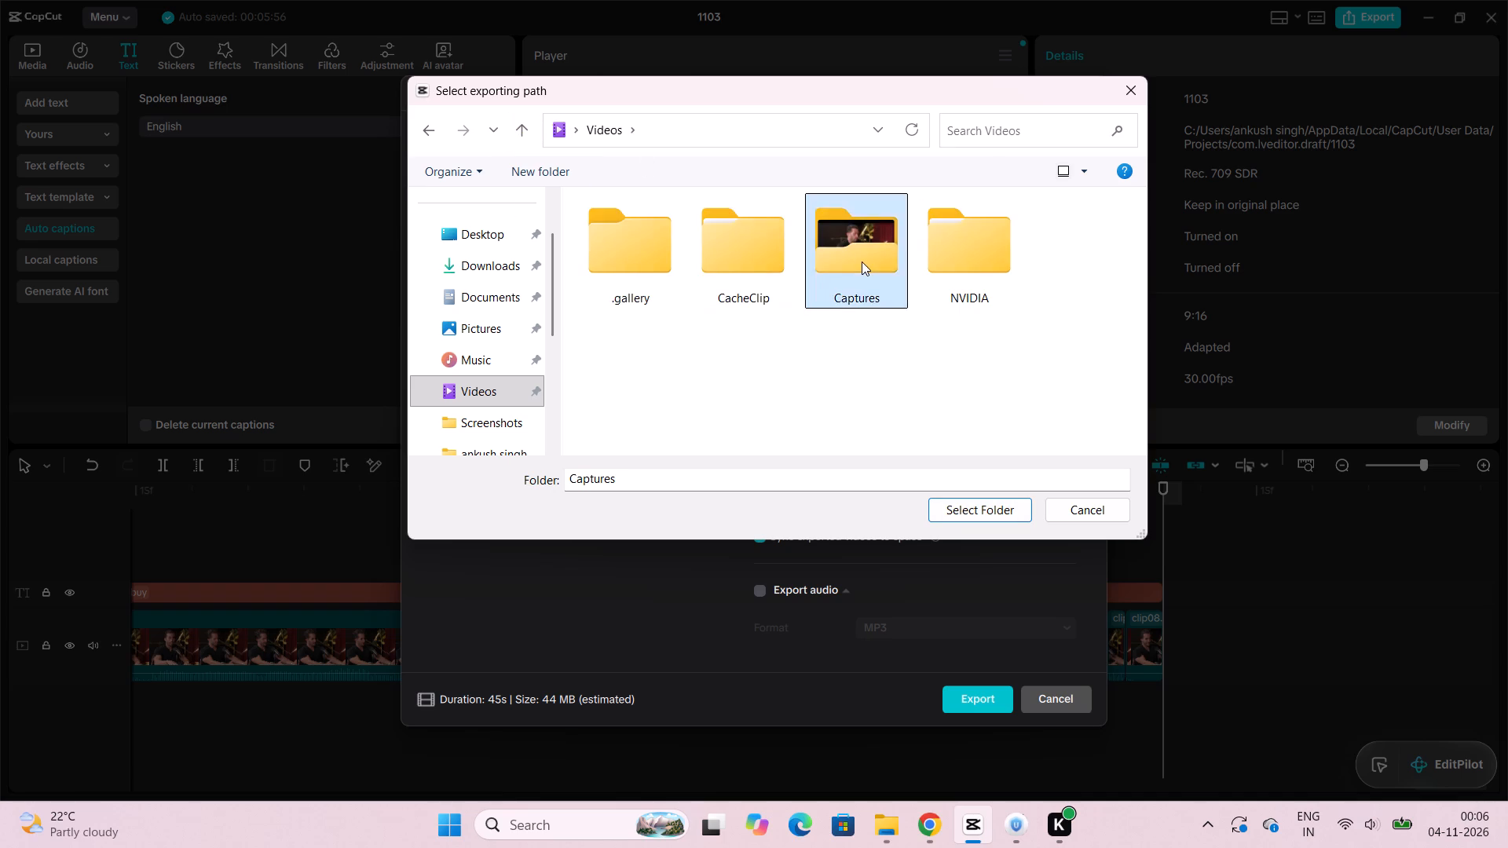
click(1005, 513)
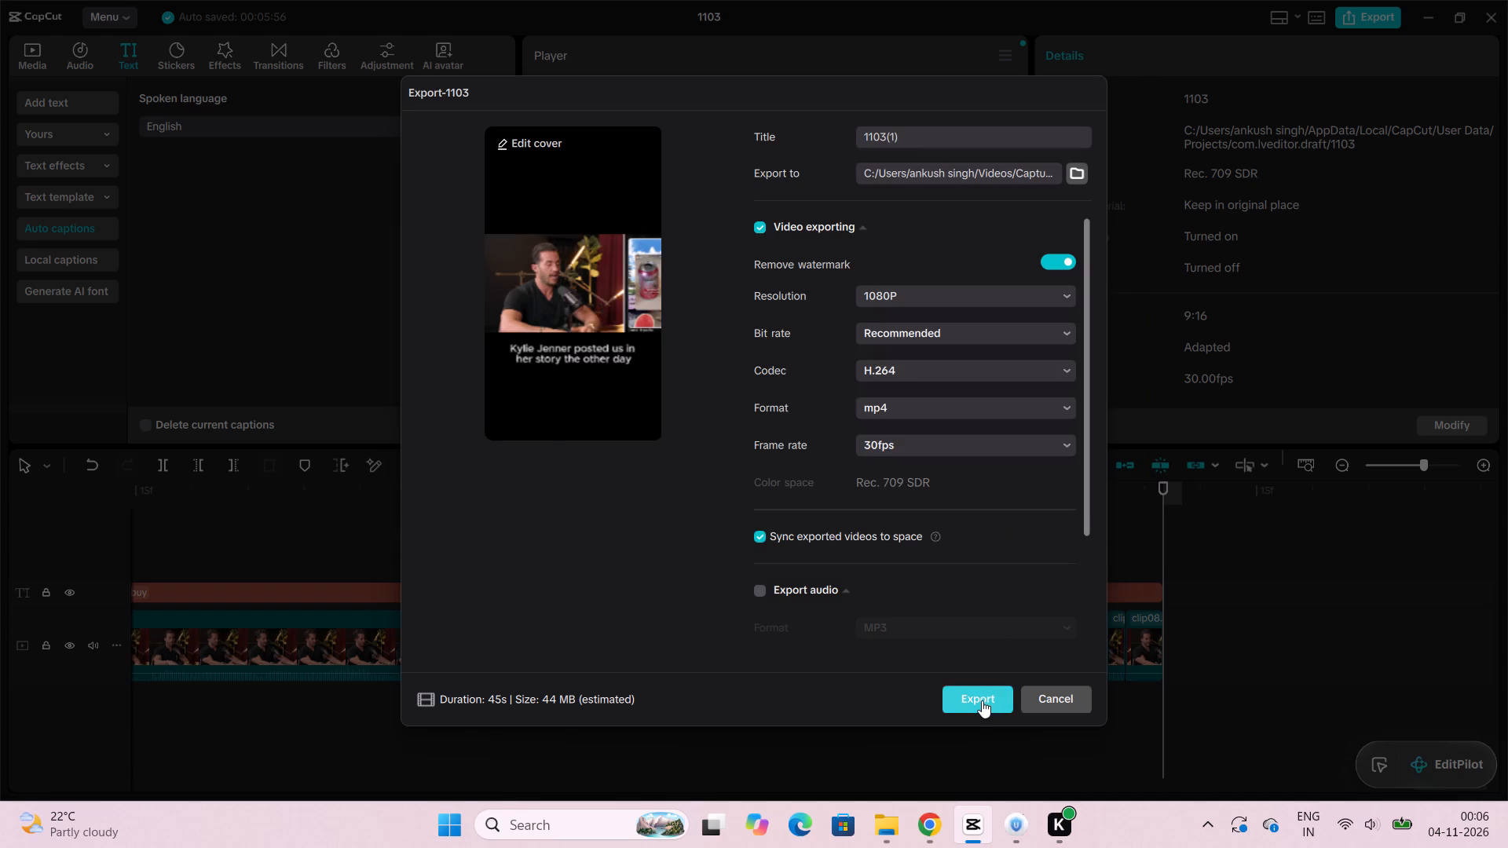
click(982, 700)
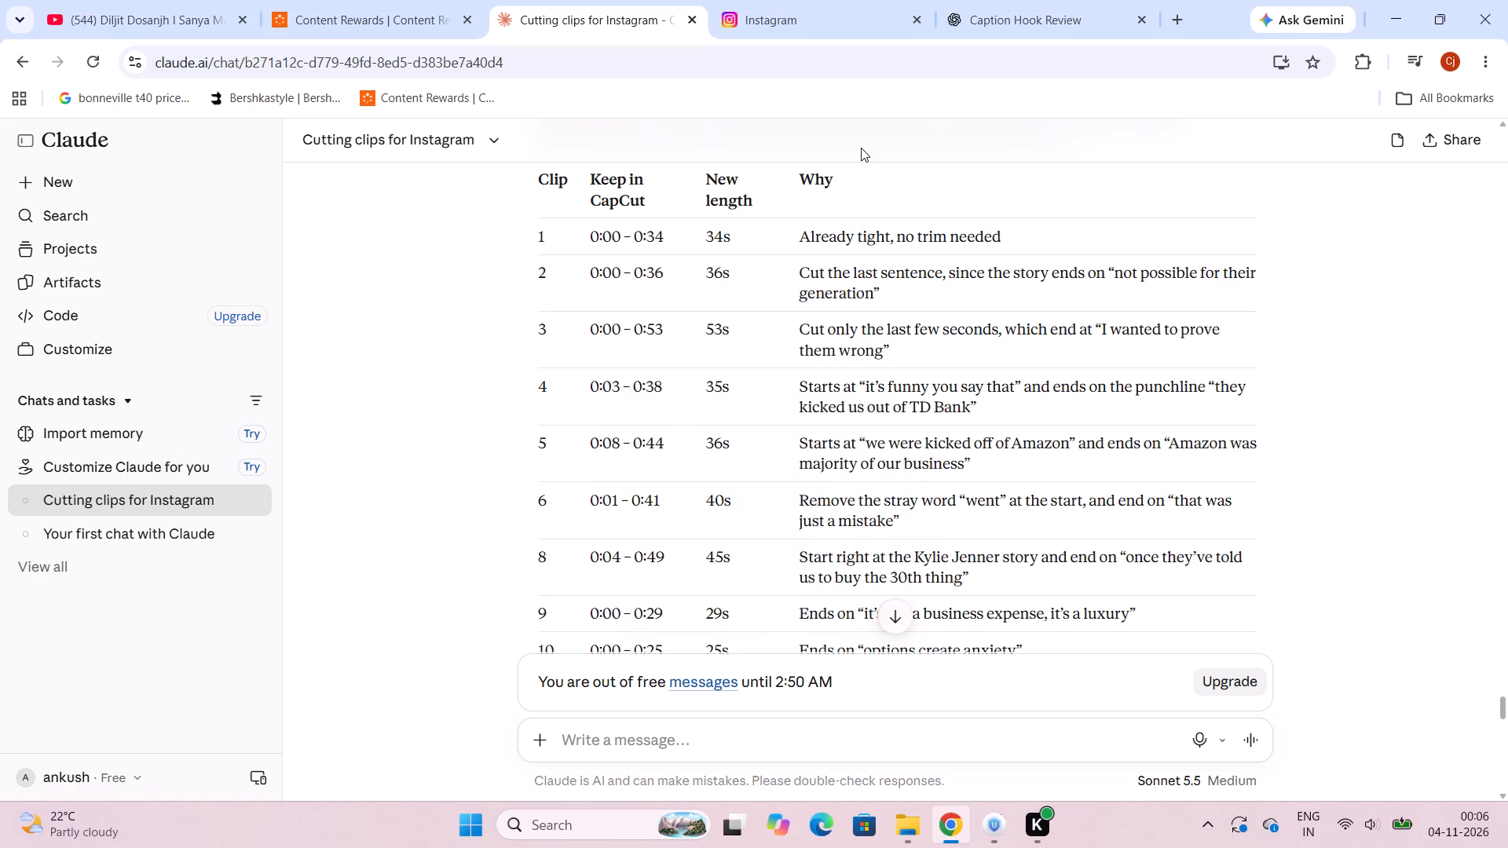
Watch the published Instagram reel captioned "Target said no. He offered $1 million for the shelf." and return to the profile.
click(814, 27)
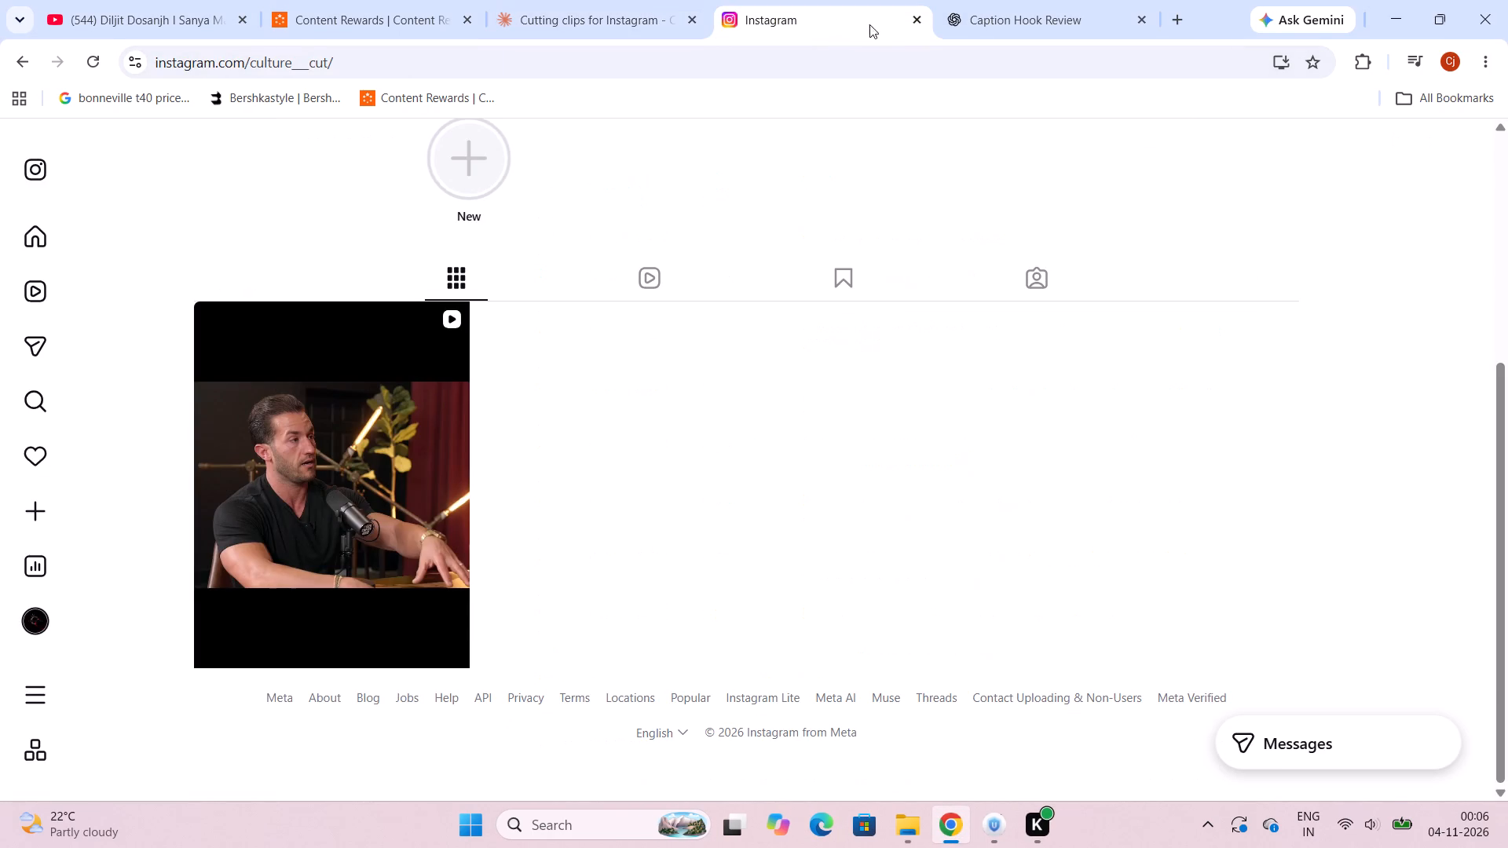
click(361, 411)
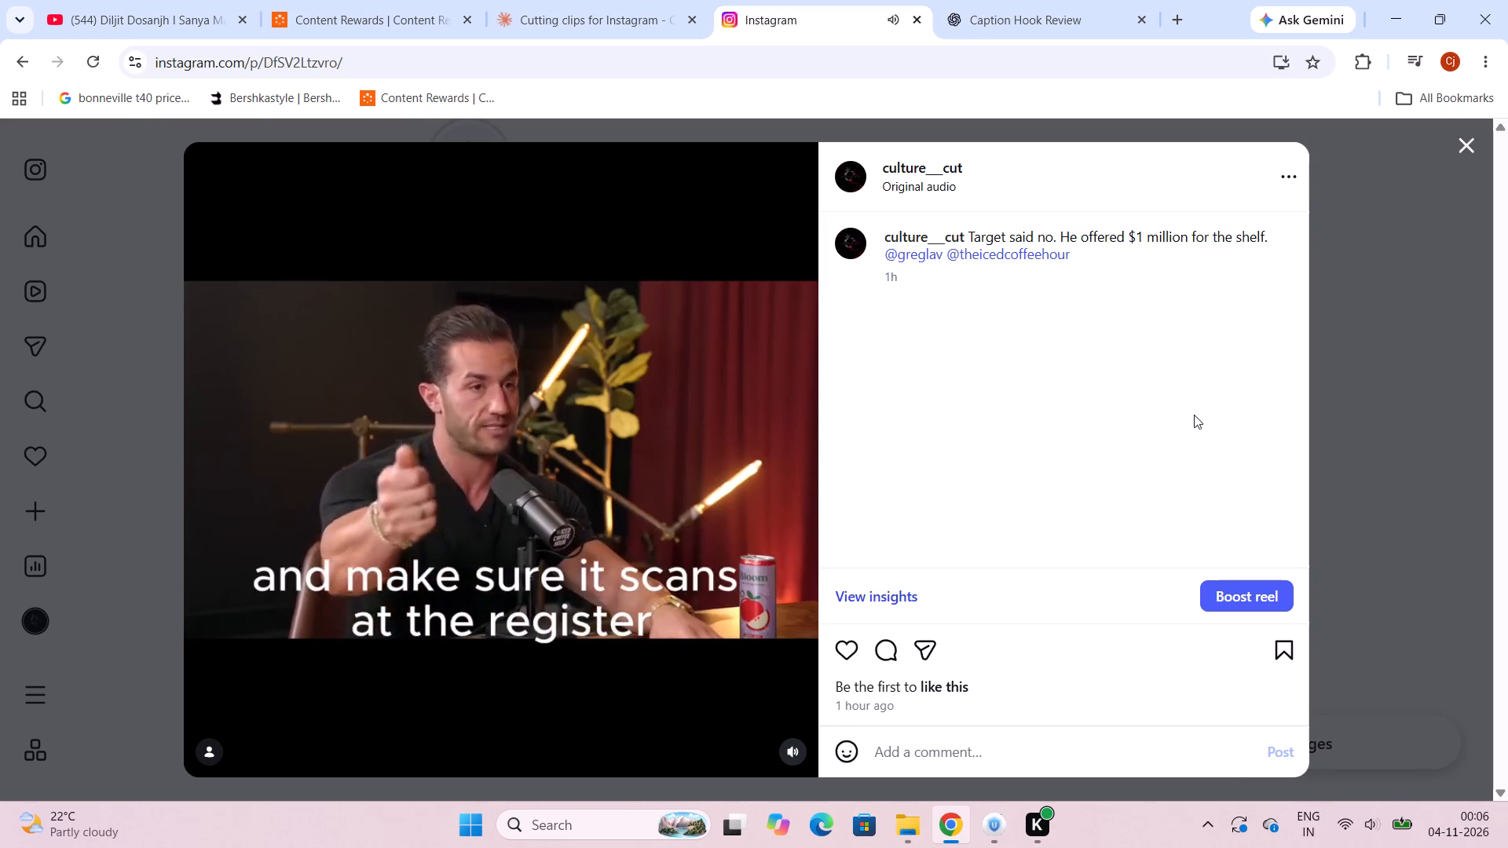
click(1461, 146)
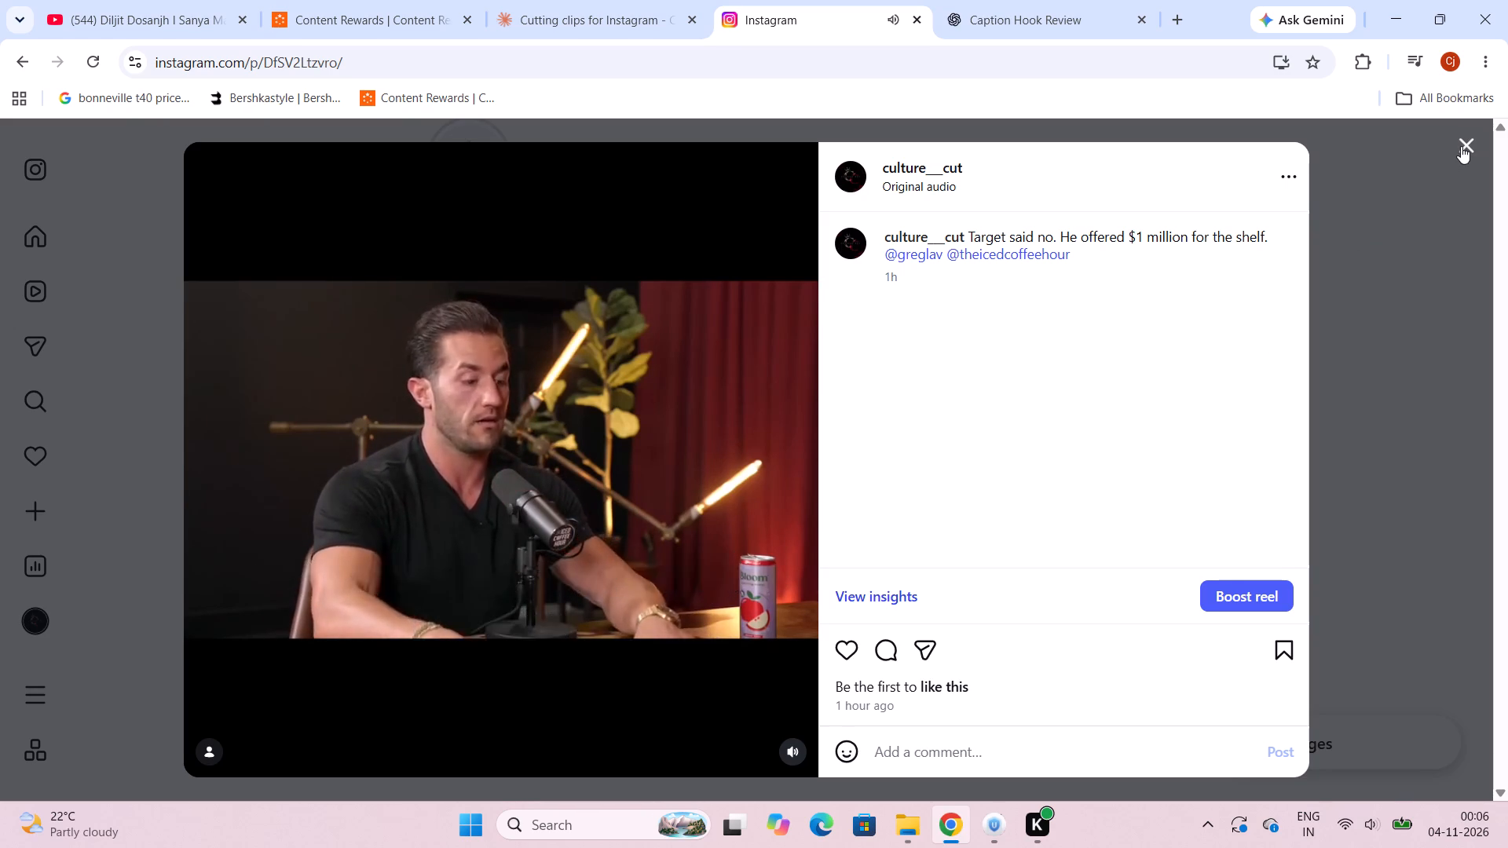
click(426, 408)
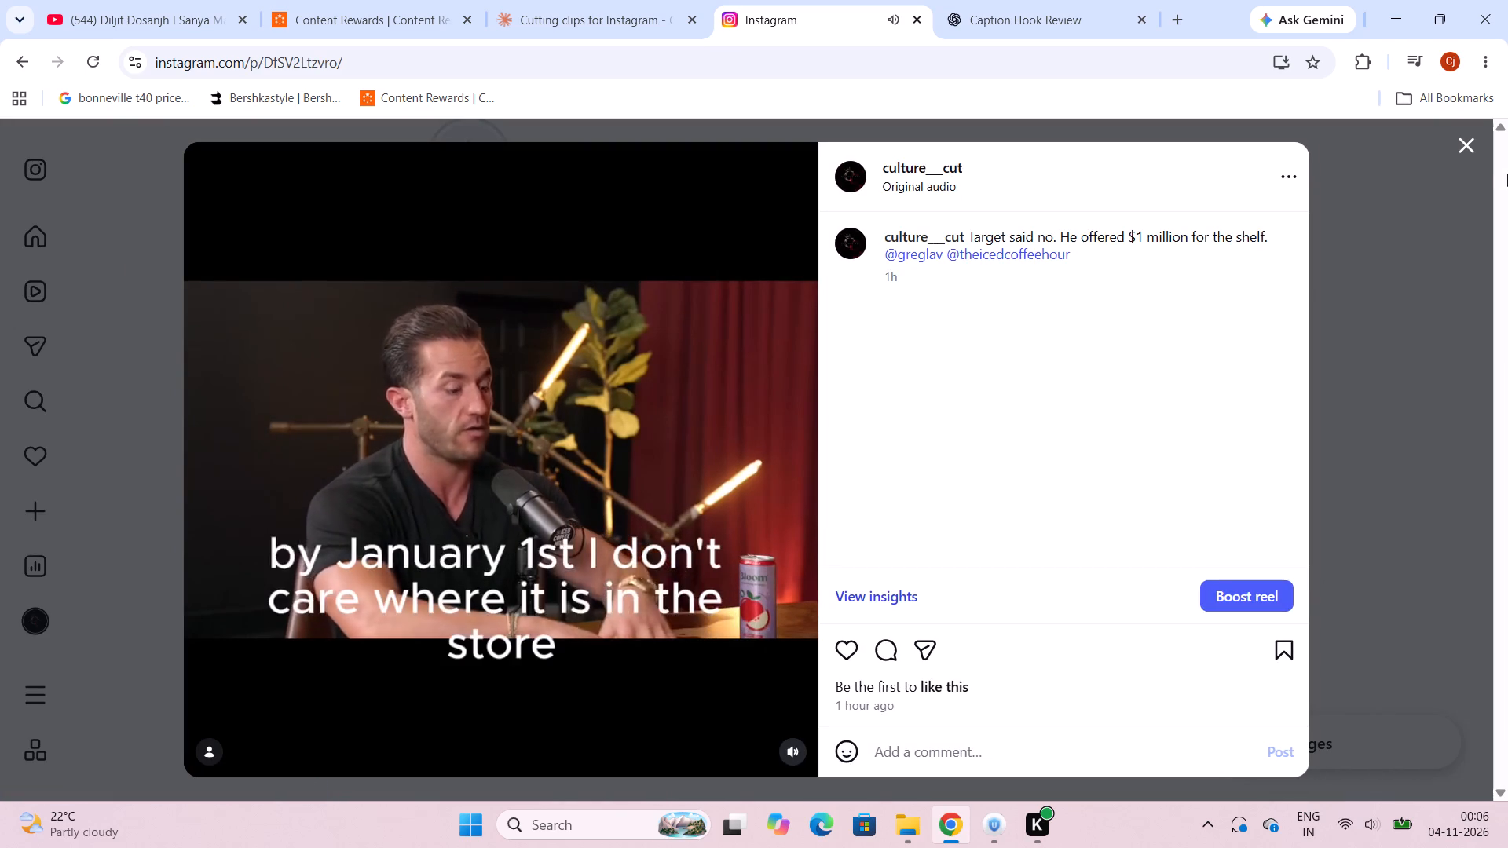
click(1470, 144)
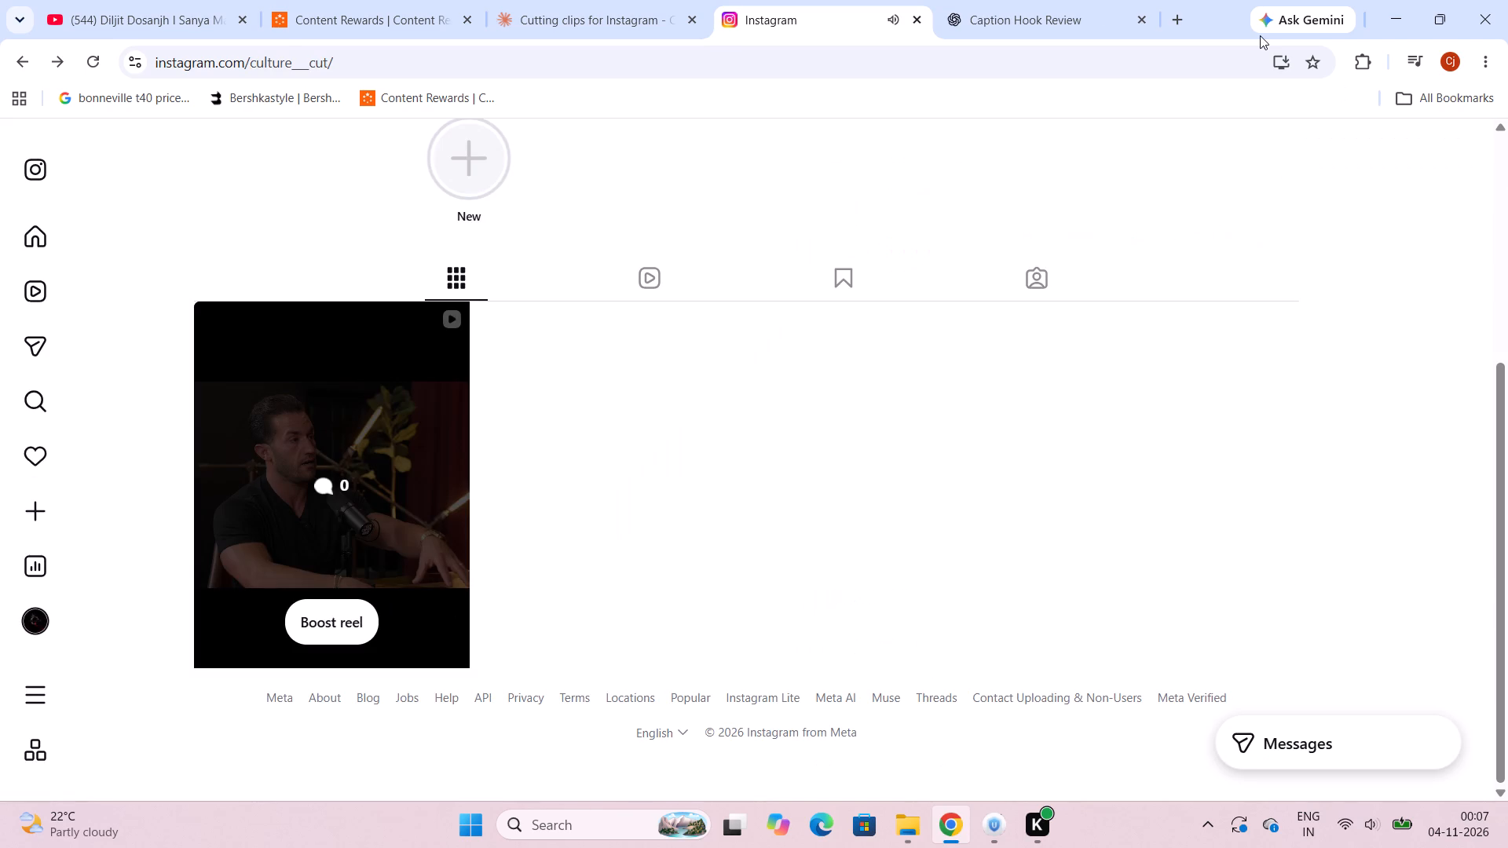
Close the ChatGPT, Claude, Content Rewards and YouTube pages, leaving only the Instagram profile open in the browser.
click(975, 0)
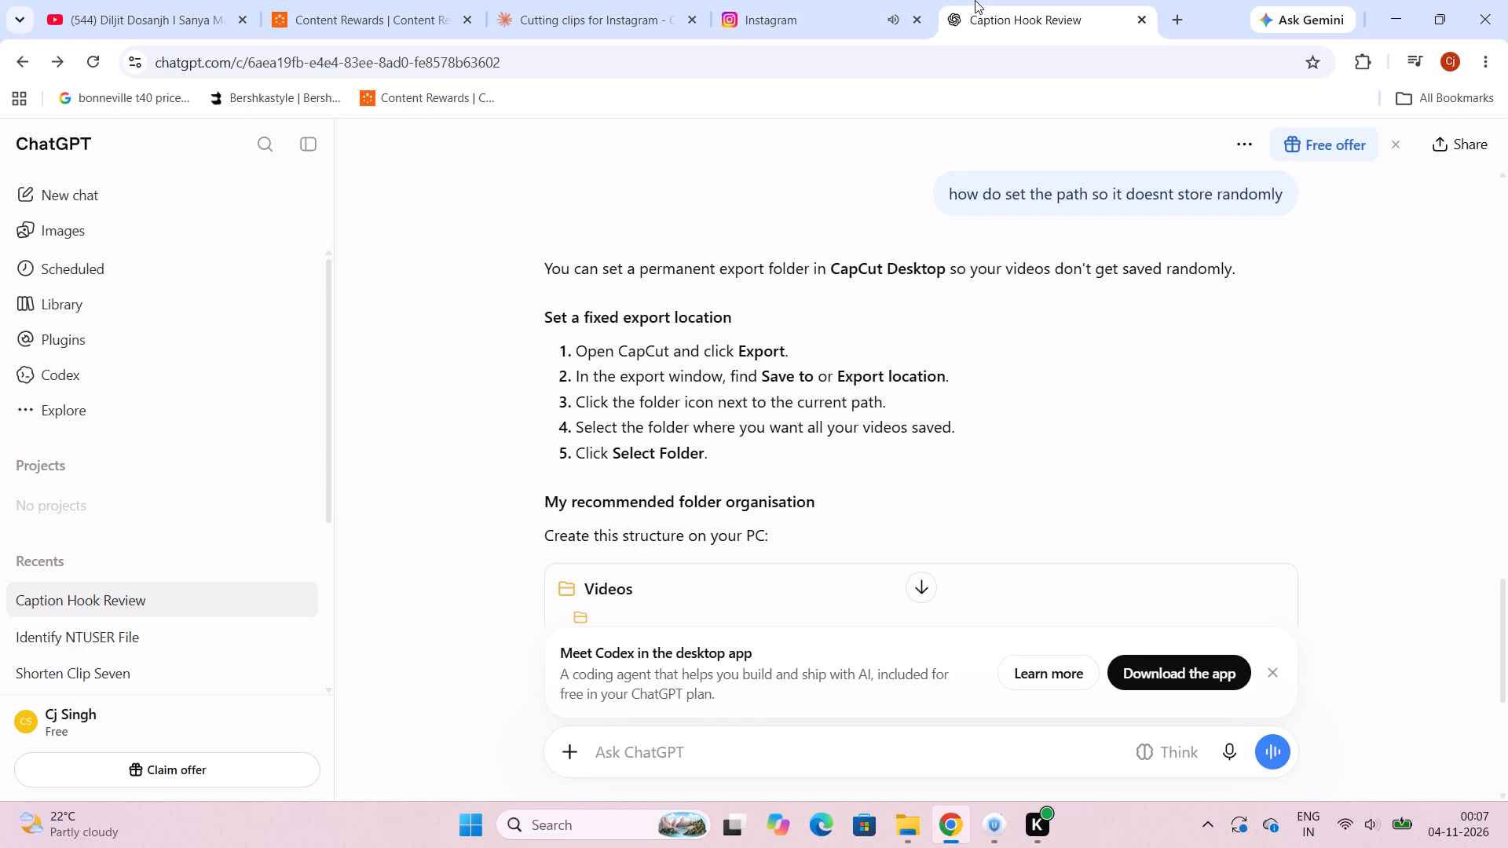
click(1144, 13)
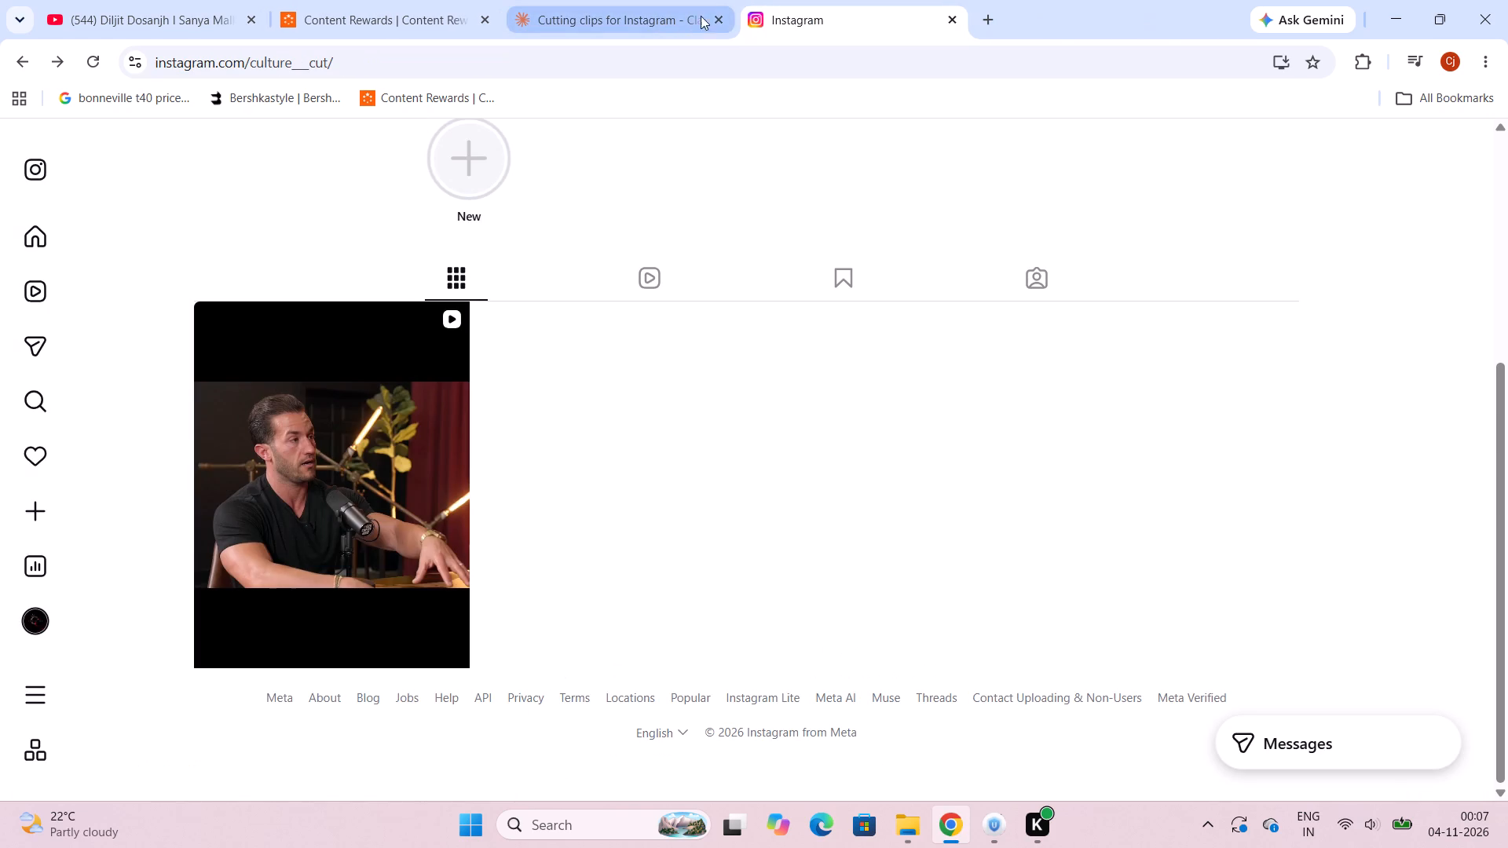
click(723, 16)
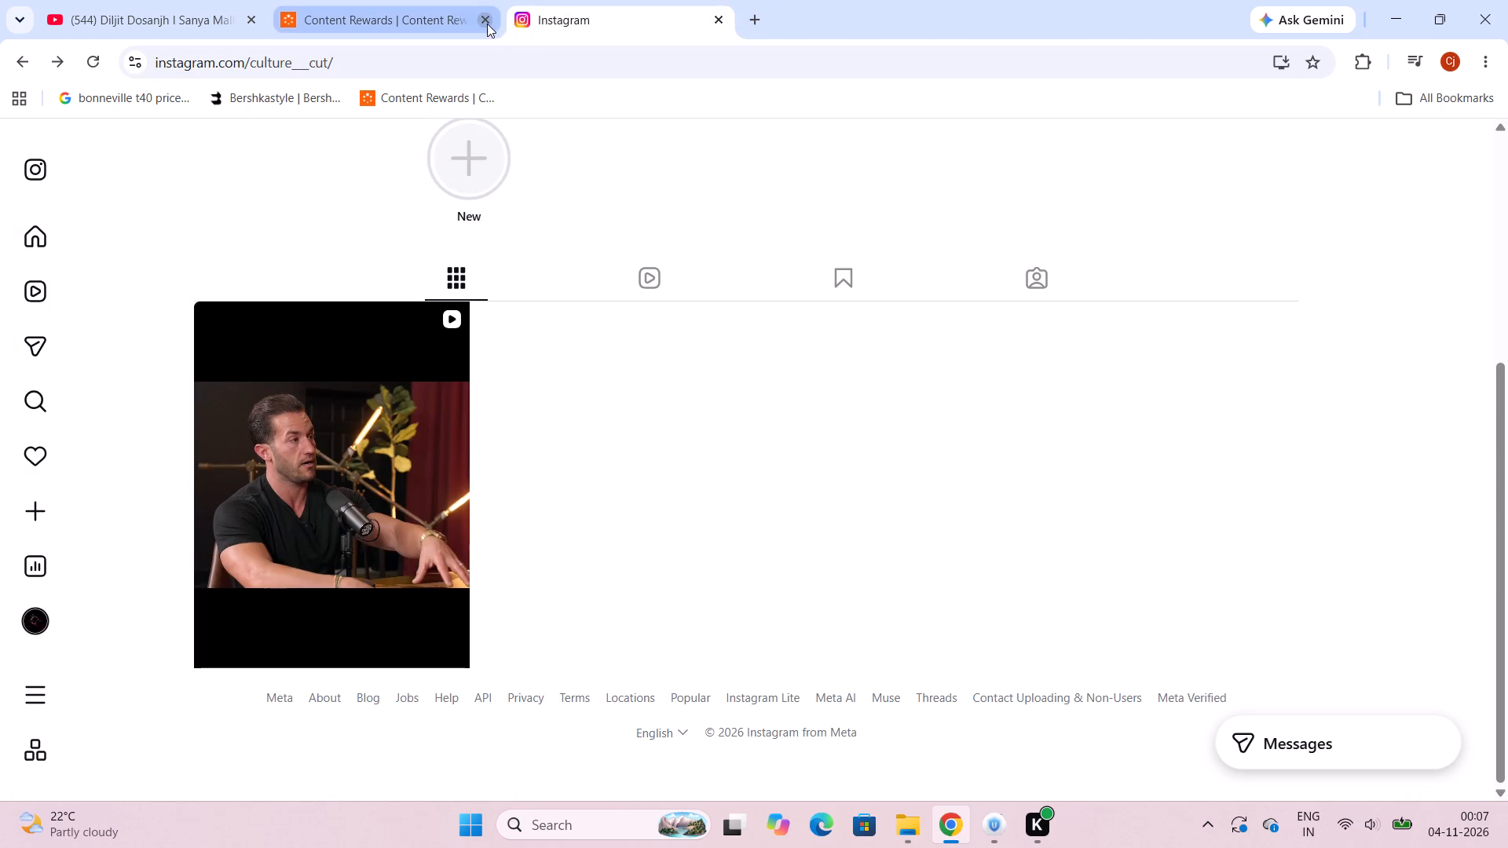
click(487, 24)
click(214, 13)
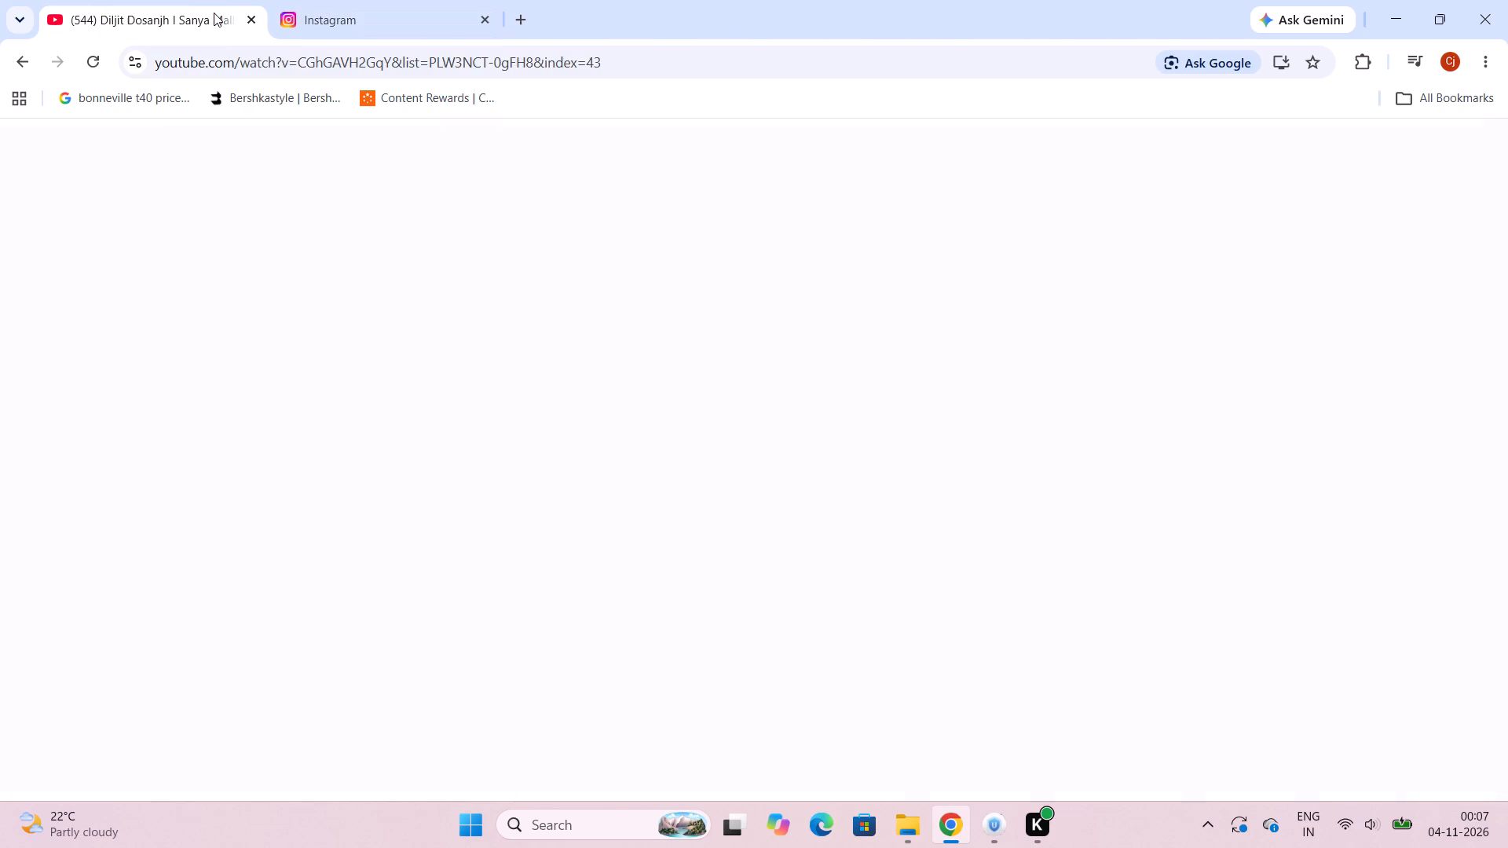
click(253, 13)
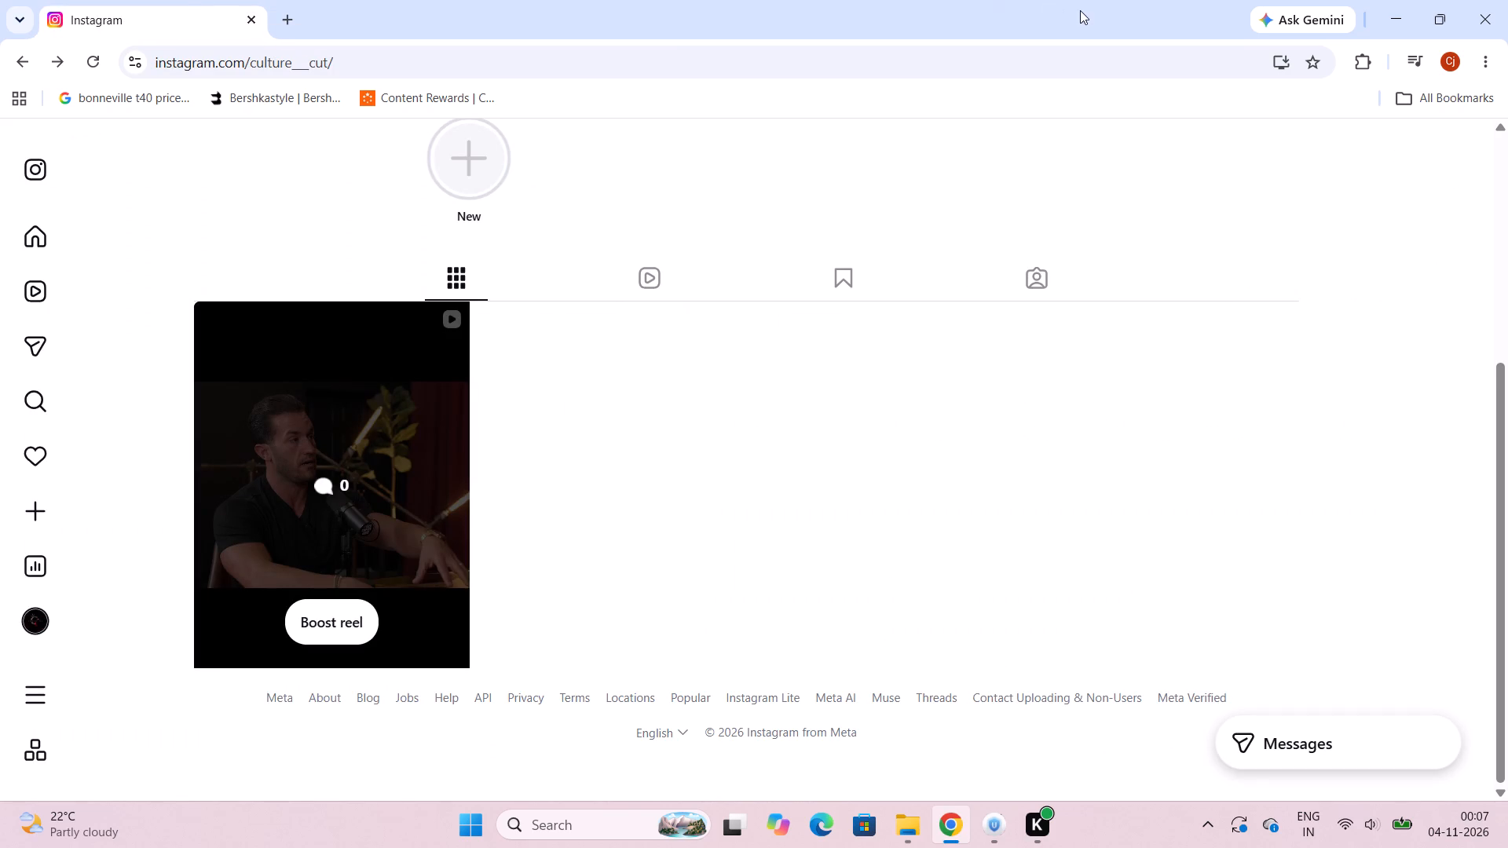
Switch to the Captures folder in File Explorer and play the exported video 1103(1).
click(1407, 2)
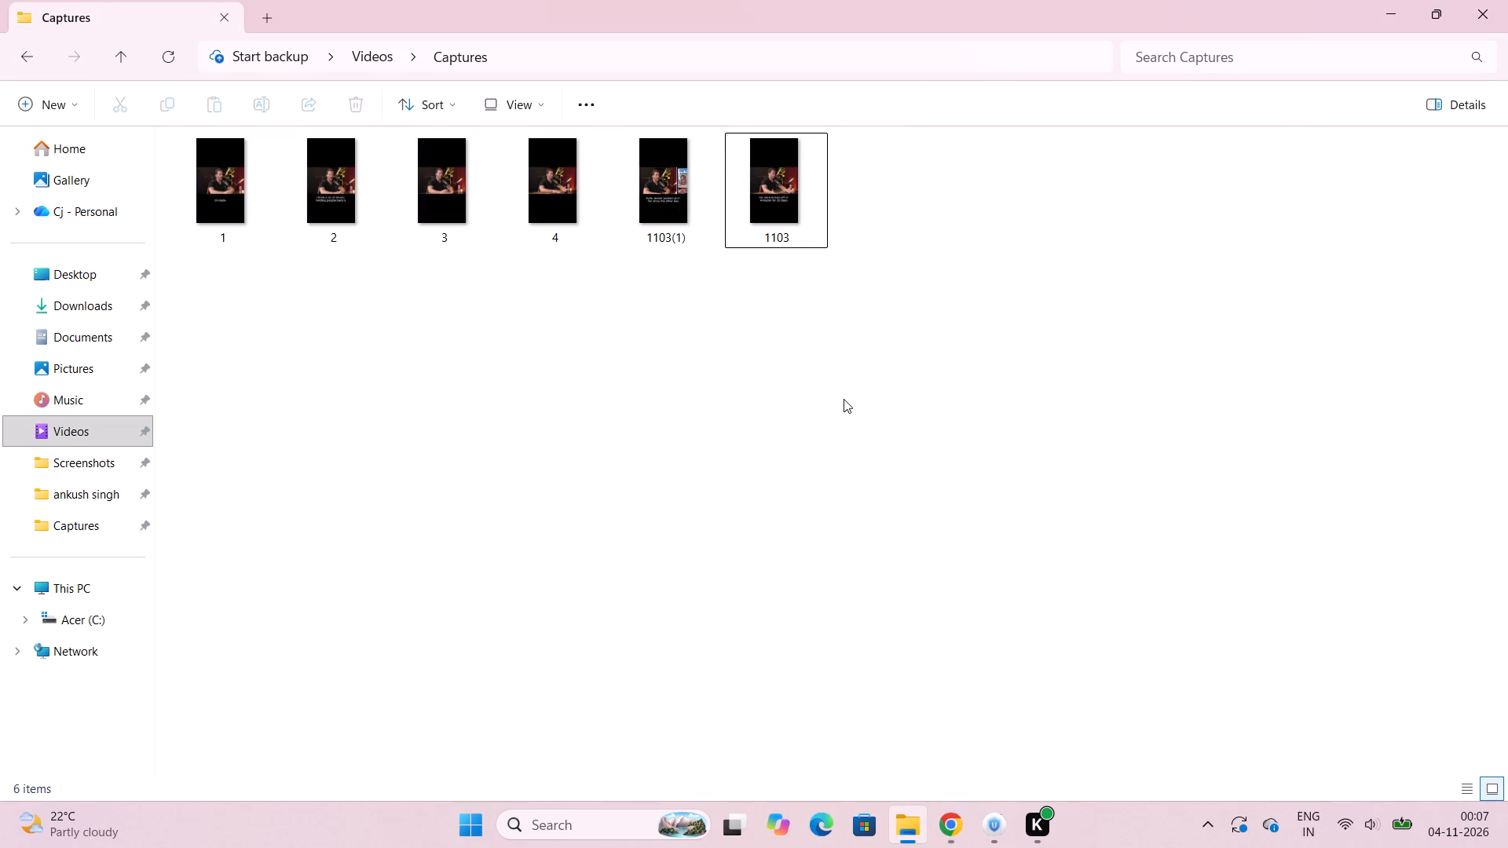
click(844, 399)
double_click(674, 217)
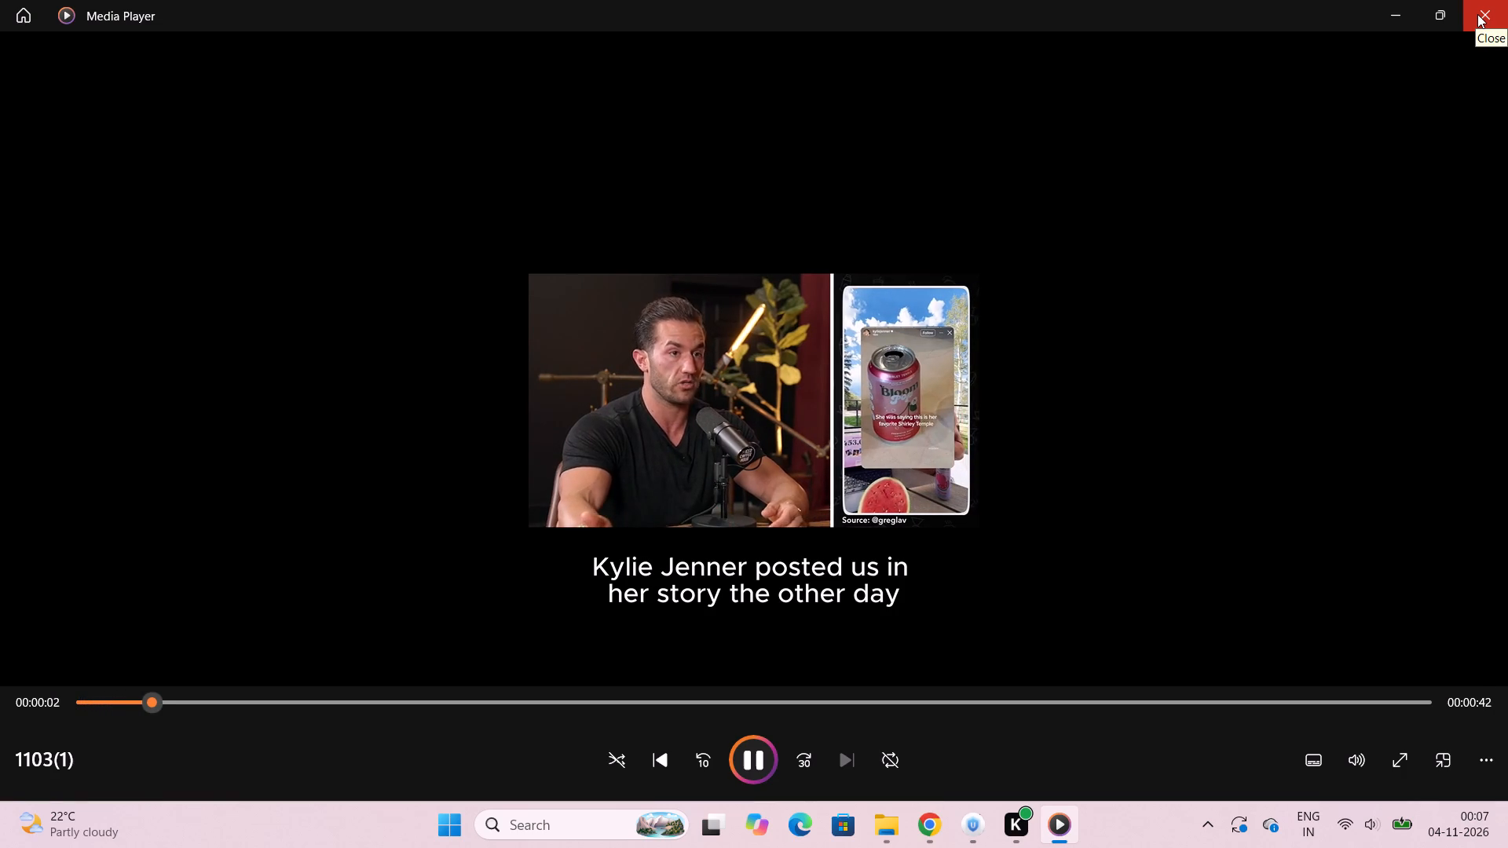
Preview the 1103 export in Media Player to identify it, and rename that file as 5 in the Captures folder.
click(1477, 14)
double_click(745, 193)
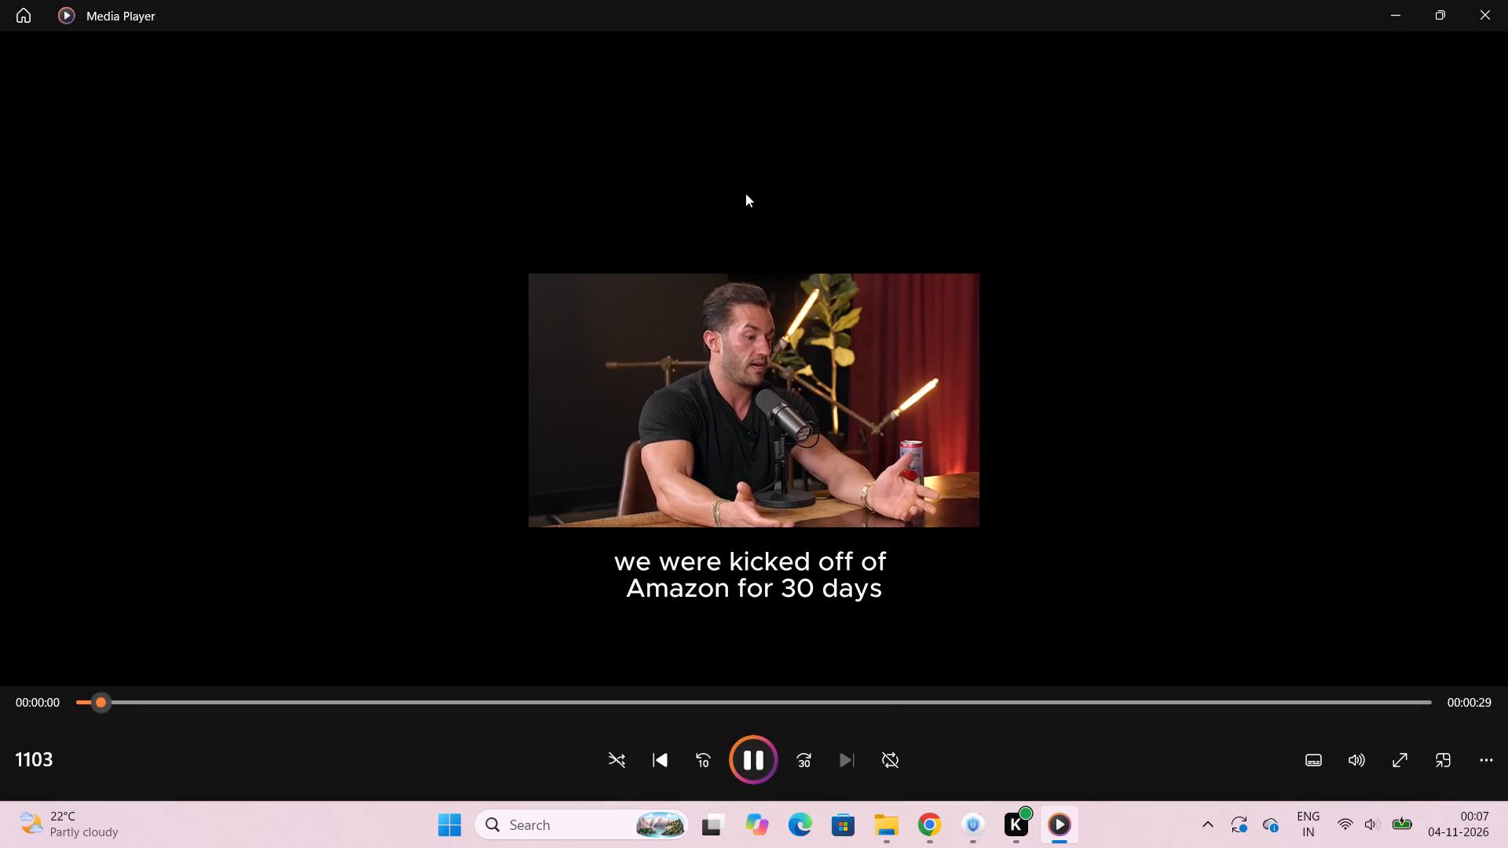
click(1490, 20)
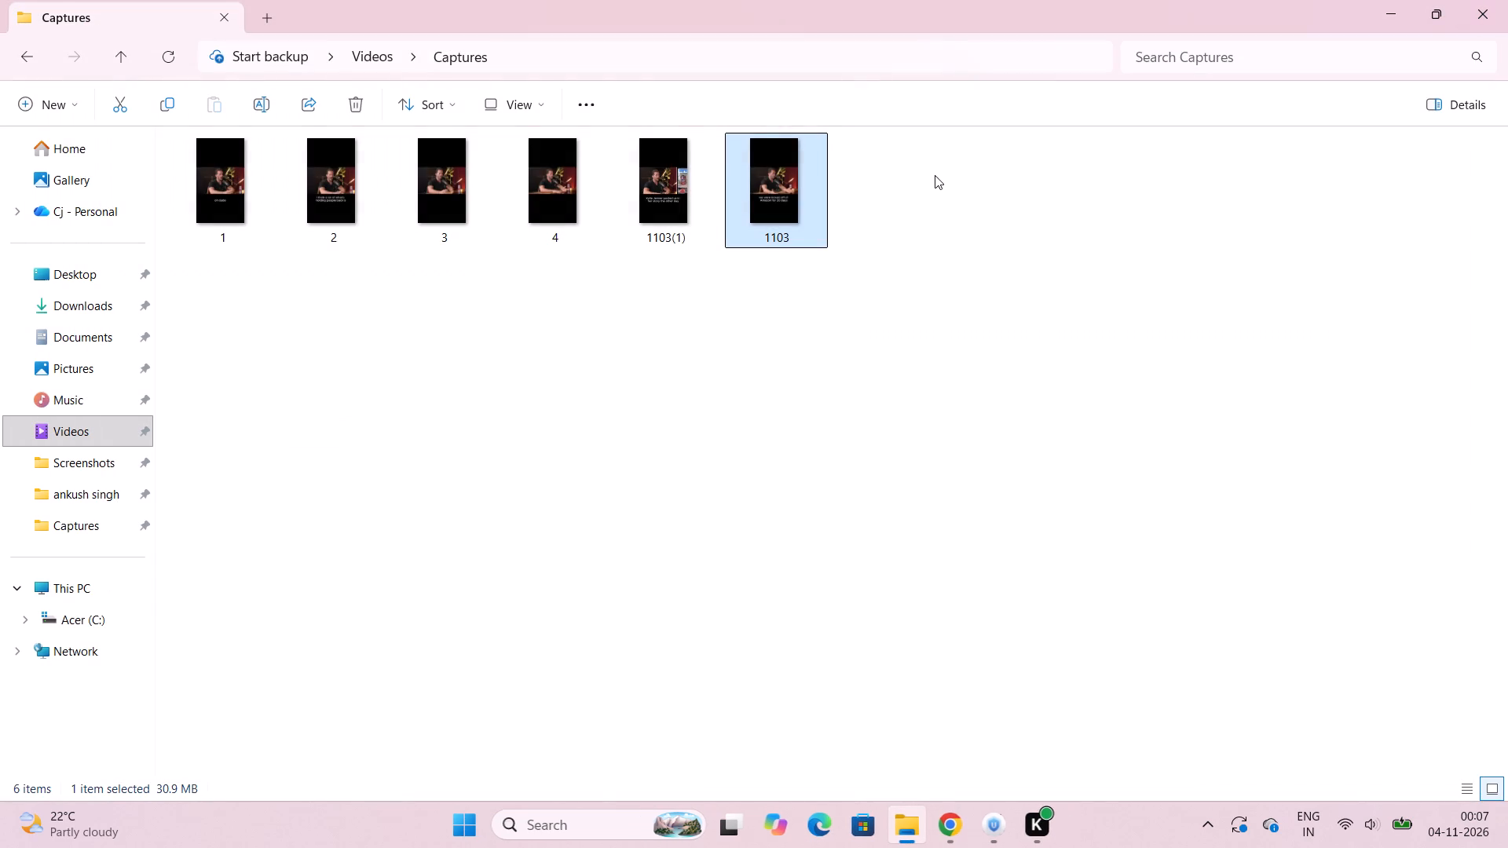
click(767, 198)
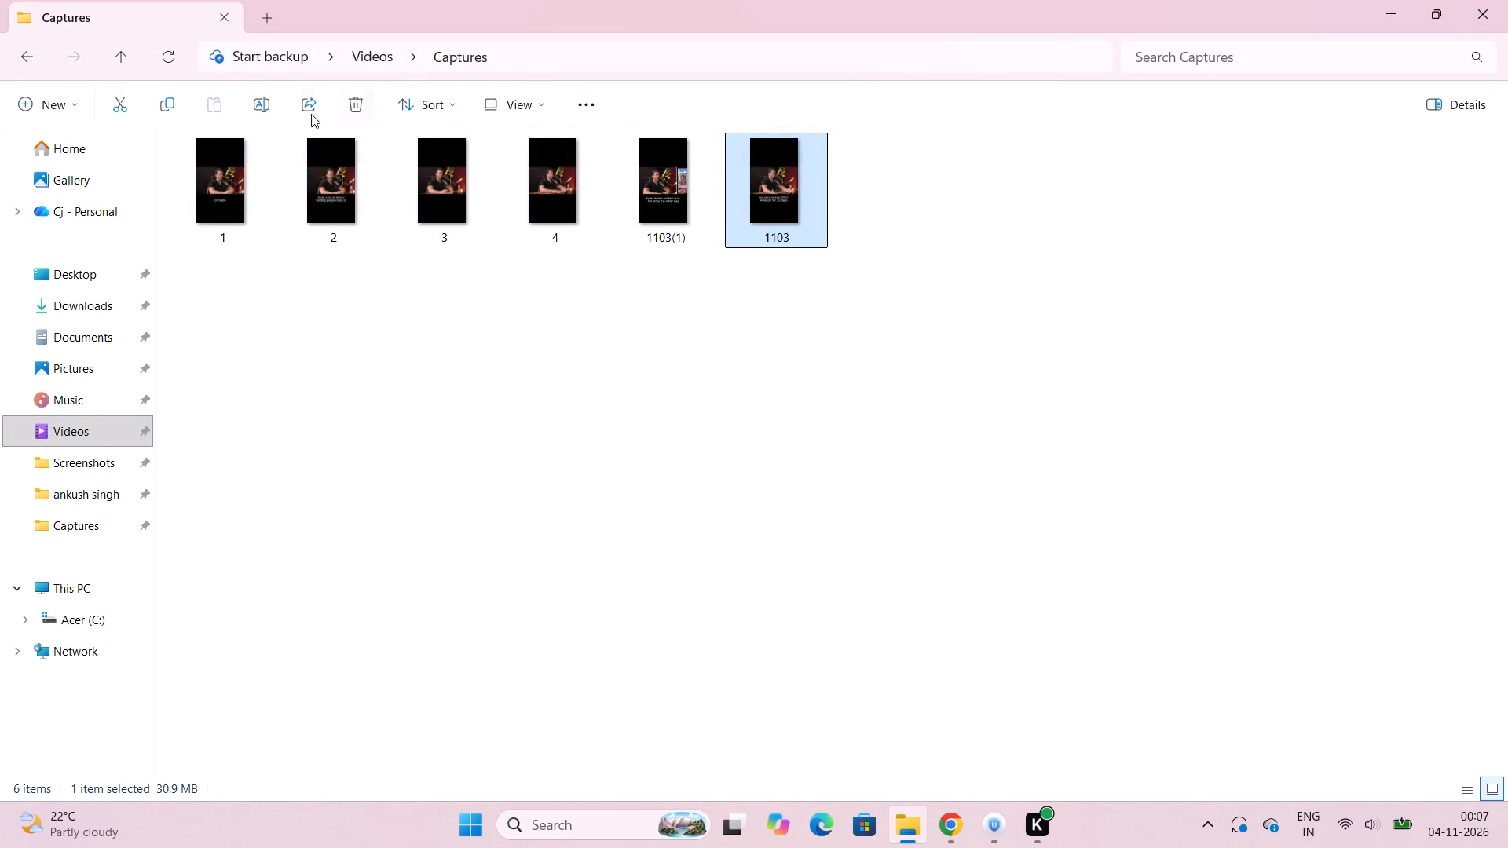
click(257, 97)
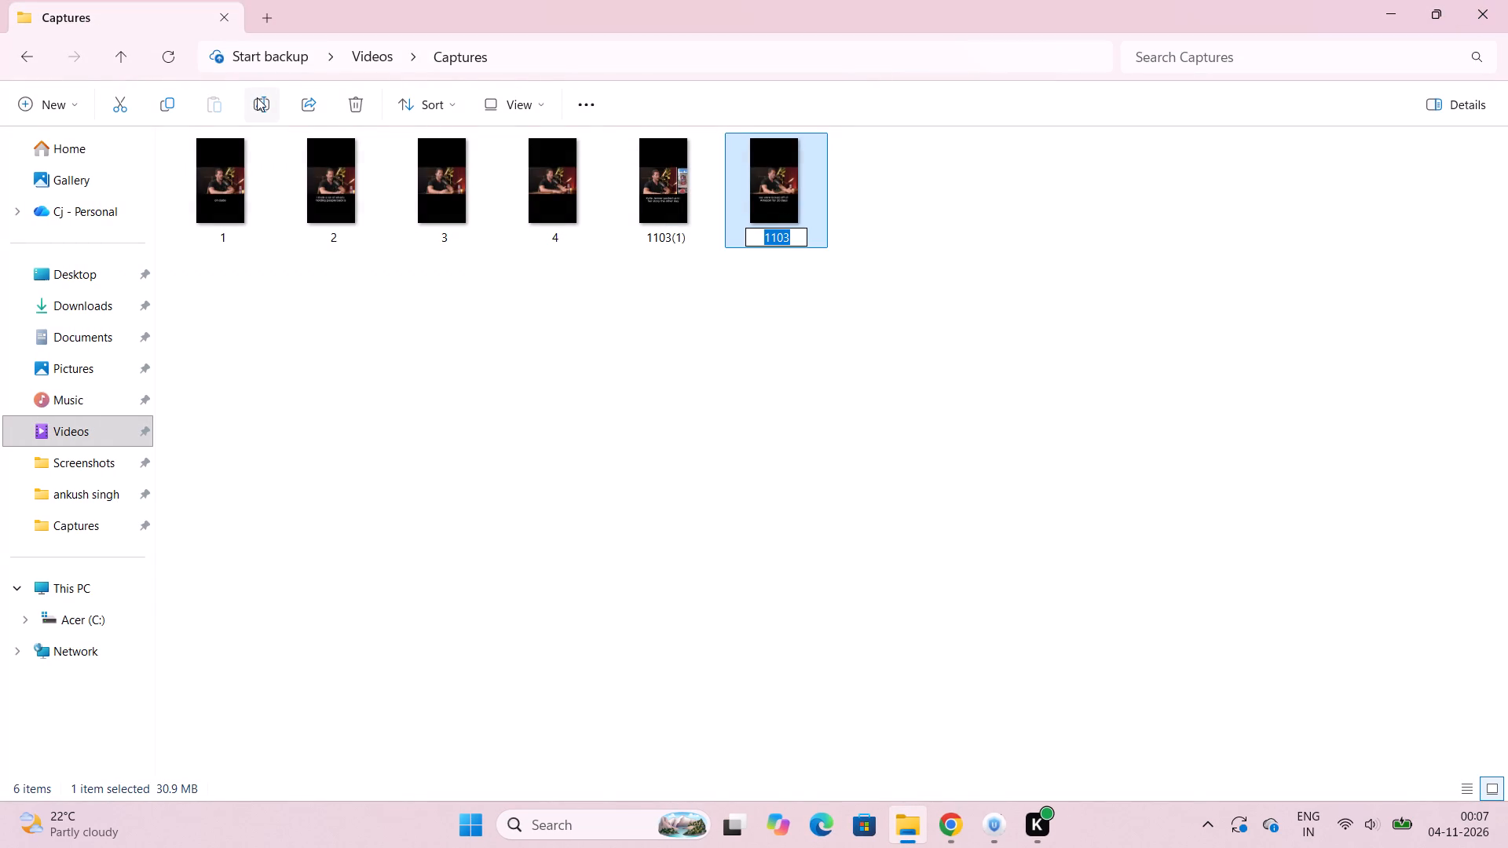
key(BackSpace)
key(5)
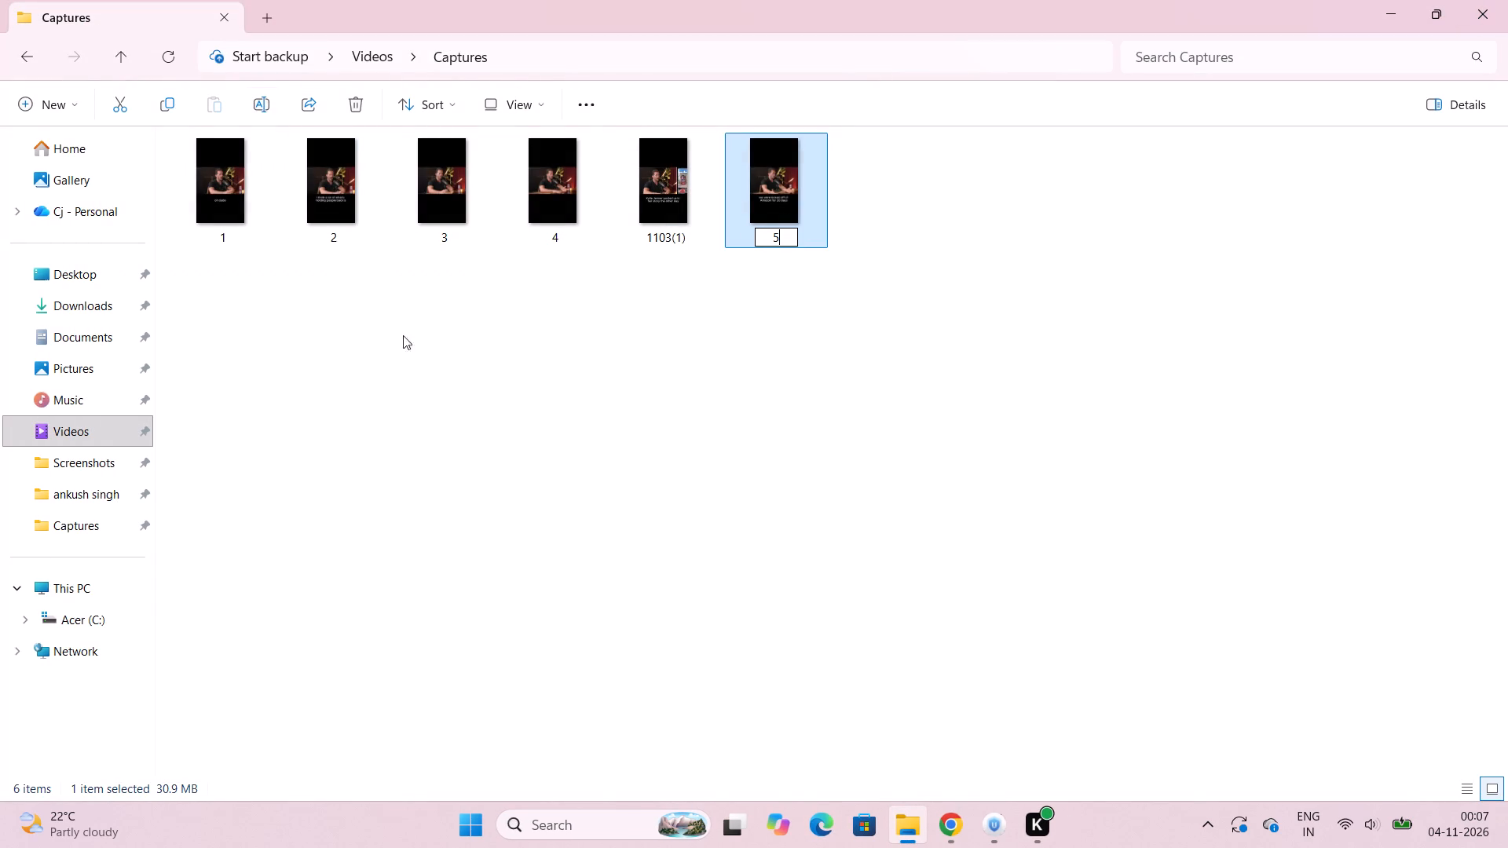
click(409, 356)
Rename the 1103(1) video file in the Captures folder as 8.
click(765, 173)
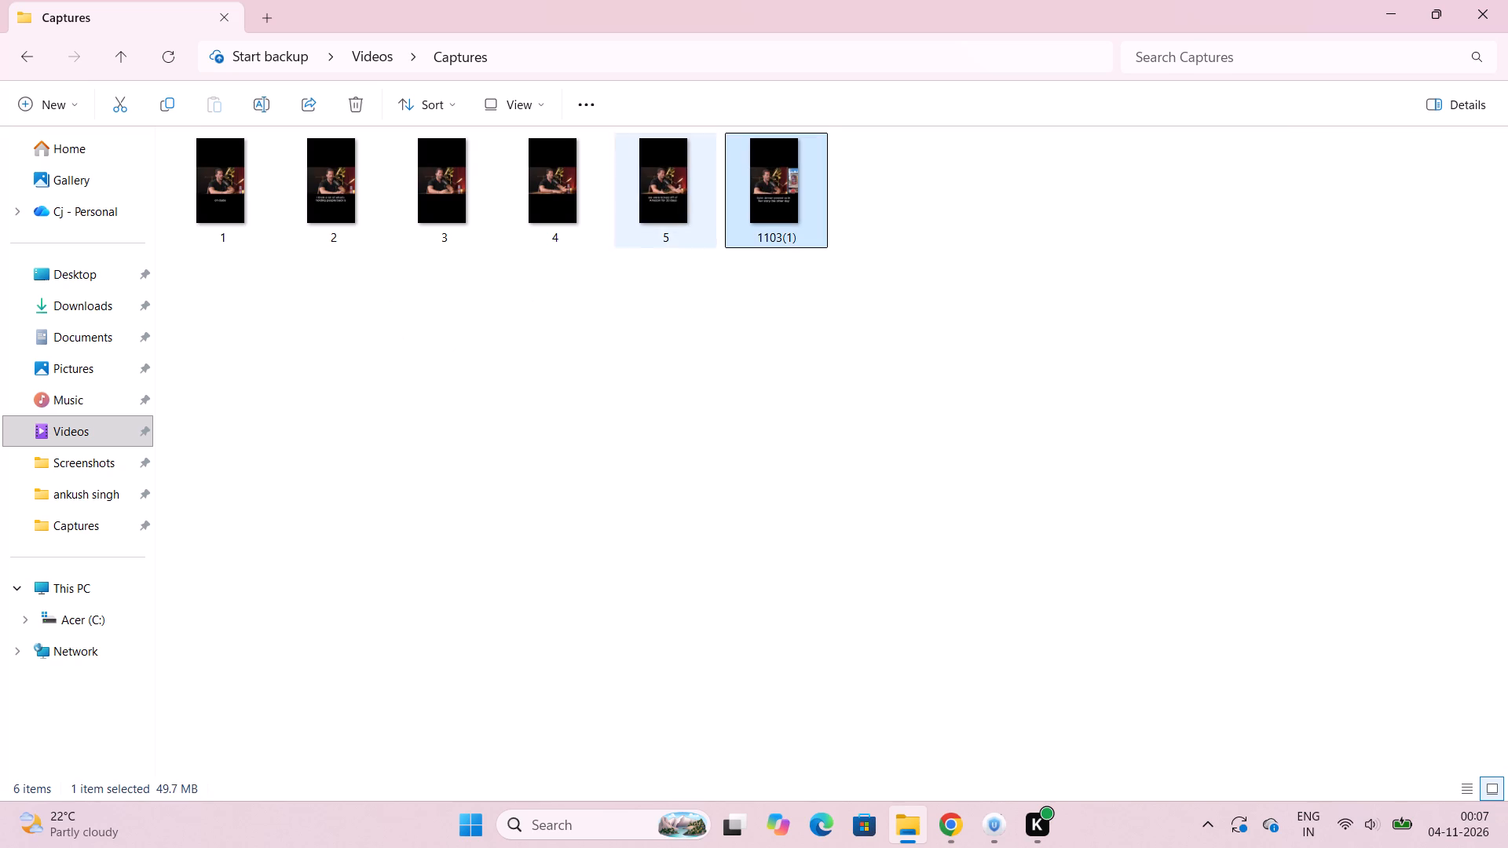
click(247, 101)
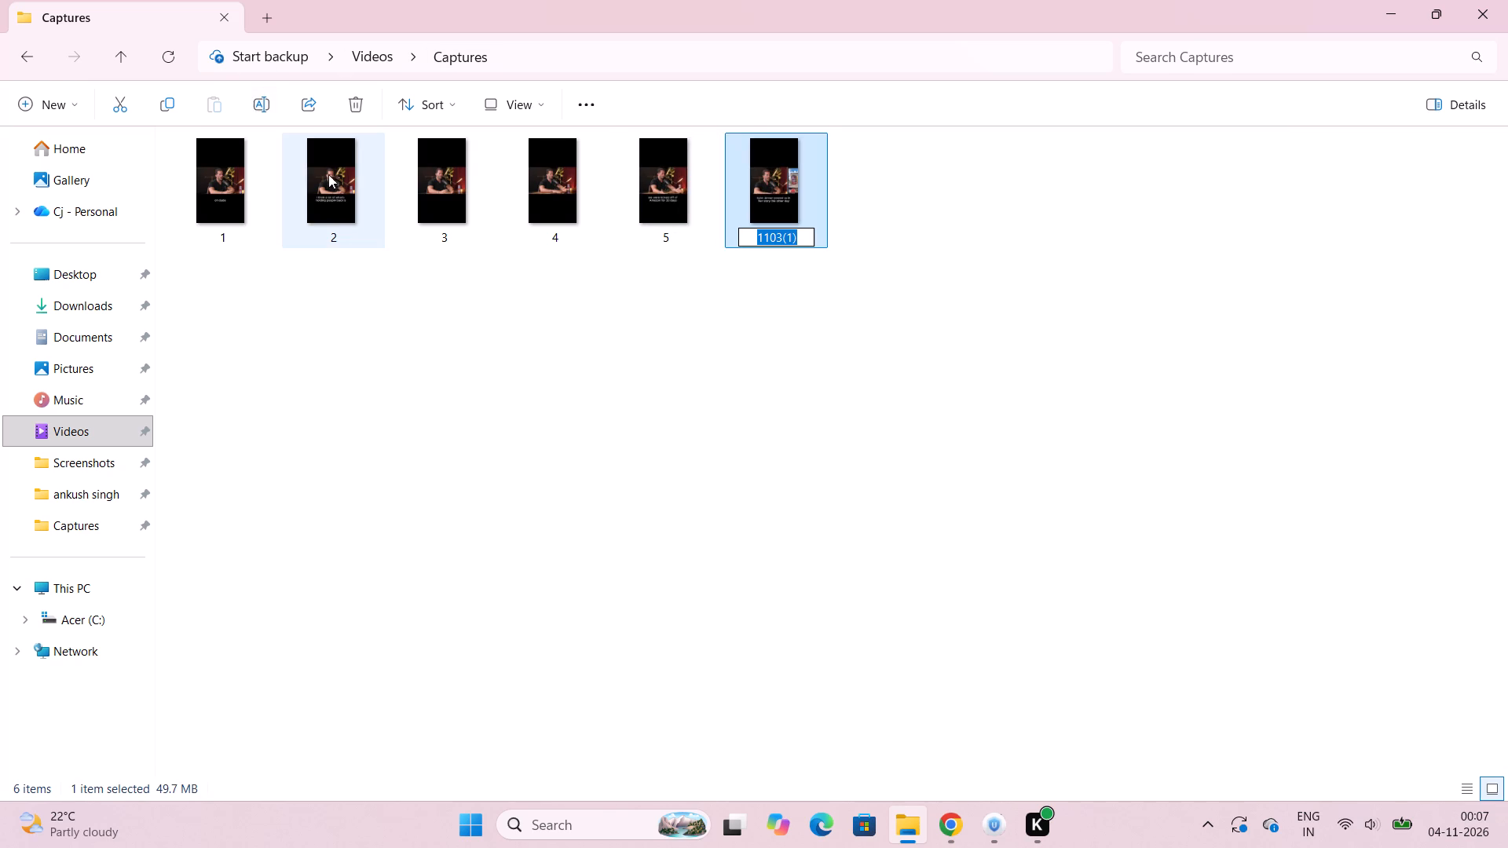
key(BackSpace)
key(8)
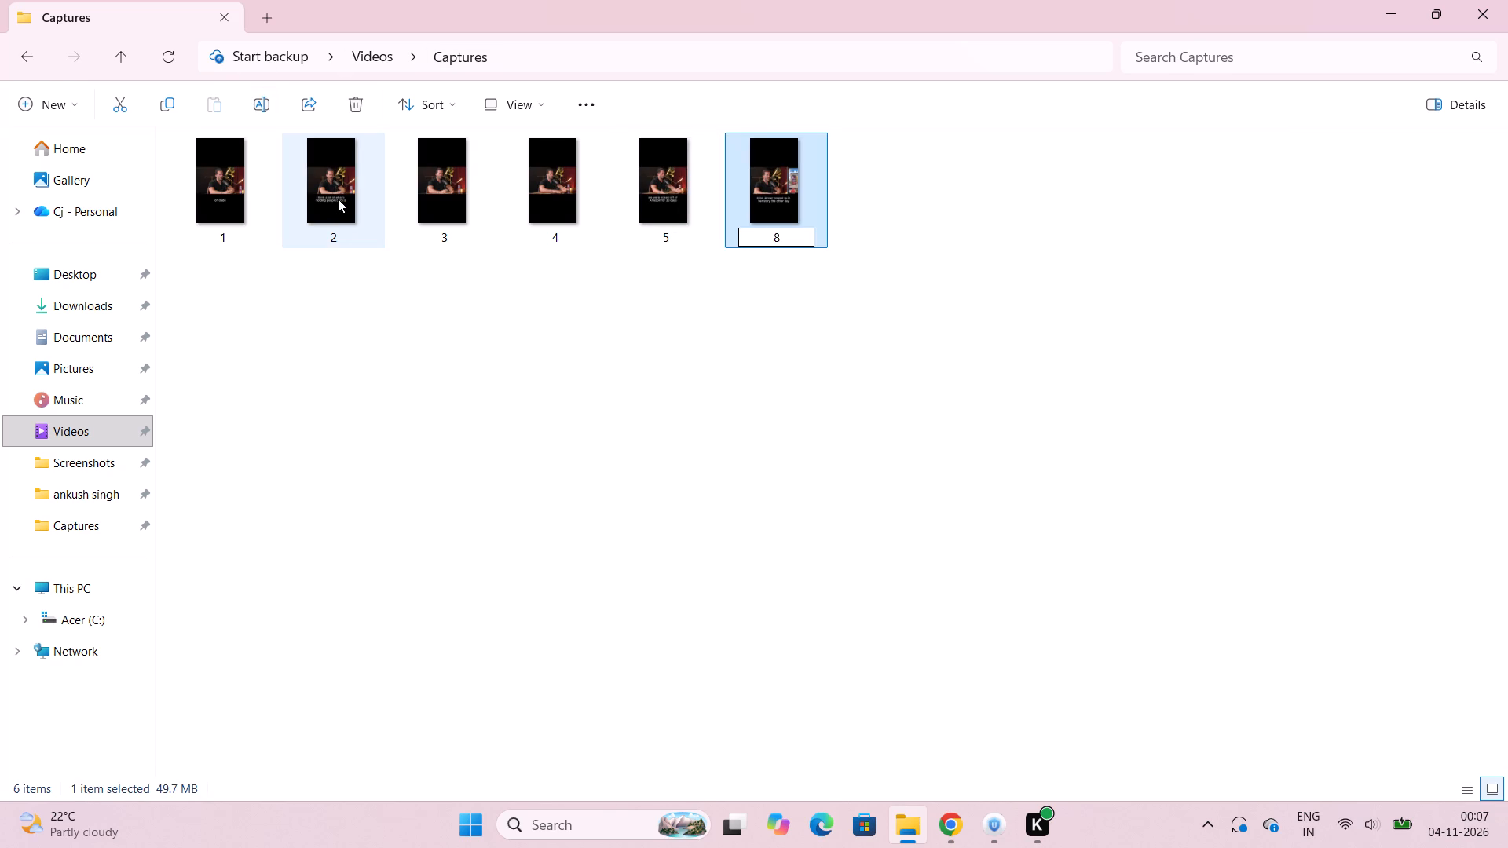
click(415, 379)
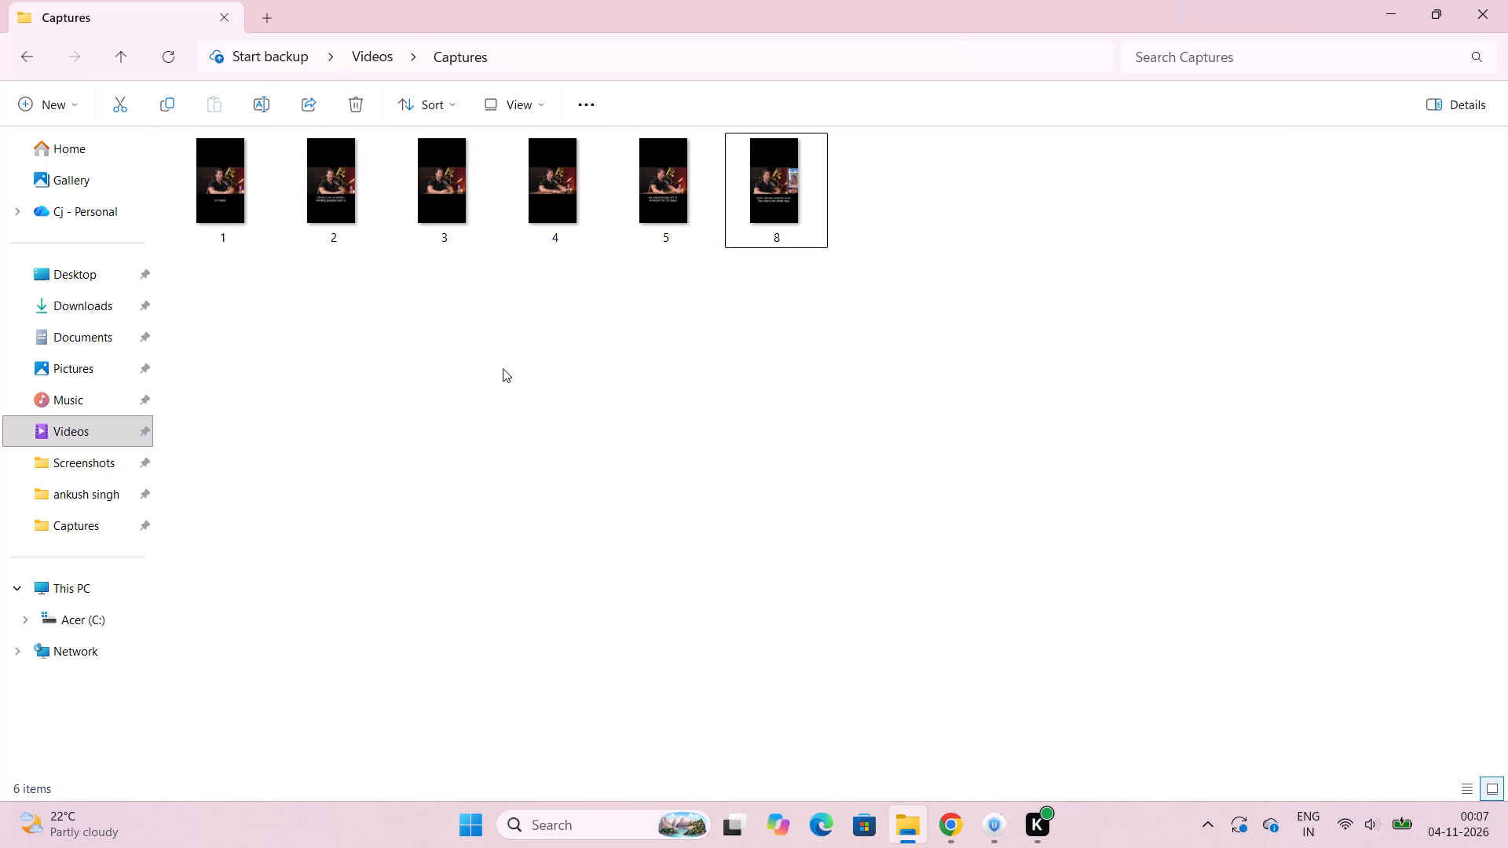
click(809, 469)
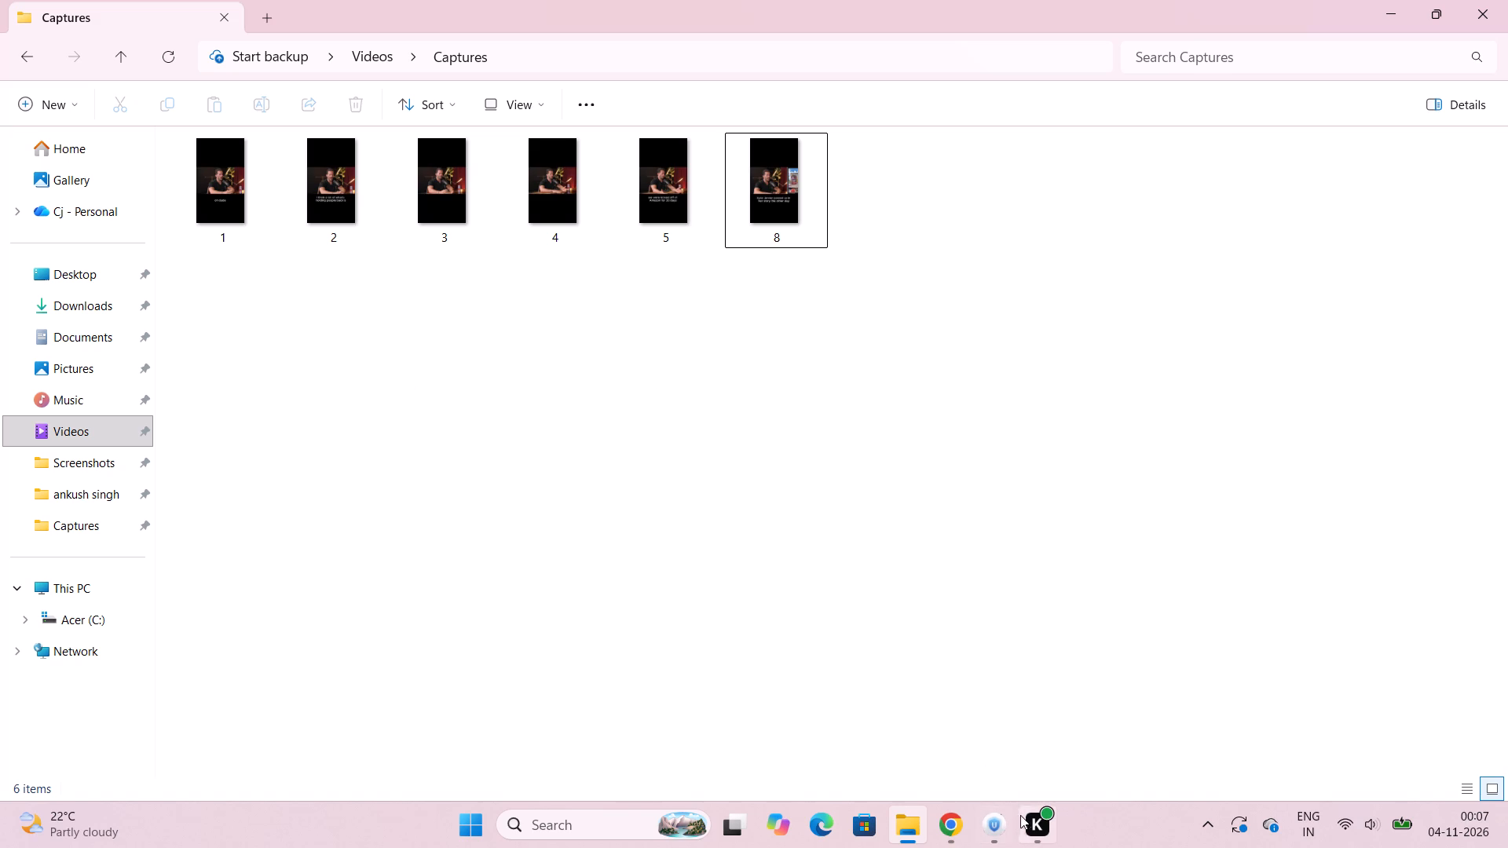